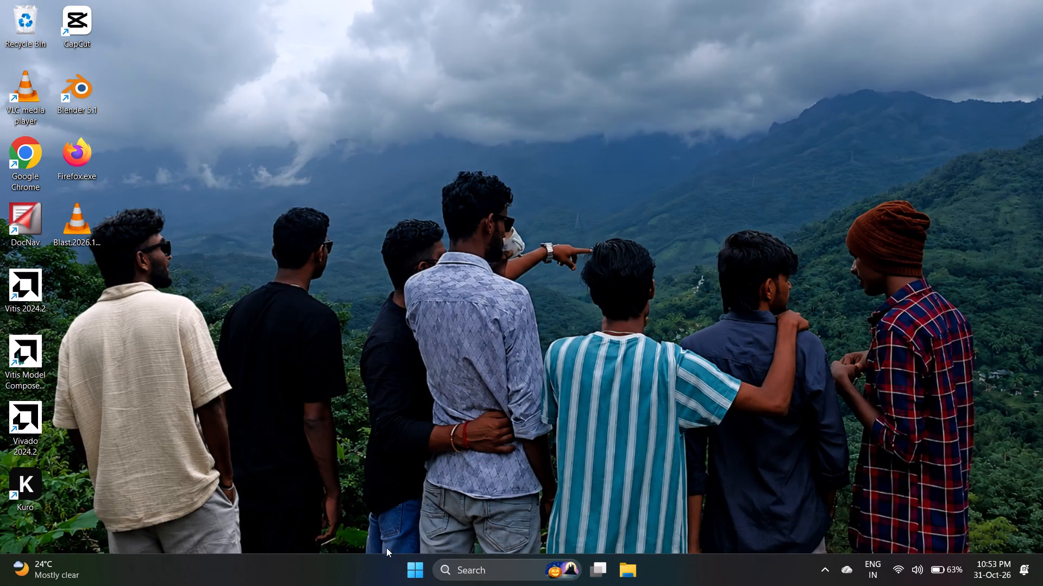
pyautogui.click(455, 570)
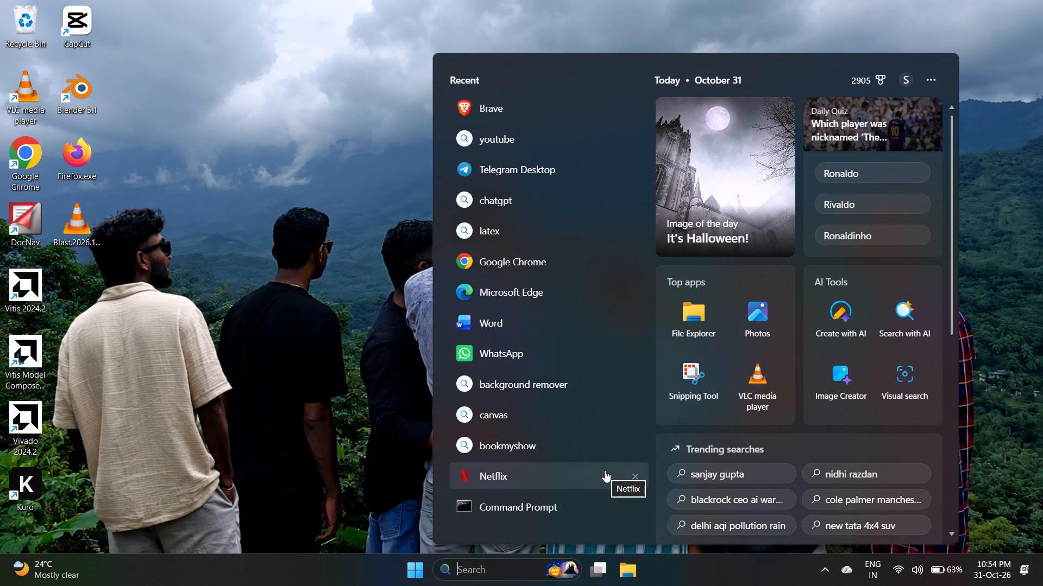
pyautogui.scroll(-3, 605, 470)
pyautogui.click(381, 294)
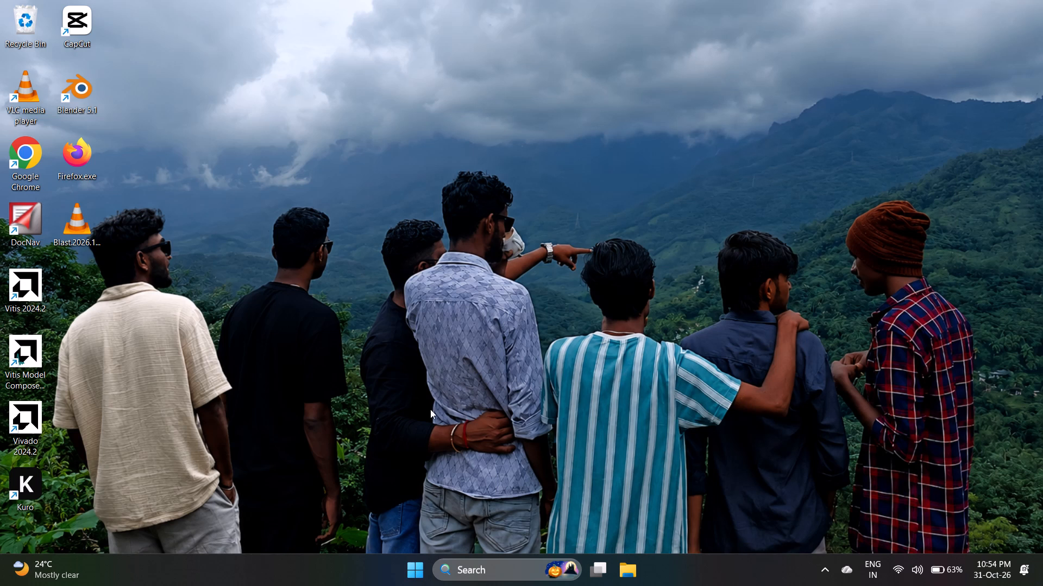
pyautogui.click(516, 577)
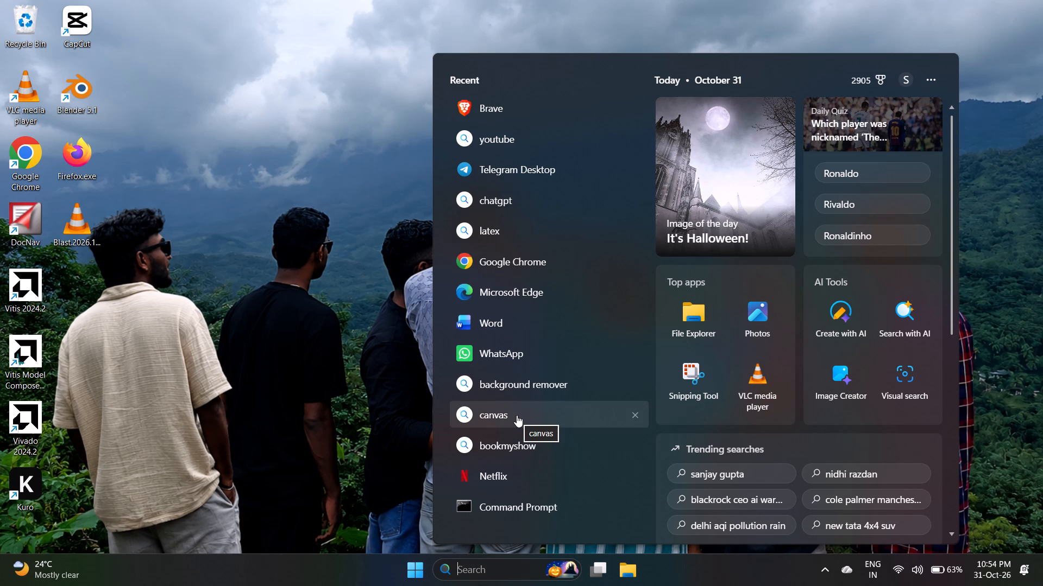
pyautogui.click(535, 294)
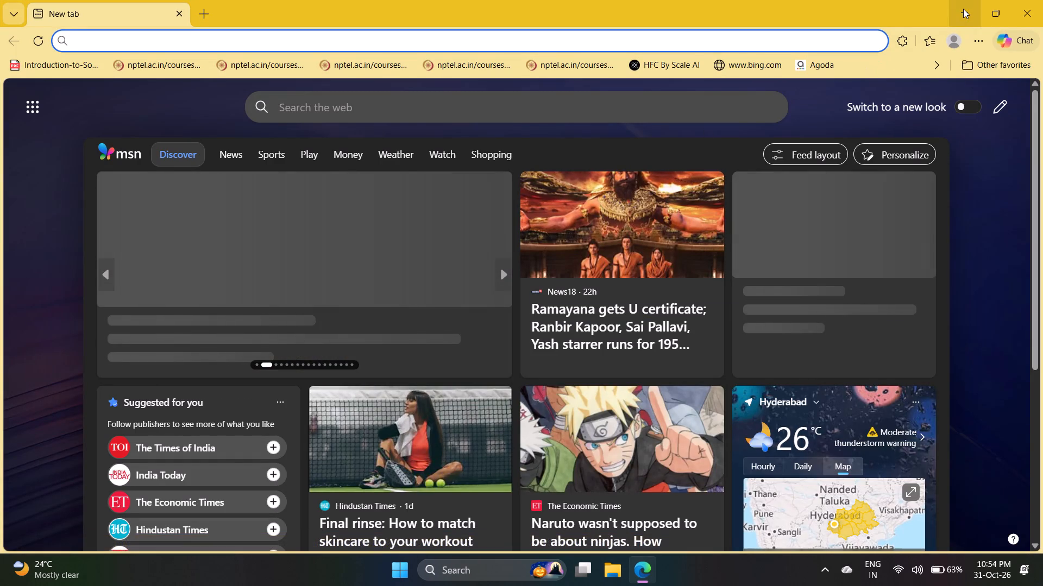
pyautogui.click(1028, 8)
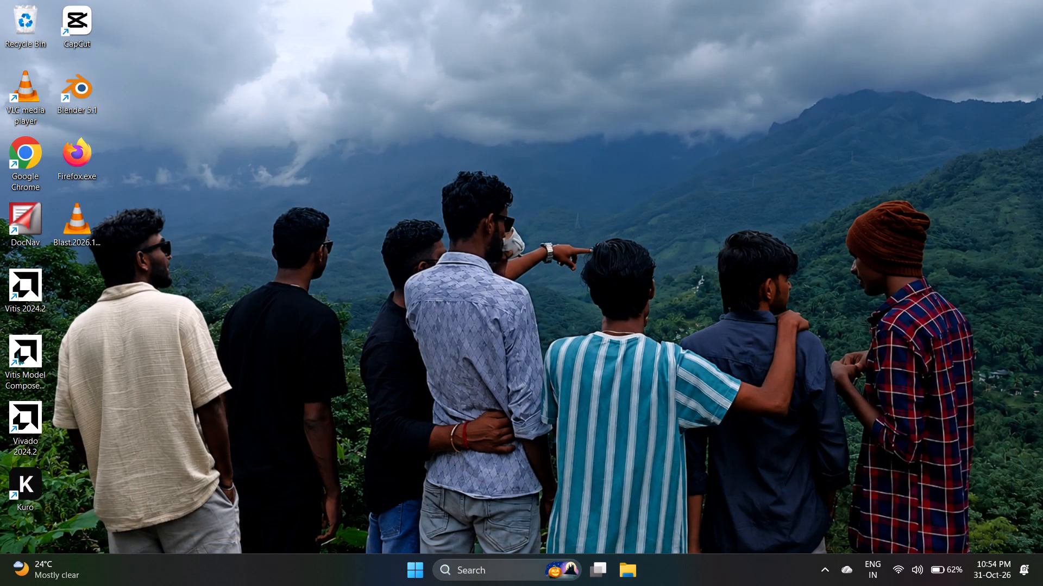
# Open Excel and create a new blank workbook.
pyautogui.click(460, 564)
pyautogui.write('ex')
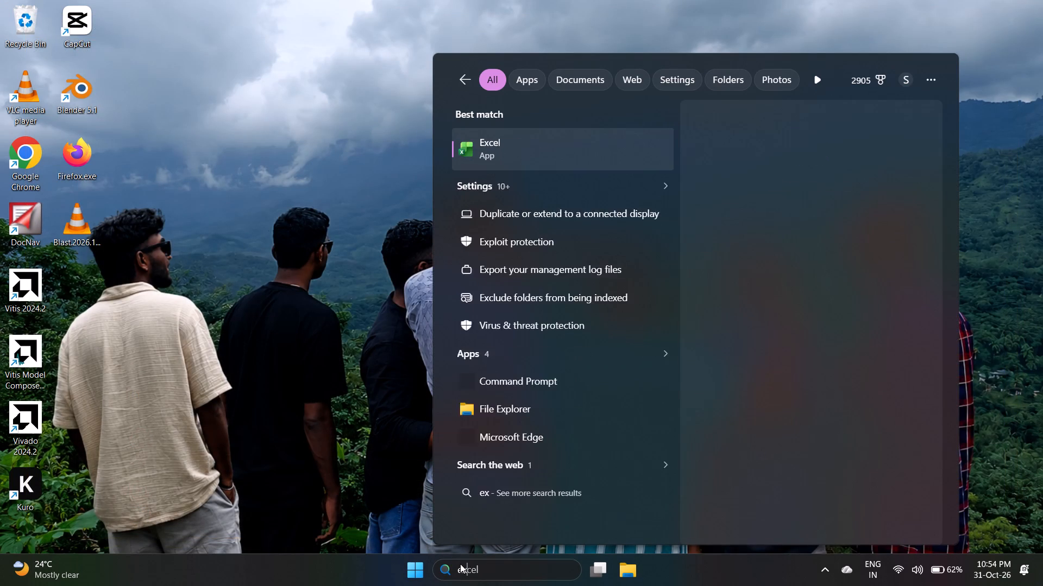
pyautogui.press('Return')
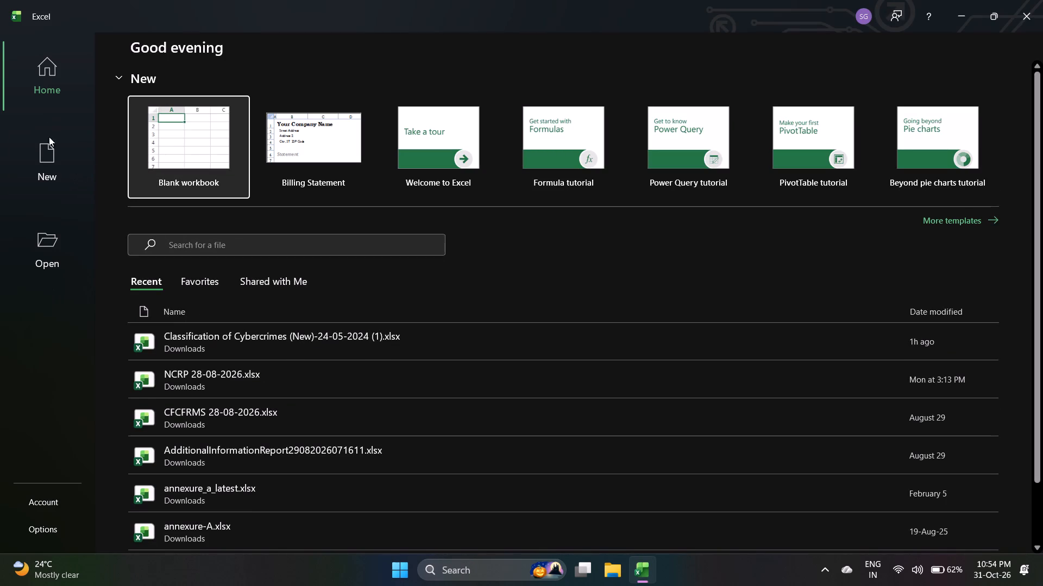
pyautogui.click(49, 154)
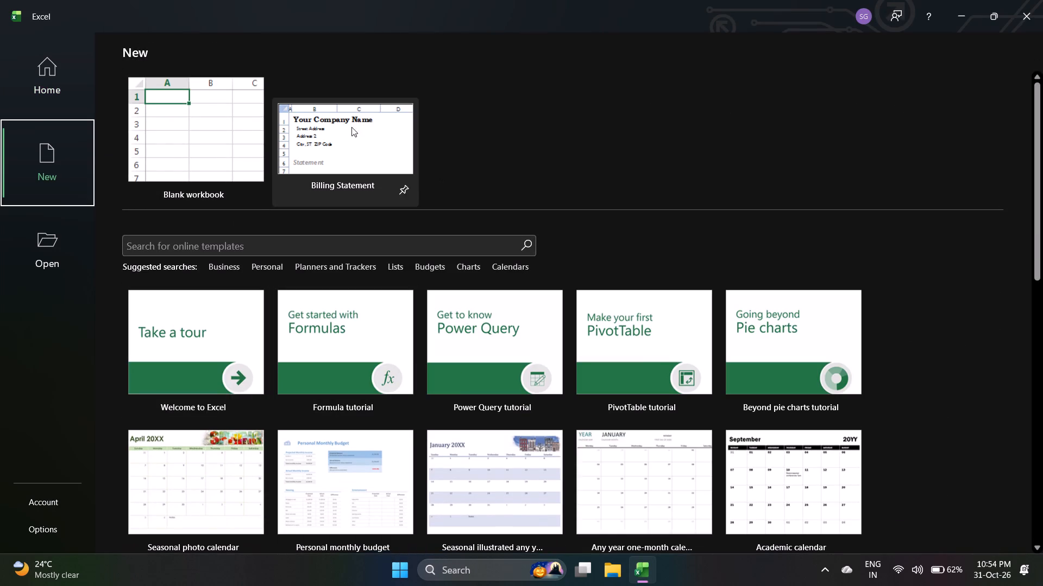
pyautogui.click(189, 154)
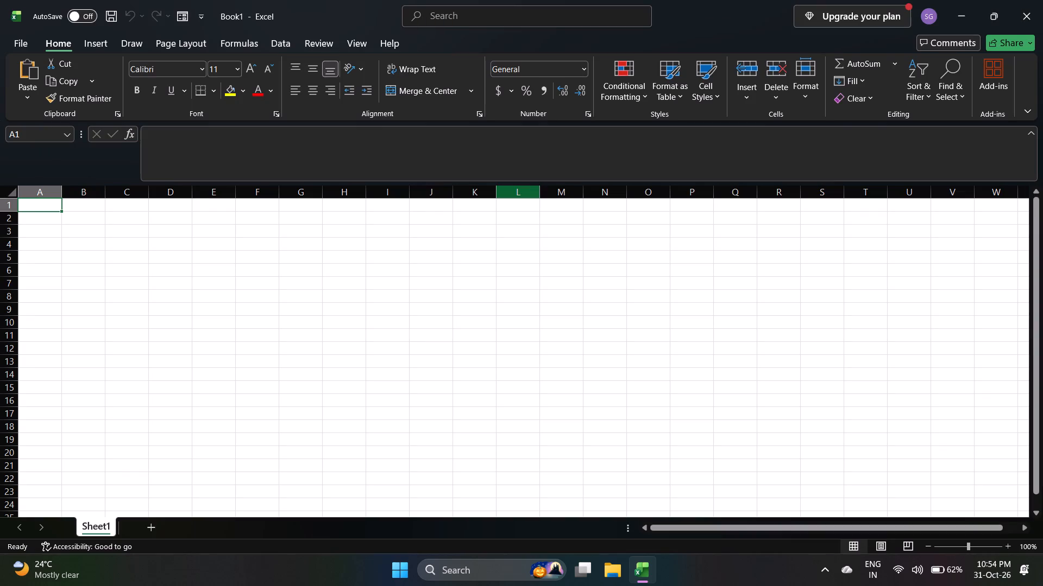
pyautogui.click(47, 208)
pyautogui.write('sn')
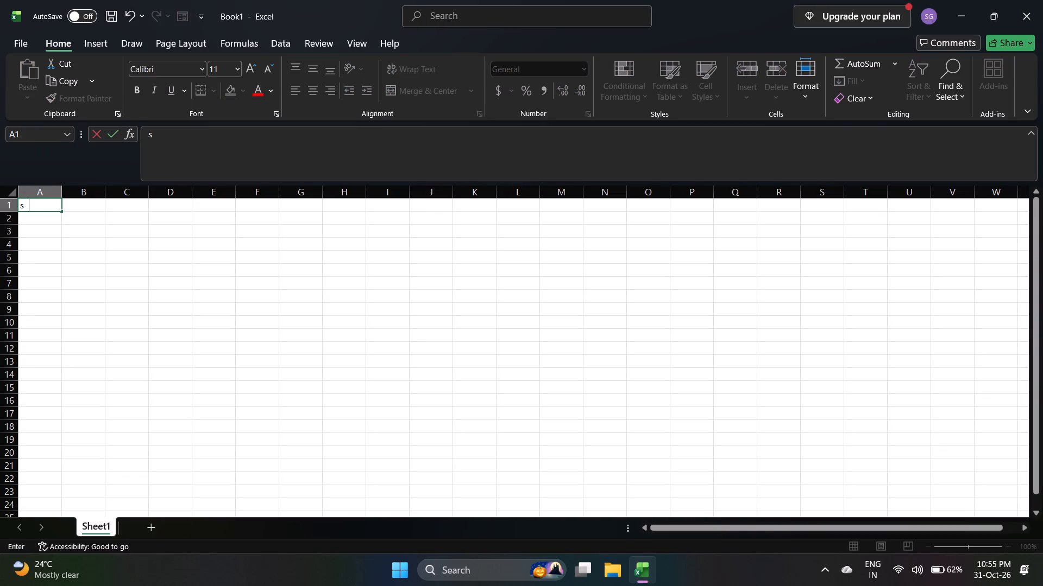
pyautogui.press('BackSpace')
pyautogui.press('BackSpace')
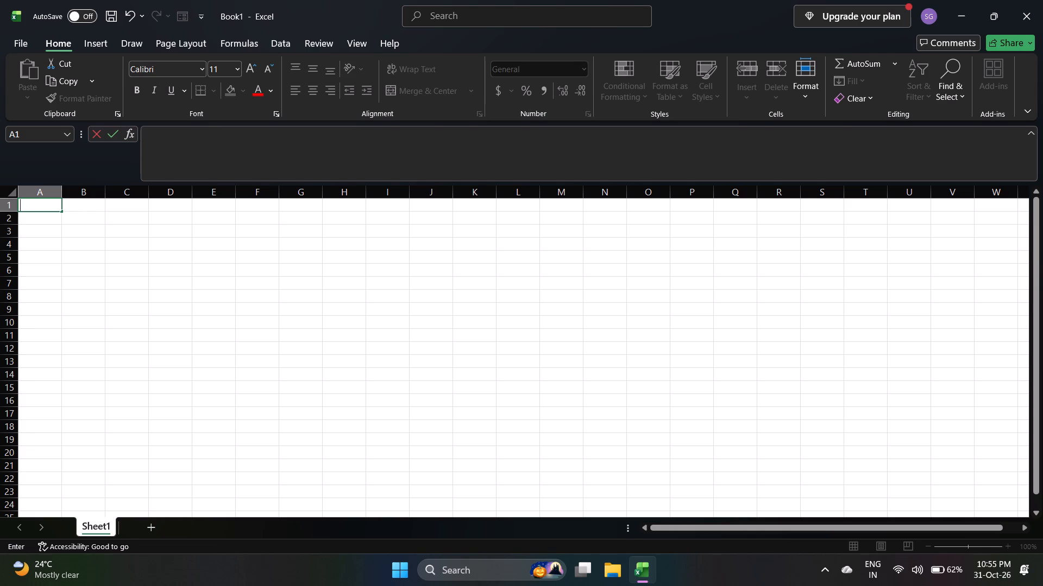
# Enter the column header S NO in cell A2.
pyautogui.click(36, 221)
pyautogui.press('s')
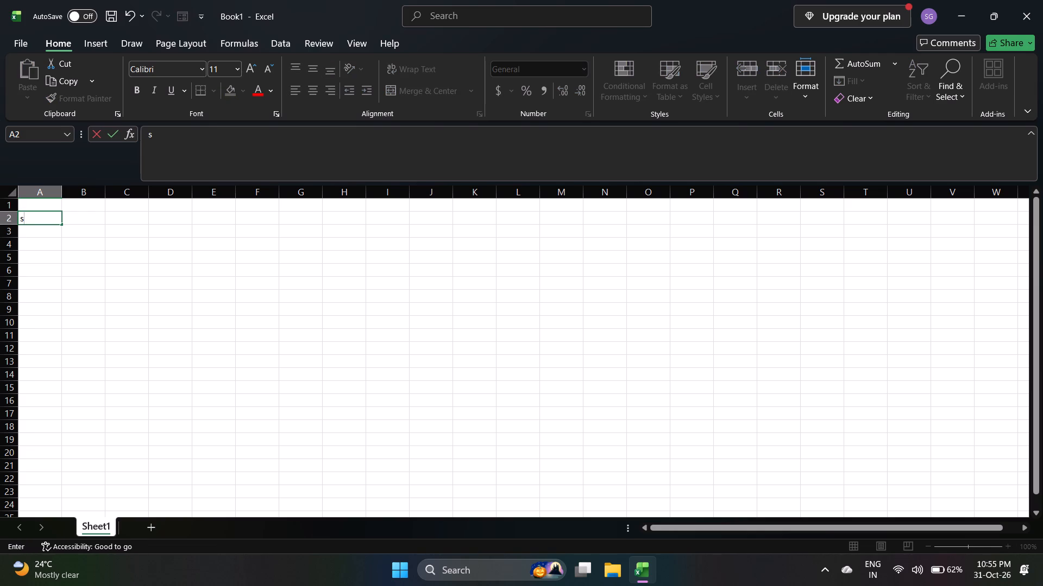
pyautogui.press('BackSpace')
pyautogui.press('s')
pyautogui.press('space')
pyautogui.write('NO')
pyautogui.click(80, 208)
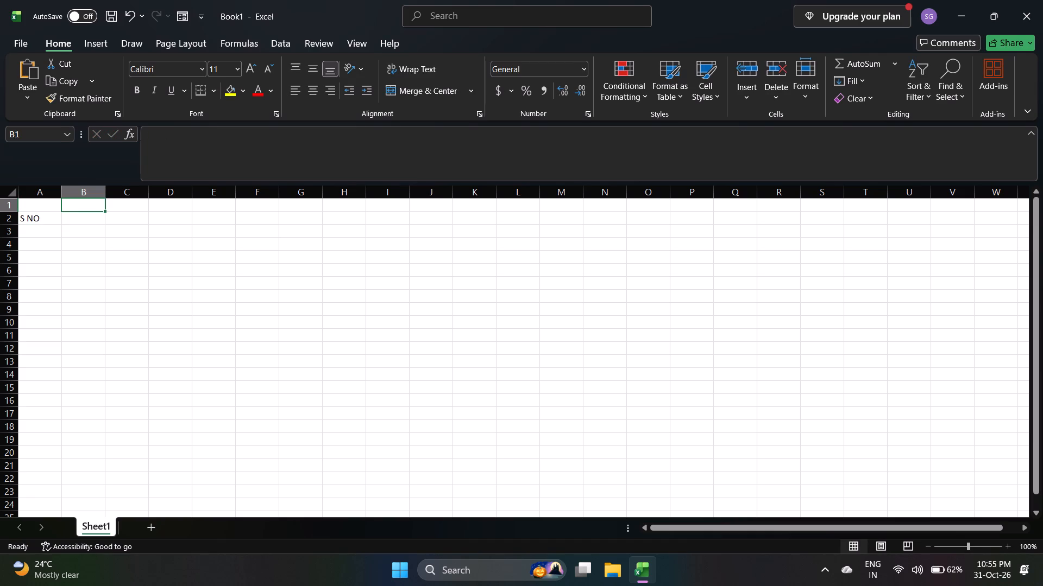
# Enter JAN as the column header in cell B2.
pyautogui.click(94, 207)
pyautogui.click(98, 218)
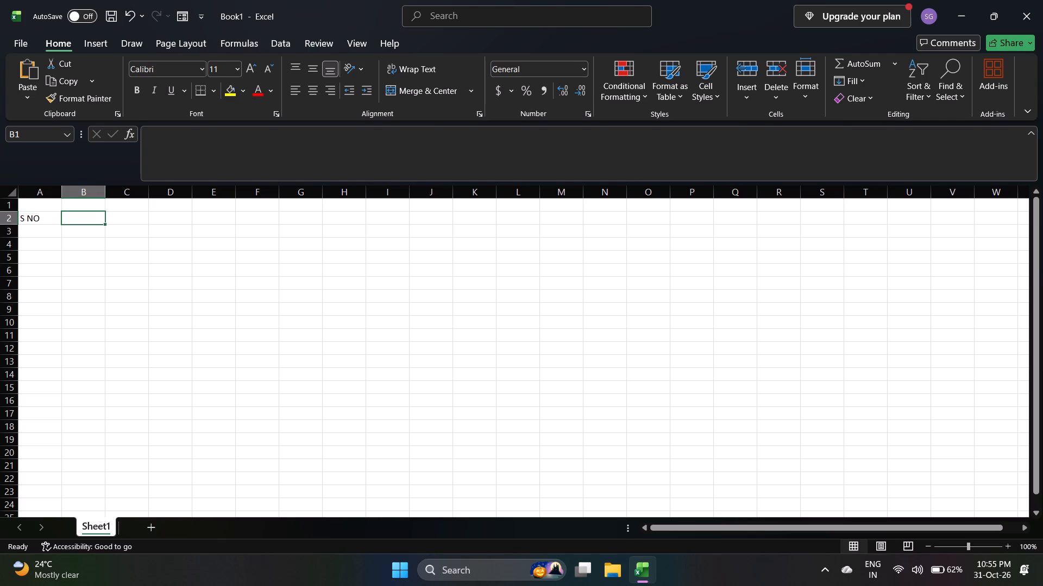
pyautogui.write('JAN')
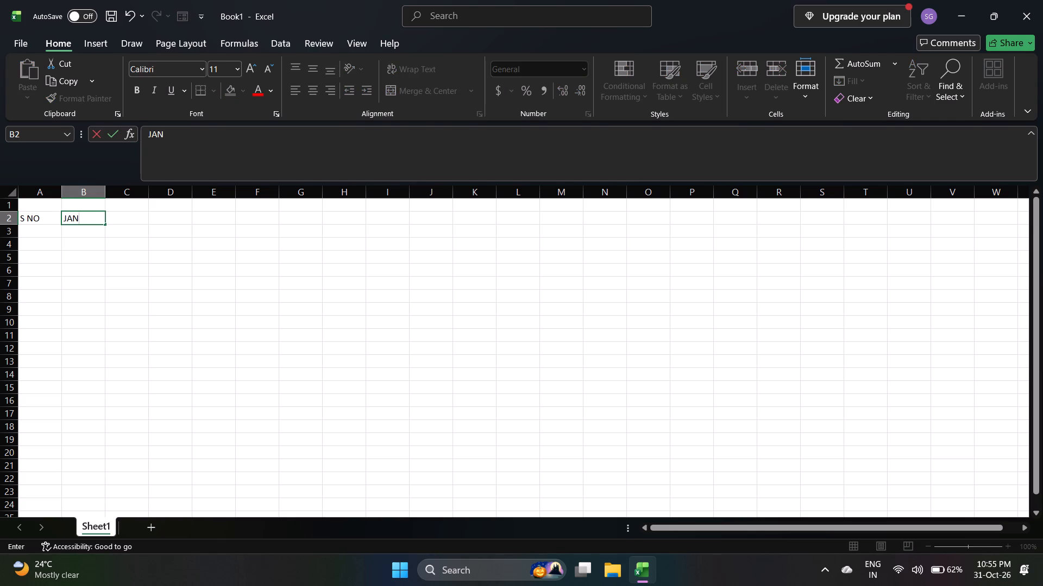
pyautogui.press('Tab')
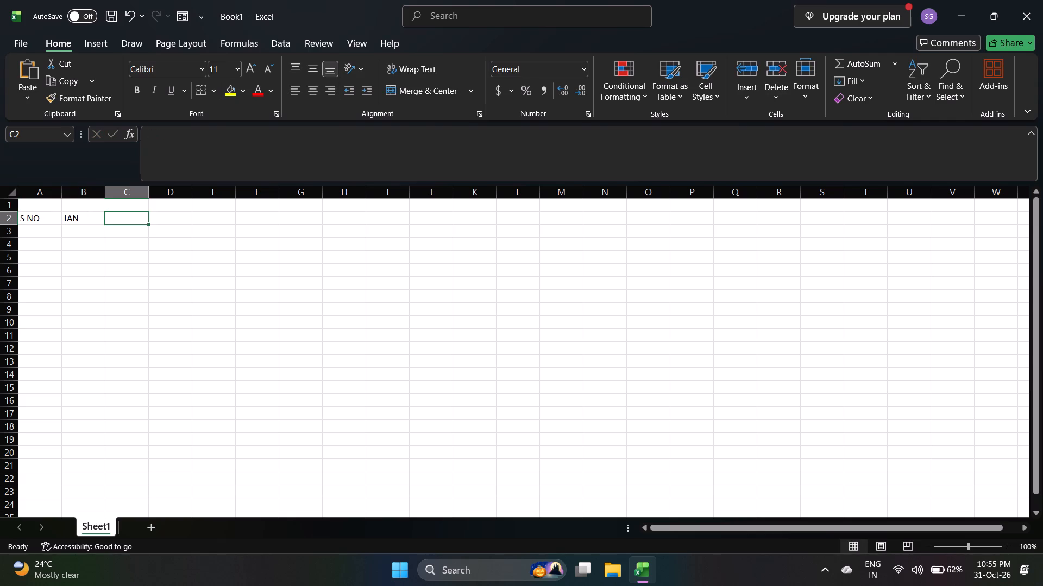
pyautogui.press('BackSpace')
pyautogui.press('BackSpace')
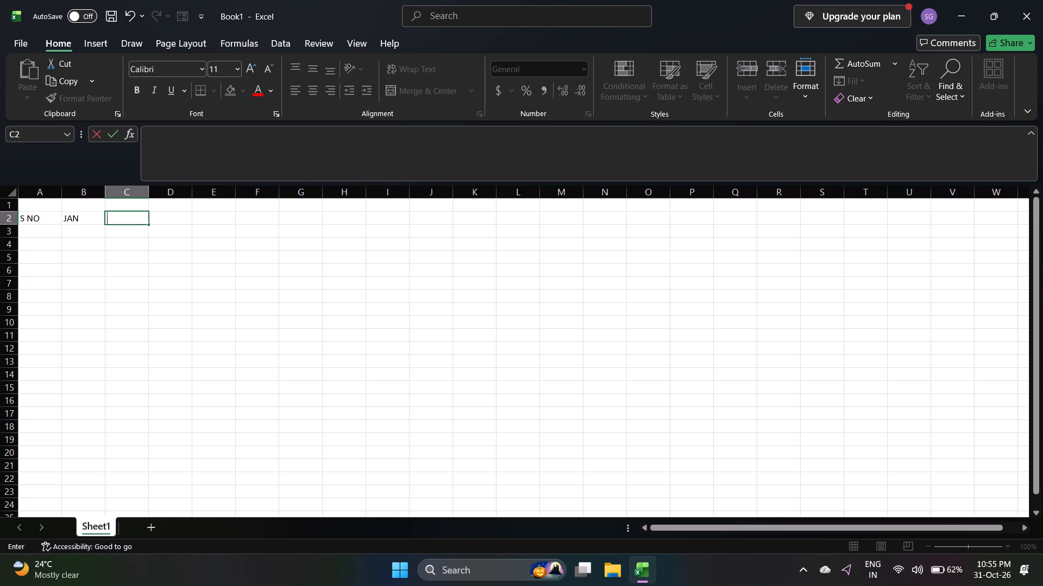
# Replace the header in cell B2 with 1 ST MONTH.
pyautogui.click(93, 220)
pyautogui.press('BackSpace')
pyautogui.press('BackSpace')
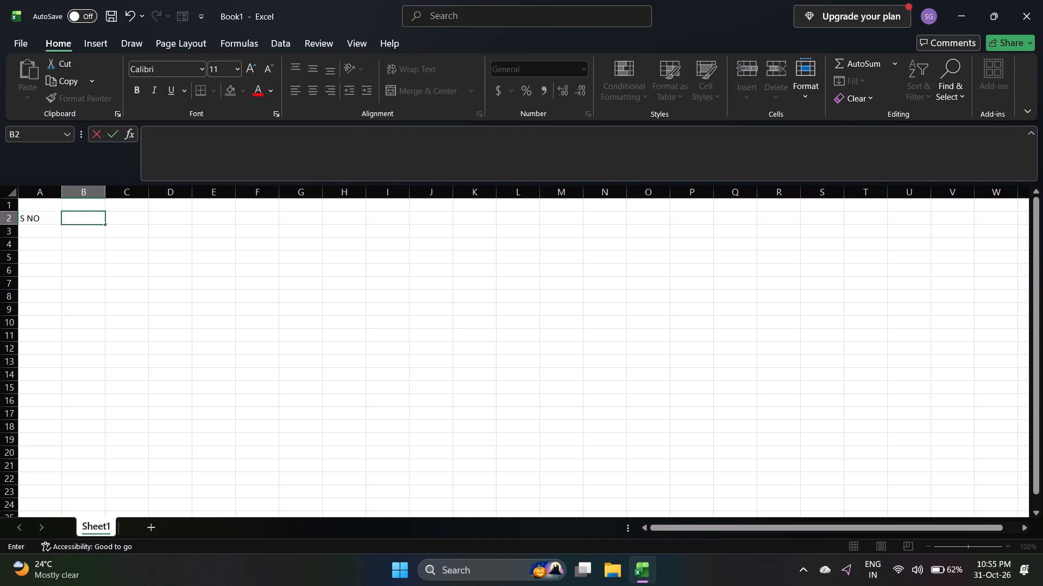
pyautogui.write('1 MON')
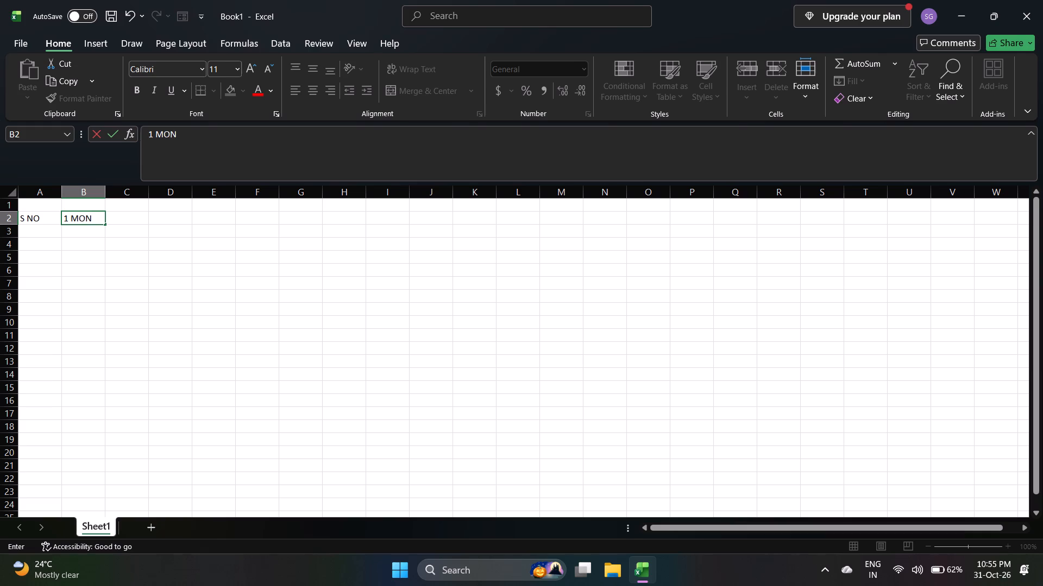
pyautogui.press('BackSpace')
pyautogui.press('BackSpace')
pyautogui.press('BackSpace')
pyautogui.write('ST')
pyautogui.press('space')
pyautogui.write('MONTH')
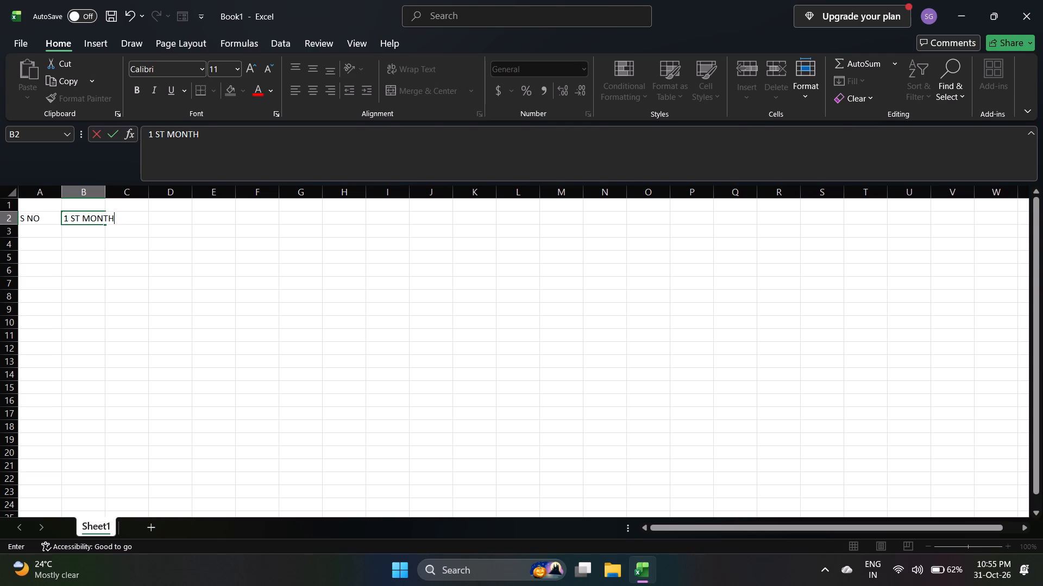
pyautogui.hotkey('shift', 'Left')
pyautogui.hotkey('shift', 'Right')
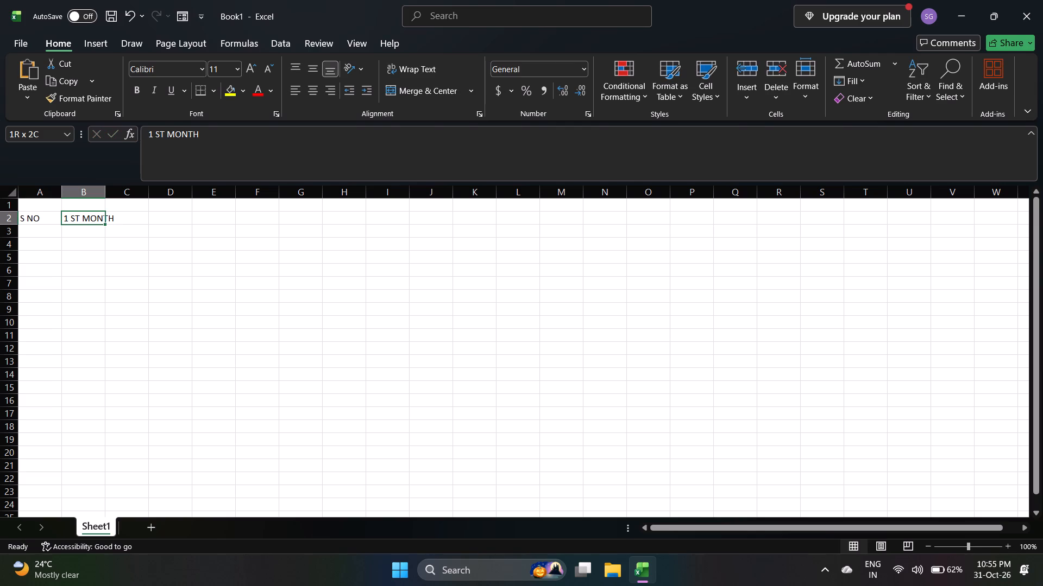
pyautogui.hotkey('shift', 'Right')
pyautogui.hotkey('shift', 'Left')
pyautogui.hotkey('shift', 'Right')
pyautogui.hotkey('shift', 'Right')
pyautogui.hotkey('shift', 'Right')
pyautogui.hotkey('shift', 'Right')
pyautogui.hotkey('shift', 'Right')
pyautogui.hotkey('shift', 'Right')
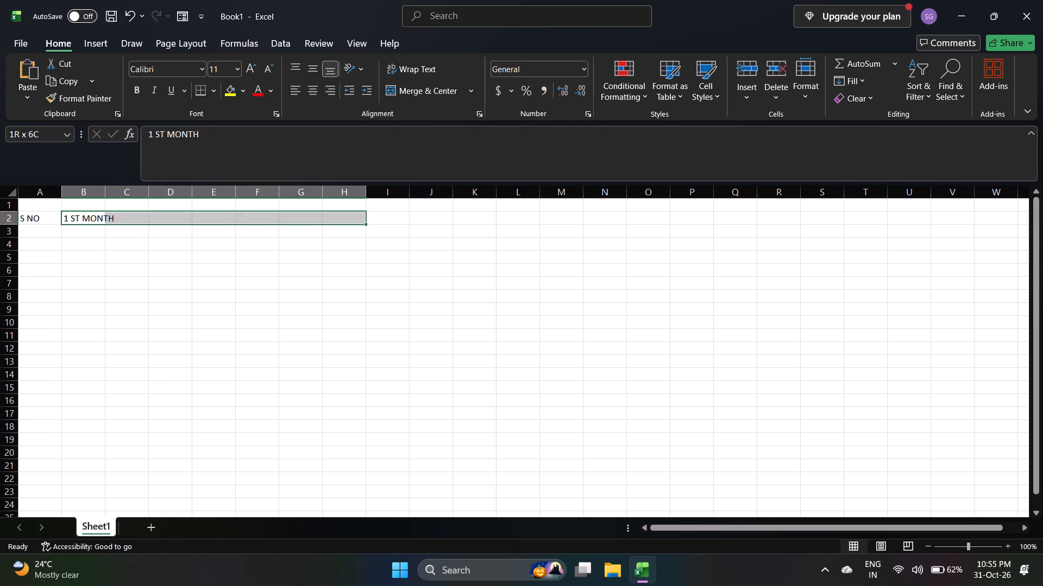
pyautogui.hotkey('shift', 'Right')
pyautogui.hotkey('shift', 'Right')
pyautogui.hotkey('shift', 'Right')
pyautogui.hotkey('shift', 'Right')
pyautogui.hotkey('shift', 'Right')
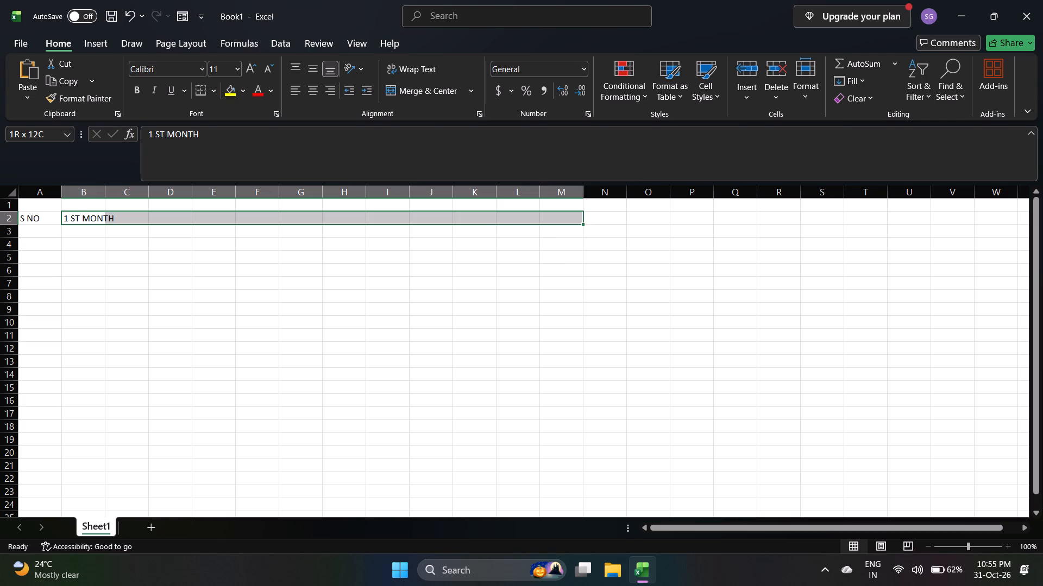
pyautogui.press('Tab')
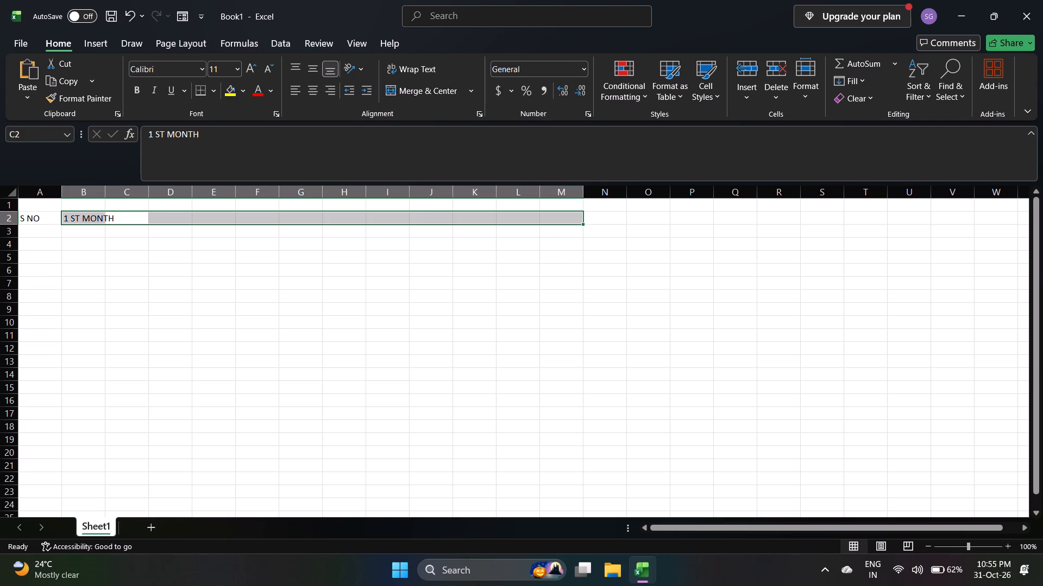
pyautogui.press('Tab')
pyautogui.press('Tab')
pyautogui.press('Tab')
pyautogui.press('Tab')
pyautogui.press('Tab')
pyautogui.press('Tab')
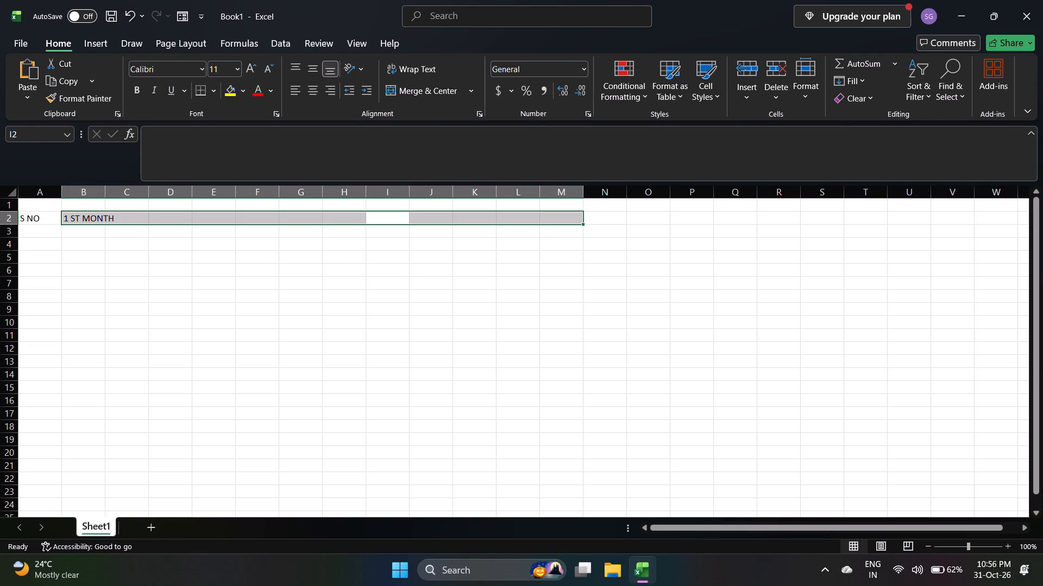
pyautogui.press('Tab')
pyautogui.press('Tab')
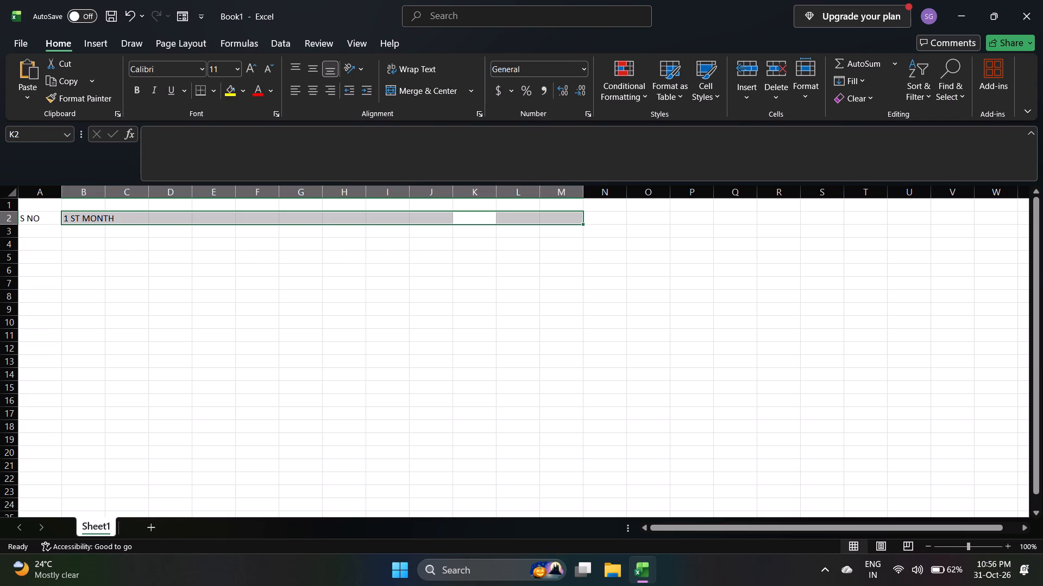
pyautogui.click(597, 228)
# Extend the 1 ST MONTH header from B2 across row 2 to M2 as a numbered series ending at 12 ST MONTH.
pyautogui.click(90, 218)
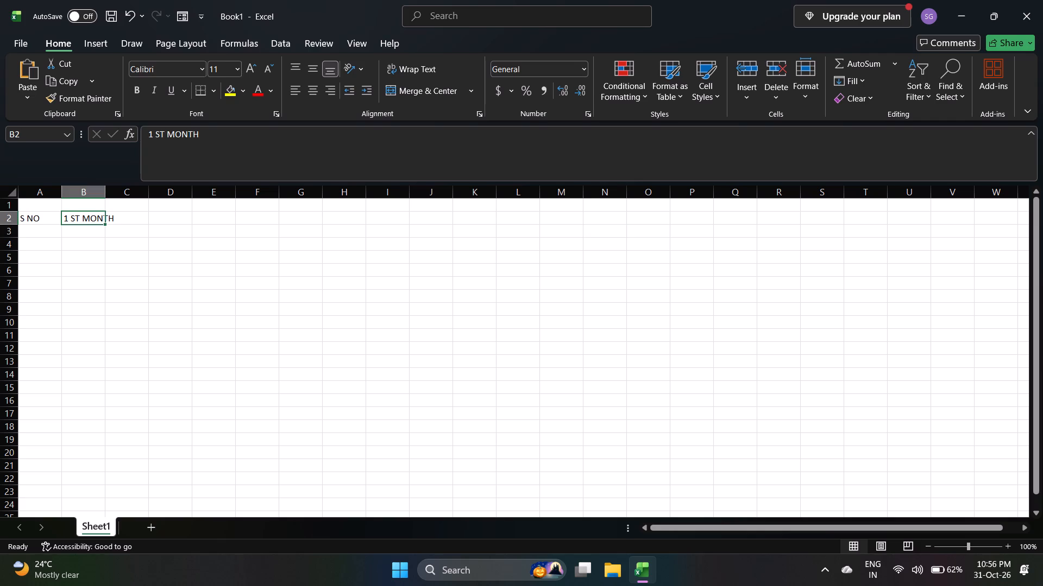
pyautogui.moveTo(104, 223); pyautogui.dragTo(117, 224)
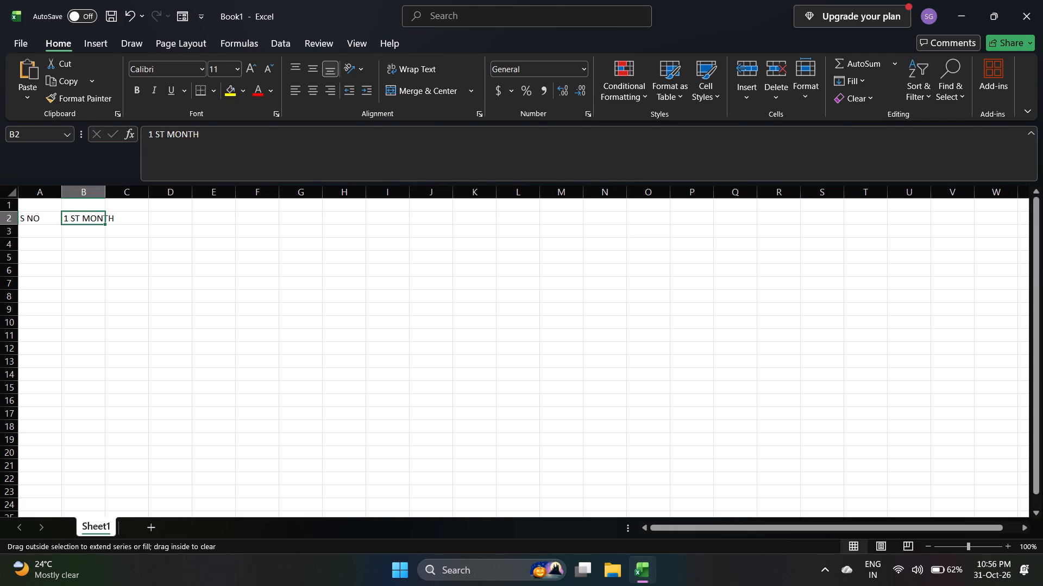
pyautogui.moveTo(117, 224); pyautogui.dragTo(353, 227)
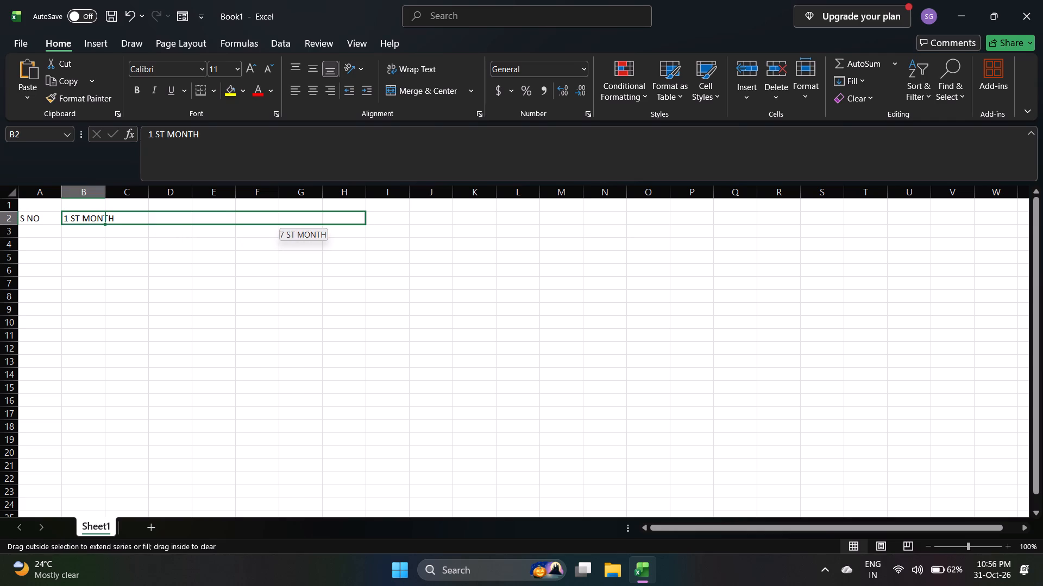
pyautogui.moveTo(353, 227); pyautogui.dragTo(526, 228)
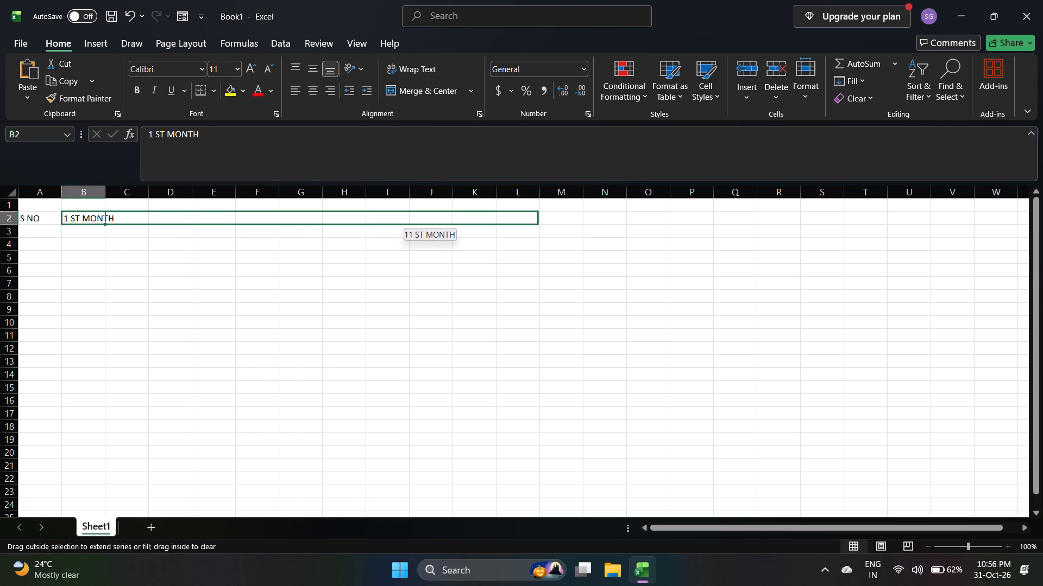
pyautogui.moveTo(526, 228); pyautogui.dragTo(615, 228)
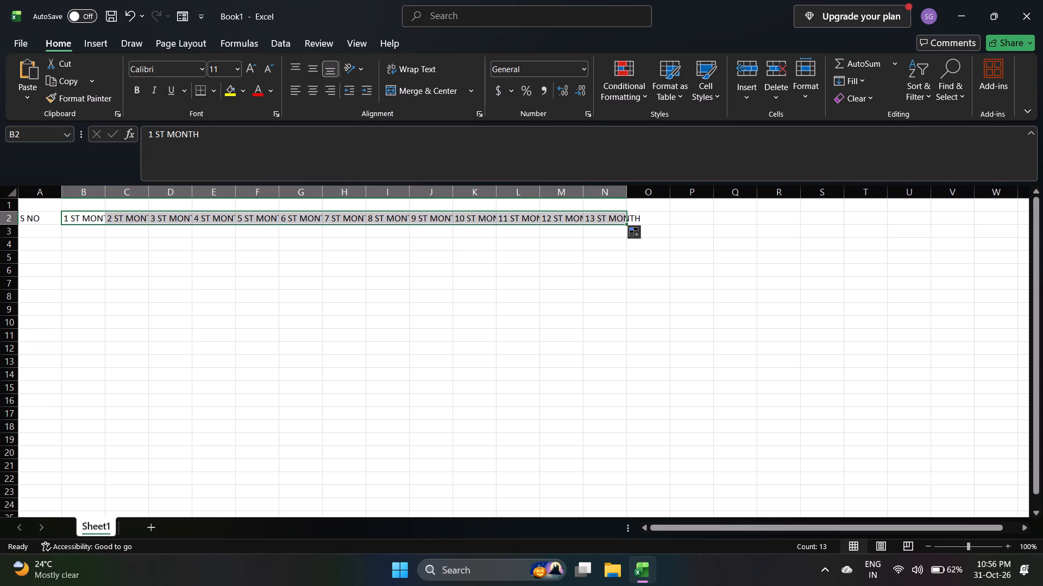
pyautogui.moveTo(626, 222); pyautogui.dragTo(589, 222)
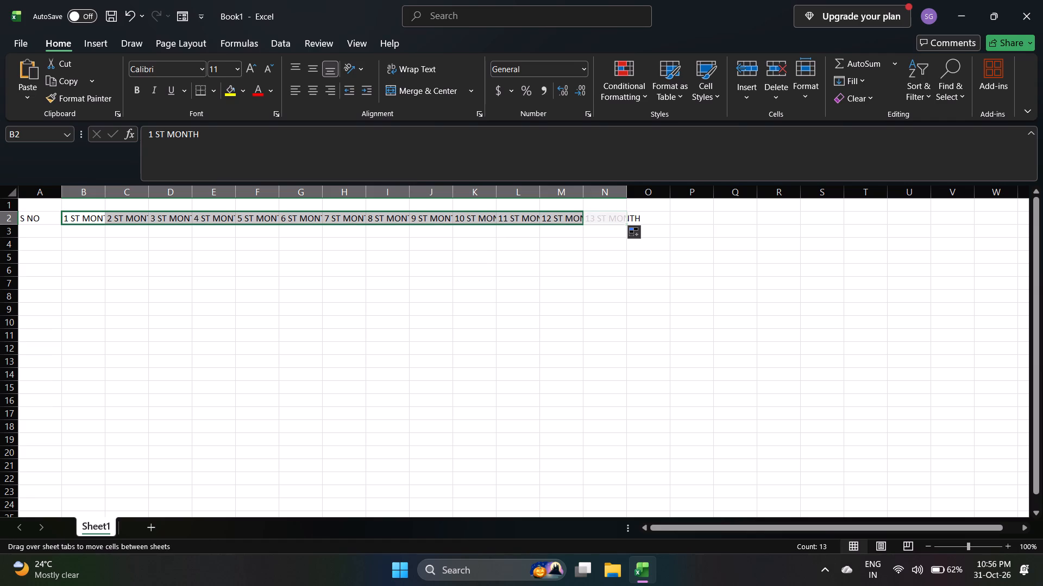
pyautogui.moveTo(589, 222); pyautogui.dragTo(587, 222)
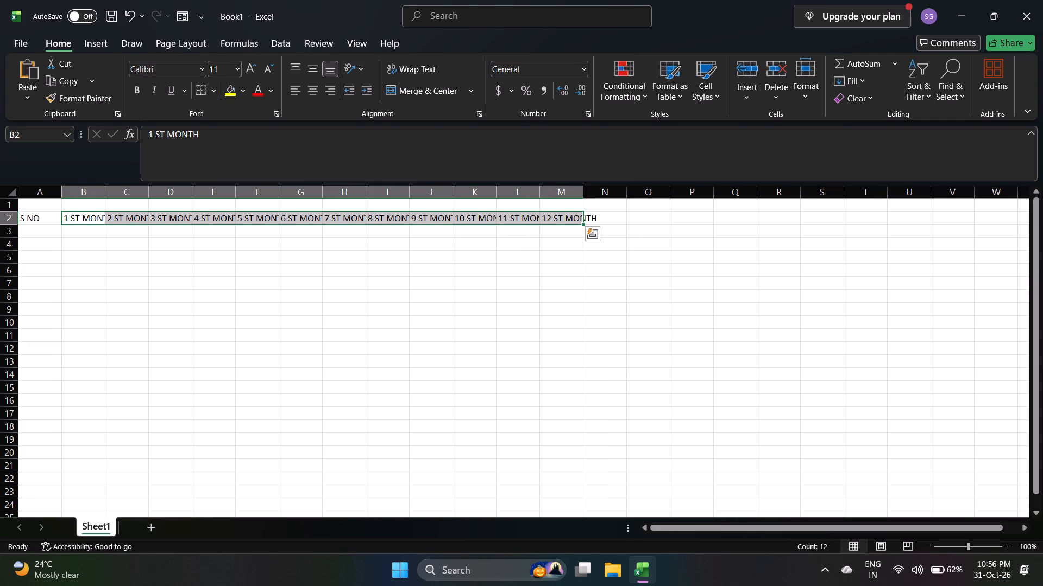
# Correct the header in M2 to 12 TH MONTH and the one in L2 to 11 TH MONTH.
pyautogui.click(564, 216)
pyautogui.doubleClick(563, 223)
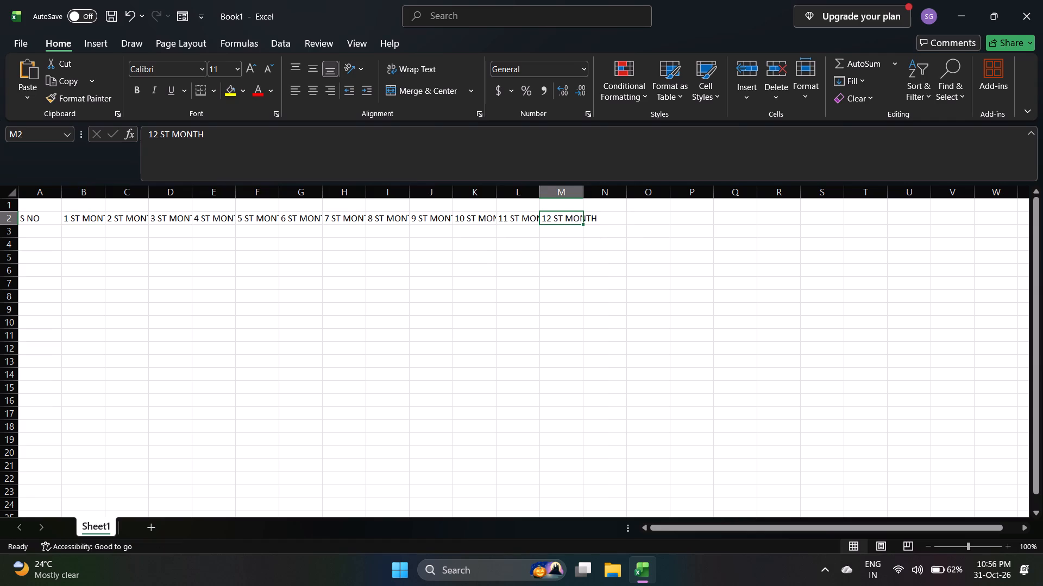
pyautogui.doubleClick(563, 220)
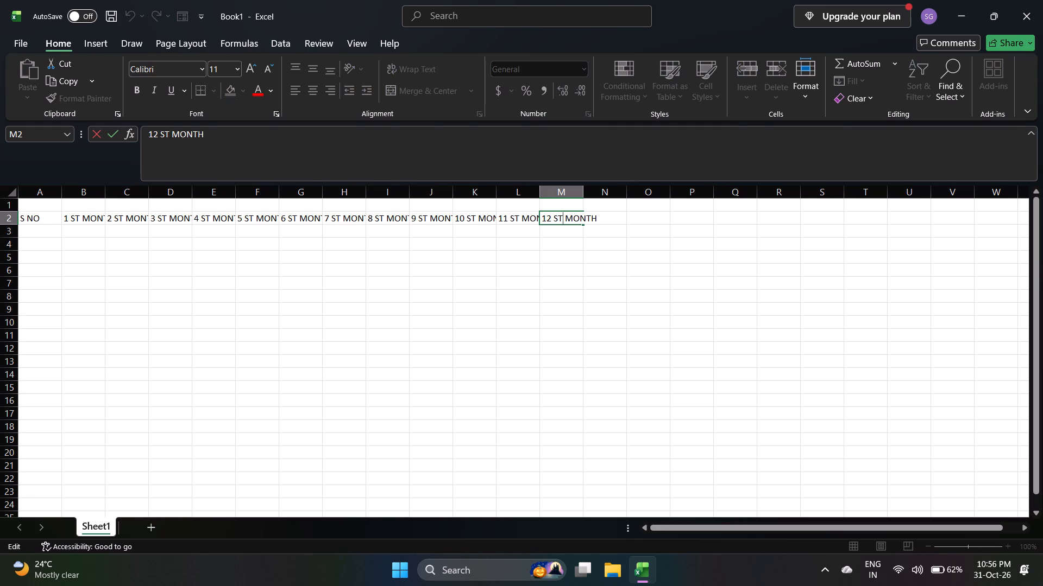
pyautogui.press('BackSpace')
pyautogui.press('BackSpace')
pyautogui.write('TH')
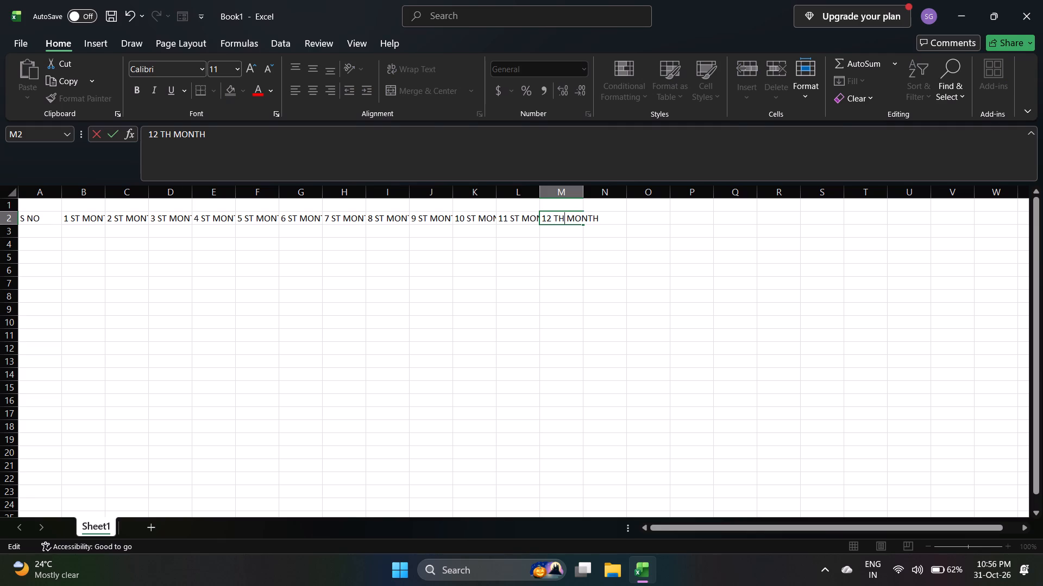
pyautogui.doubleClick(517, 217)
pyautogui.click(517, 217)
pyautogui.press('BackSpace')
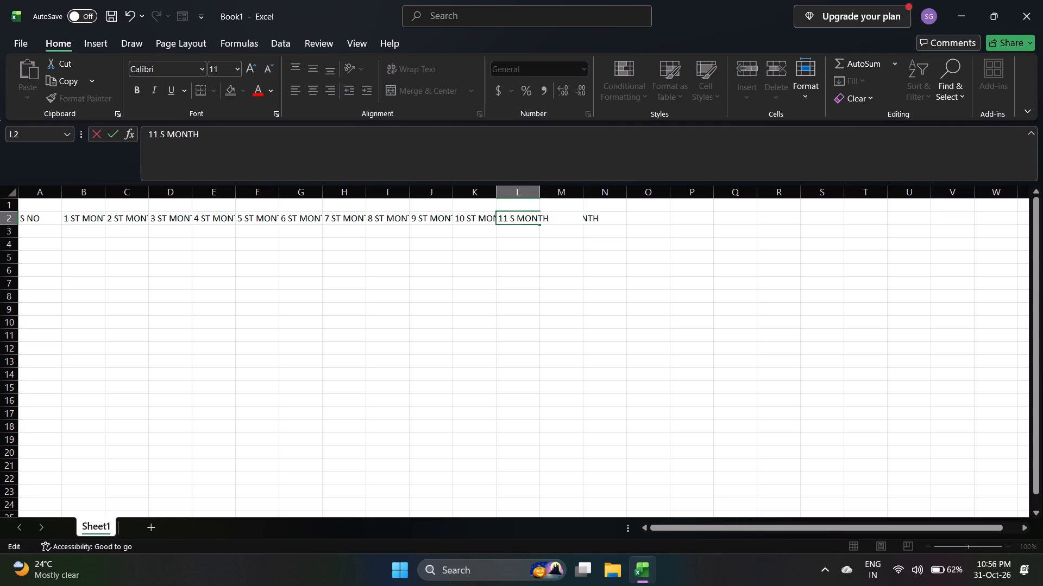
pyautogui.press('BackSpace')
pyautogui.write('TH')
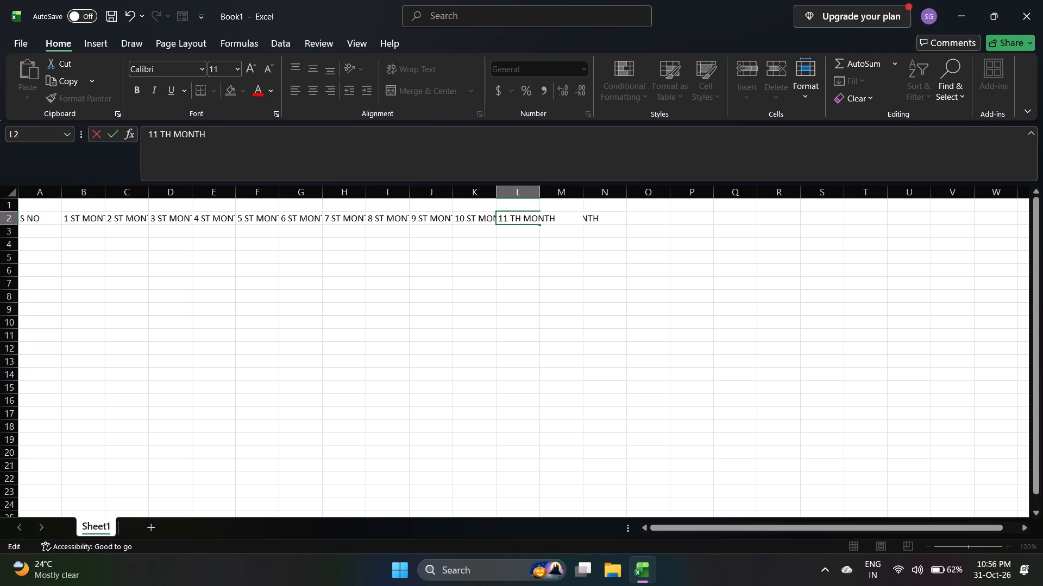
# Correct the header in K2 to 10 TH MONTH and the one in J2 to 9 TH MONTH.
pyautogui.doubleClick(472, 217)
pyautogui.press('Right')
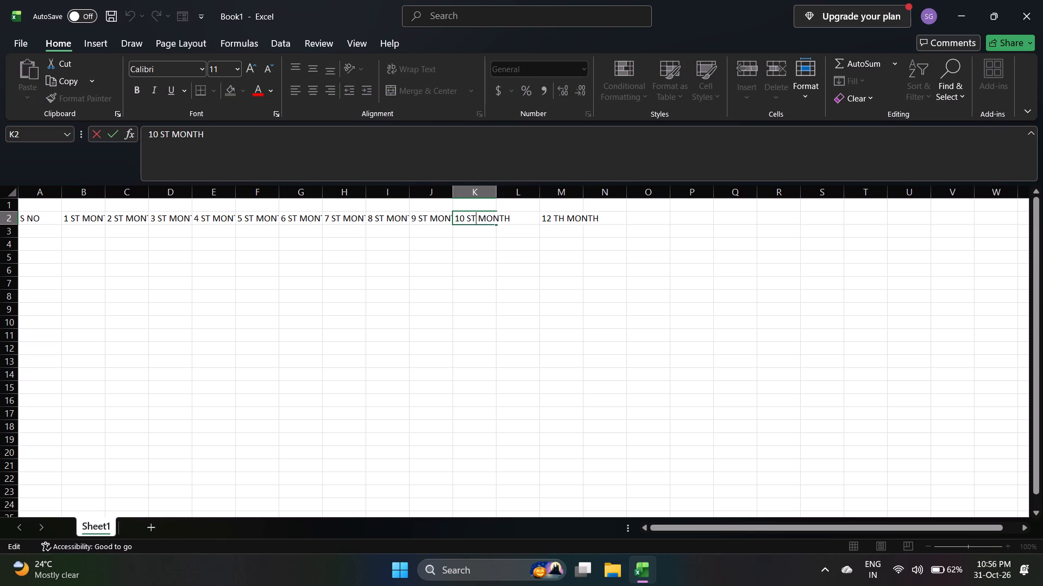
pyautogui.press('BackSpace')
pyautogui.write('TH')
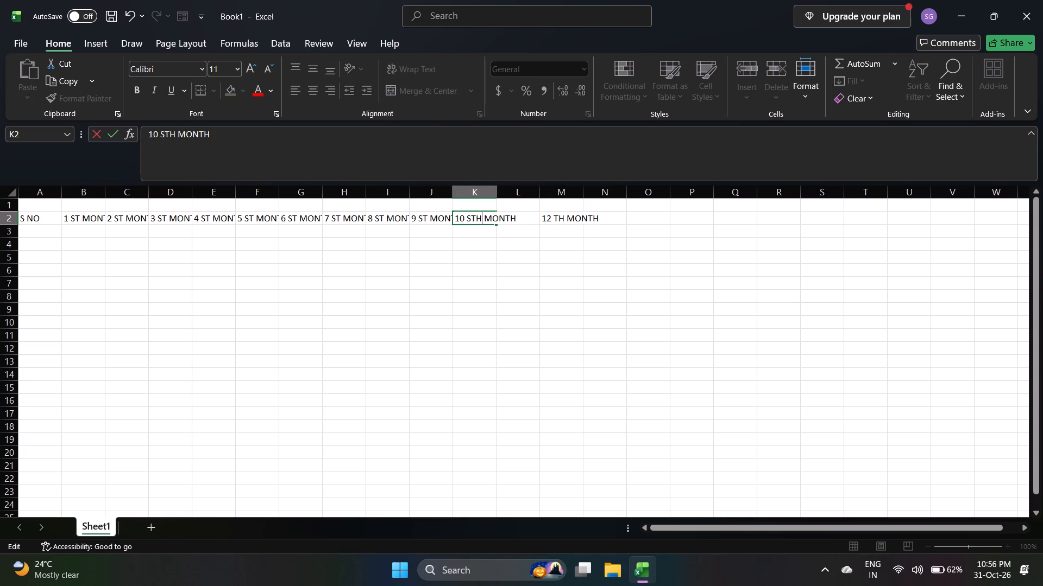
pyautogui.click(470, 215)
pyautogui.press('BackSpace')
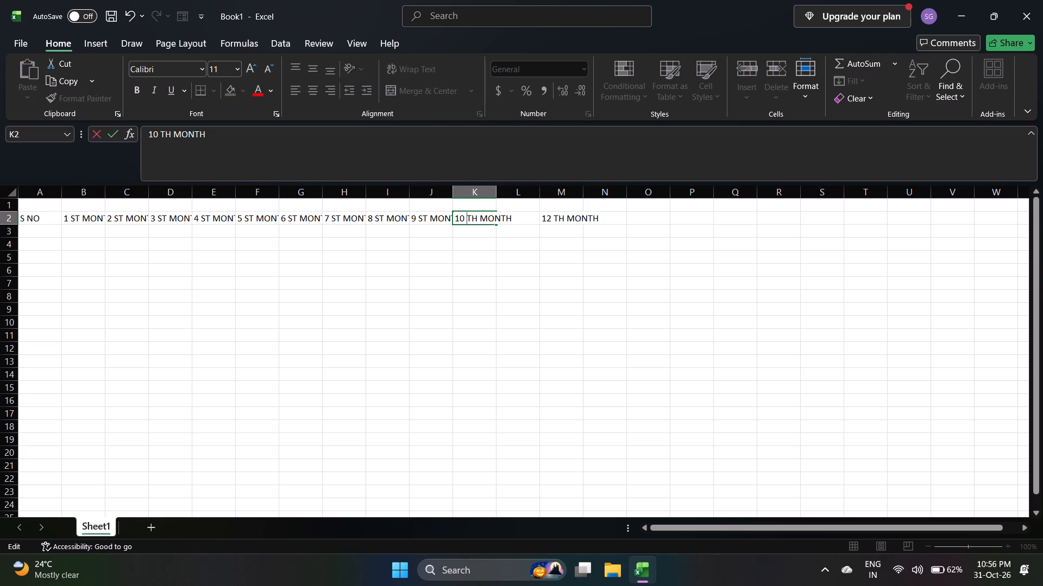
pyautogui.doubleClick(420, 218)
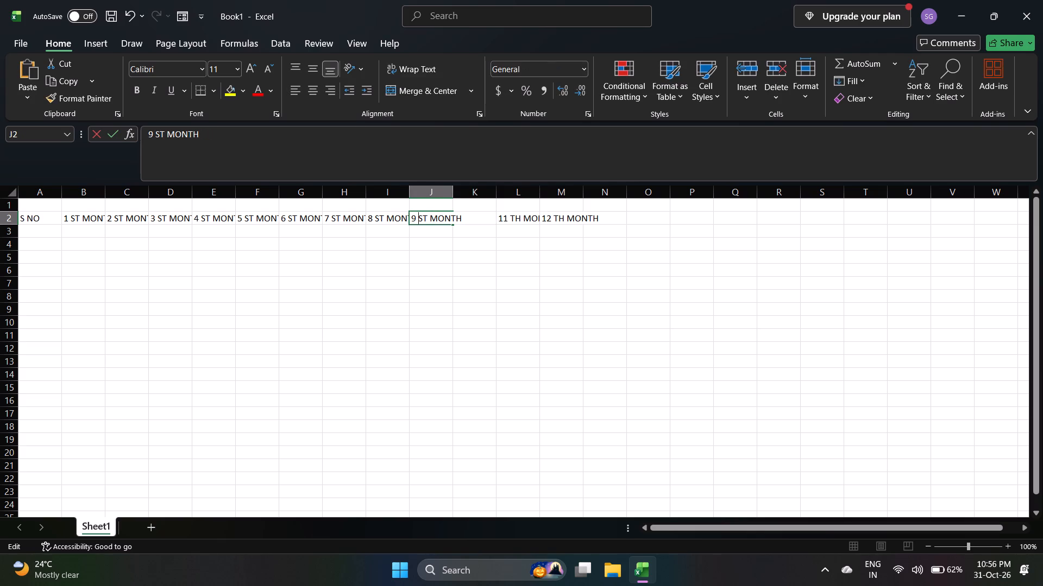
pyautogui.press('Right')
pyautogui.press('BackSpace')
pyautogui.press('Right')
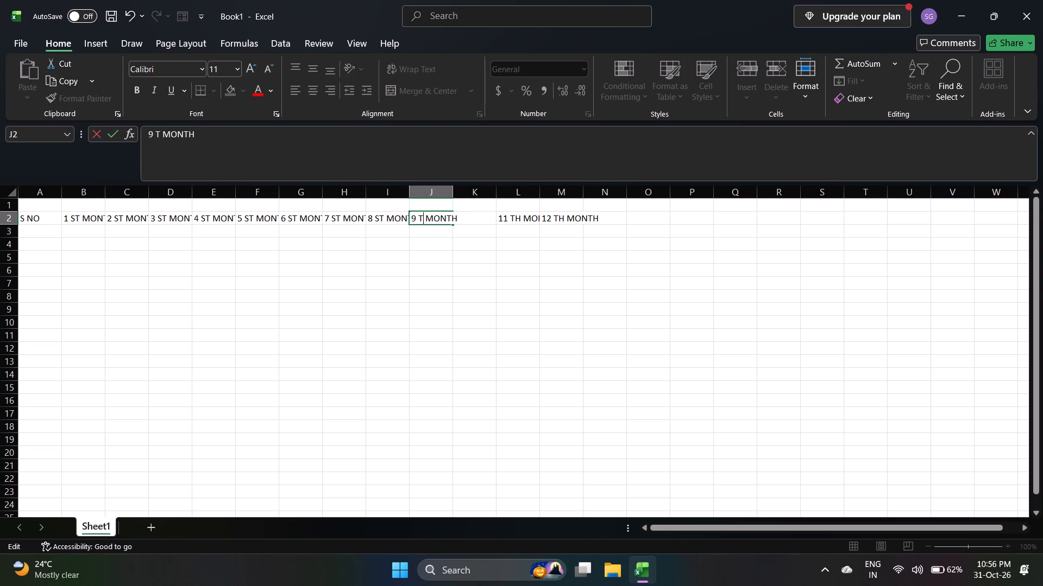
pyautogui.press('h')
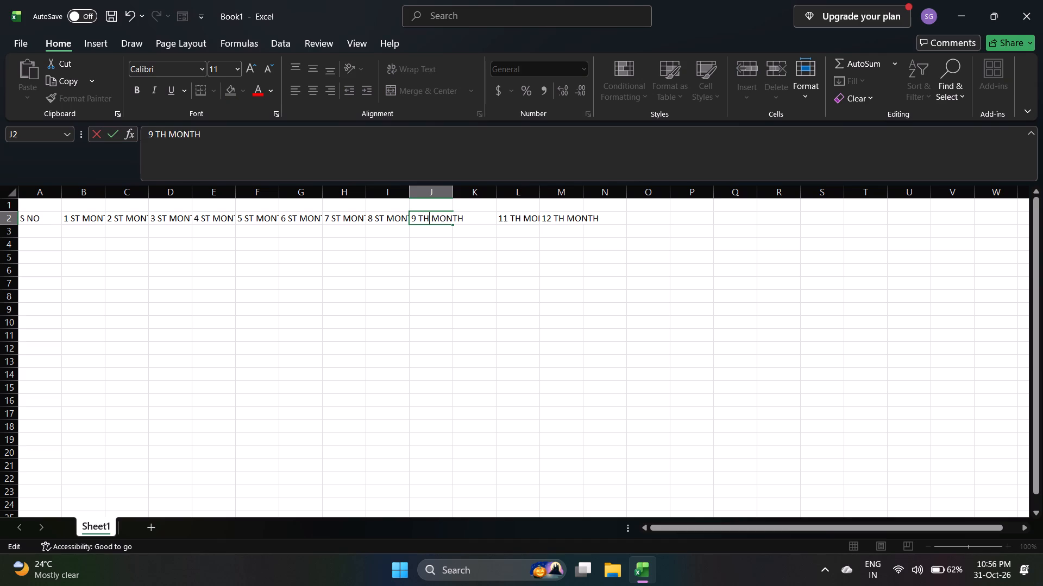
# Correct the header in I2 to 8 TH MONTH and the one in H2 to 7 TH MONTH.
pyautogui.doubleClick(381, 215)
pyautogui.press('Right')
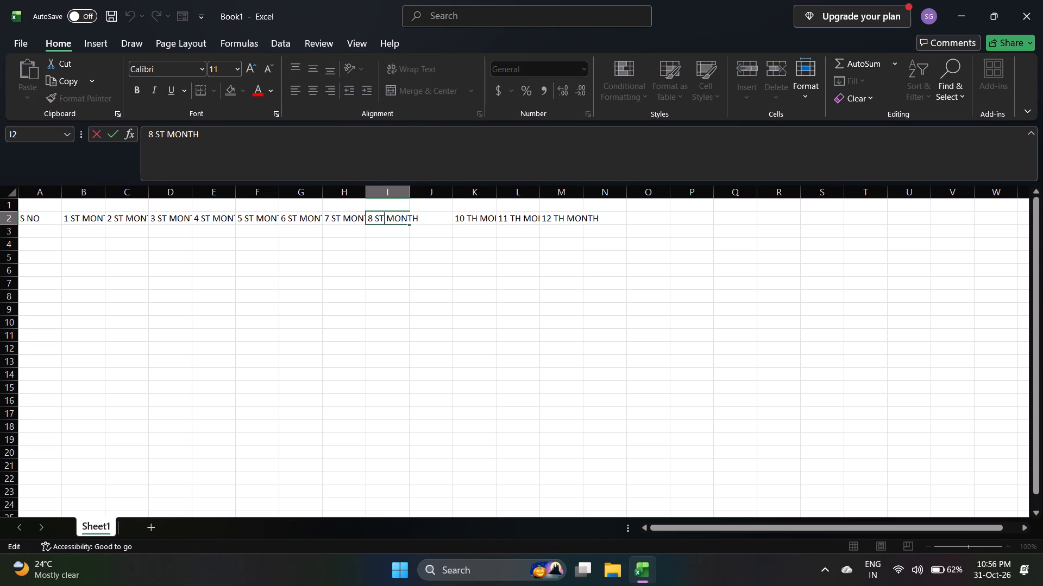
pyautogui.press('BackSpace')
pyautogui.press('BackSpace')
pyautogui.write('TH')
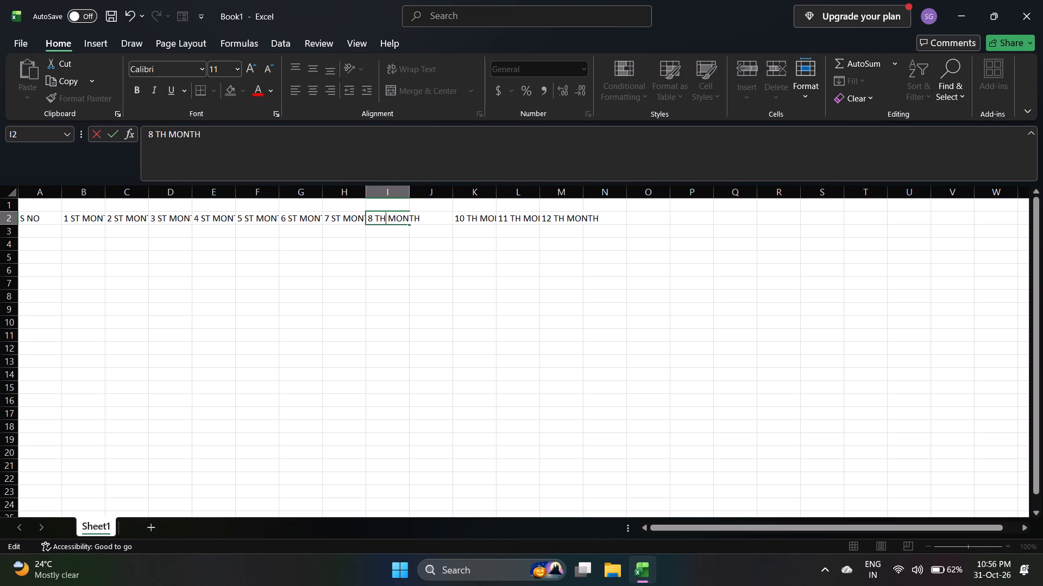
pyautogui.doubleClick(342, 222)
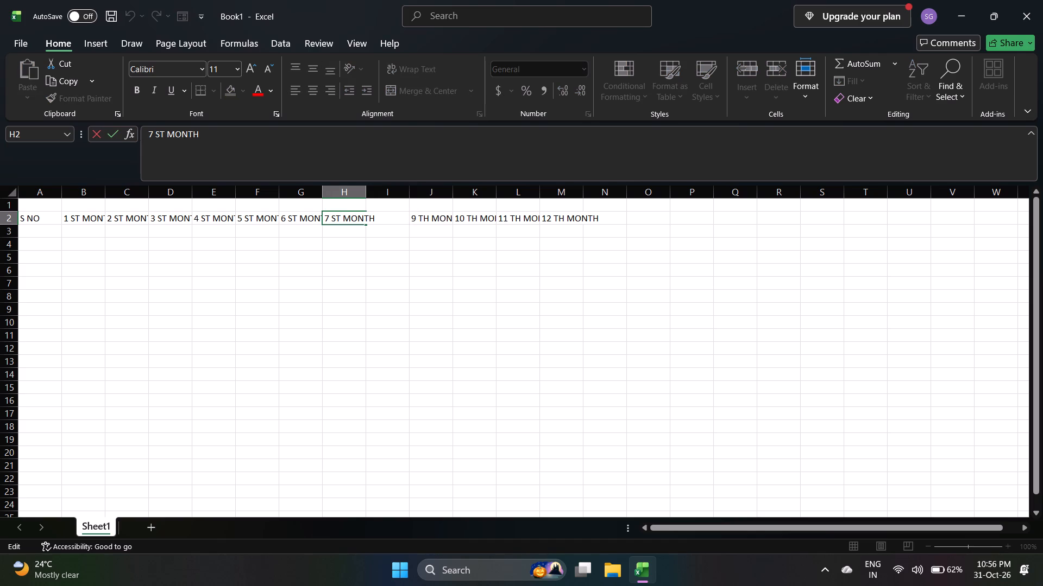
pyautogui.press('BackSpace')
pyautogui.write('TH')
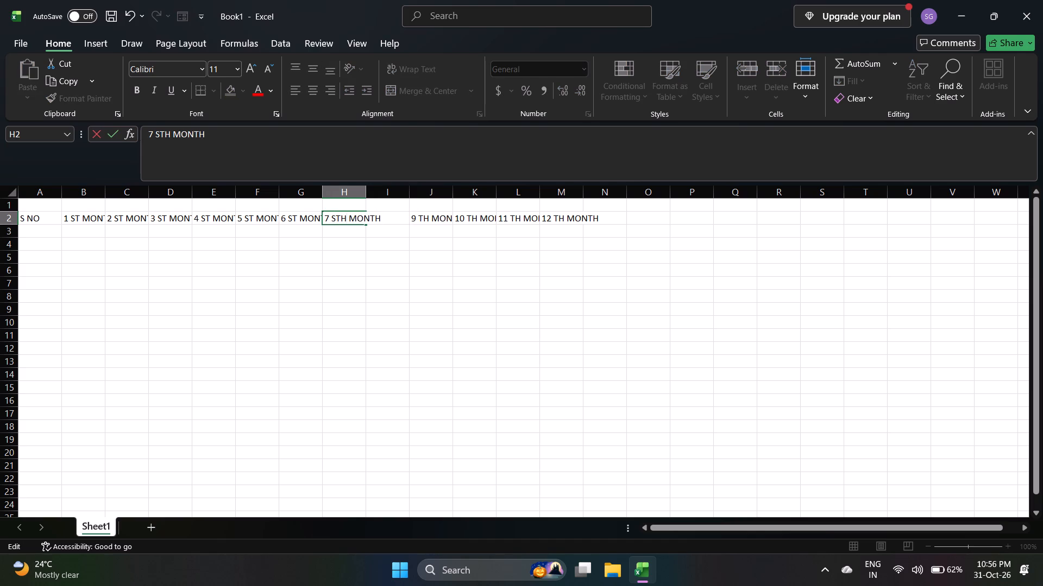
pyautogui.press('BackSpace')
pyautogui.press('BackSpace')
pyautogui.press('BackSpace')
pyautogui.write('TH')
# Correct the header in G2 to 6 TH MONTH and the one in F2 to 5 TH MONTH.
pyautogui.doubleClick(294, 216)
pyautogui.press('Right')
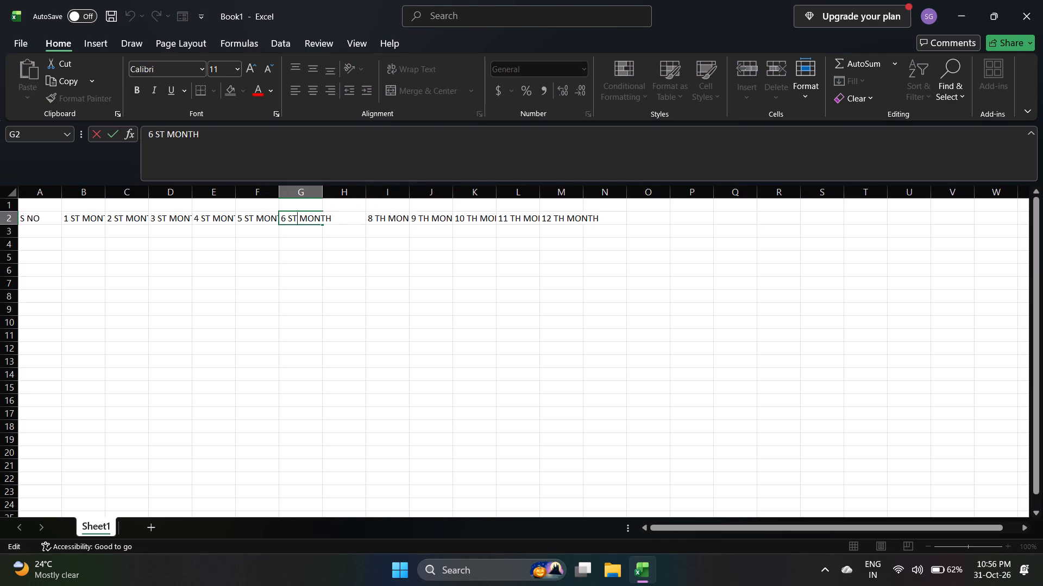
pyautogui.press('BackSpace')
pyautogui.press('BackSpace')
pyautogui.write('TH')
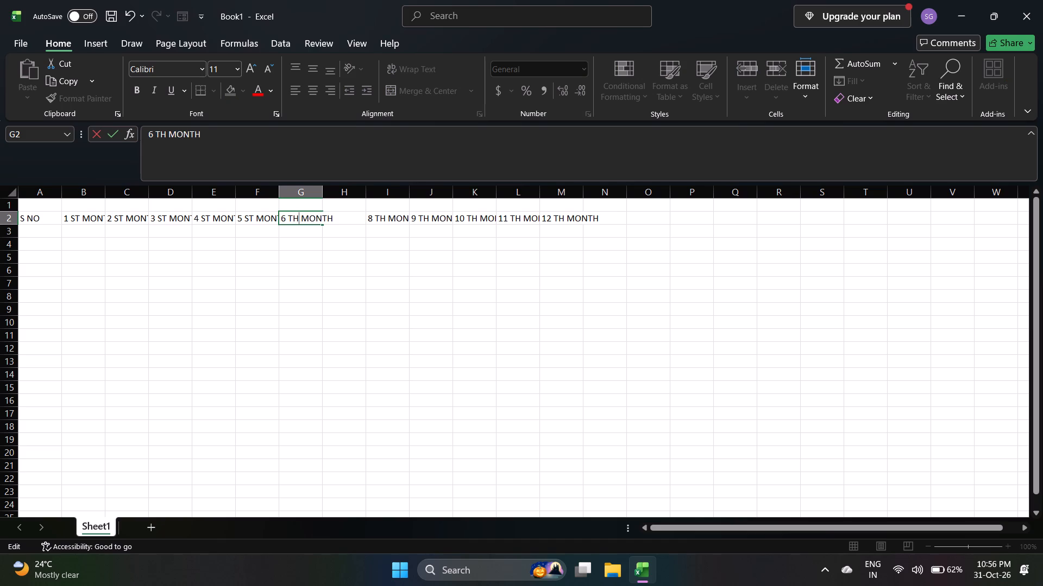
pyautogui.doubleClick(257, 218)
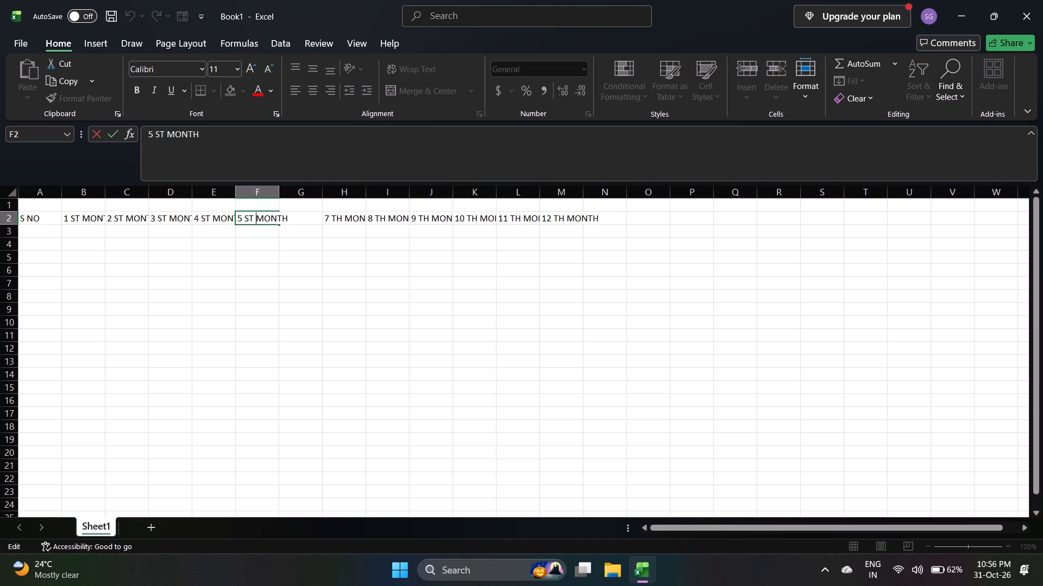
pyautogui.press('Left')
pyautogui.press('BackSpace')
pyautogui.press('BackSpace')
pyautogui.write('TH')
# Change the header in E2 to 4 TH MONTH and the one in D2 to 3 TH MONTH.
pyautogui.doubleClick(219, 218)
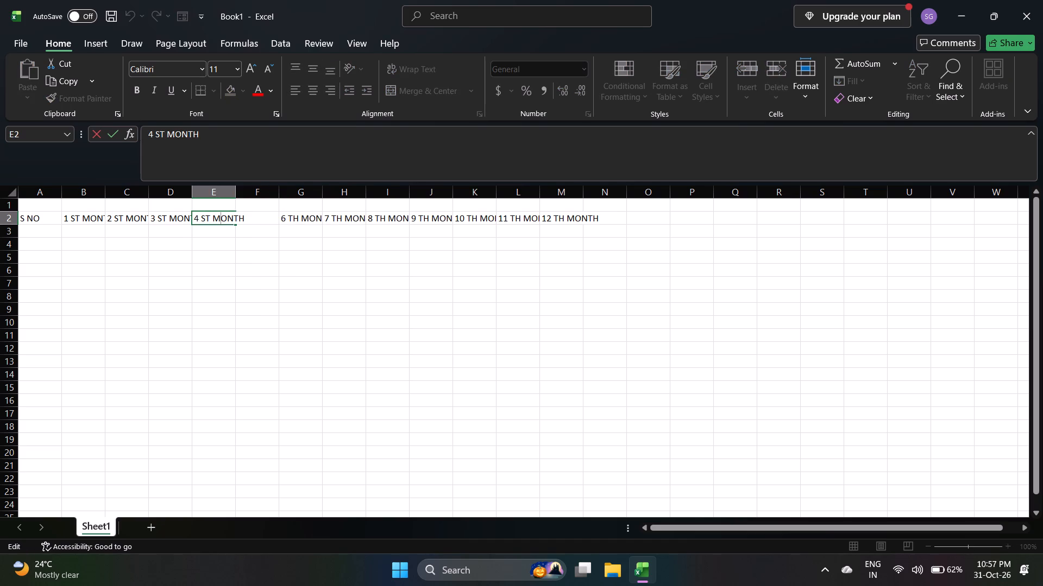
pyautogui.press('Left')
pyautogui.press('Left')
pyautogui.press('BackSpace')
pyautogui.press('BackSpace')
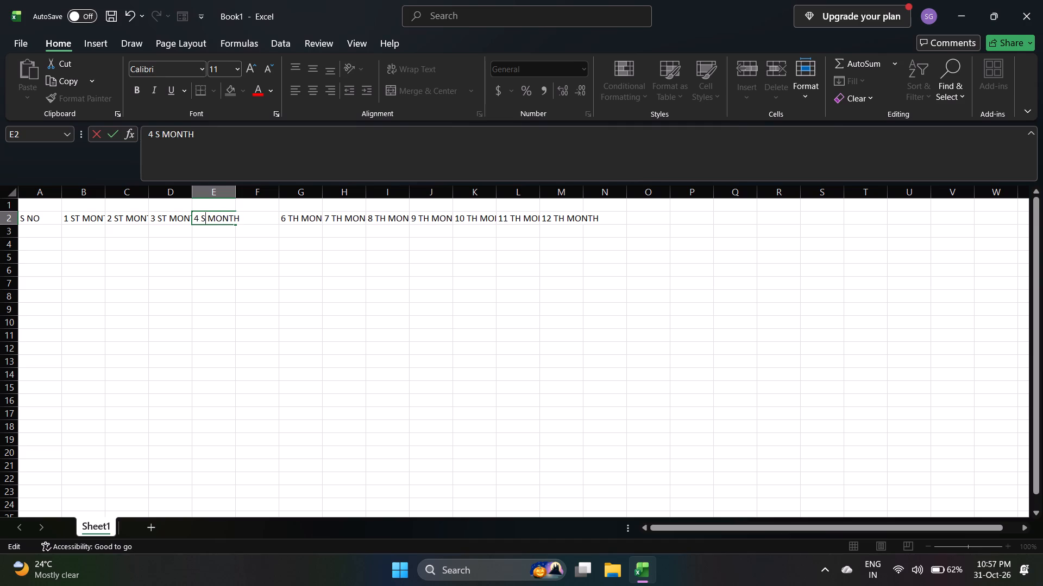
pyautogui.write('TH')
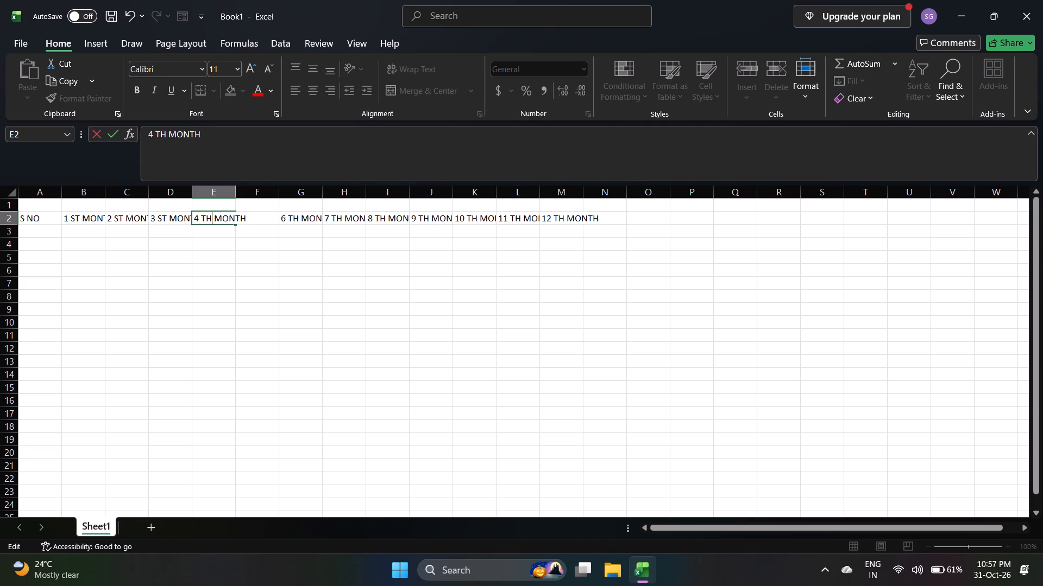
pyautogui.doubleClick(167, 217)
pyautogui.press('Left')
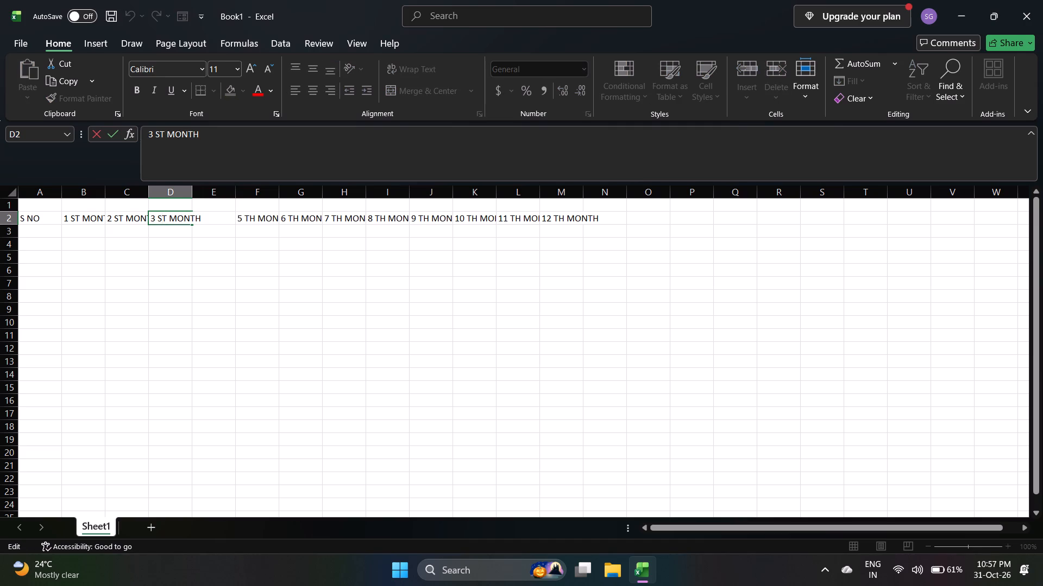
pyautogui.press('Right')
pyautogui.press('BackSpace')
pyautogui.press('BackSpace')
pyautogui.write('TH')
# Correct the header in cell C2 to 2 ND MONTH.
pyautogui.doubleClick(123, 218)
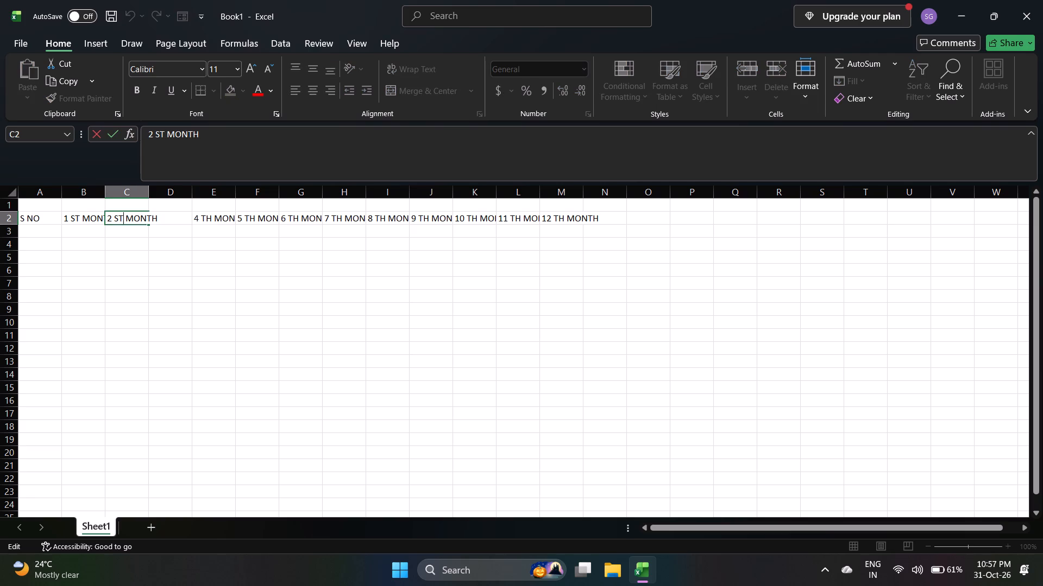
pyautogui.press('BackSpace')
pyautogui.press('BackSpace')
pyautogui.write('ND')
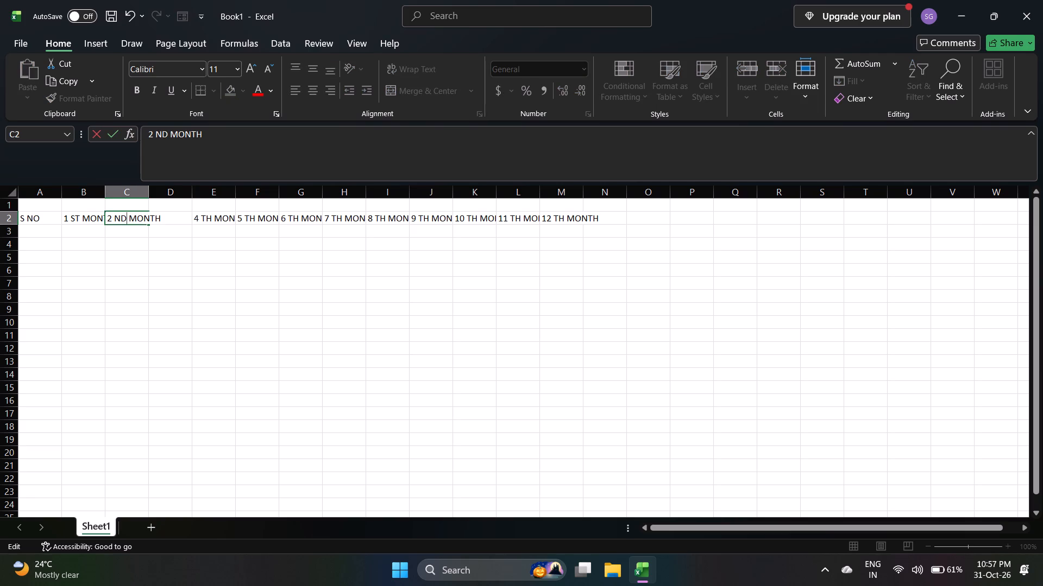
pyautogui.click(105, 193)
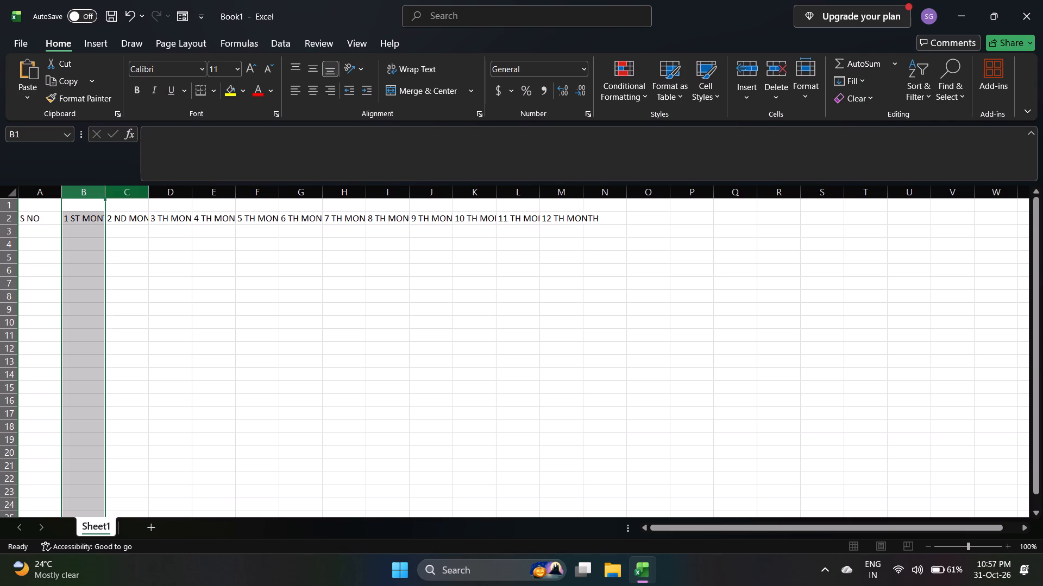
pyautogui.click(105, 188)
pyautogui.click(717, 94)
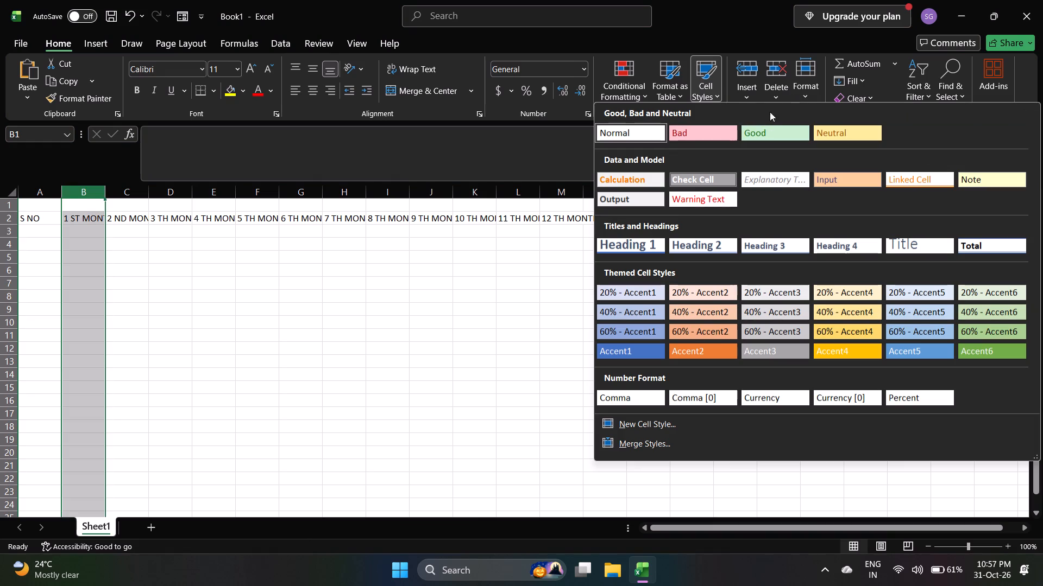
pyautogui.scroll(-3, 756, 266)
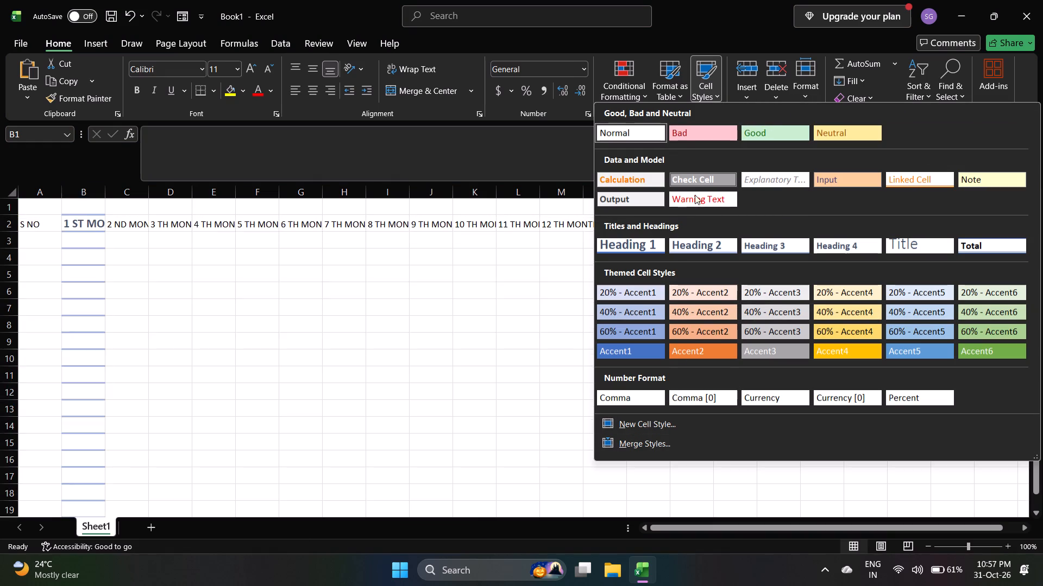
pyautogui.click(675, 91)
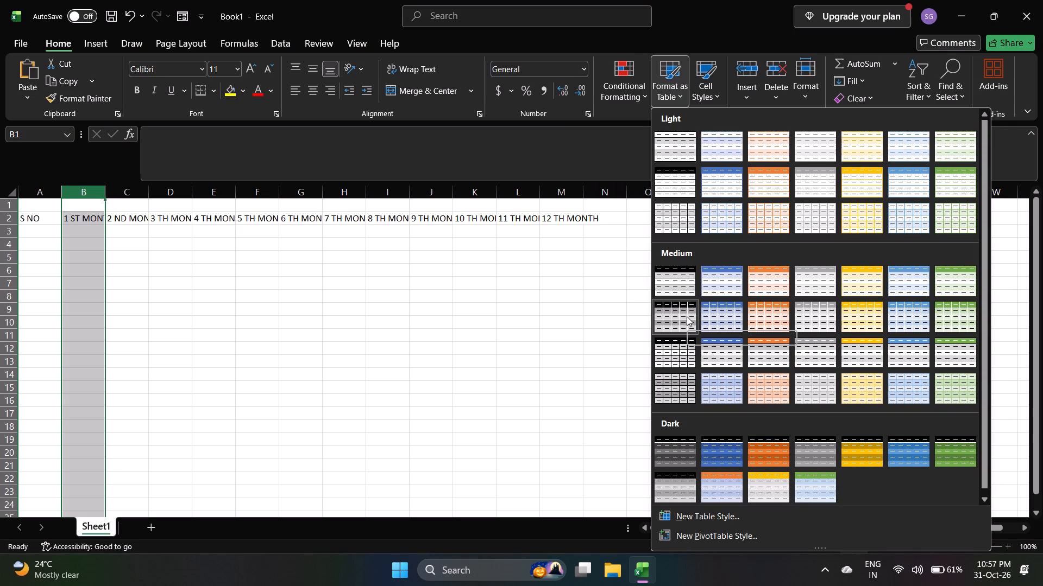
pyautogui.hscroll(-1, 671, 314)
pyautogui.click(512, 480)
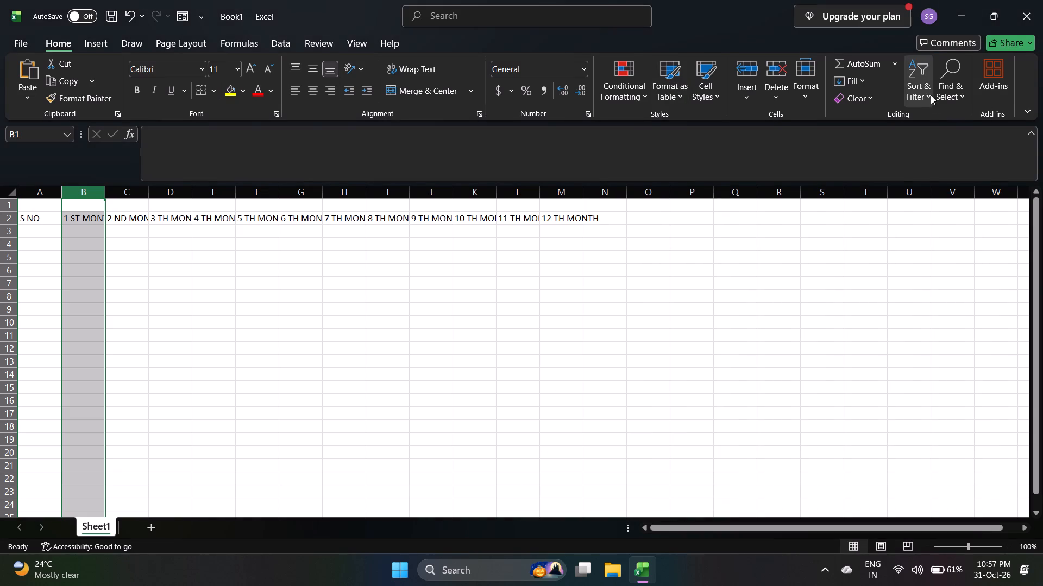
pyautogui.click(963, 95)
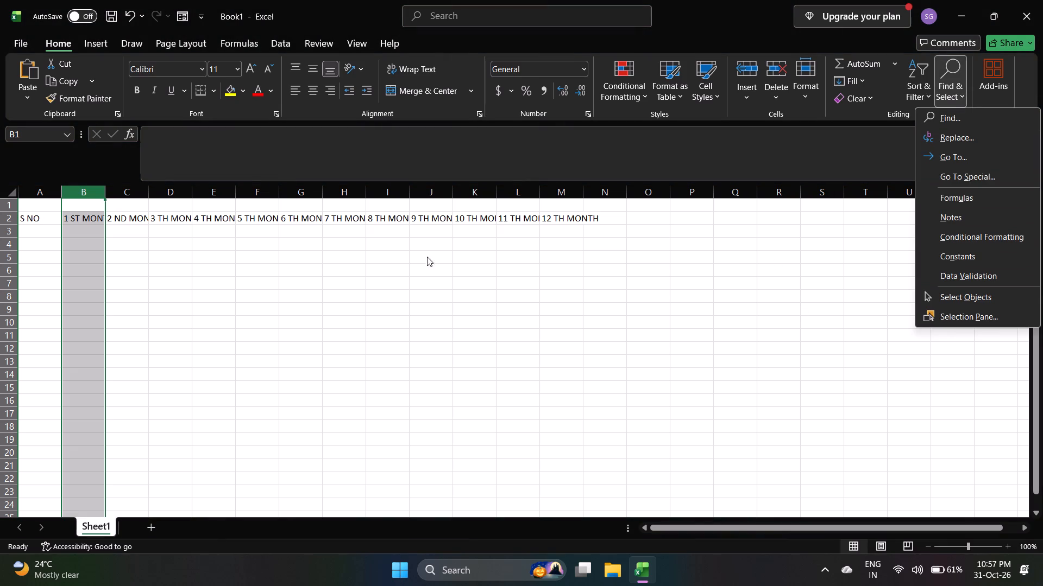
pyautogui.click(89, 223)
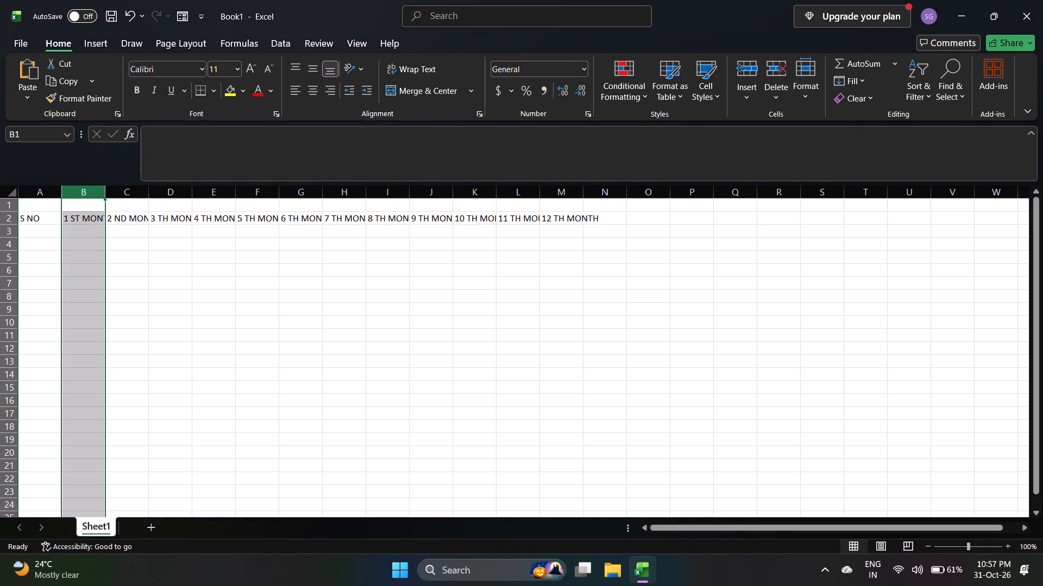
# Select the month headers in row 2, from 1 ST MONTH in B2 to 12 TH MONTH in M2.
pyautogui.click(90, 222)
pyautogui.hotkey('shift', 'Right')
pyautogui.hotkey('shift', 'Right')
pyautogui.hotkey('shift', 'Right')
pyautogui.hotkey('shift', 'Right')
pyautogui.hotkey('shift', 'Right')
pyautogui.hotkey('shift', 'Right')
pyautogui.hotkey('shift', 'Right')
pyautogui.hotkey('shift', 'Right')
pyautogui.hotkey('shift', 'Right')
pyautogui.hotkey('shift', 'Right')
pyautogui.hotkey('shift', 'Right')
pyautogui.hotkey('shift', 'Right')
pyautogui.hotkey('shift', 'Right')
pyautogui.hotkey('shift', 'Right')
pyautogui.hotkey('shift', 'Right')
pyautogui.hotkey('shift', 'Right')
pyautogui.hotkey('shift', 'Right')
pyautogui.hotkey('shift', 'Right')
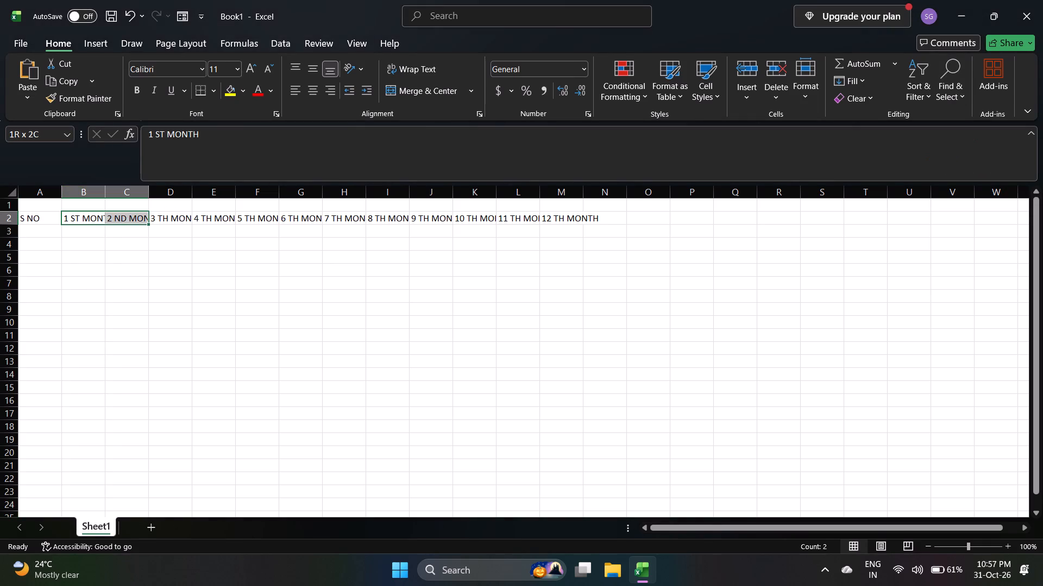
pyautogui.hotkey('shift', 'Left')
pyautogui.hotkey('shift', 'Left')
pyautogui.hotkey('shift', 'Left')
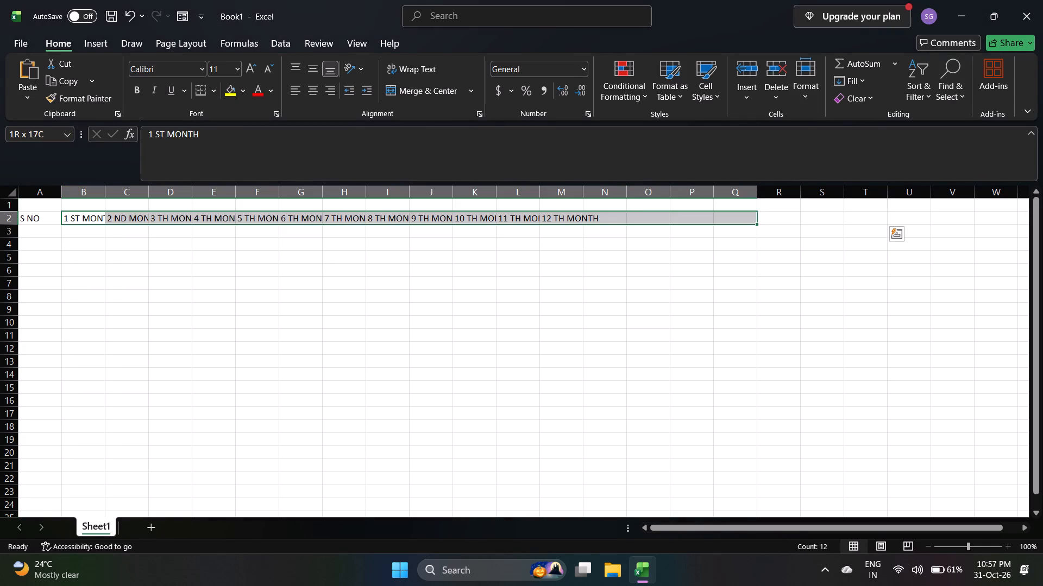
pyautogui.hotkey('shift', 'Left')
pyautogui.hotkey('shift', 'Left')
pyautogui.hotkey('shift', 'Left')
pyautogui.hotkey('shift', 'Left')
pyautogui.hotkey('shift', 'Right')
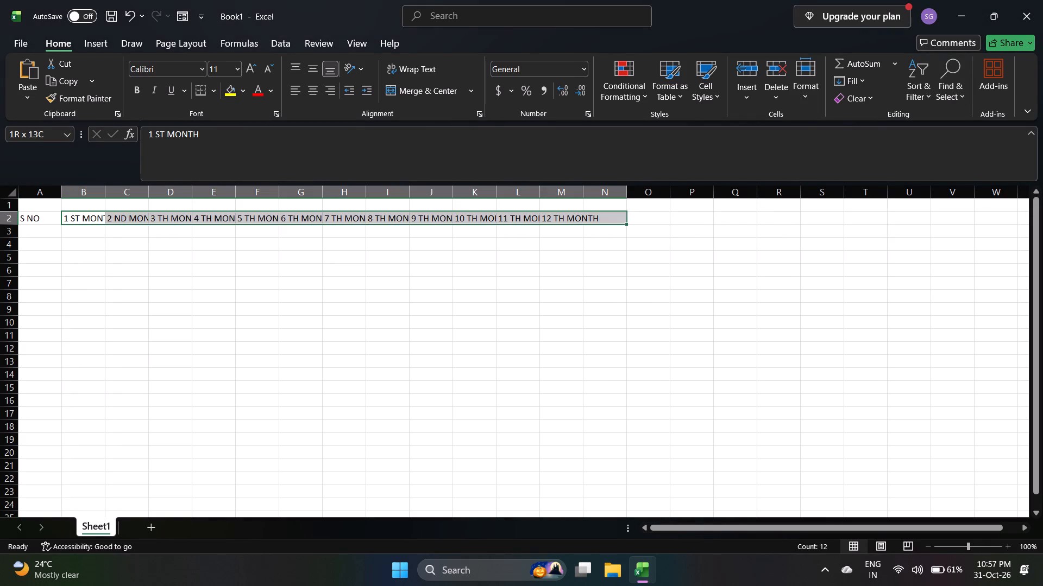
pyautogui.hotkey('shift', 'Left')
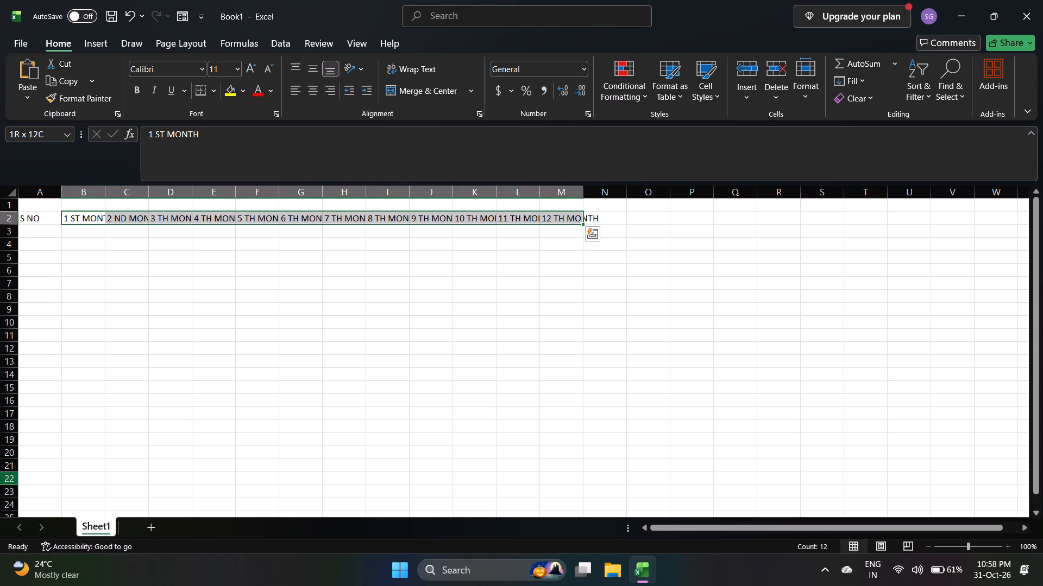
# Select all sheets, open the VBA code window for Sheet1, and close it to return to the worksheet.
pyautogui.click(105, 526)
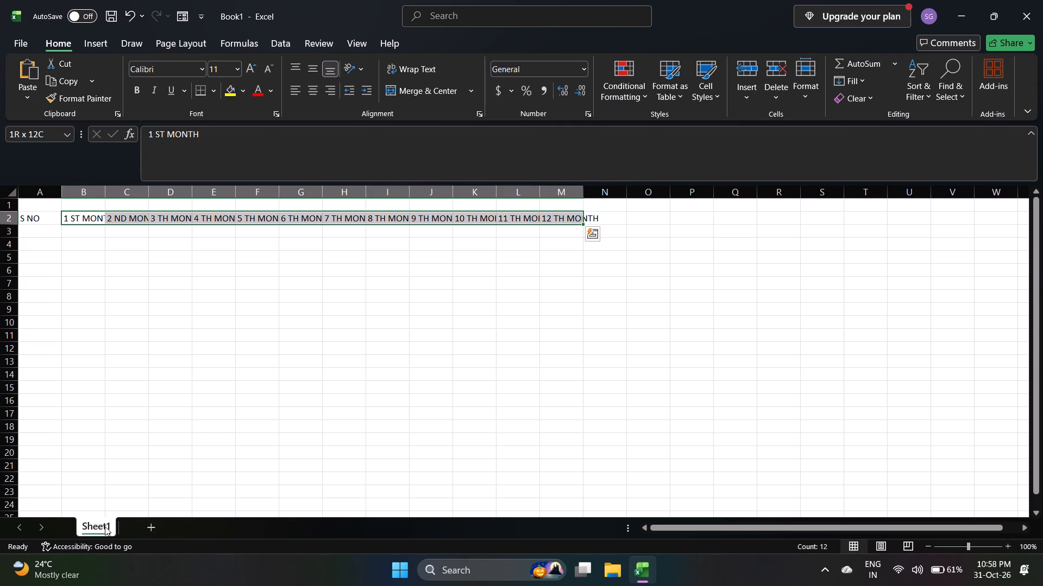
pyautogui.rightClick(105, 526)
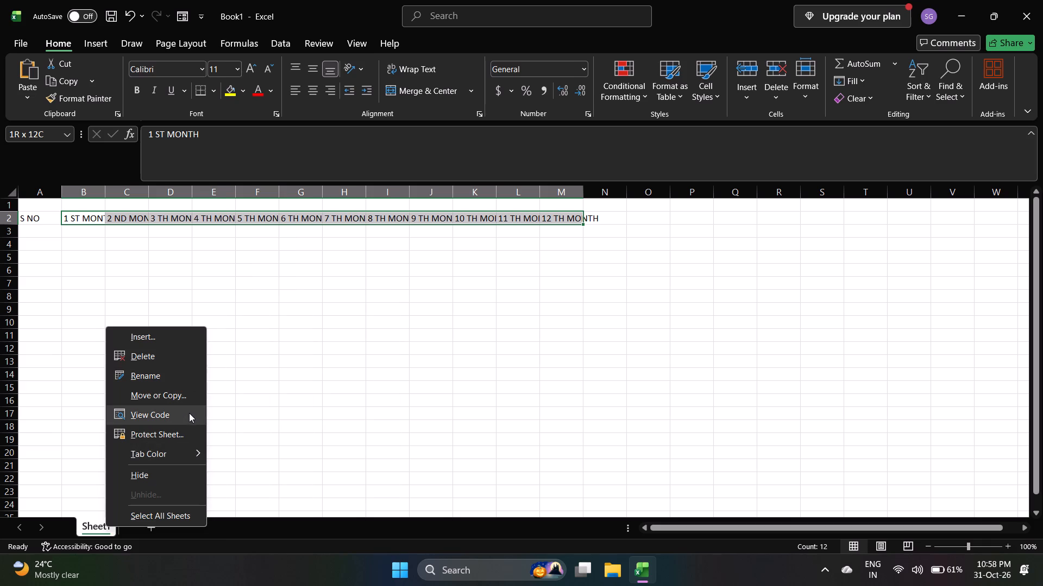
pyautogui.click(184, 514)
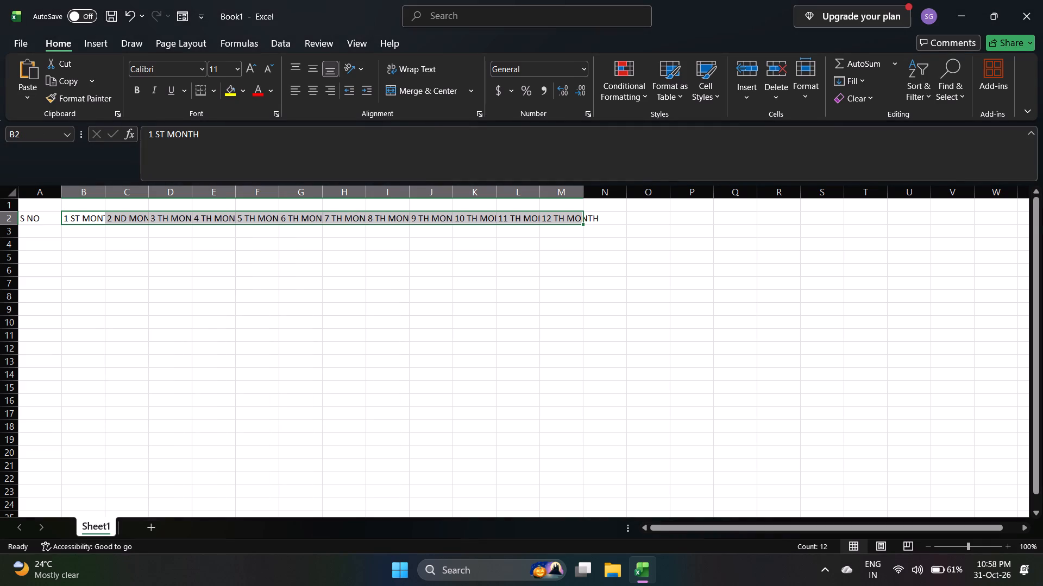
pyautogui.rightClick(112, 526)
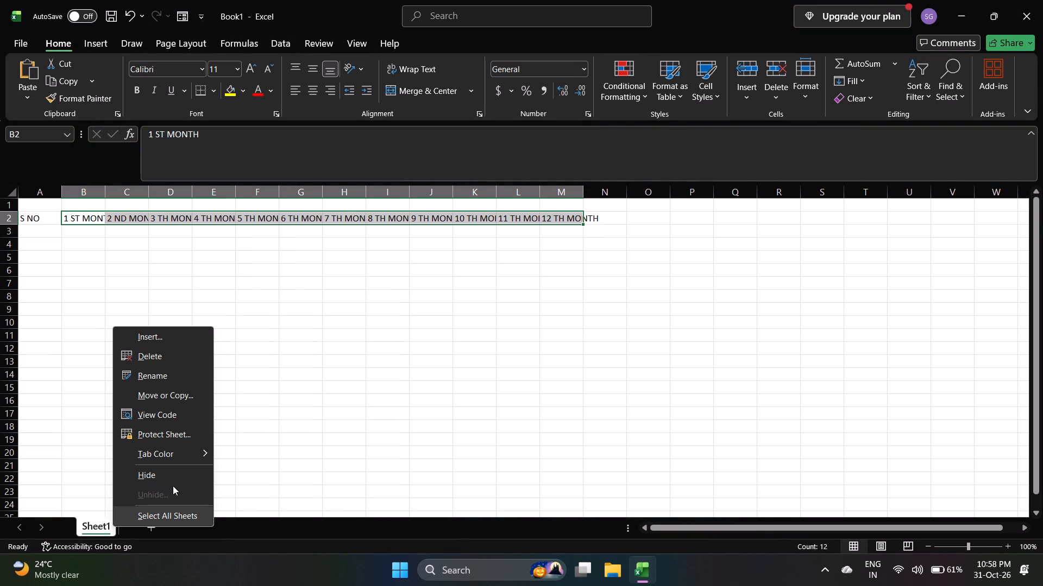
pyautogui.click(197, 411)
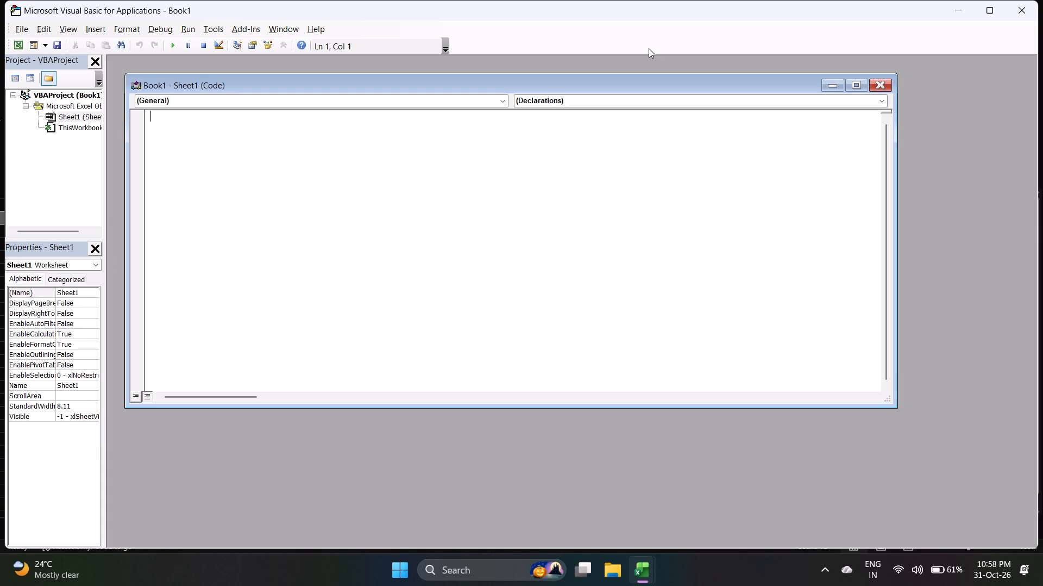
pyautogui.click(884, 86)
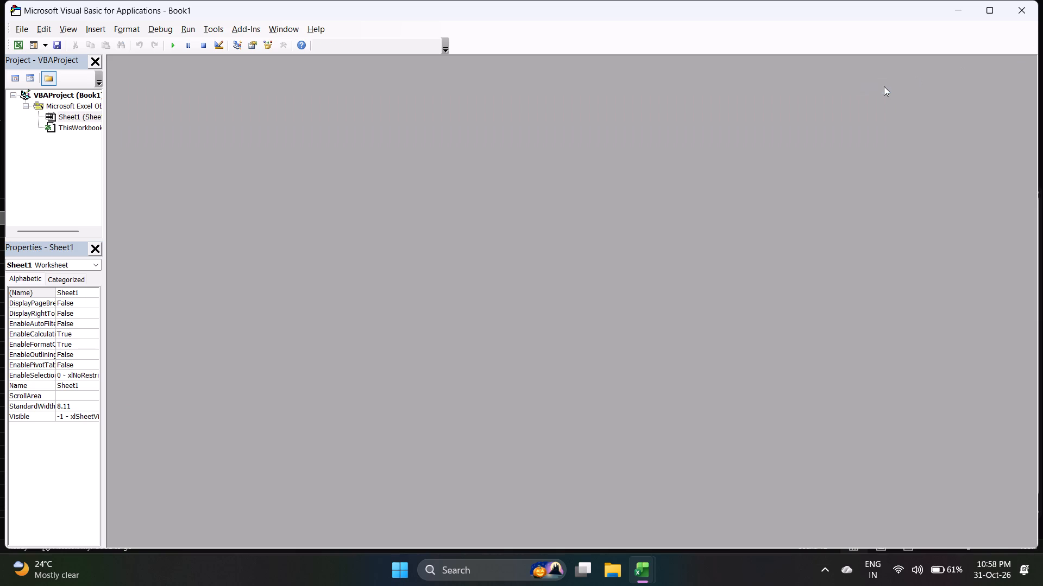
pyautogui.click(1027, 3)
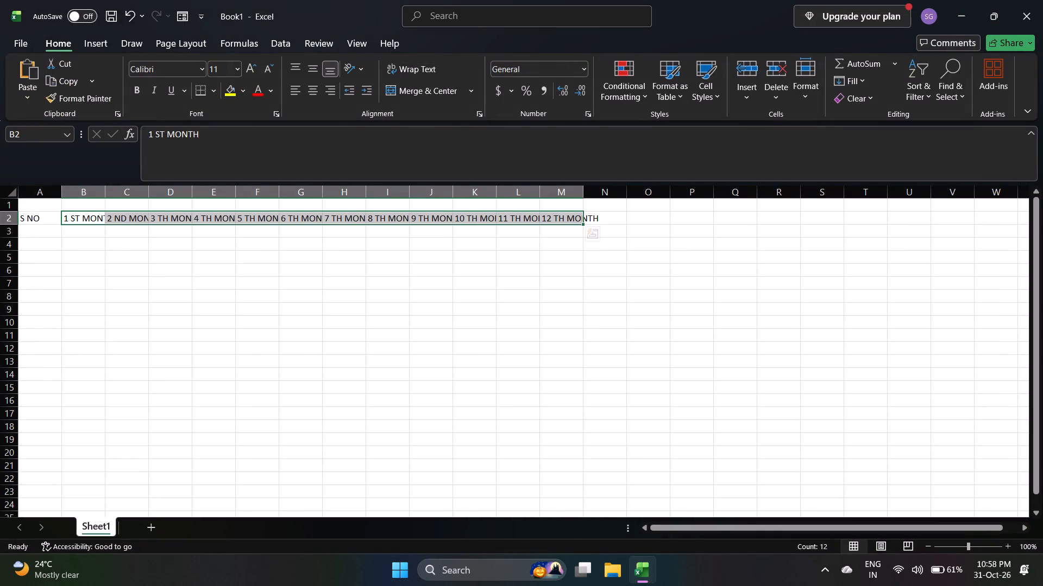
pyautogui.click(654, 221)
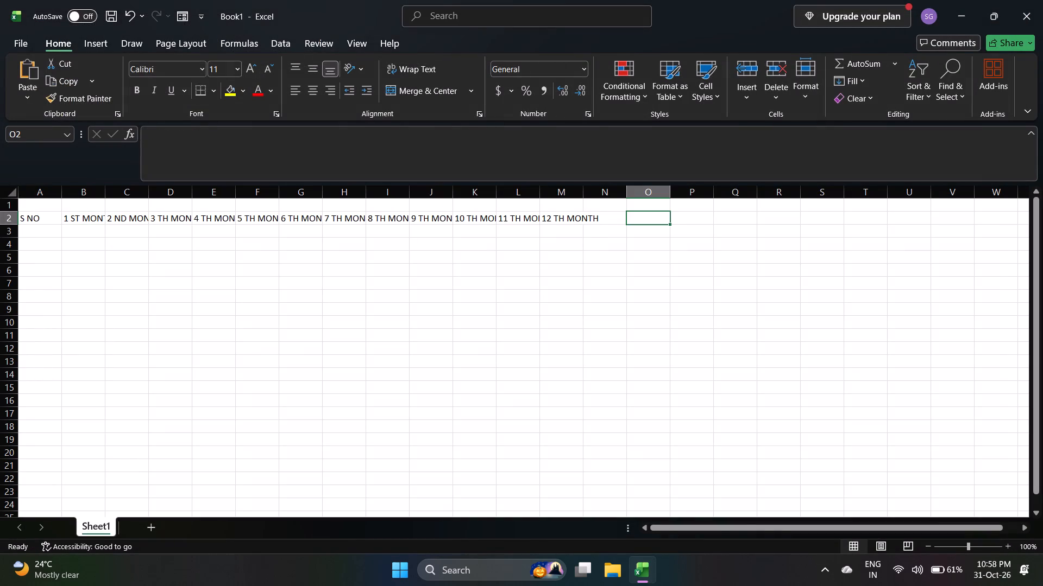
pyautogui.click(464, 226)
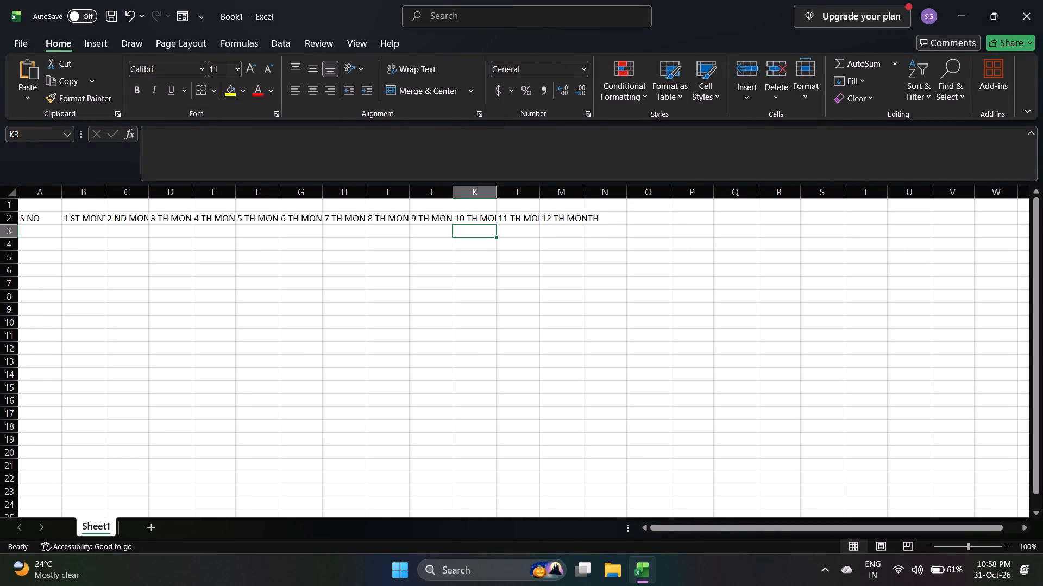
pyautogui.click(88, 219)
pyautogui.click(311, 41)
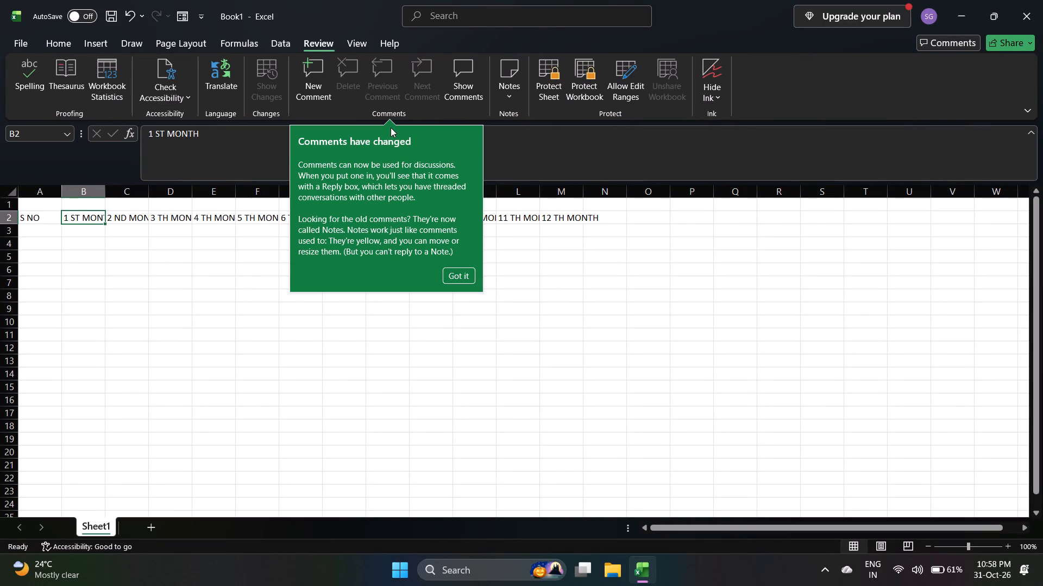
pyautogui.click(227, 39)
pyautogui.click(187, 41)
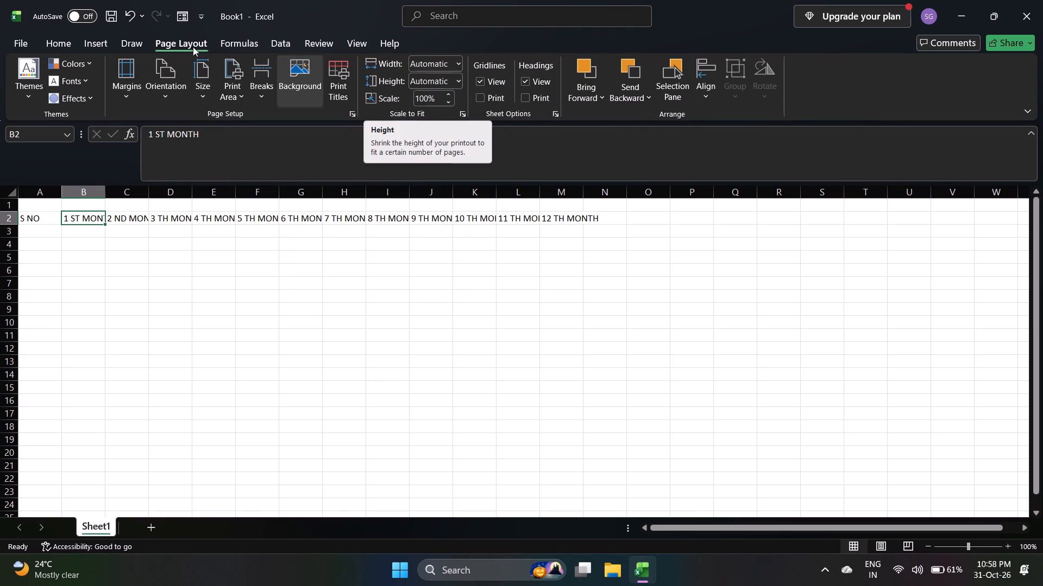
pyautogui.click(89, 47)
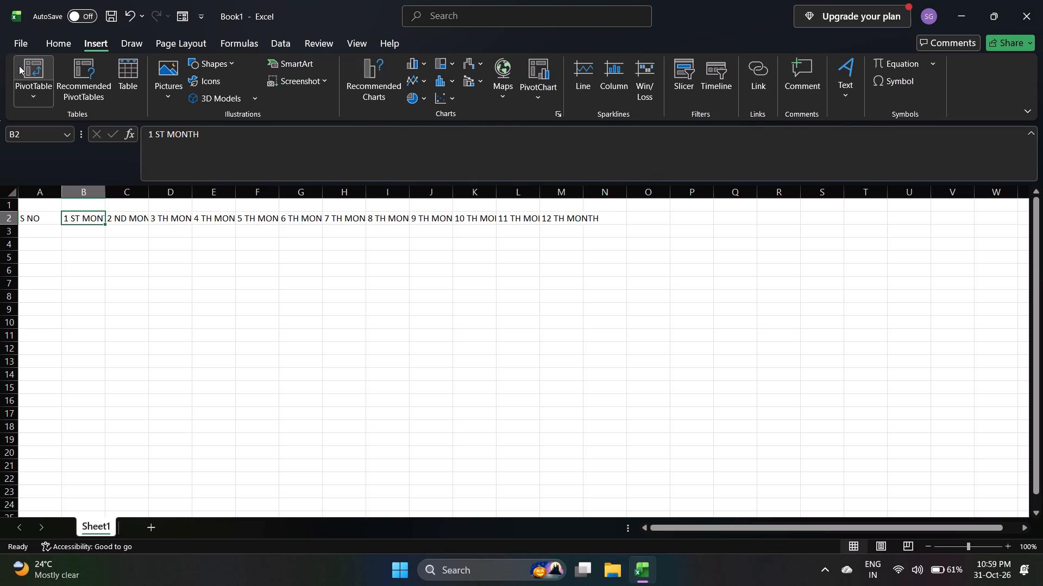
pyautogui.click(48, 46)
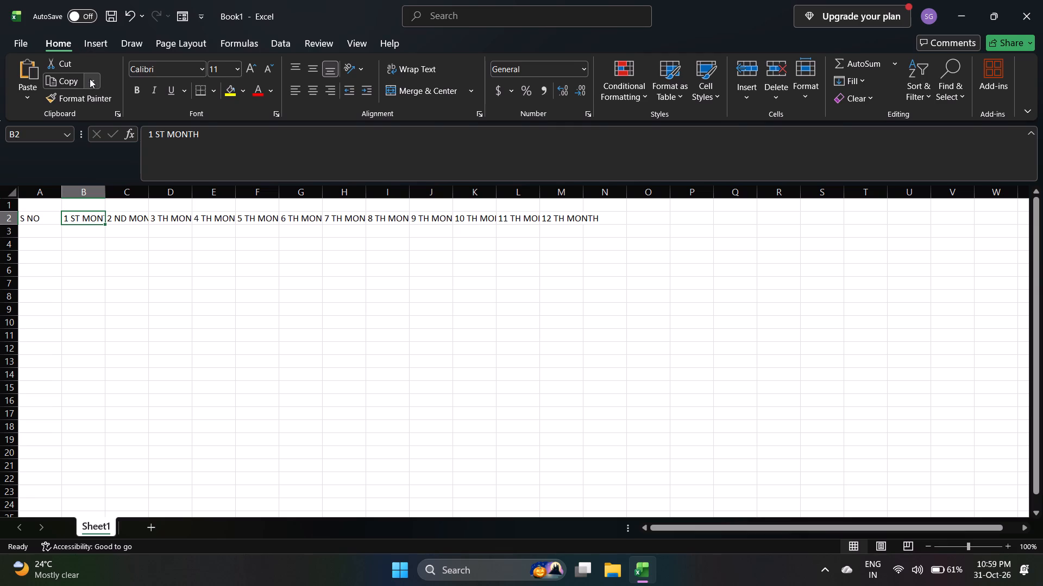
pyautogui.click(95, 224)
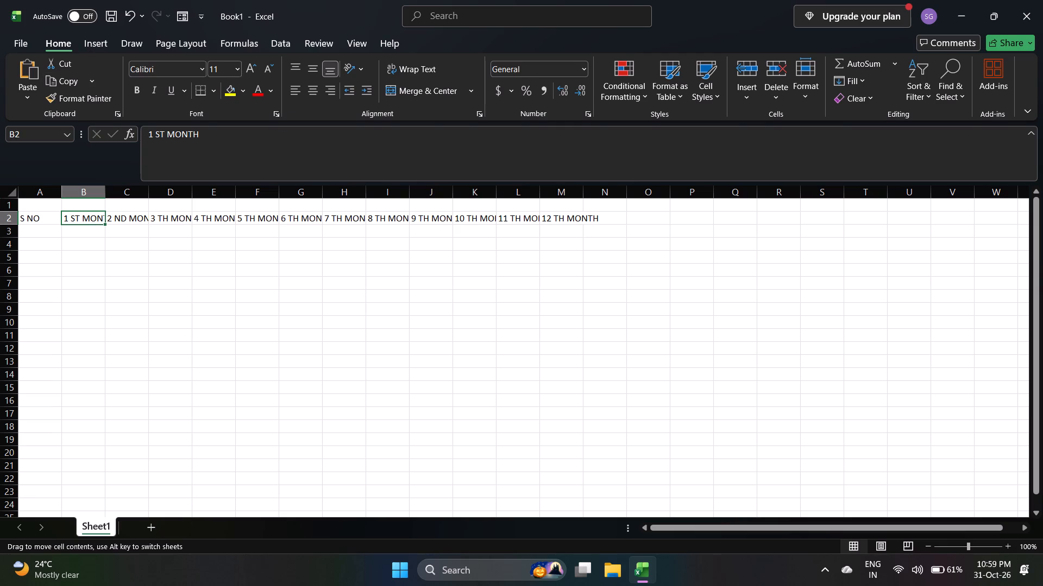
# Set the width of column B, which holds the 1 ST MONTH header, to 10.
pyautogui.rightClick(105, 190)
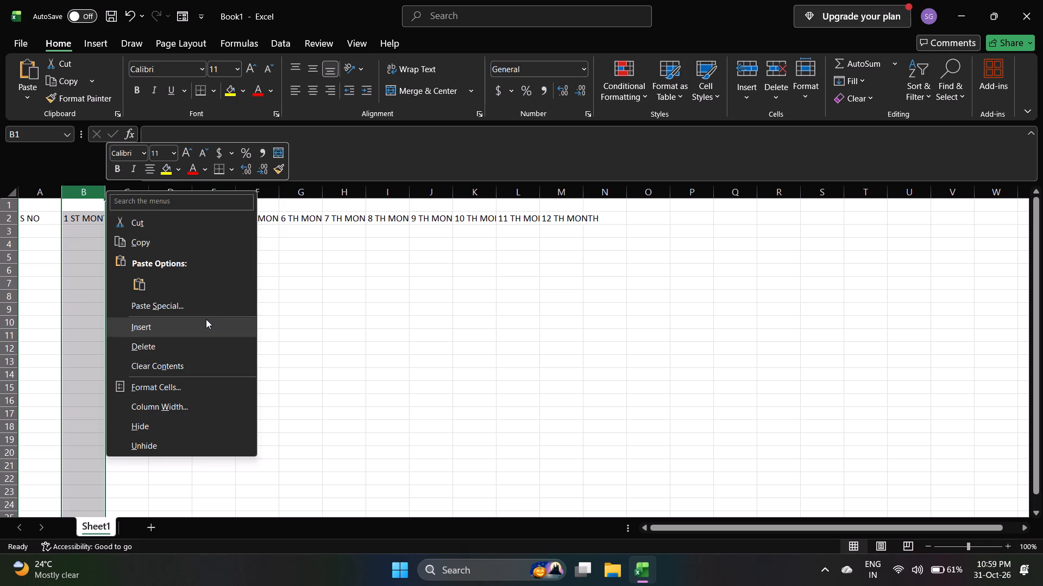
pyautogui.click(201, 401)
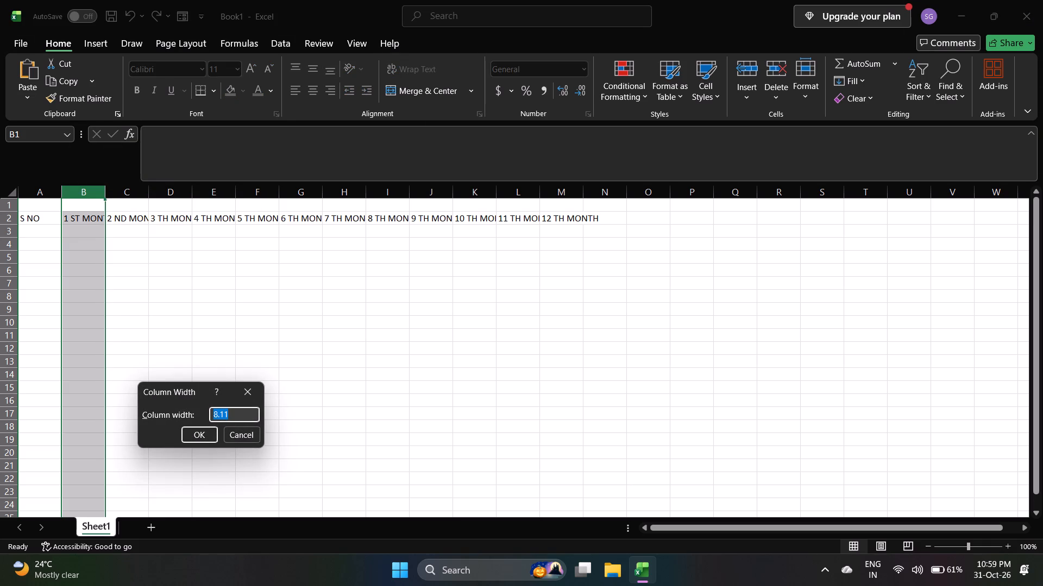
pyautogui.click(217, 392)
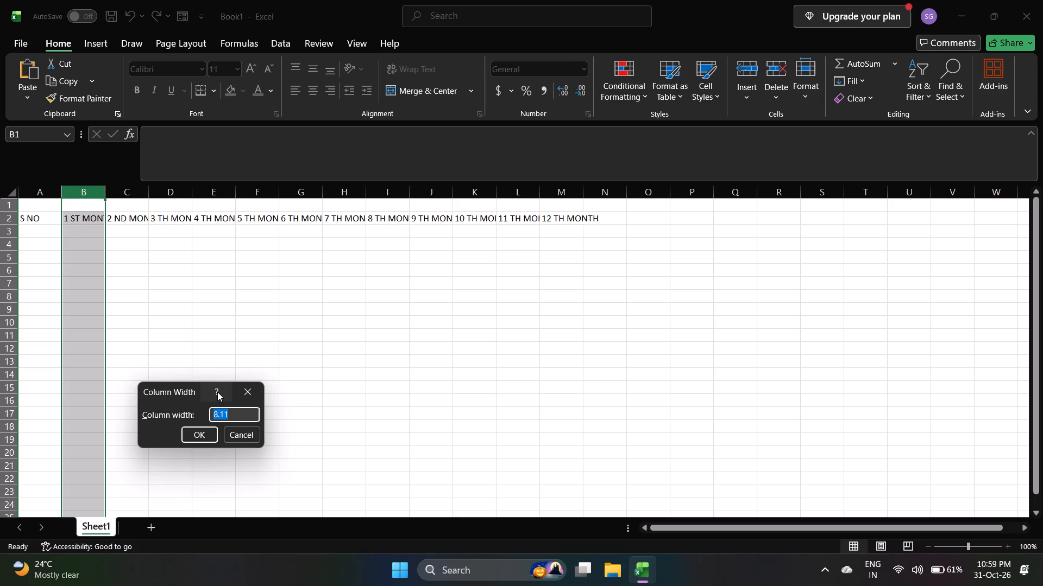
pyautogui.rightClick(217, 392)
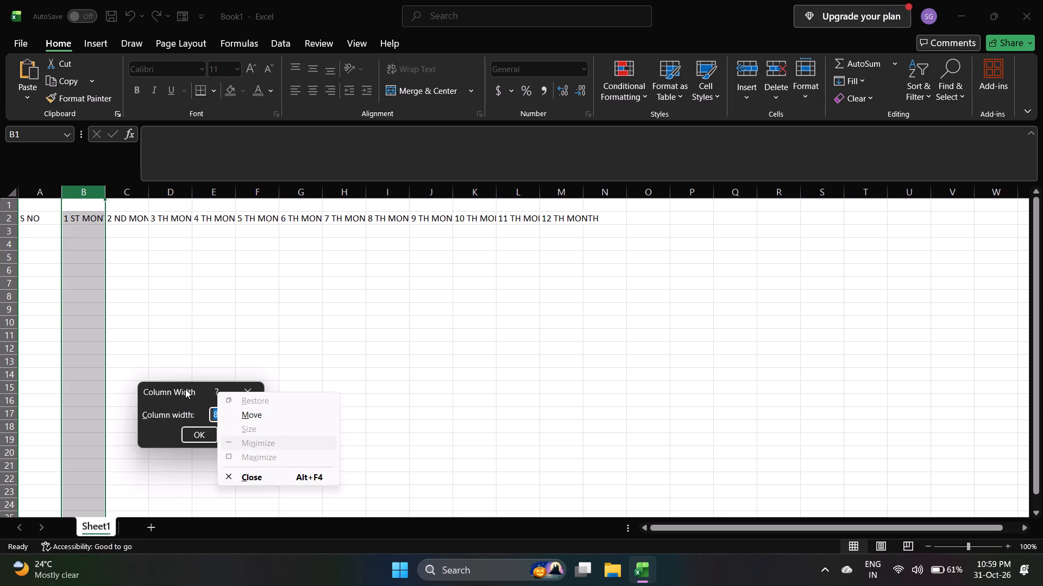
pyautogui.click(185, 389)
pyautogui.click(185, 389)
pyautogui.click(229, 412)
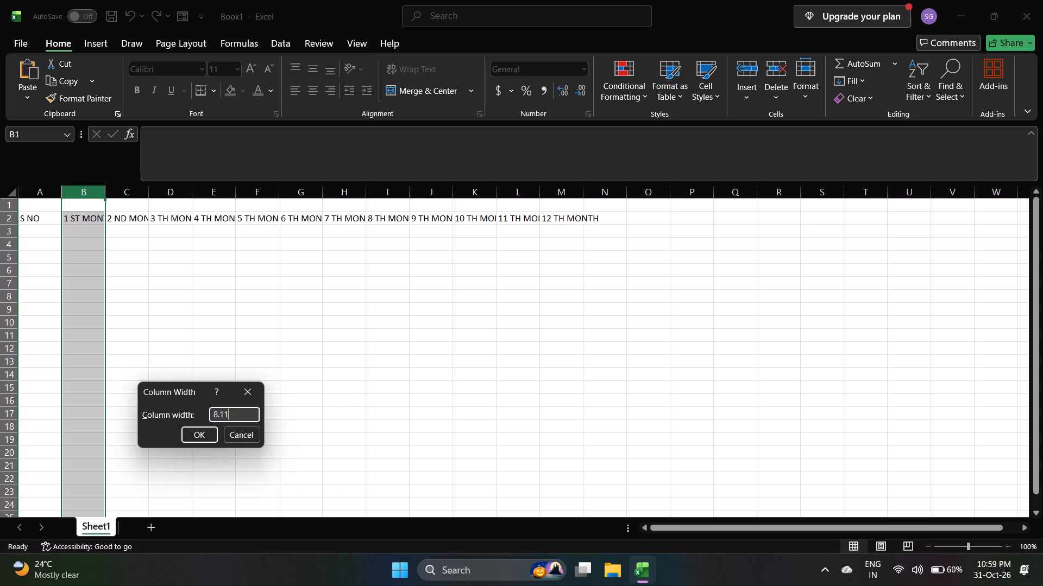
pyautogui.press('BackSpace')
pyautogui.press('BackSpace')
pyautogui.press('BackSpace')
pyautogui.press('BackSpace')
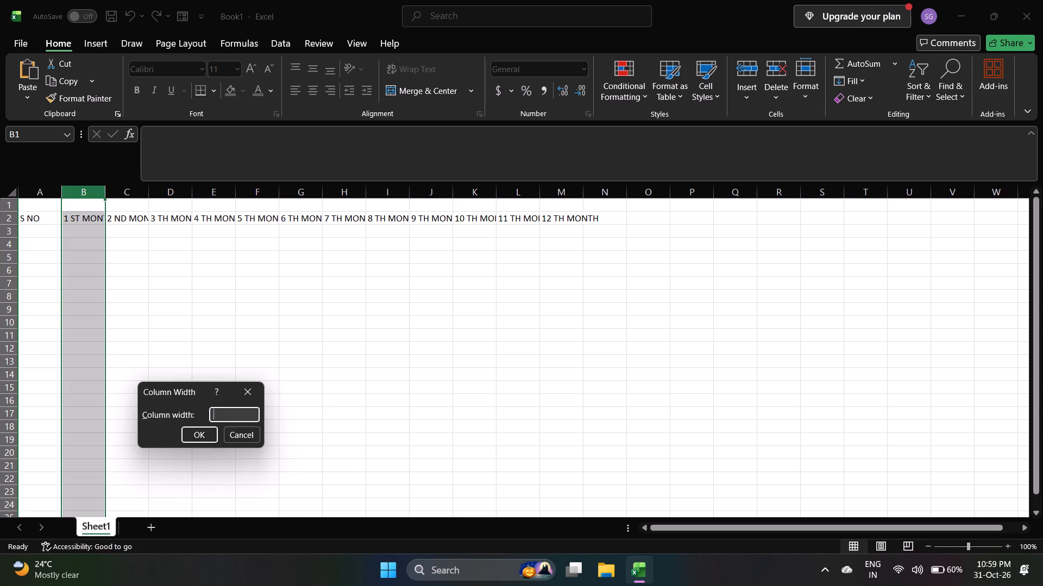
pyautogui.write('10')
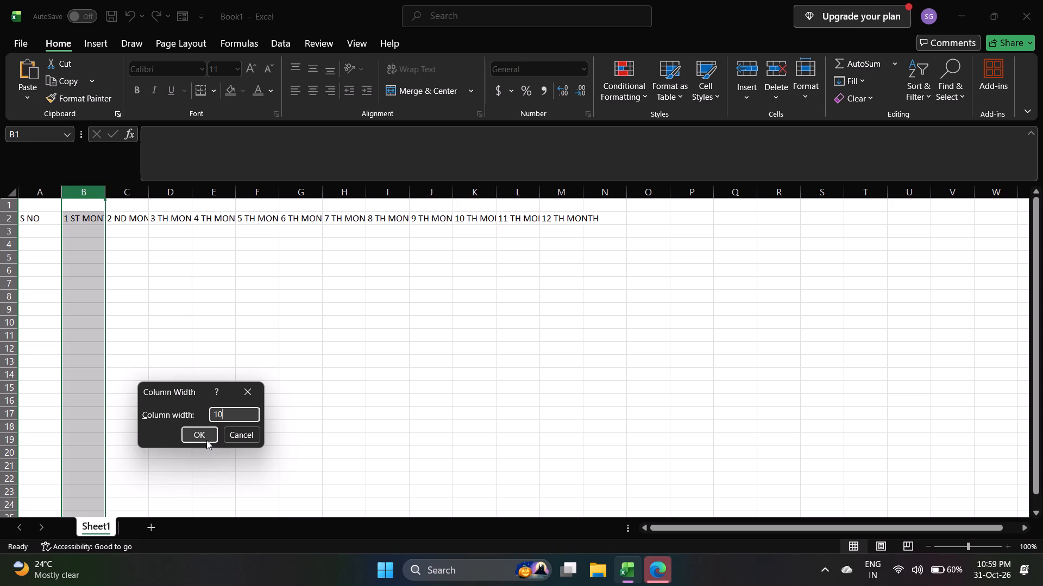
pyautogui.click(206, 440)
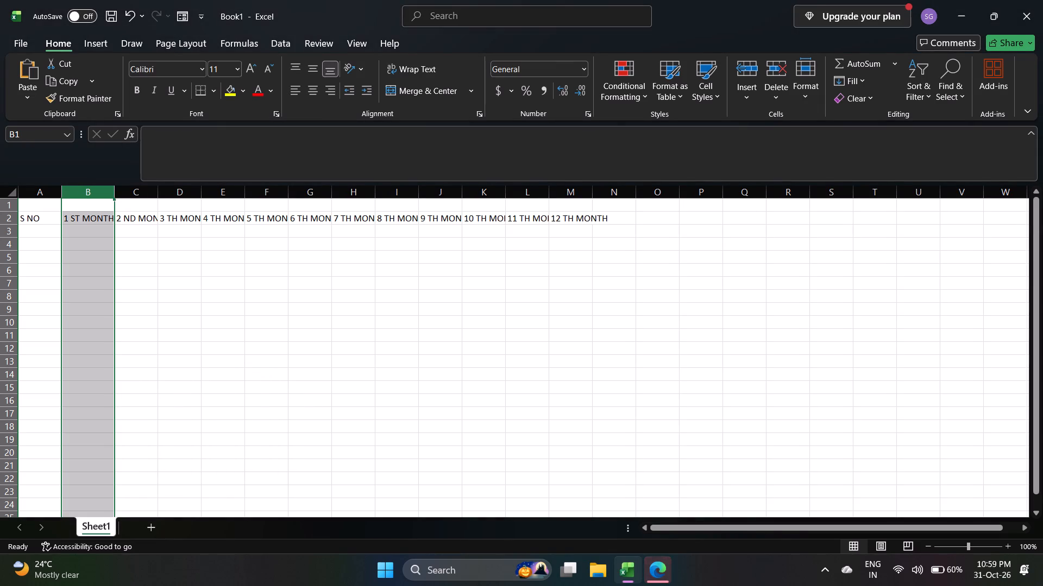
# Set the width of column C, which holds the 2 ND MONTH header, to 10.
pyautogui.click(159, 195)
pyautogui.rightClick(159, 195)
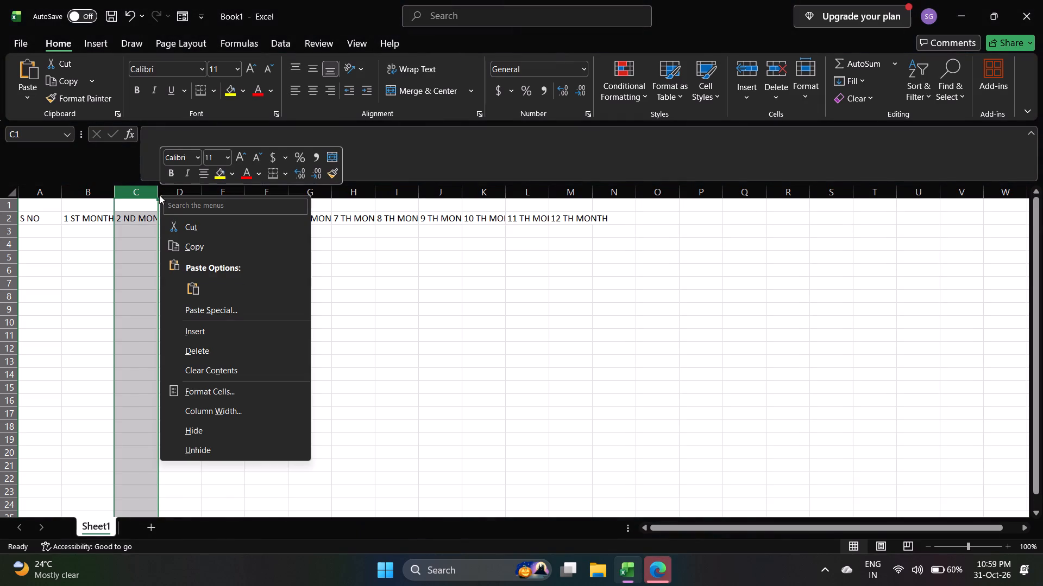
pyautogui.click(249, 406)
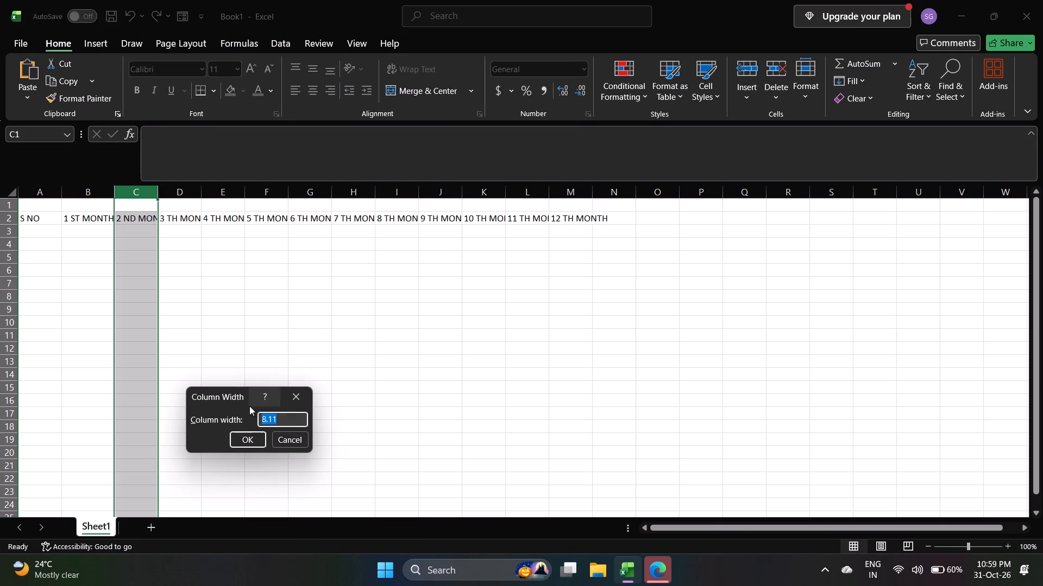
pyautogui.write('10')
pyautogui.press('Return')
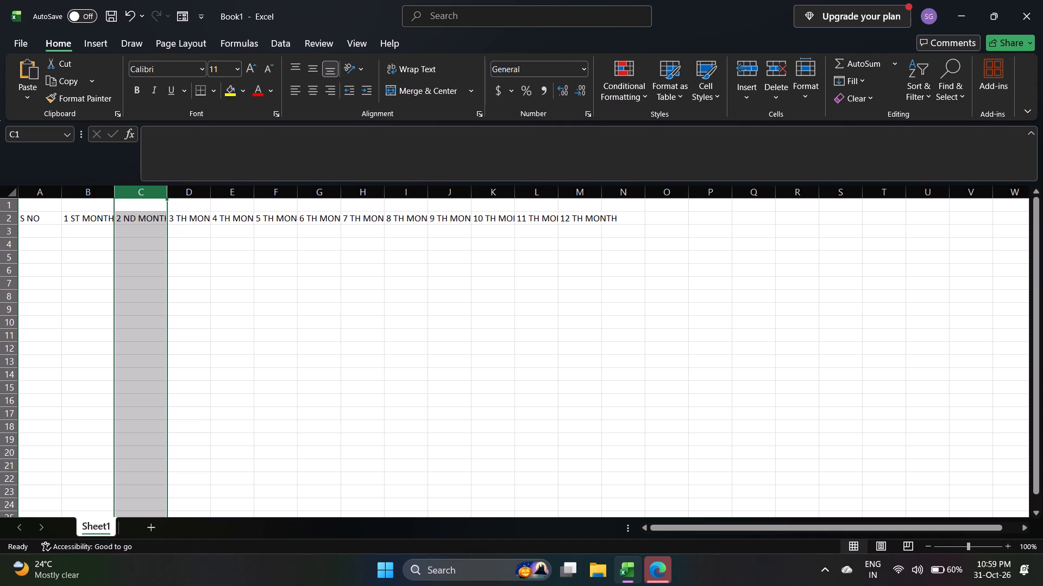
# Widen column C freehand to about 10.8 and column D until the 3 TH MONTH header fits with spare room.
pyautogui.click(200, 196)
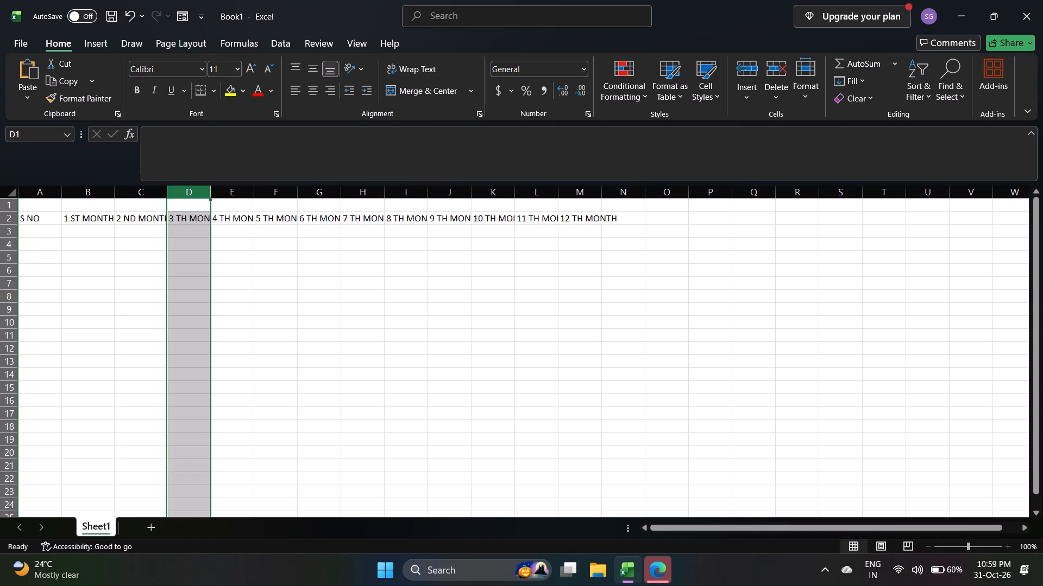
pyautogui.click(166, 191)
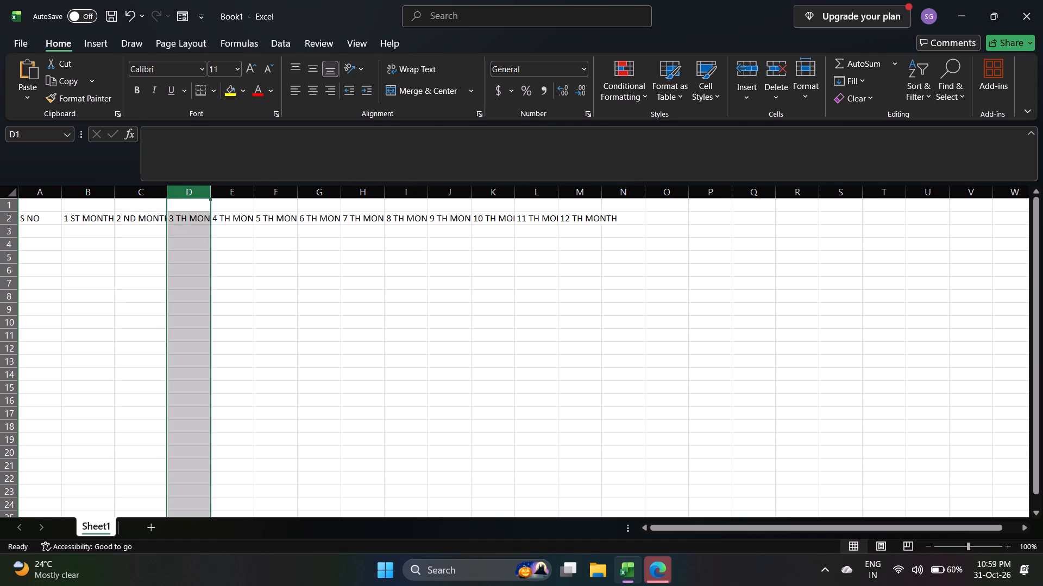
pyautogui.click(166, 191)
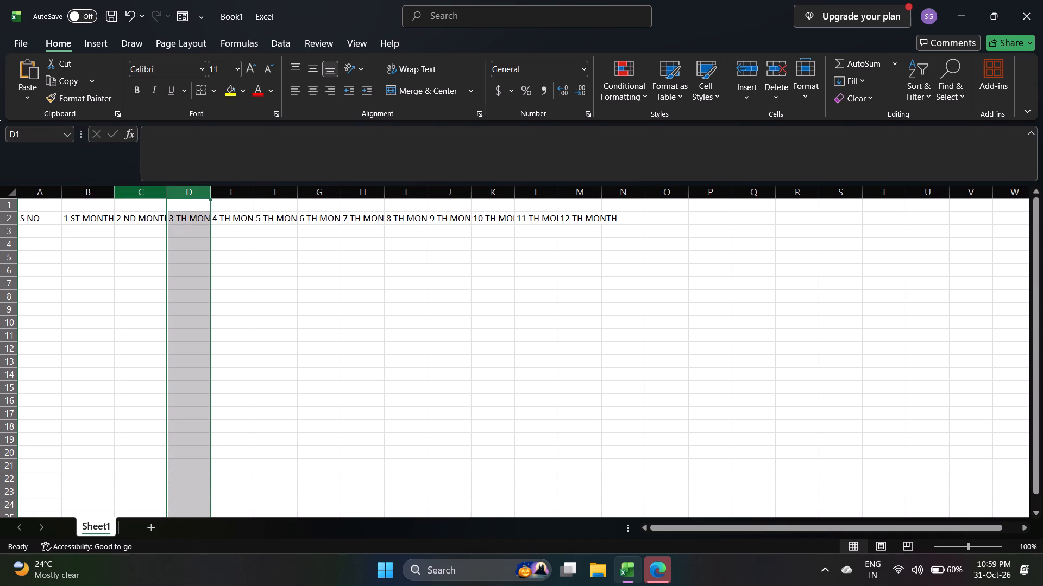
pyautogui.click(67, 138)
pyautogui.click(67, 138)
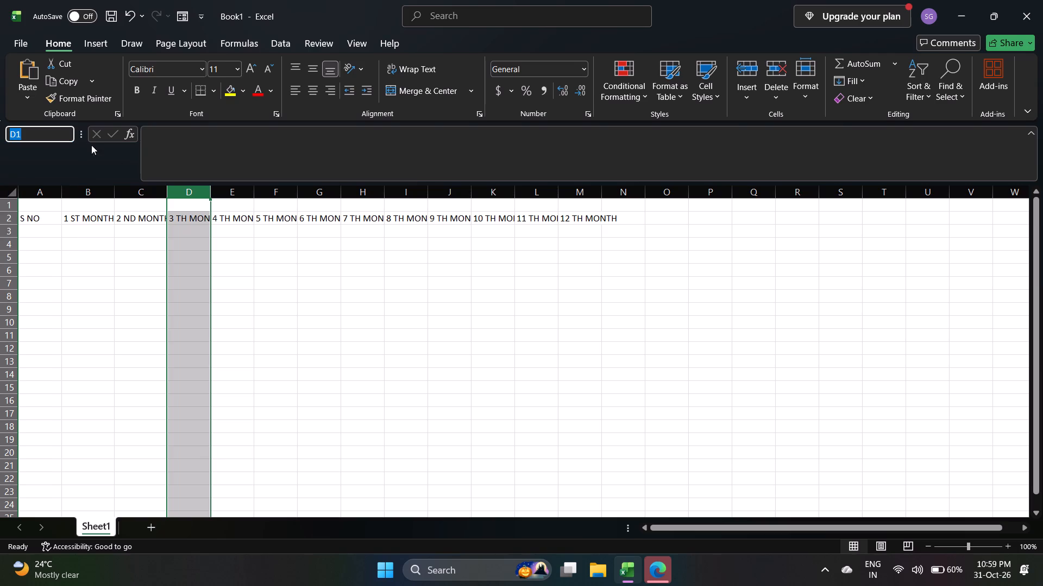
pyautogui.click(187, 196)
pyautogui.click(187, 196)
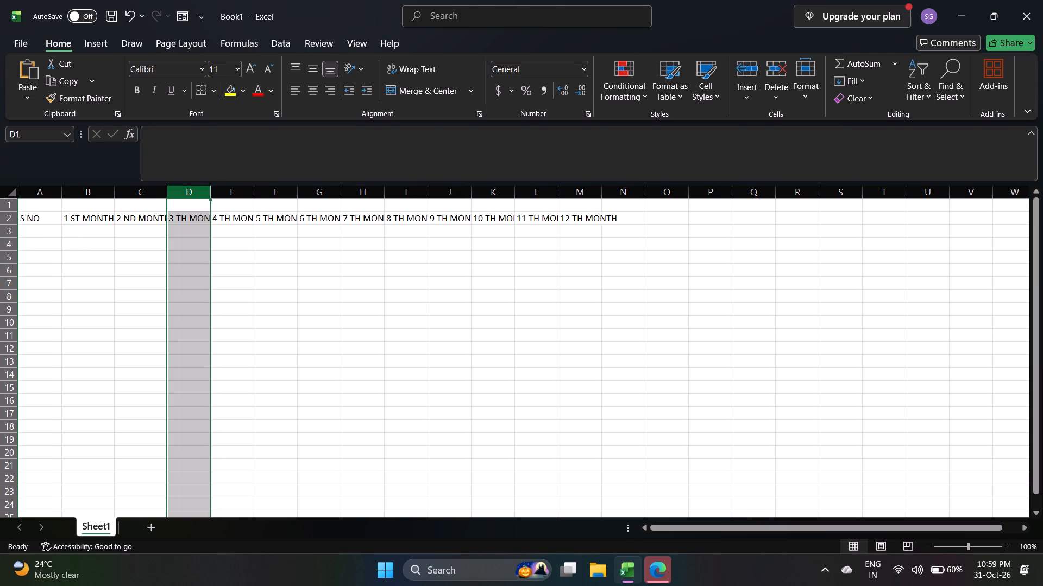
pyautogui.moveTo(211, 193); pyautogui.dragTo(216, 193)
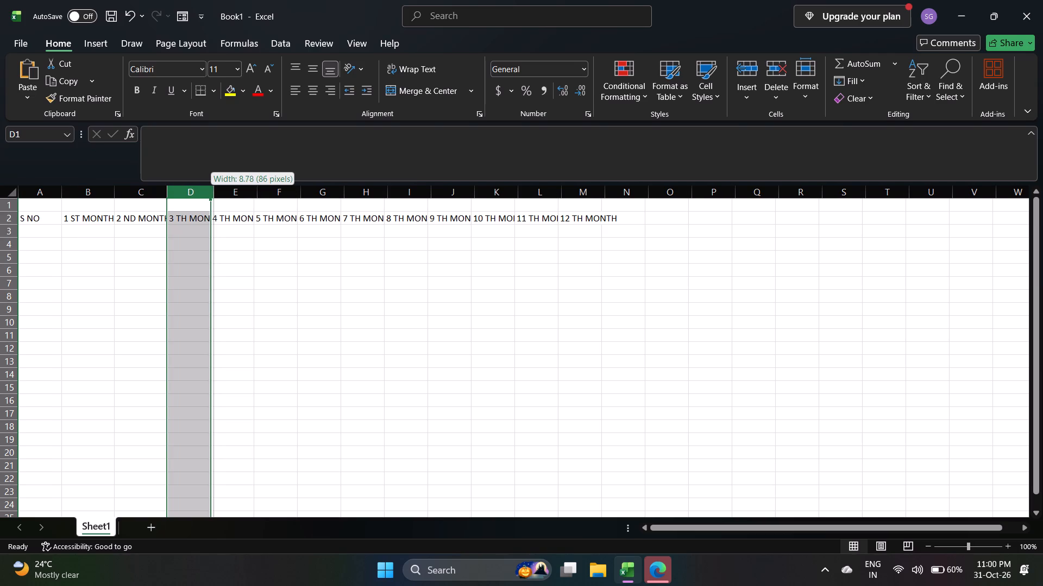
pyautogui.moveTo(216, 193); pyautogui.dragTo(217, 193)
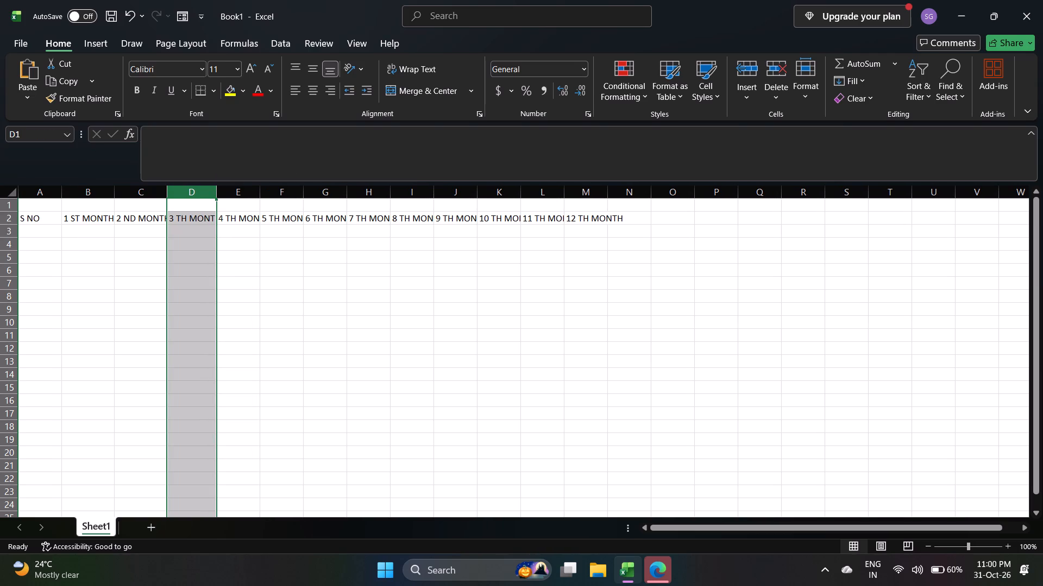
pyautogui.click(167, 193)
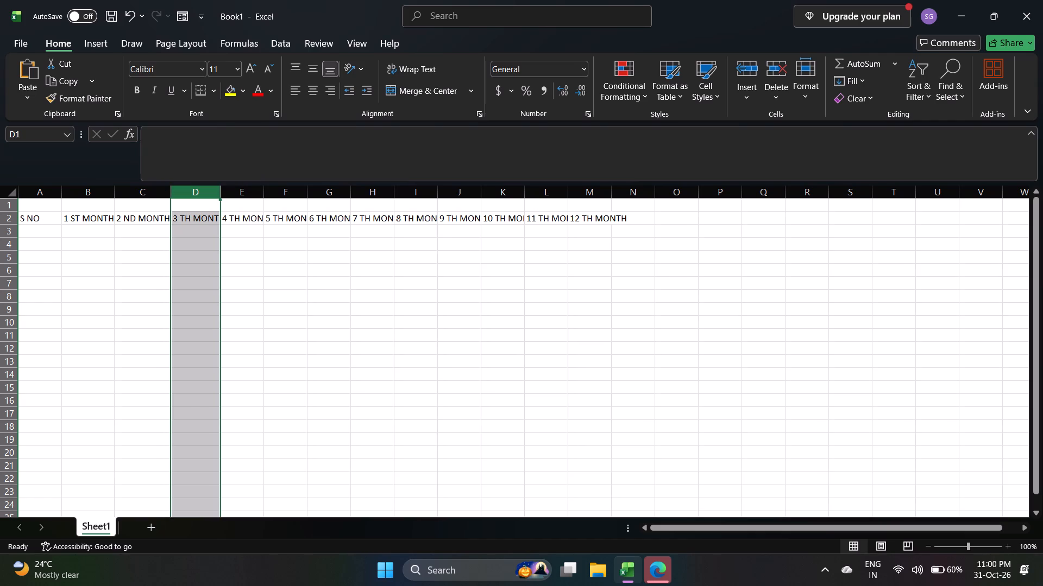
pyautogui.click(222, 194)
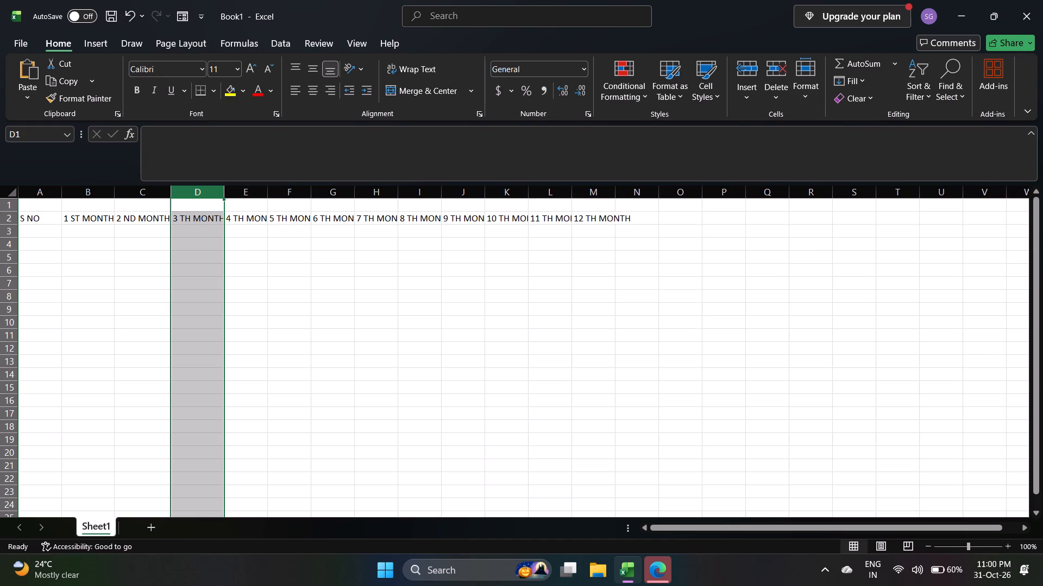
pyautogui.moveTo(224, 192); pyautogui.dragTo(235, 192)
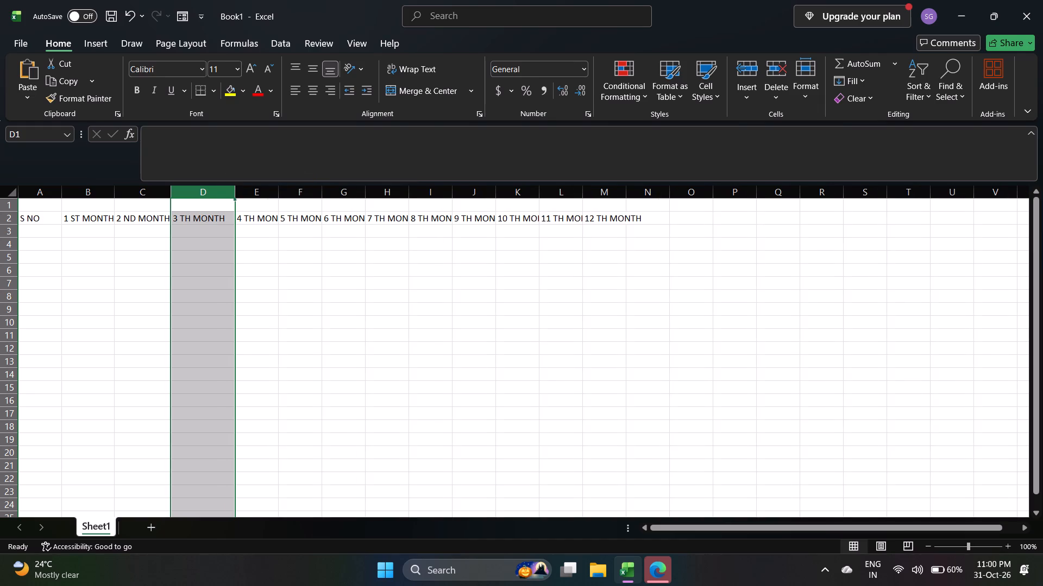
# Set the width of column B, which holds the 1 ST MONTH header, to 11.
pyautogui.click(115, 197)
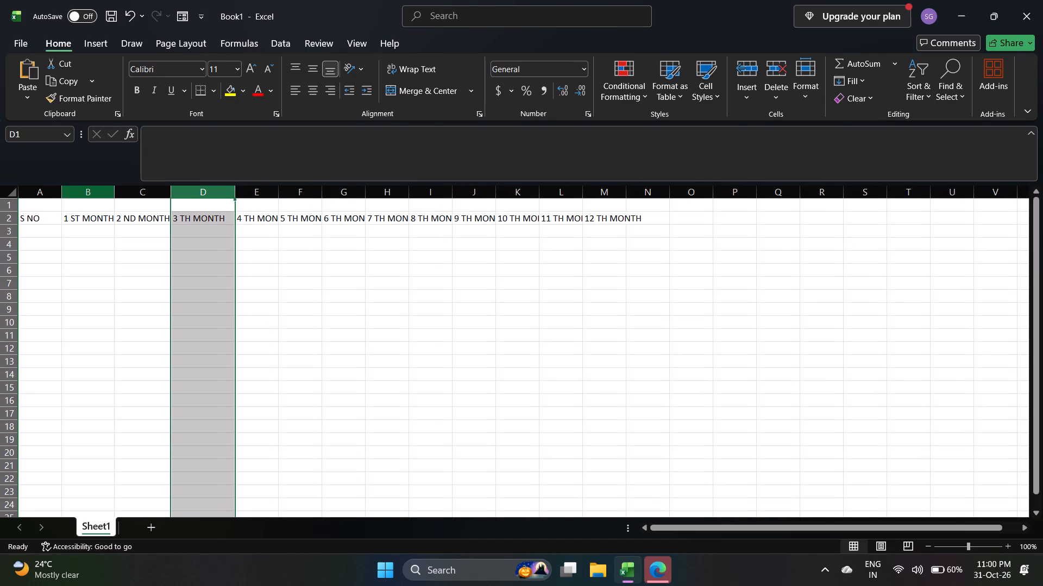
pyautogui.click(100, 199)
pyautogui.rightClick(101, 197)
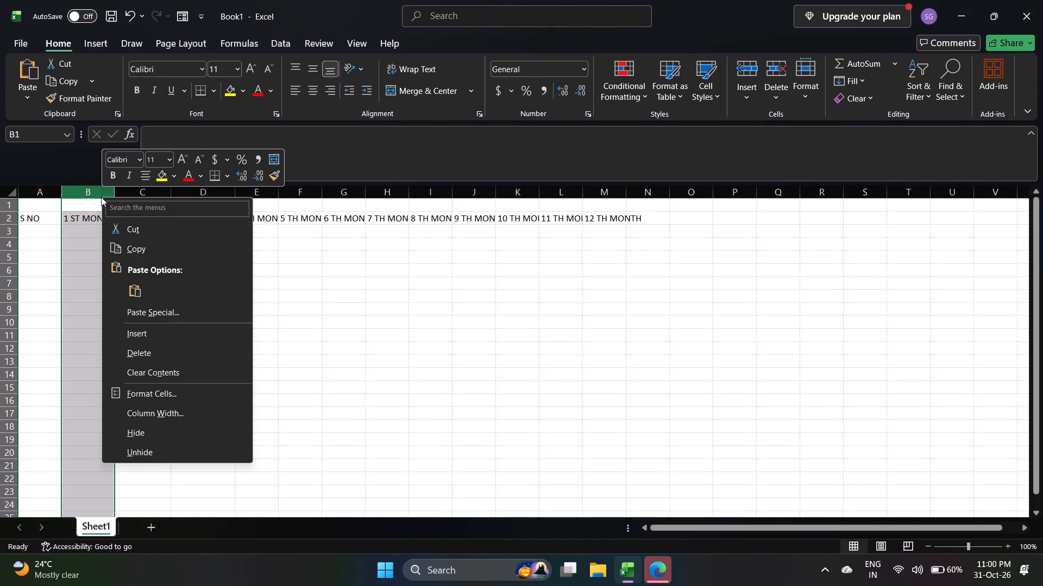
pyautogui.click(196, 413)
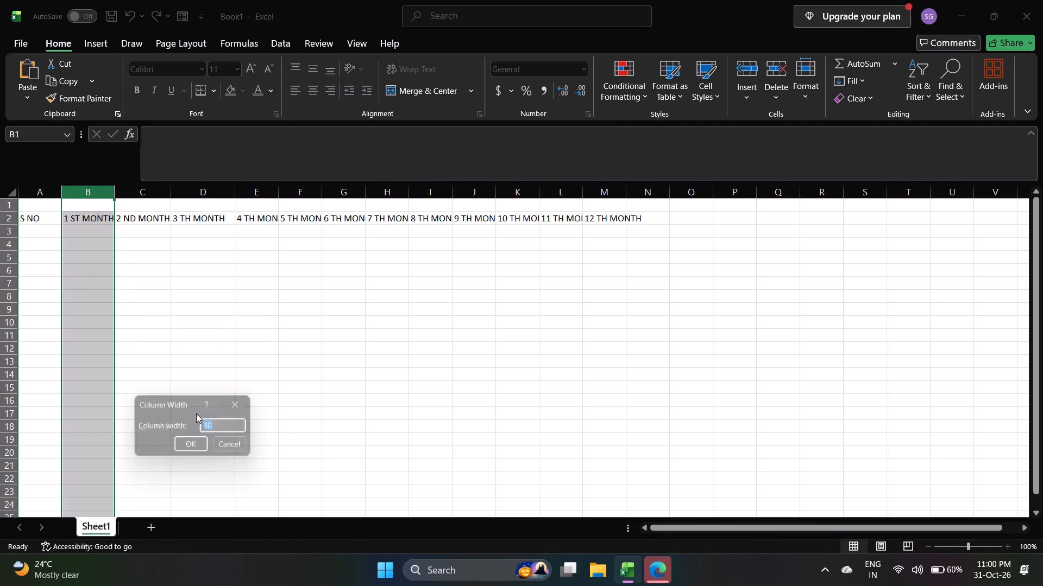
pyautogui.click(229, 422)
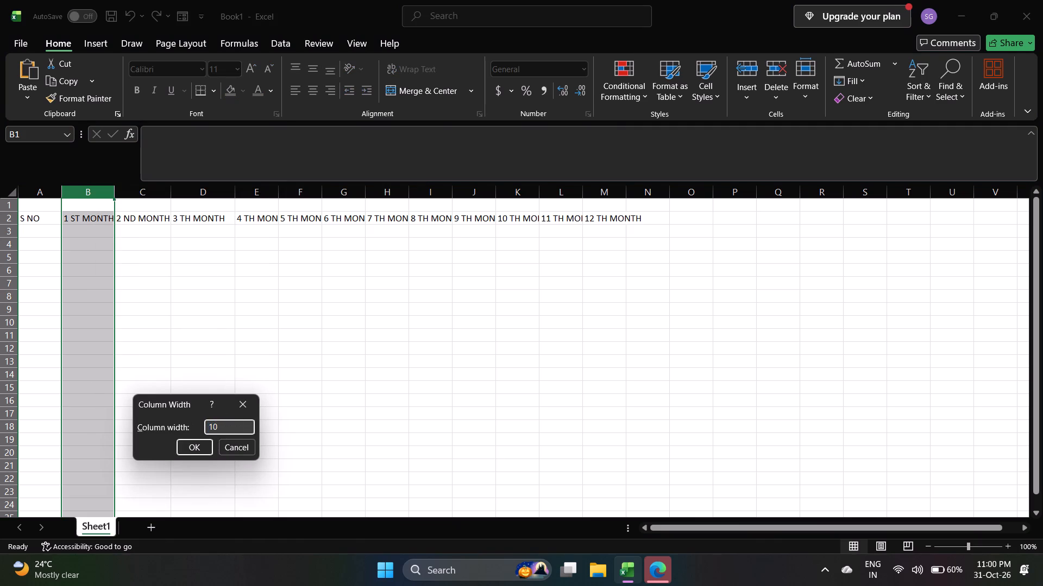
pyautogui.press('BackSpace')
pyautogui.press('1')
pyautogui.press('Return')
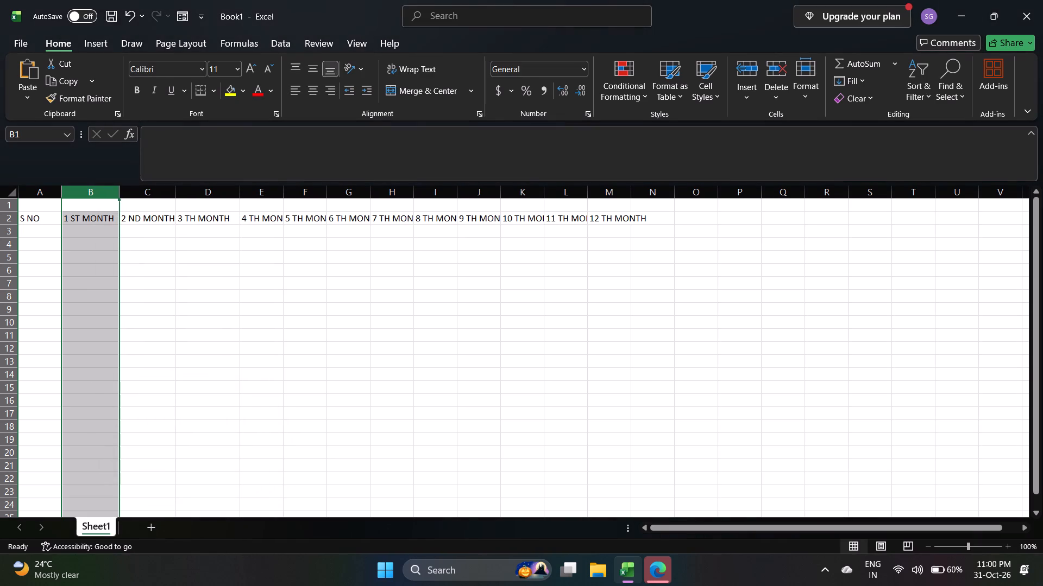
# Set the width of column C, which holds the 2 ND MONTH header, to 11.
pyautogui.rightClick(158, 194)
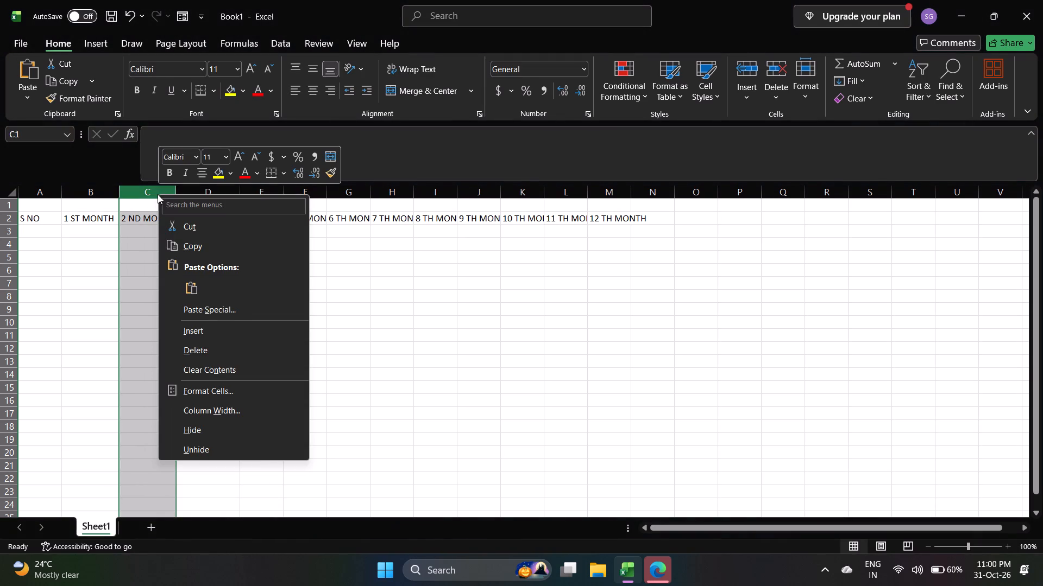
pyautogui.click(278, 412)
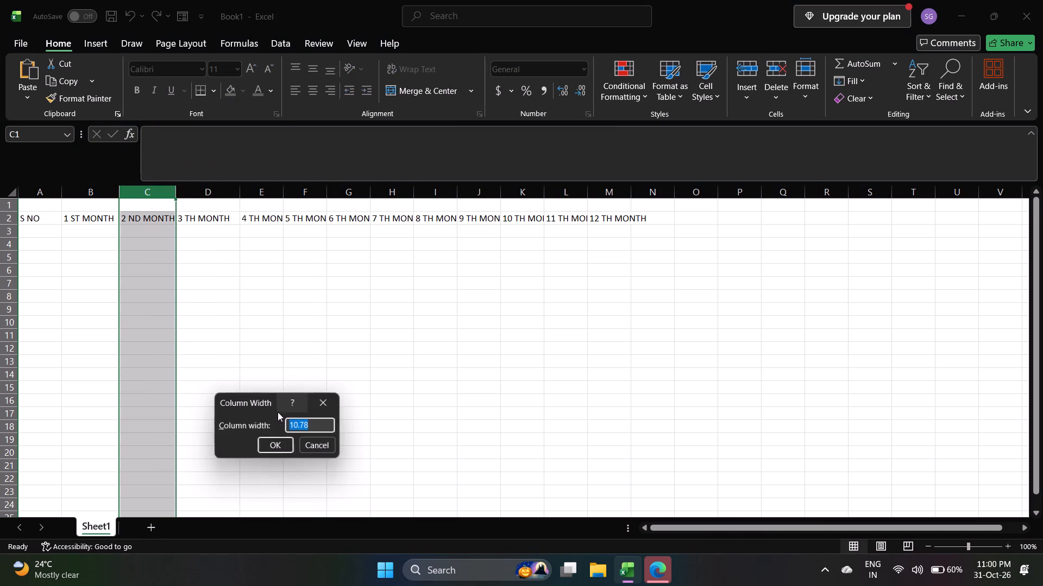
pyautogui.write('11')
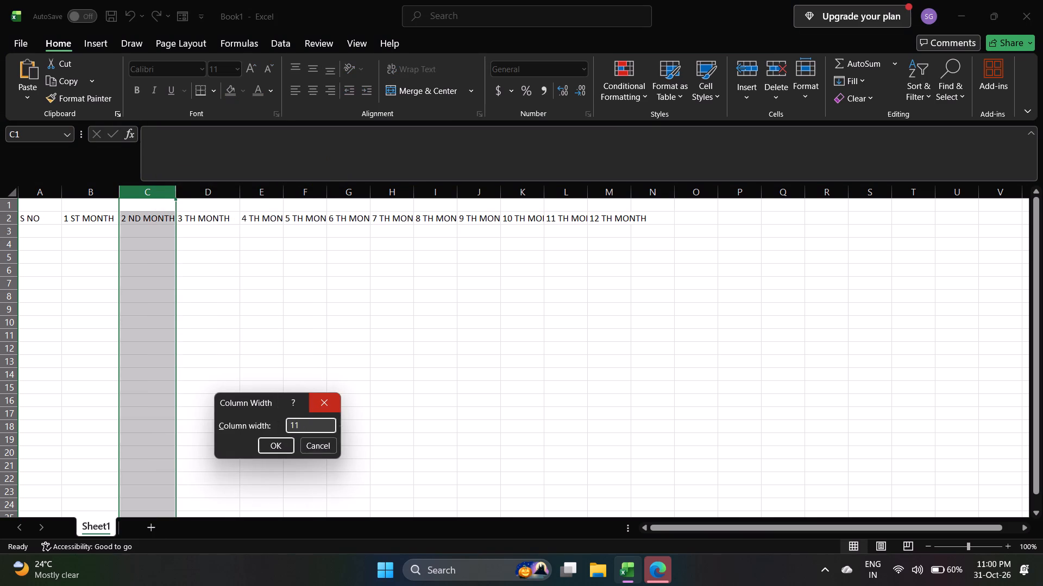
pyautogui.press('Return')
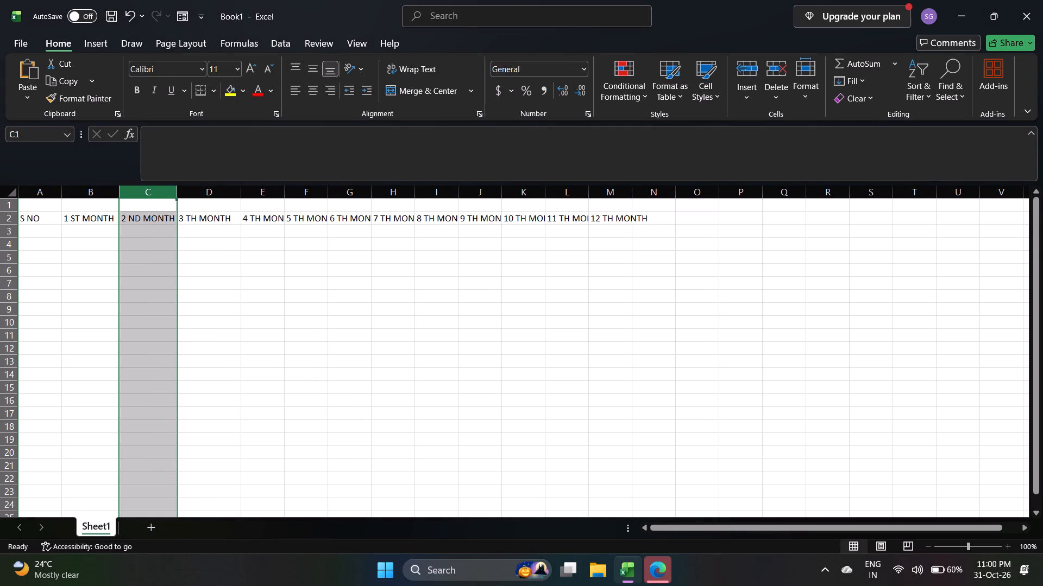
# Set the width of column D, which holds the 3 TH MONTH header, to 11.
pyautogui.click(225, 201)
pyautogui.click(225, 196)
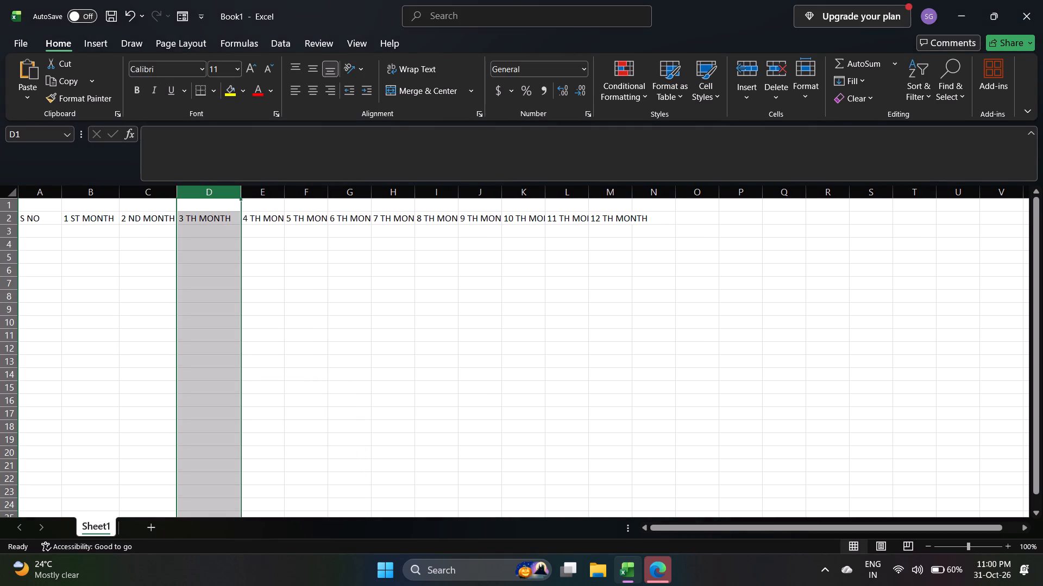
pyautogui.rightClick(230, 193)
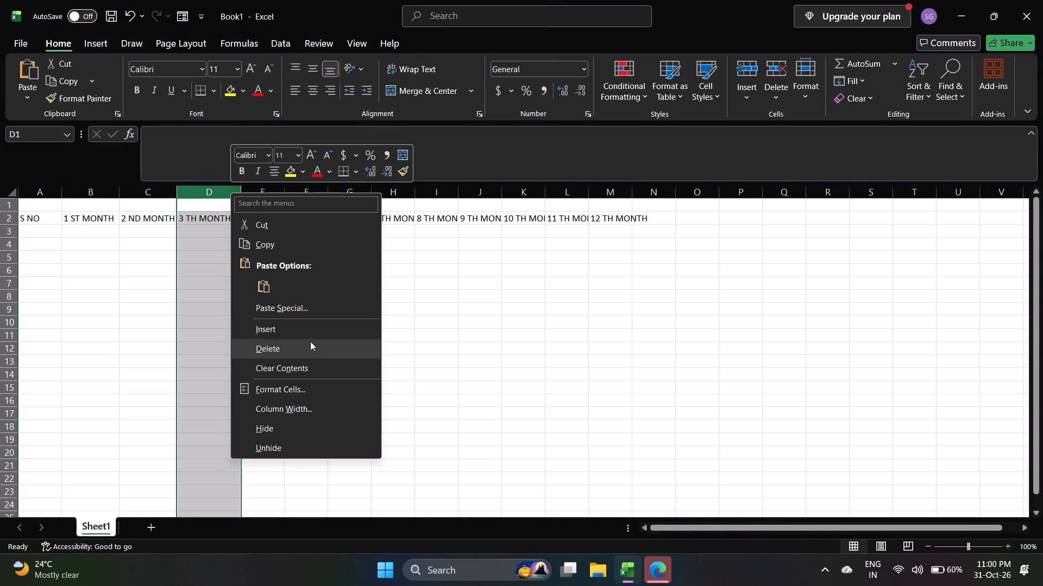
pyautogui.click(325, 409)
pyautogui.write('11')
pyautogui.press('Return')
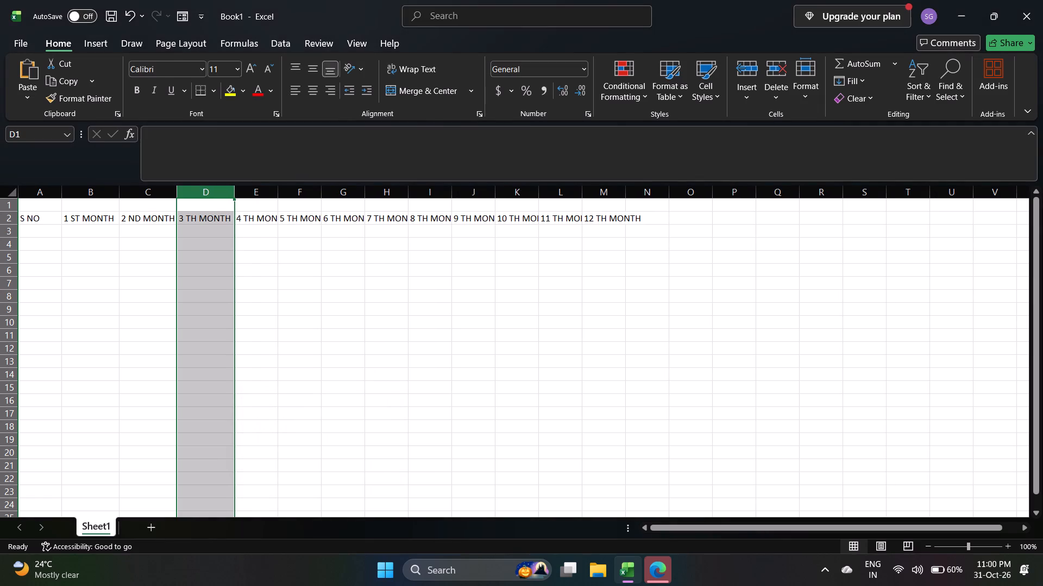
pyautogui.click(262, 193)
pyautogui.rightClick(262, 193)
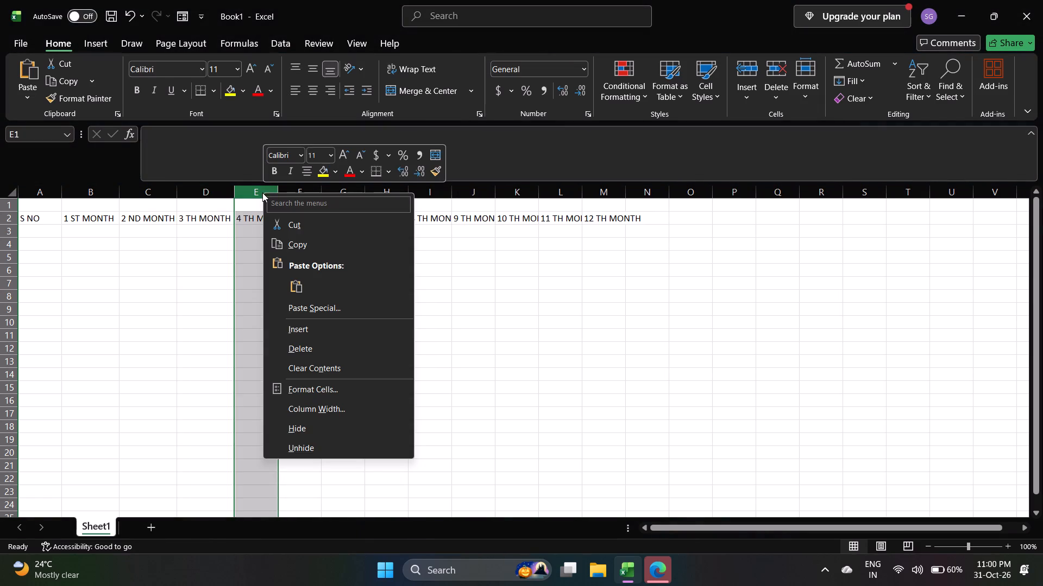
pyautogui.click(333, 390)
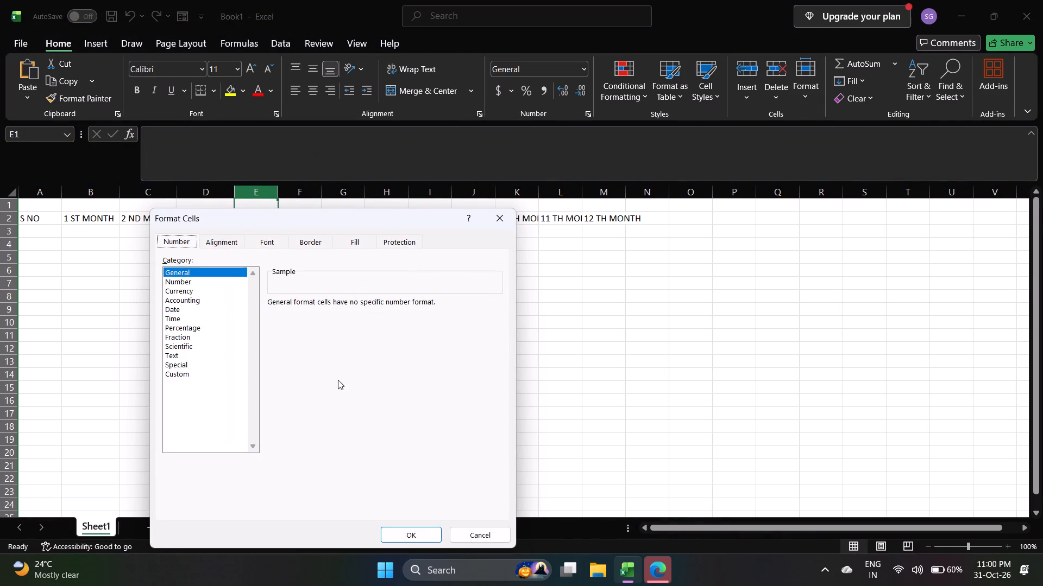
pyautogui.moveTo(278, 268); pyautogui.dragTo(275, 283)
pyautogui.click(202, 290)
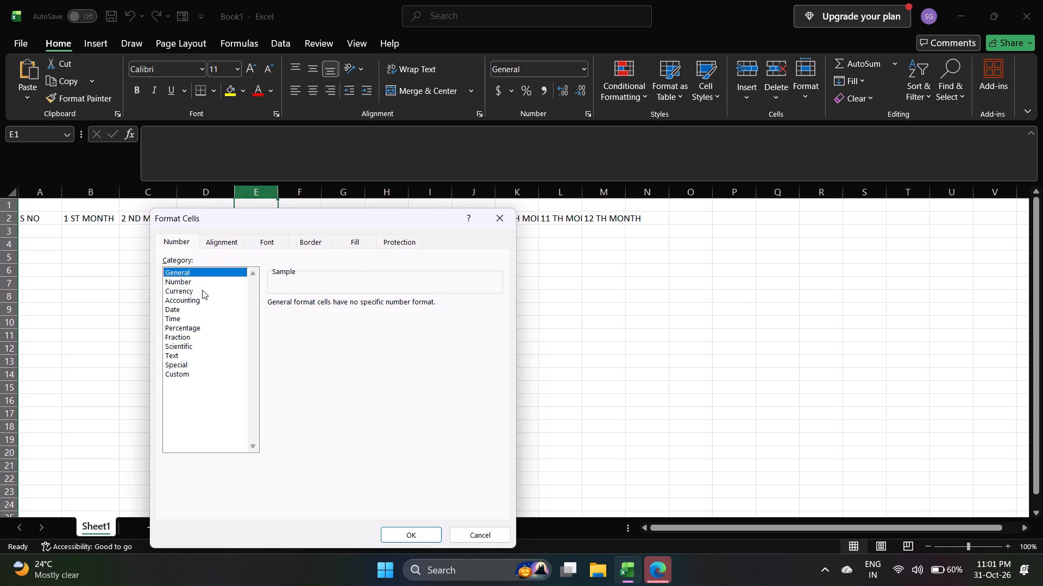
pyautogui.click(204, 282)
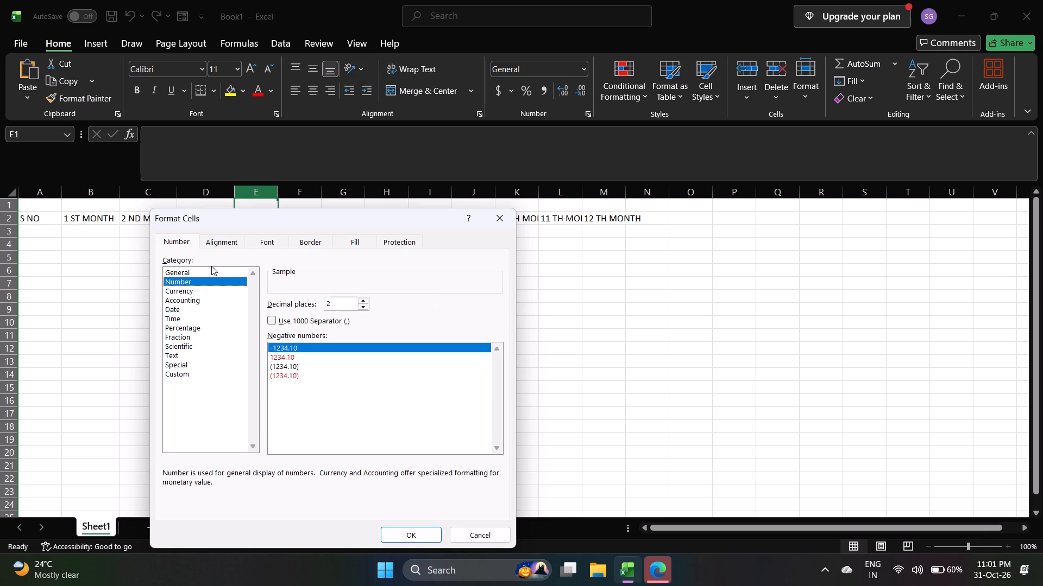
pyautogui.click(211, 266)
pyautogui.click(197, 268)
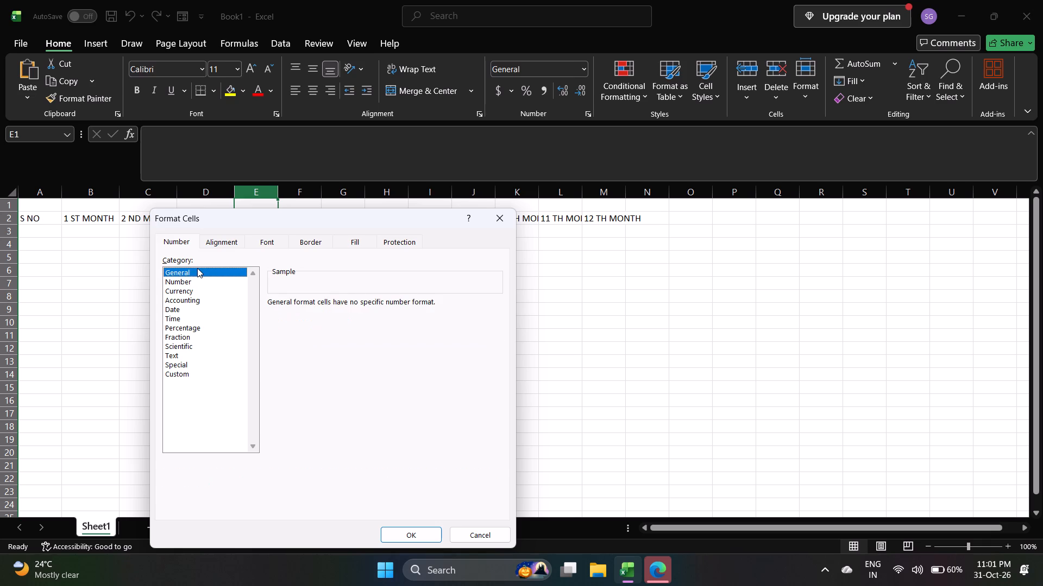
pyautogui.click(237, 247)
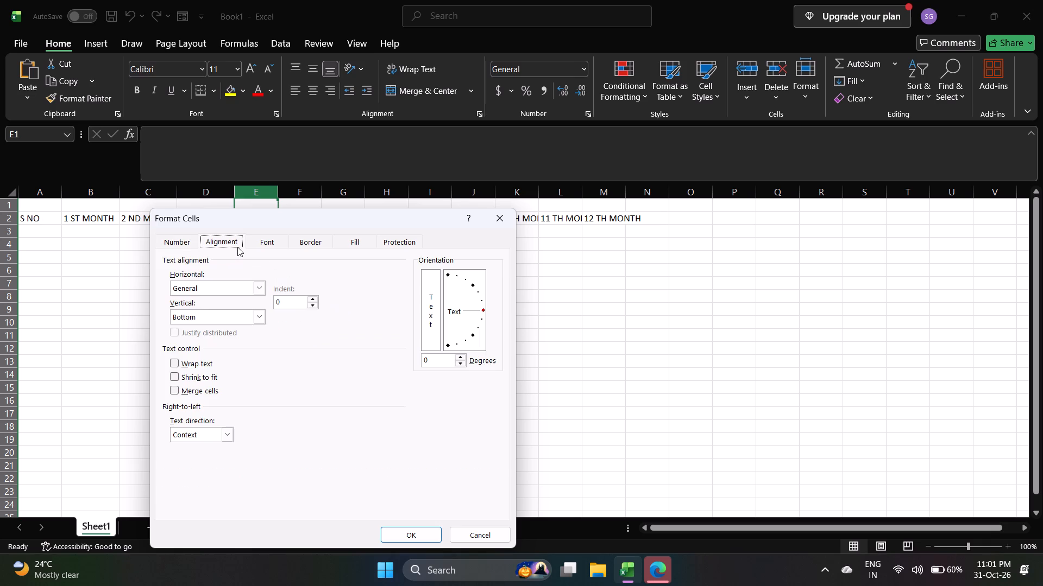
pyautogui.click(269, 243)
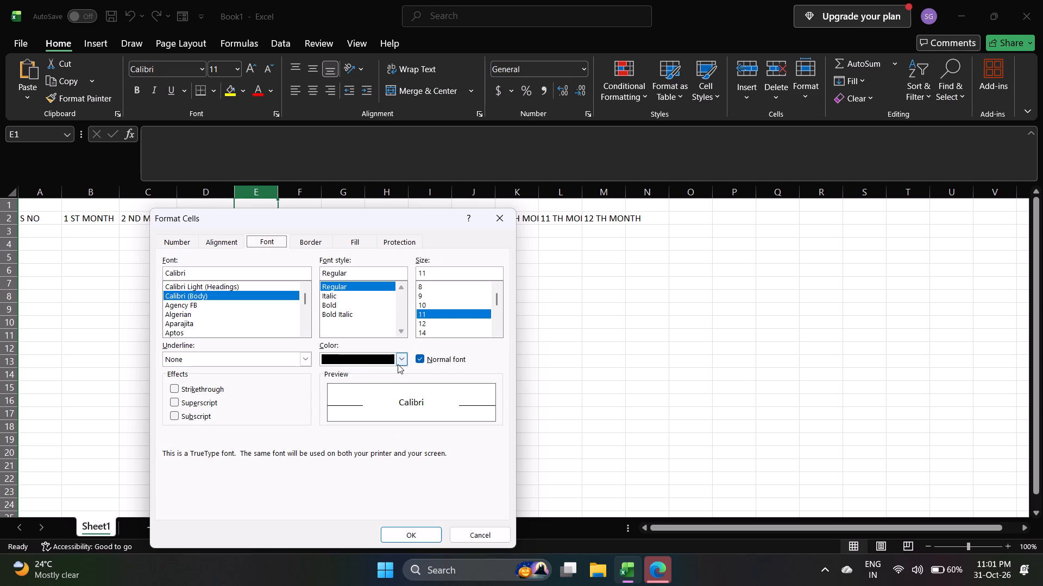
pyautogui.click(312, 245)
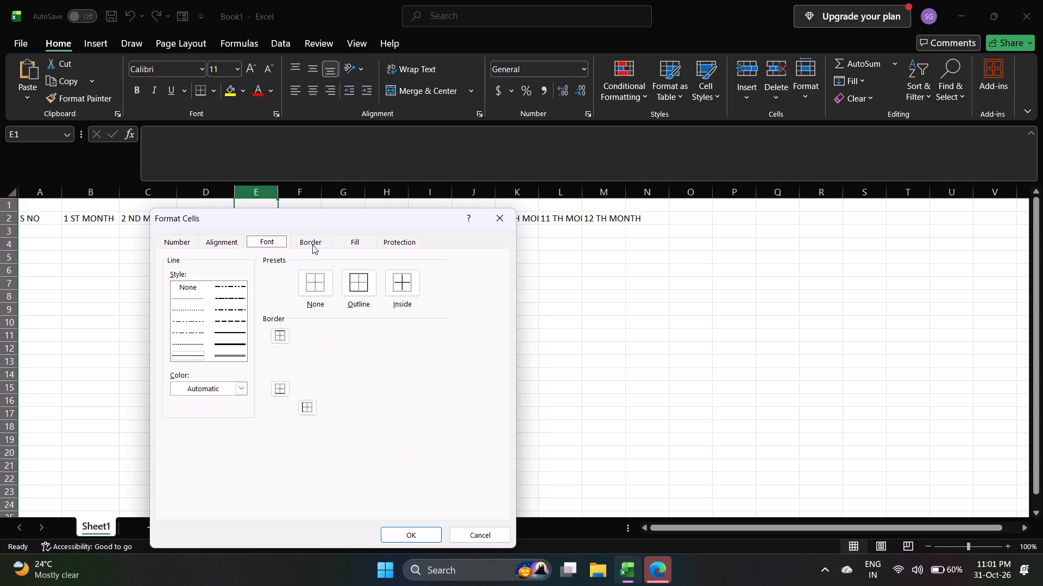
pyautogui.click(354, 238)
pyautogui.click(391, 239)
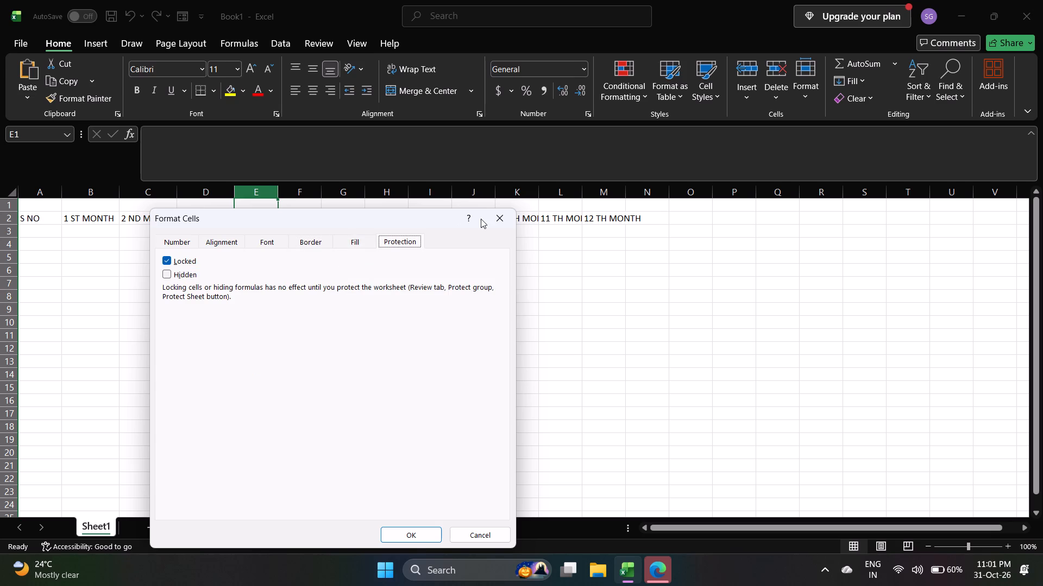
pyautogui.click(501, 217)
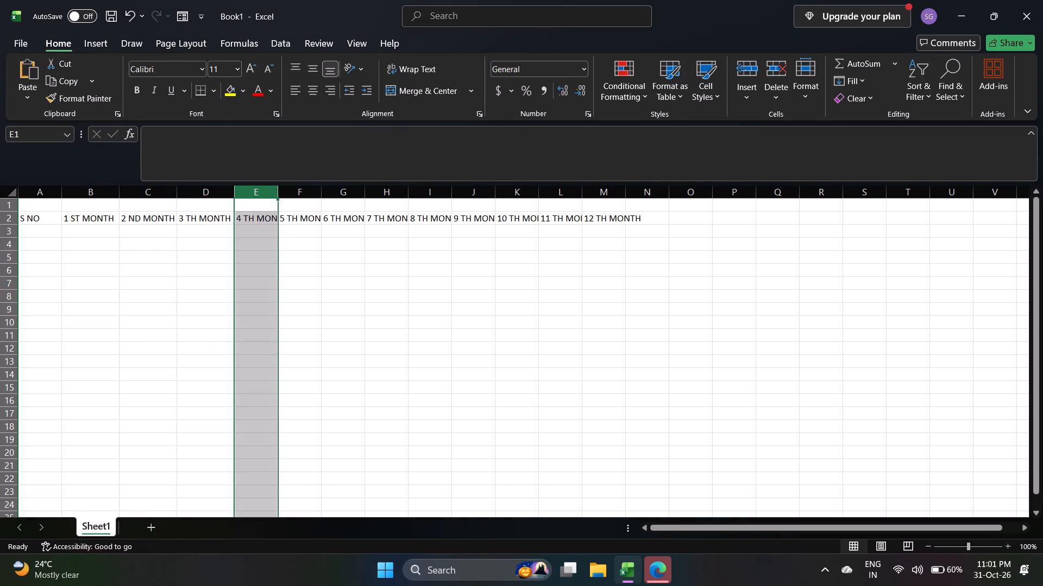
# Set the width of column E, which holds the 4 TH MONTH header, to 11.
pyautogui.rightClick(272, 195)
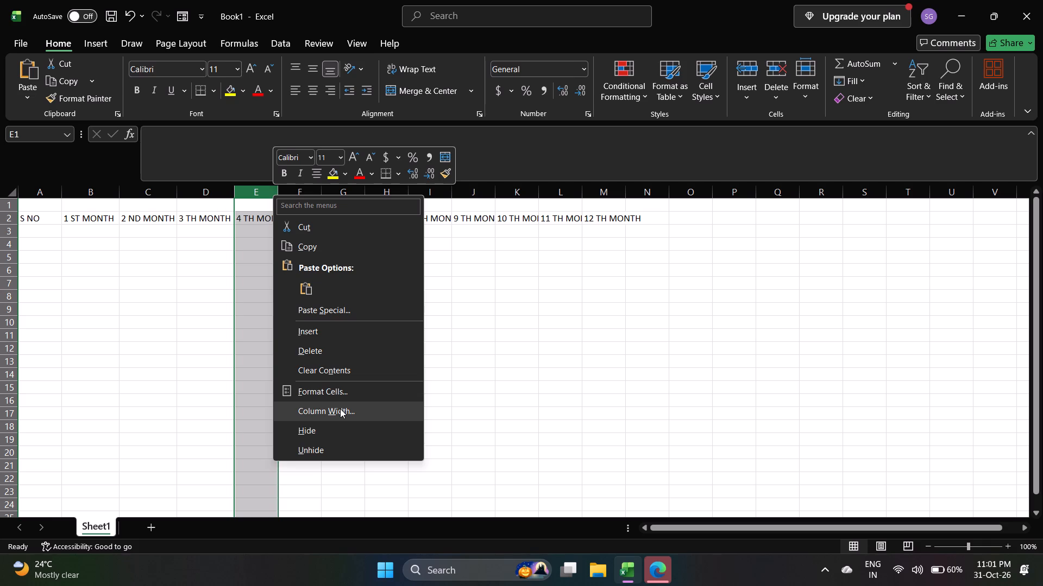
pyautogui.click(340, 409)
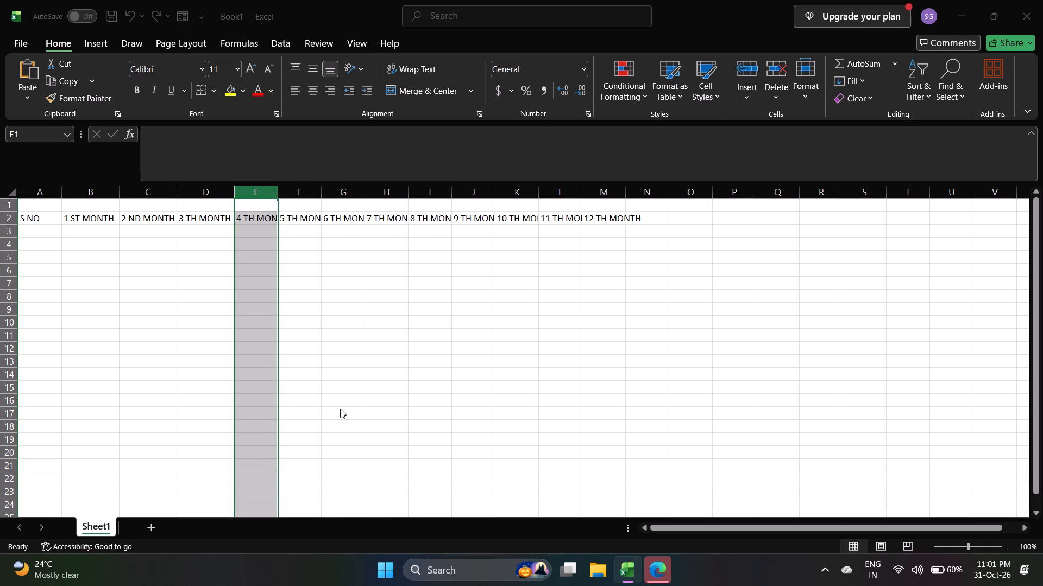
pyautogui.write('11')
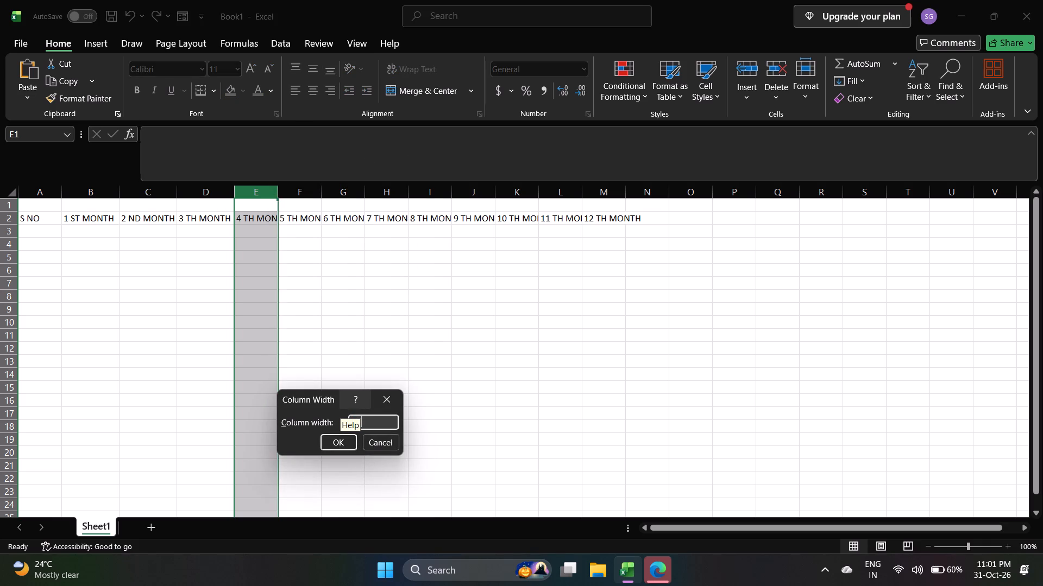
pyautogui.press('Return')
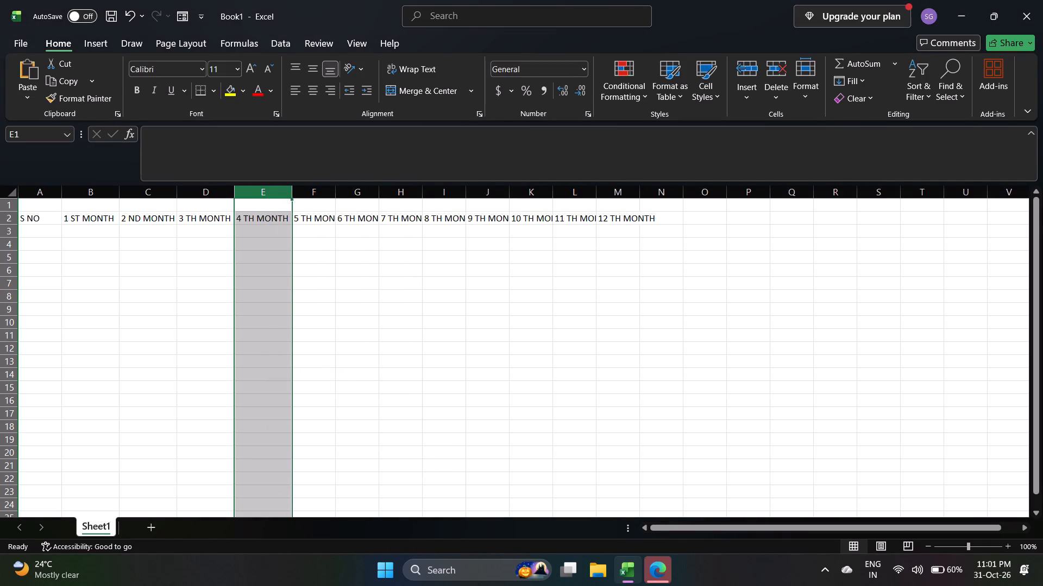
# Set the width of column F, which holds the 5 TH MONTH header, to 11.
pyautogui.click(328, 195)
pyautogui.rightClick(328, 195)
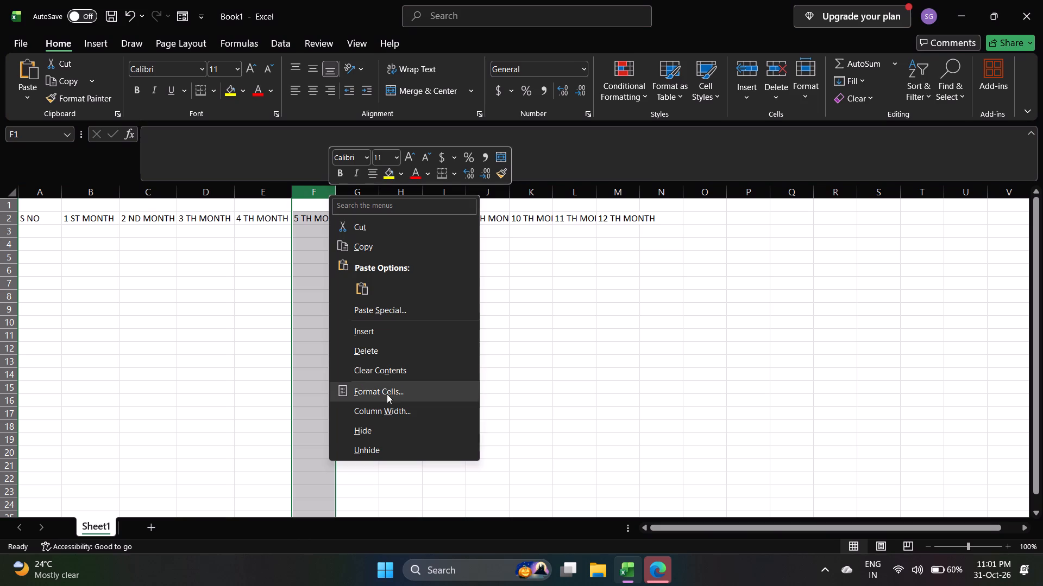
pyautogui.click(392, 410)
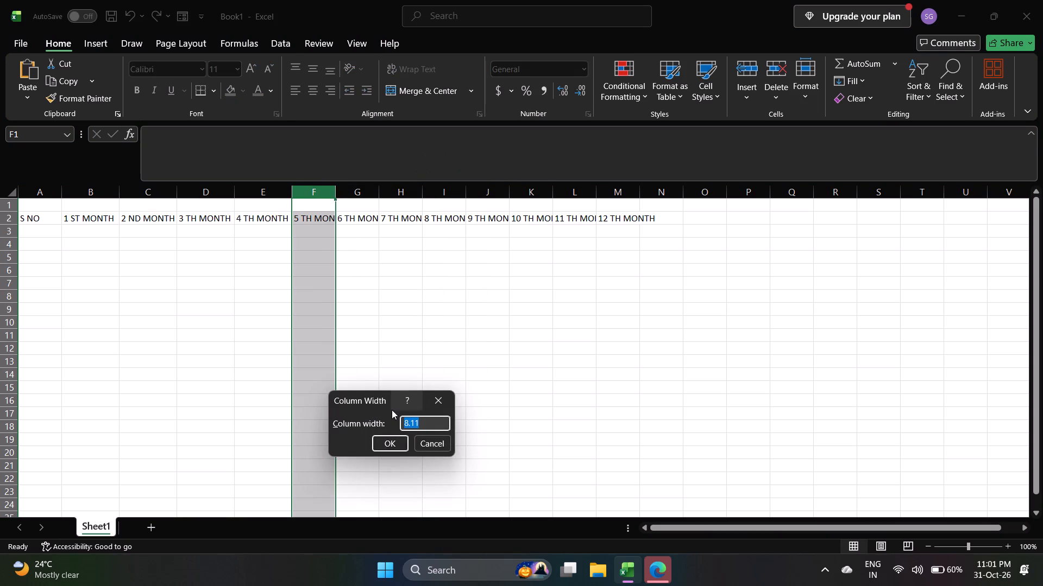
pyautogui.write('11')
pyautogui.press('Return')
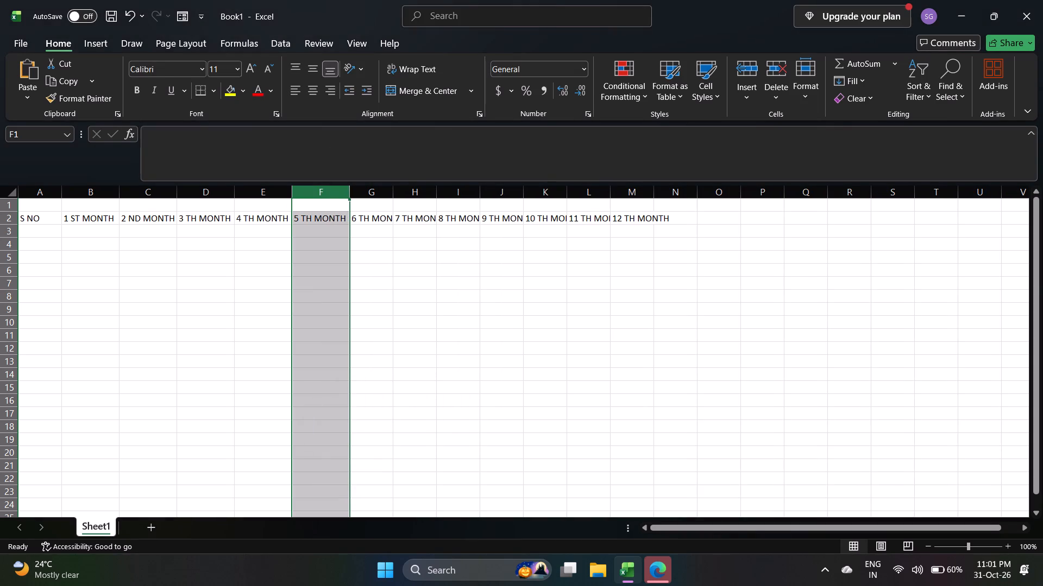
# Set the width of column G, which holds the 6 TH MONTH header, to 11.
pyautogui.click(384, 194)
pyautogui.rightClick(384, 194)
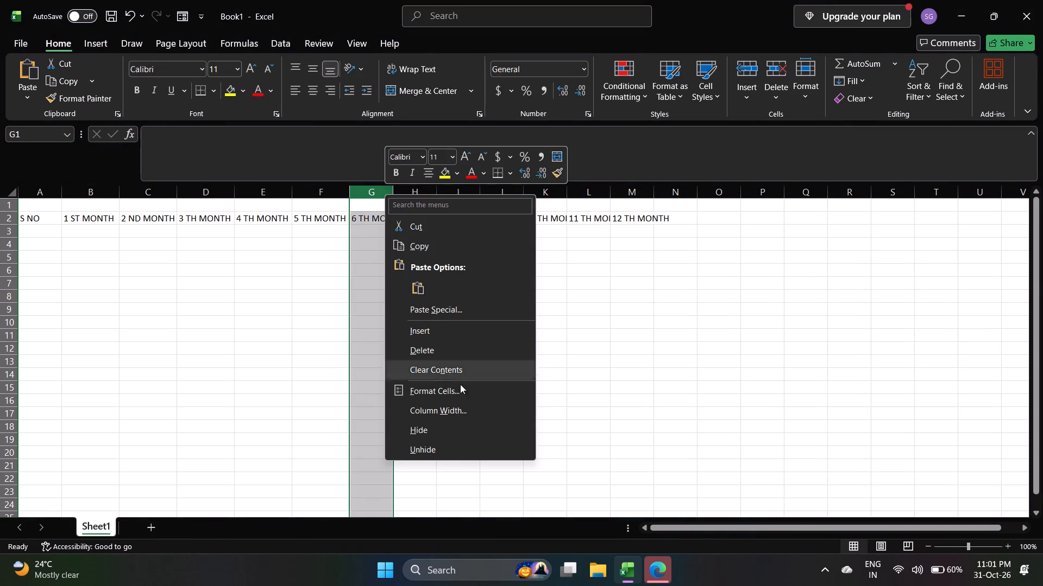
pyautogui.click(452, 405)
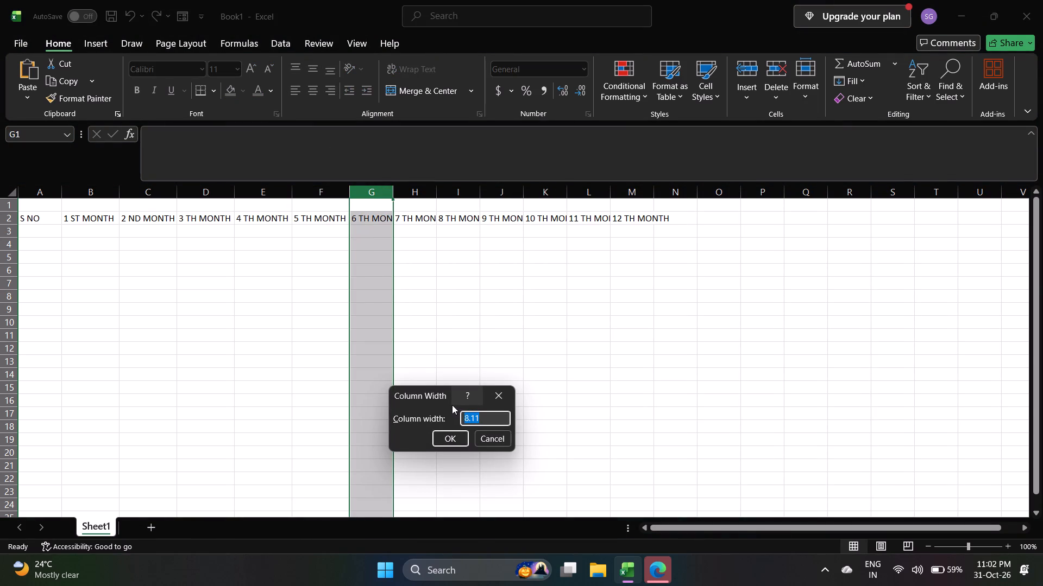
pyautogui.write('11')
pyautogui.press('Return')
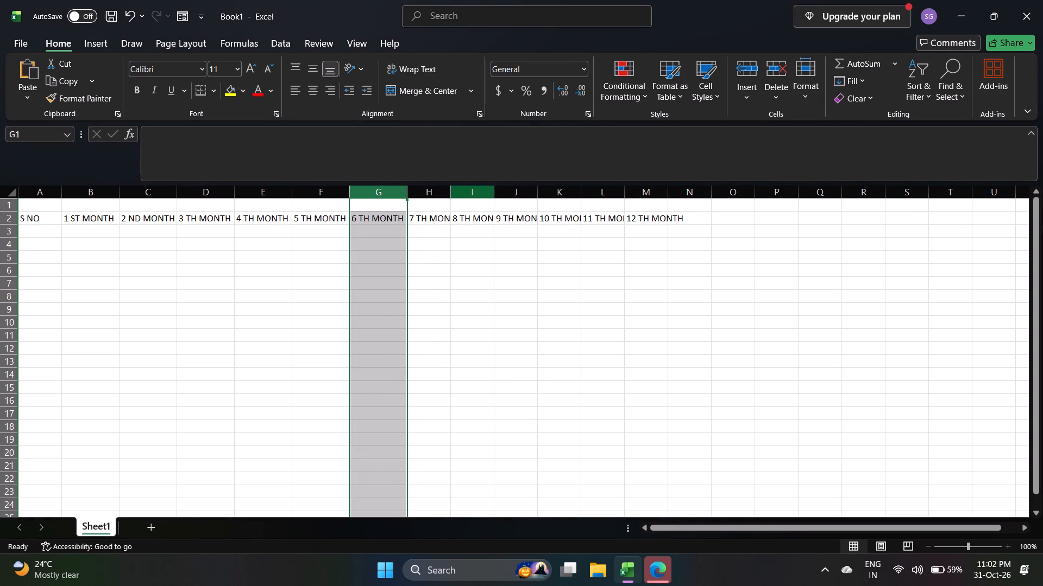
# Set the width of column H, which holds the 7 TH MONTH header, to 11.
pyautogui.click(442, 193)
pyautogui.rightClick(442, 193)
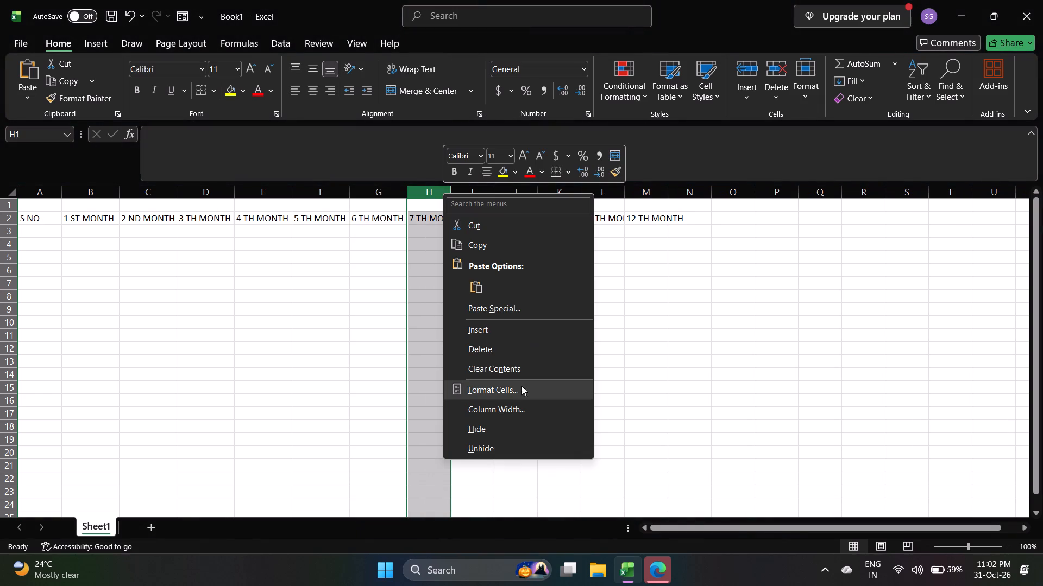
pyautogui.click(514, 404)
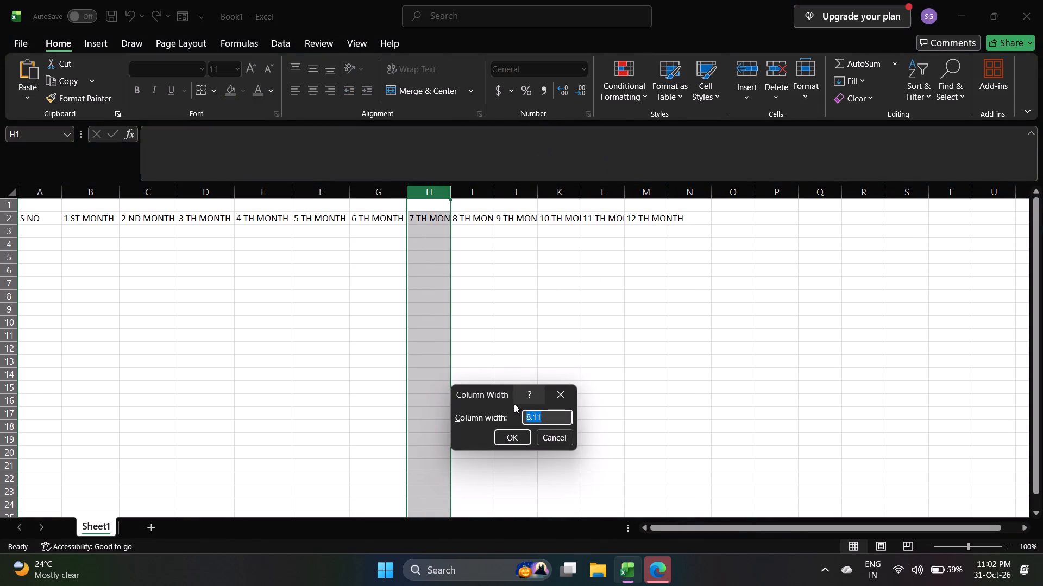
pyautogui.write('11')
pyautogui.press('Return')
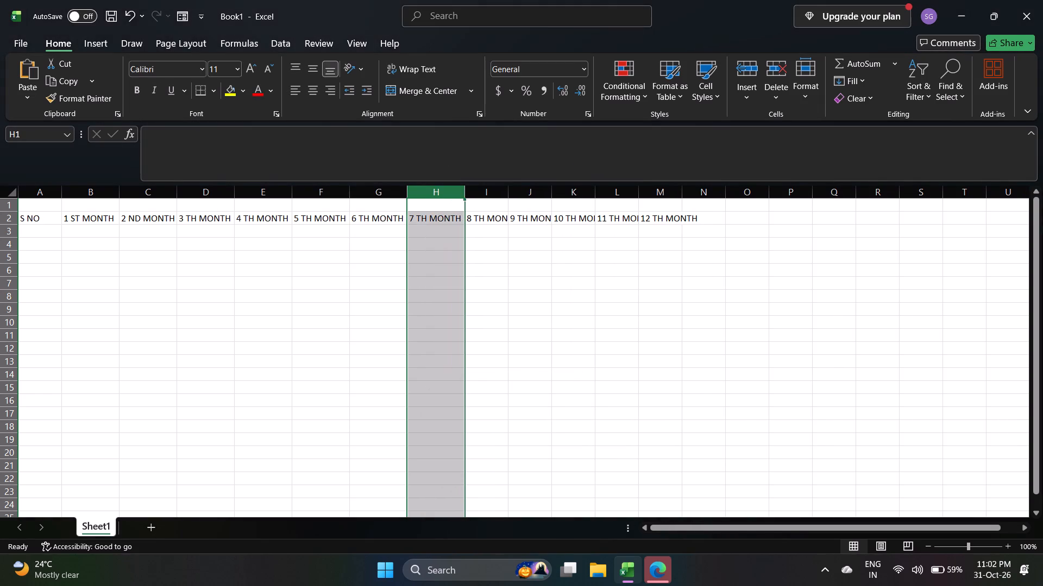
# Set the width of column I, which holds the 8 TH MONTH header, to 11.
pyautogui.click(491, 193)
pyautogui.rightClick(491, 193)
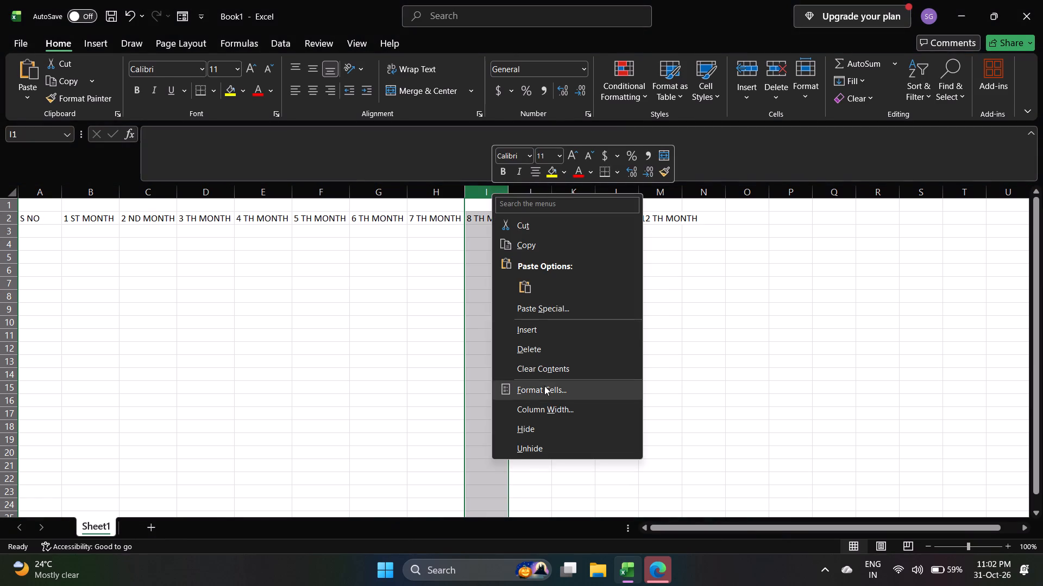
pyautogui.click(552, 404)
pyautogui.write('11')
pyautogui.press('Return')
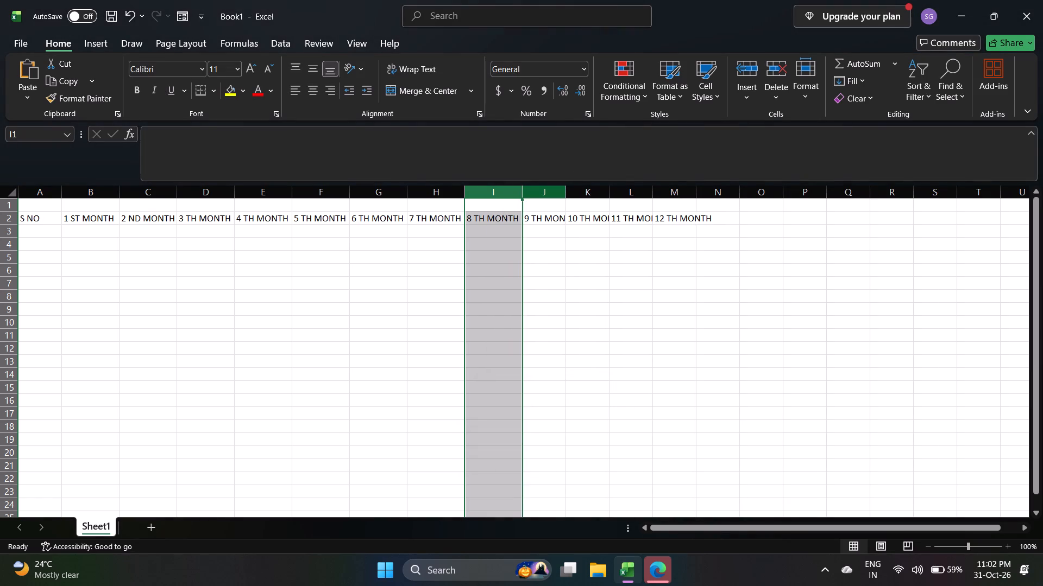
# Set the width of column J, which holds the 9 TH MONTH header, to 11.
pyautogui.click(545, 196)
pyautogui.rightClick(545, 196)
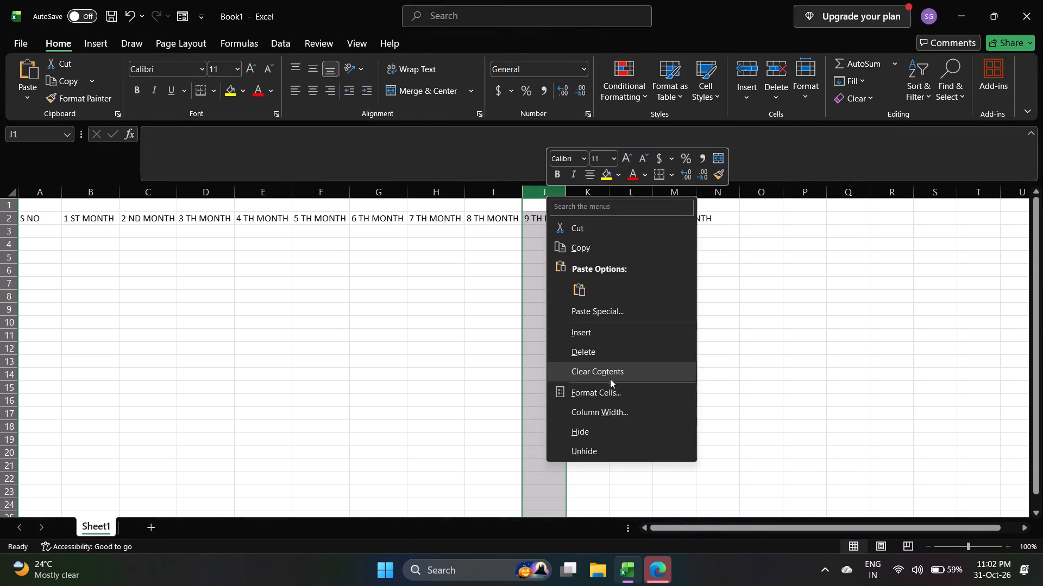
pyautogui.click(610, 407)
pyautogui.write('11')
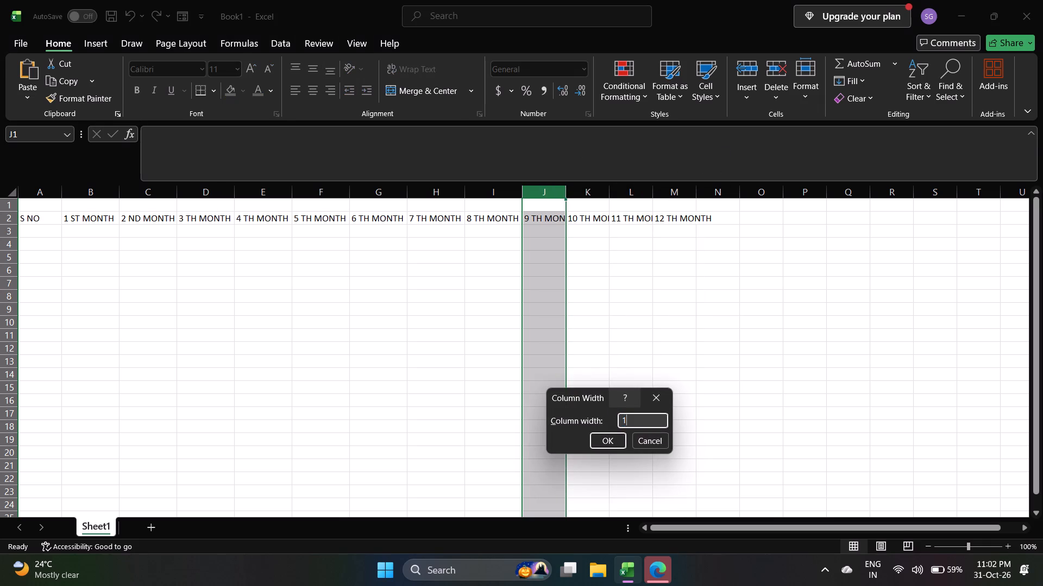
pyautogui.press('Return')
# Set the width of column K, which holds the 10 TH MONTH header, to 11.
pyautogui.click(607, 195)
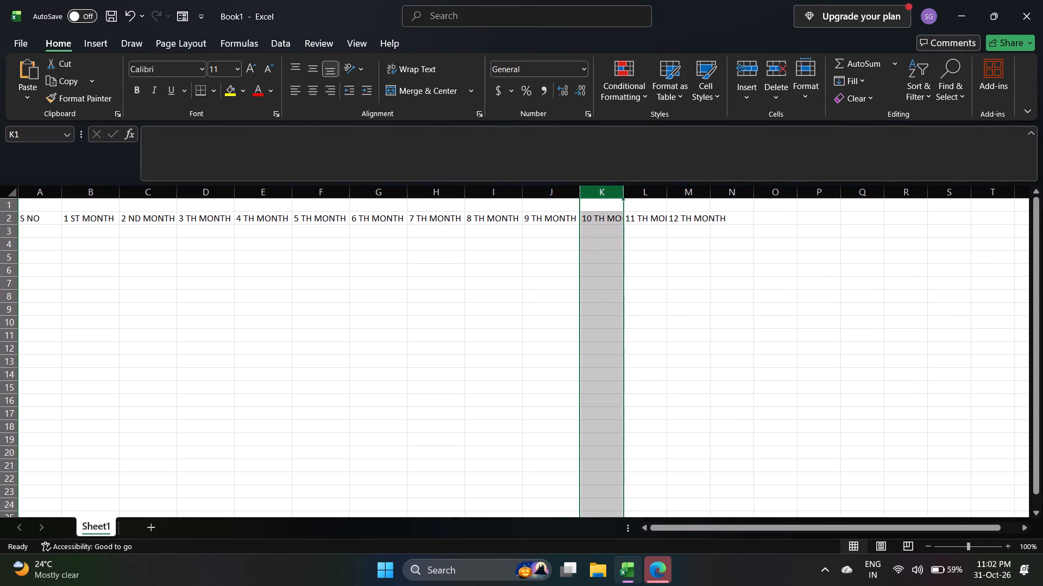
pyautogui.rightClick(607, 195)
pyautogui.click(652, 407)
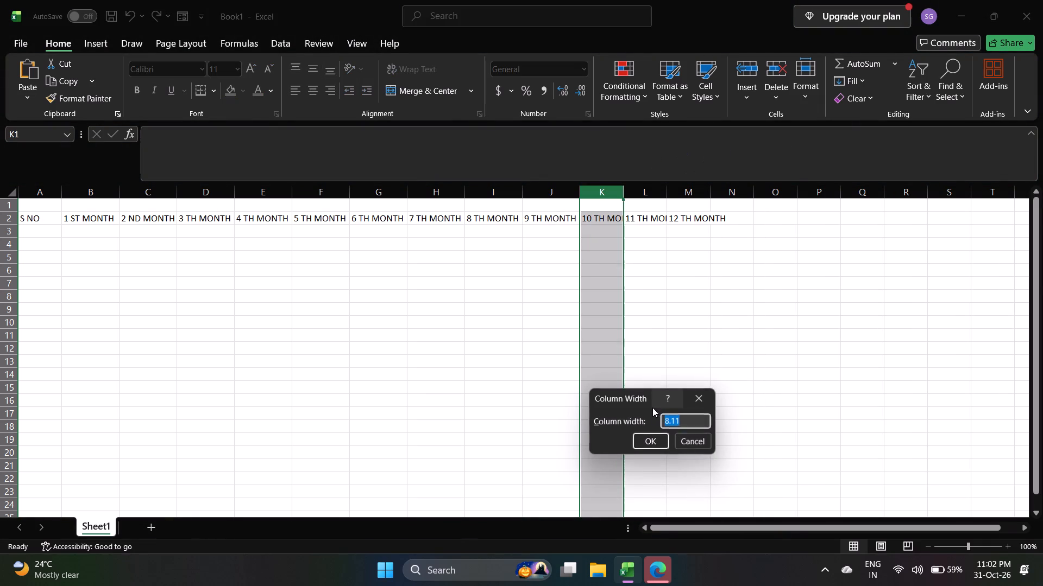
pyautogui.write('11')
pyautogui.press('Return')
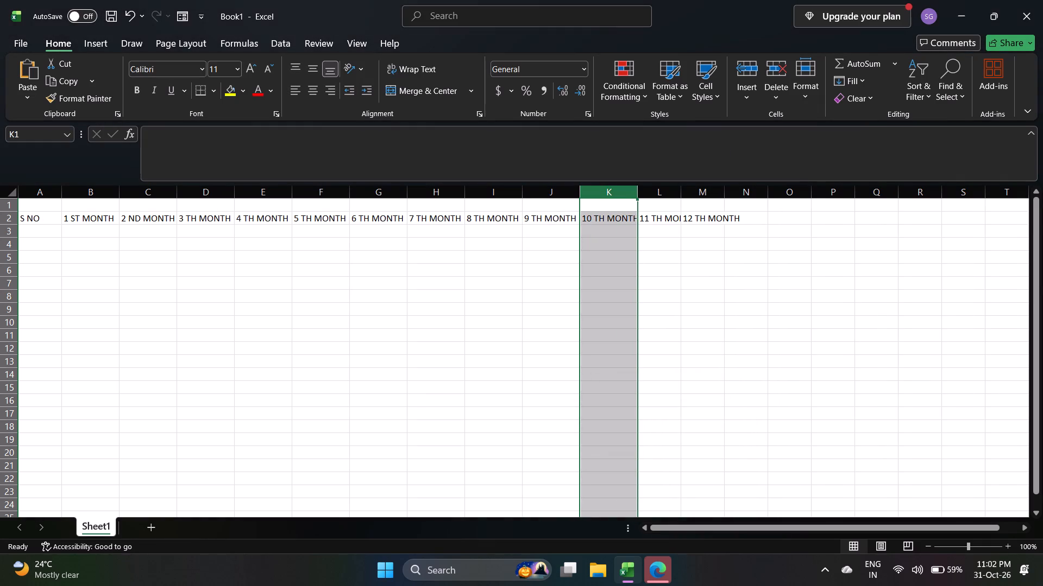
# Set the width of column L, which holds the 11 TH MONTH header, to 11.
pyautogui.click(667, 197)
pyautogui.rightClick(667, 197)
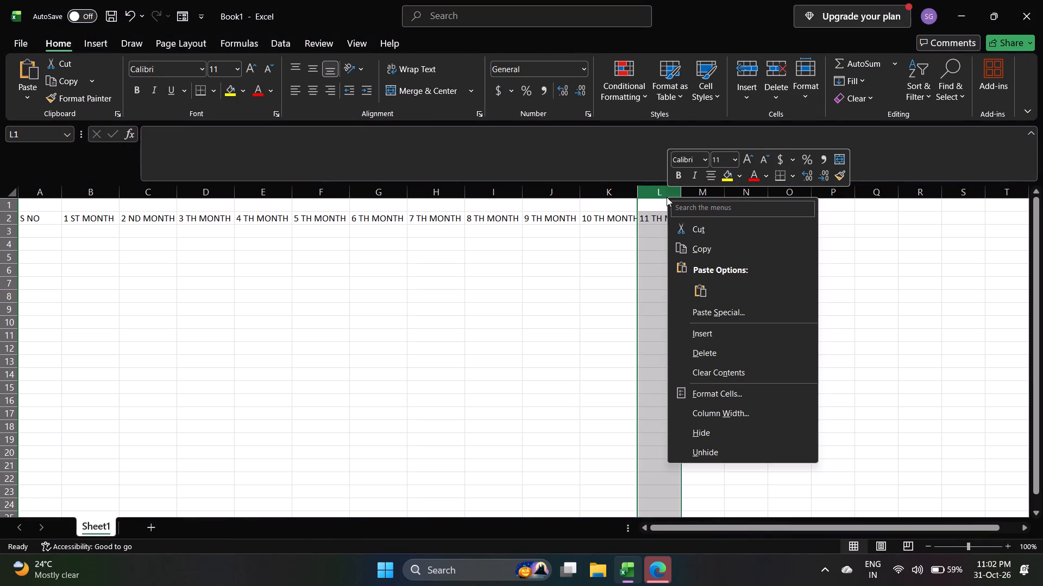
pyautogui.click(748, 415)
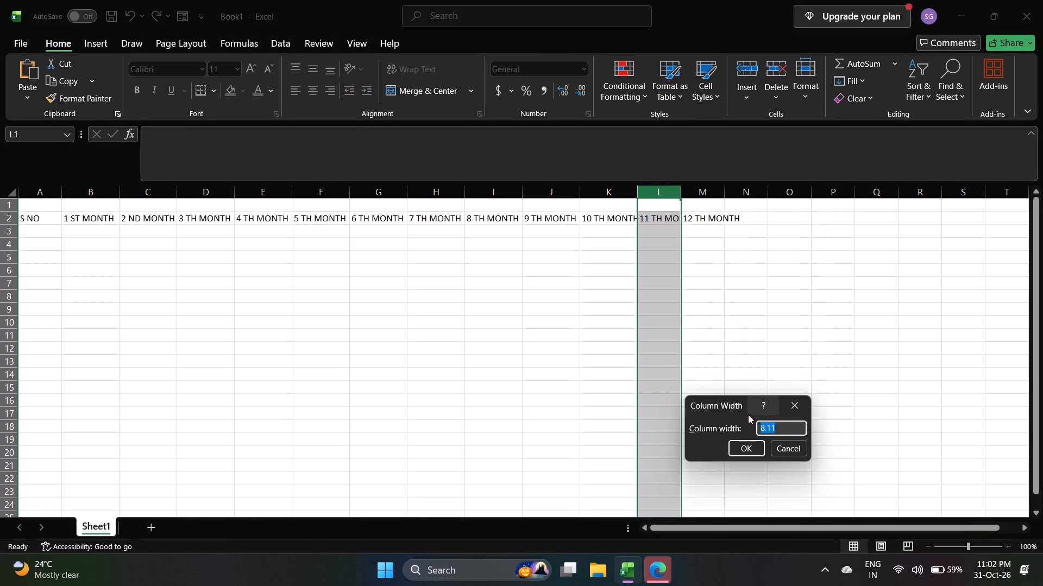
pyautogui.write('11')
pyautogui.press('Return')
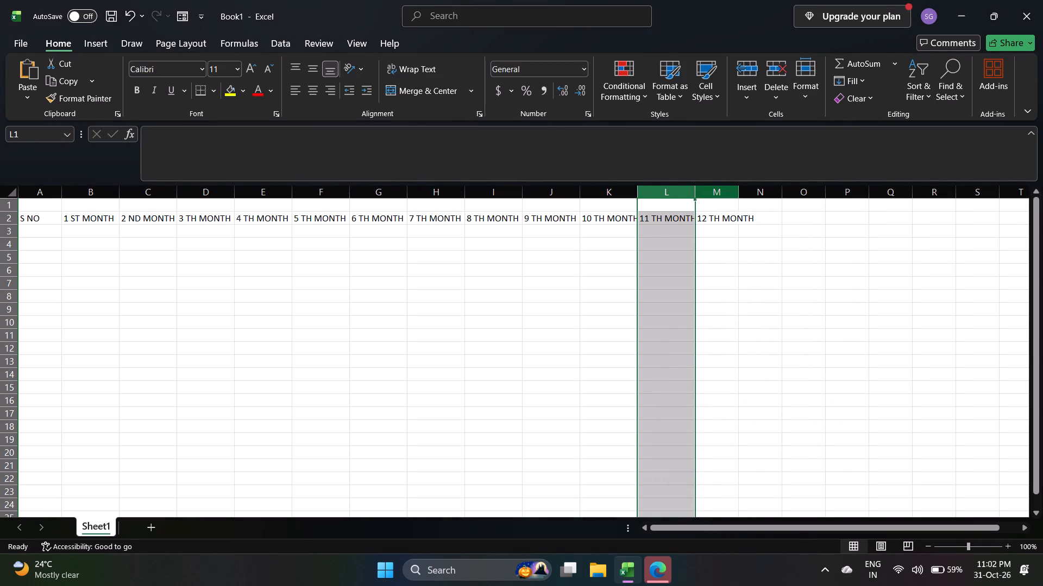
# Set the width of column K, which holds the 10 TH MONTH header, to 11.5.
pyautogui.click(725, 189)
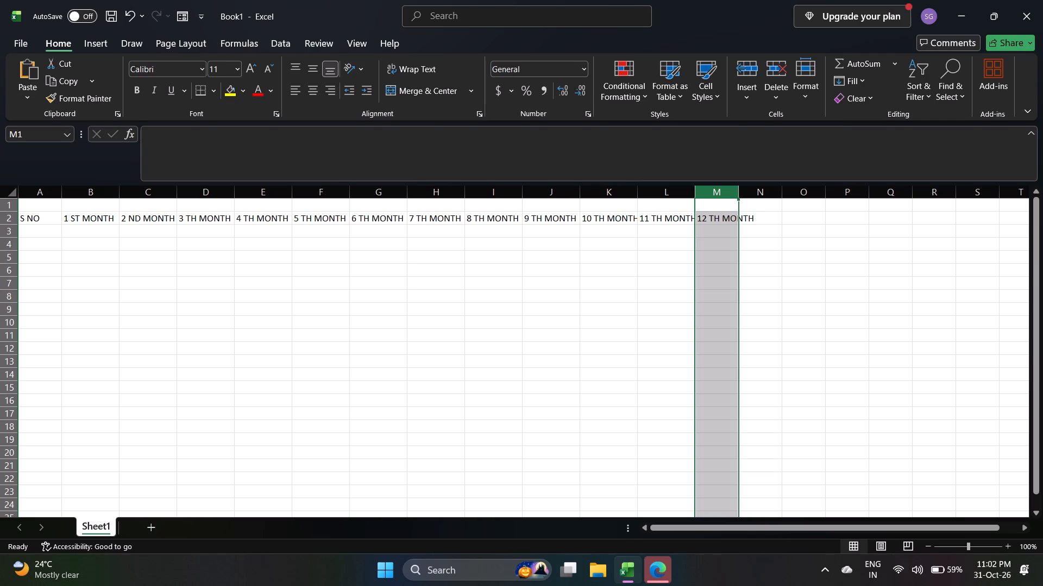
pyautogui.click(622, 193)
pyautogui.rightClick(622, 193)
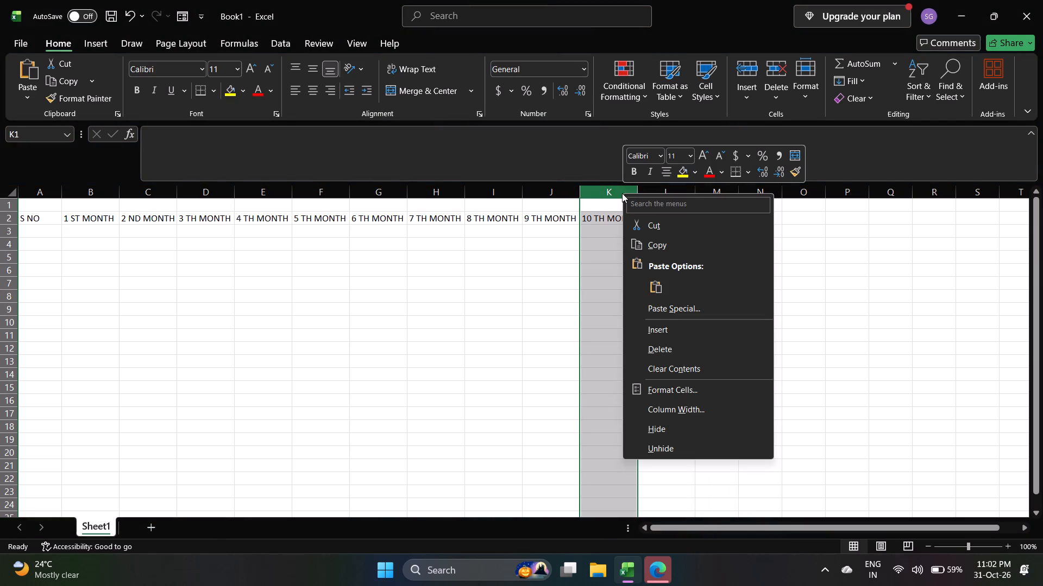
pyautogui.click(684, 403)
pyautogui.write('11.')
pyautogui.press('5')
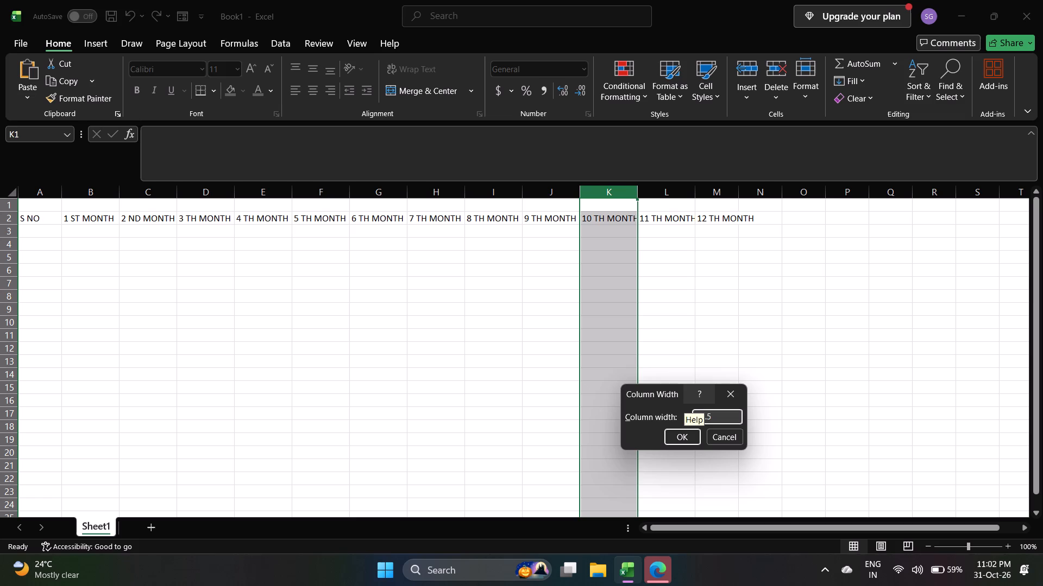
pyautogui.press('Return')
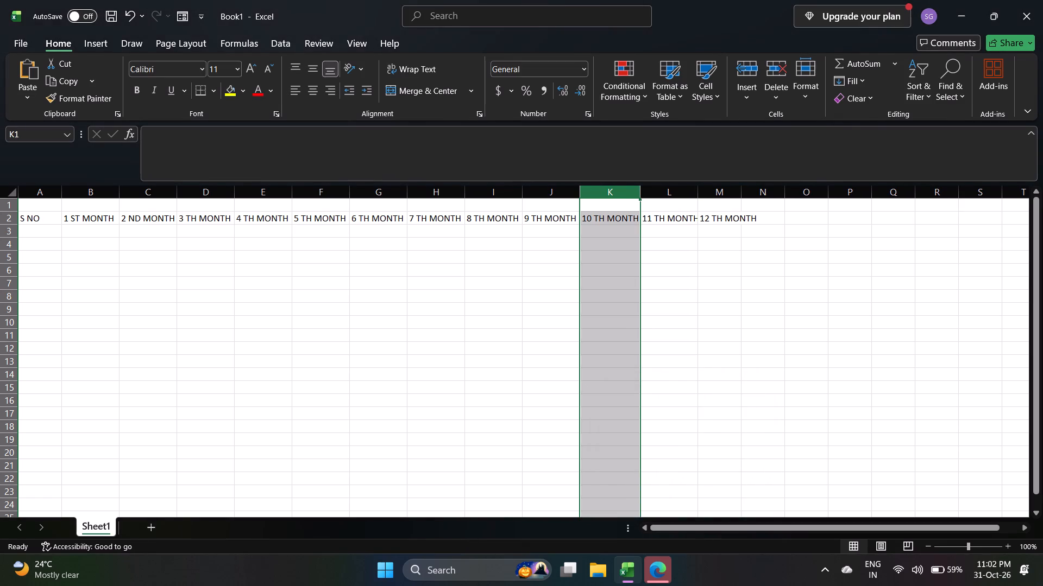
# Set the width of column L, which holds the 11 TH MONTH header, to 11.5.
pyautogui.click(669, 202)
pyautogui.click(671, 193)
pyautogui.rightClick(671, 193)
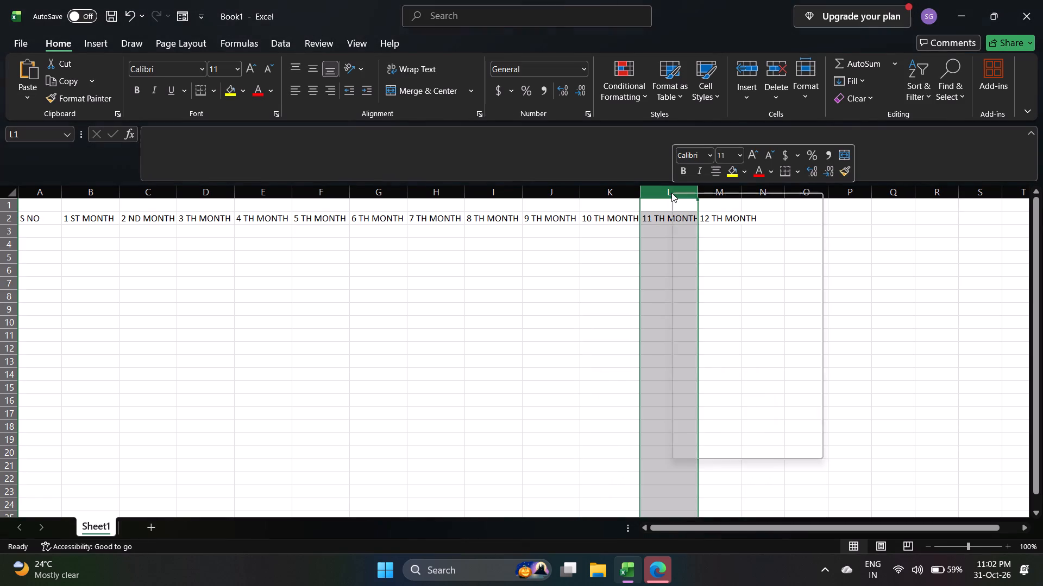
pyautogui.click(757, 409)
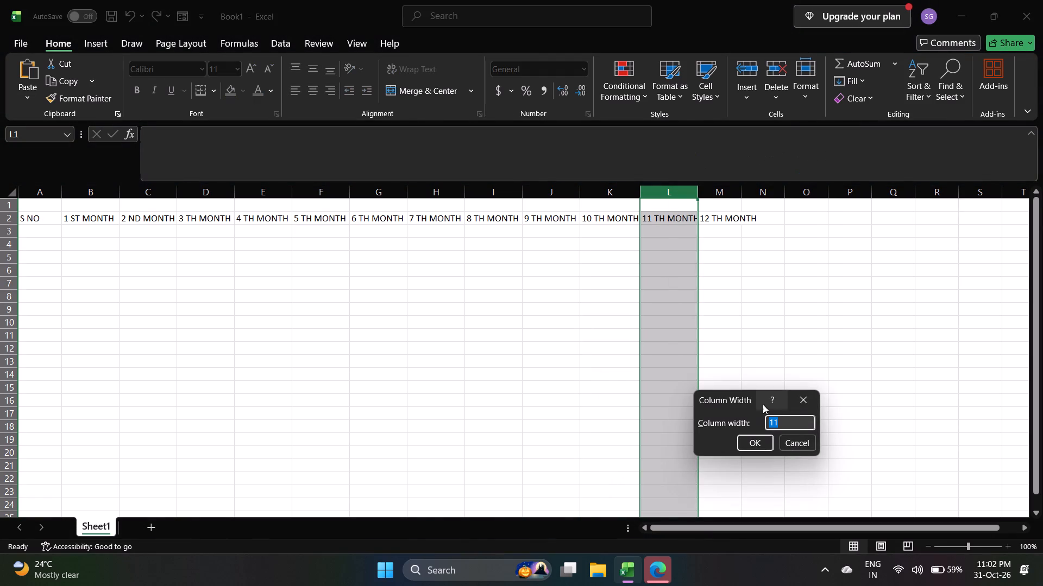
pyautogui.write('11.5')
pyautogui.press('Return')
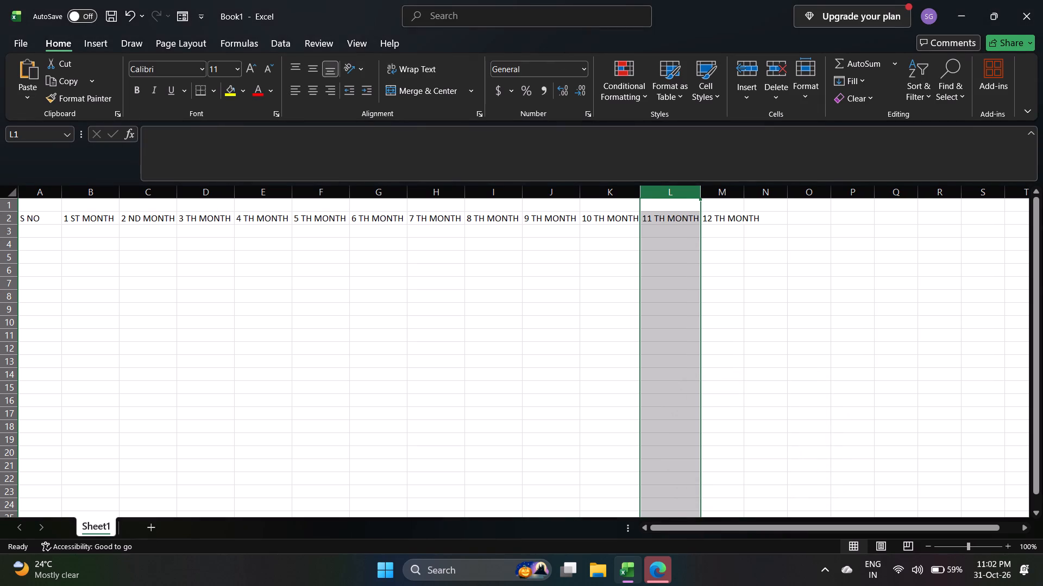
# Set the width of column M, which holds the 12 TH MONTH header, to 11.5.
pyautogui.click(727, 195)
pyautogui.rightClick(727, 195)
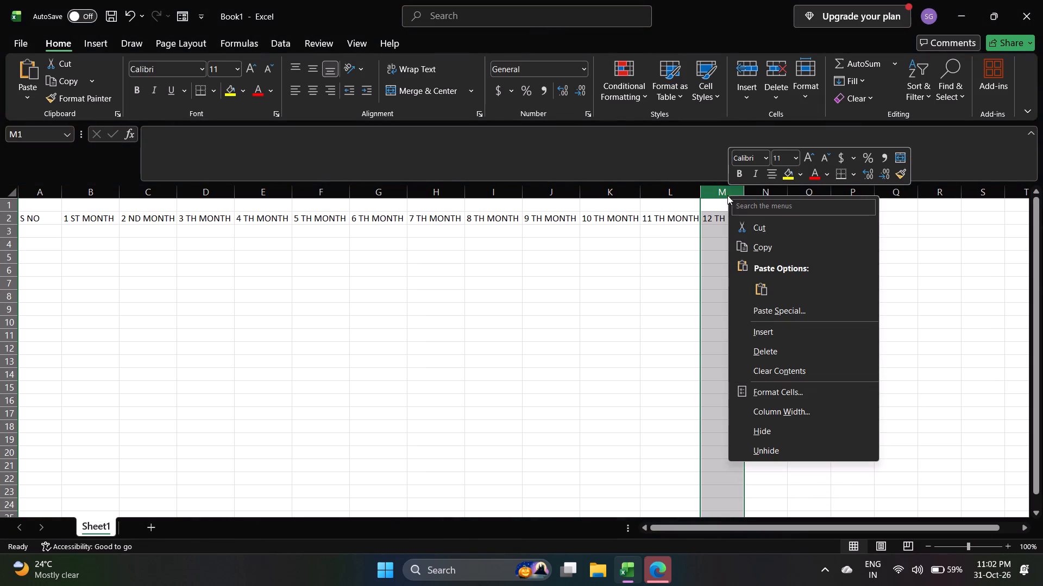
pyautogui.click(806, 407)
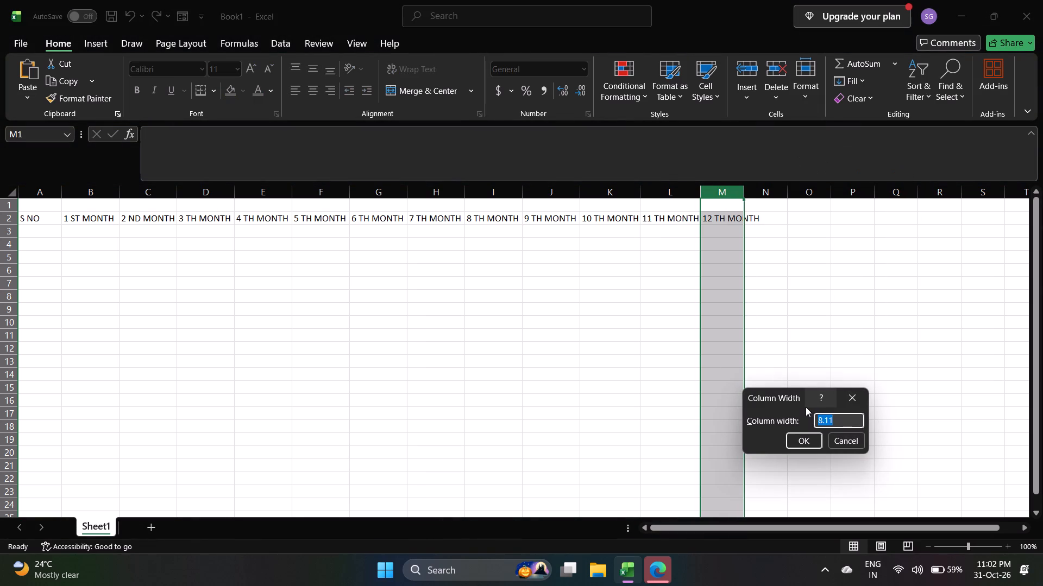
pyautogui.write('11.')
pyautogui.press('5')
pyautogui.press('Return')
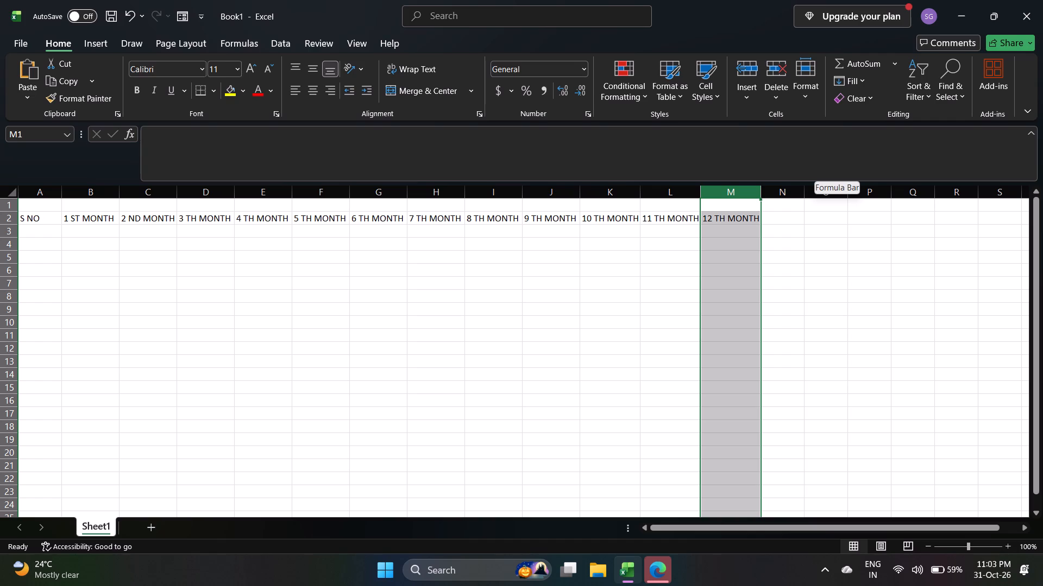
pyautogui.click(789, 171)
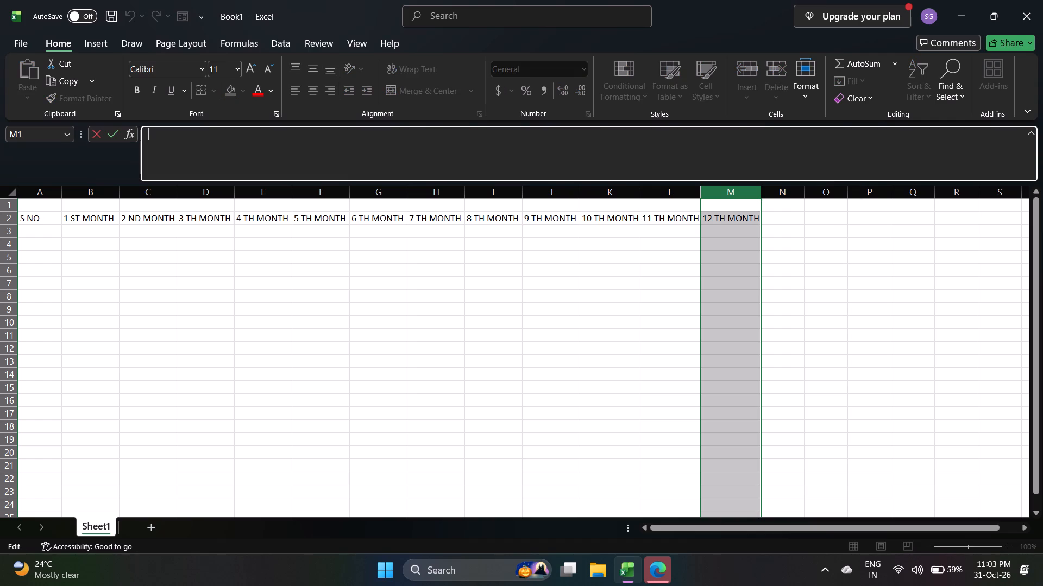
pyautogui.click(1042, 152)
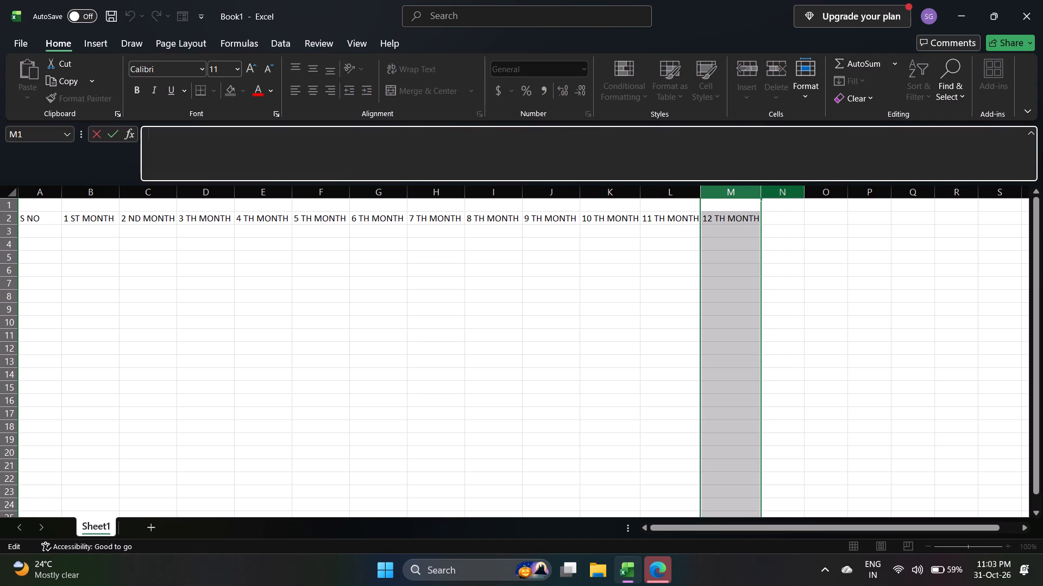
# Select cell A3, directly below the S NO header.
pyautogui.click(42, 230)
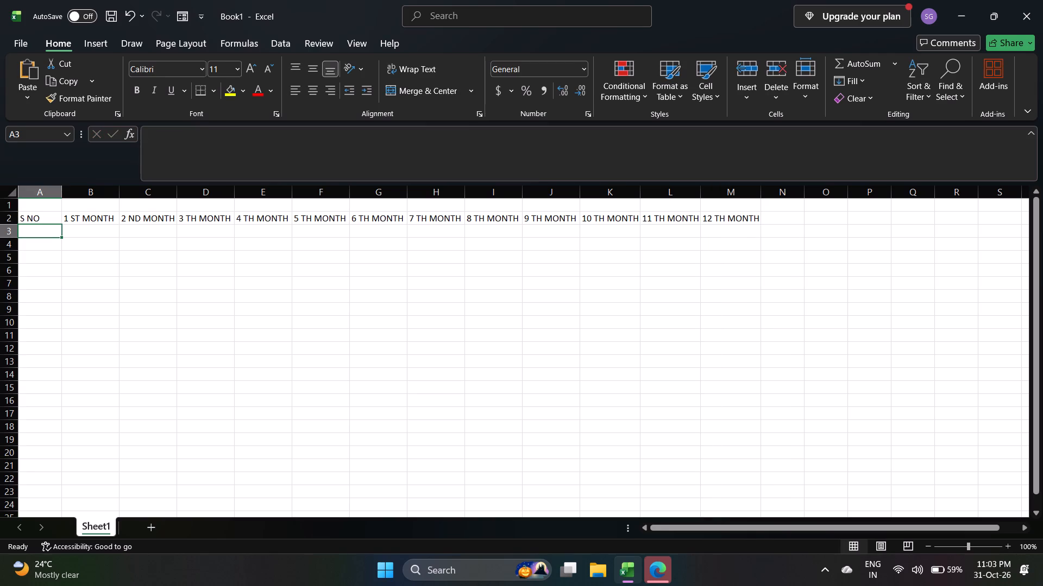
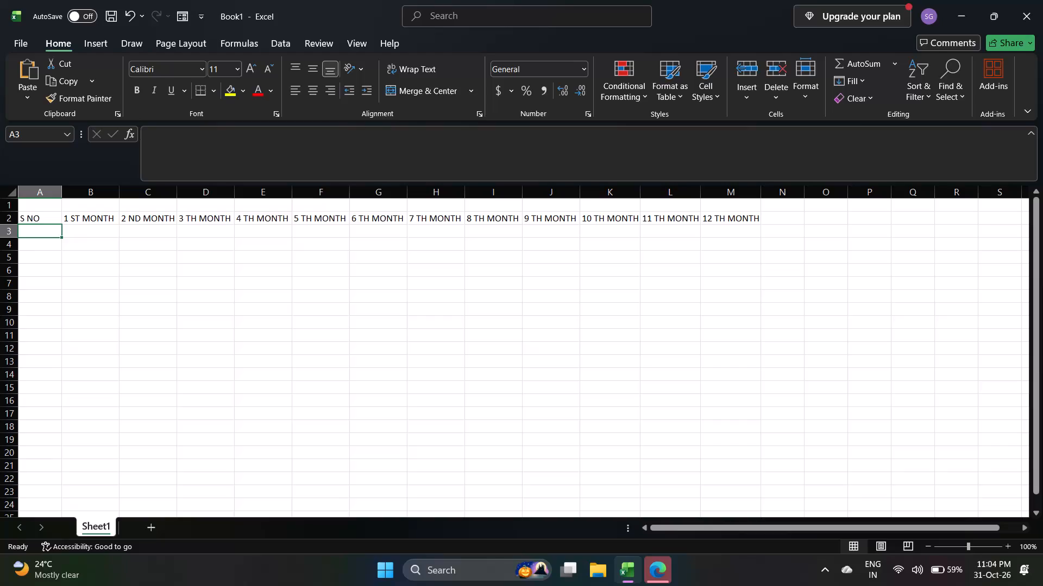
# Enter 1 in cell A3 as the first serial number under the S NO header.
pyautogui.press('1')
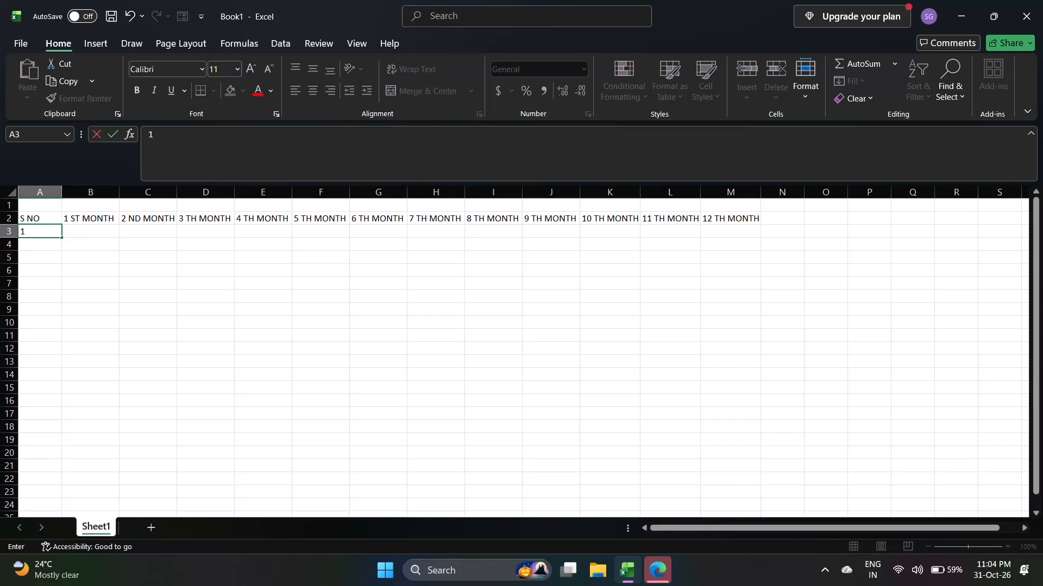
pyautogui.moveTo(60, 237); pyautogui.dragTo(62, 242)
pyautogui.click(57, 229)
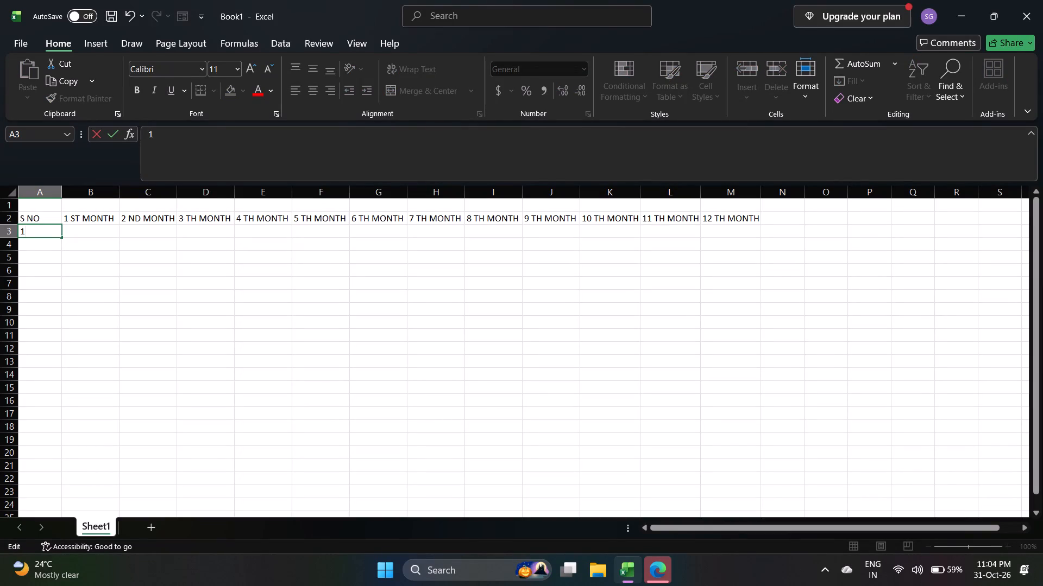
pyautogui.click(60, 237)
pyautogui.moveTo(67, 238); pyautogui.dragTo(73, 270)
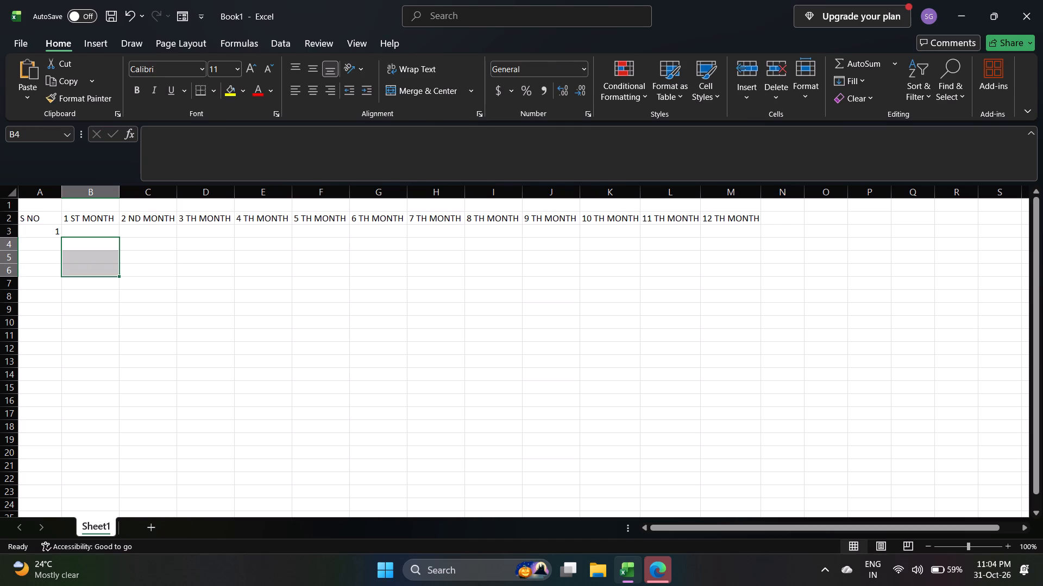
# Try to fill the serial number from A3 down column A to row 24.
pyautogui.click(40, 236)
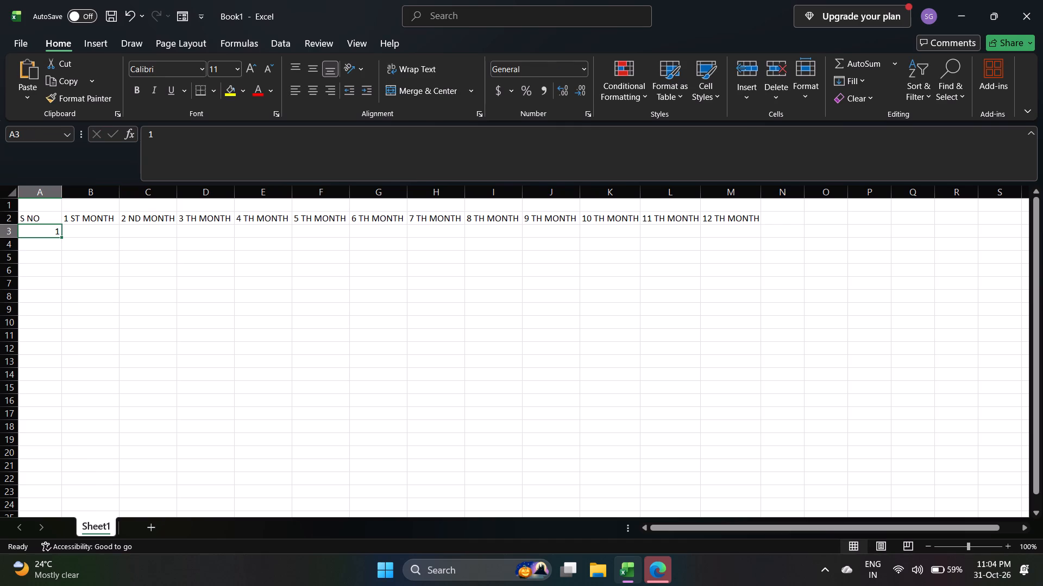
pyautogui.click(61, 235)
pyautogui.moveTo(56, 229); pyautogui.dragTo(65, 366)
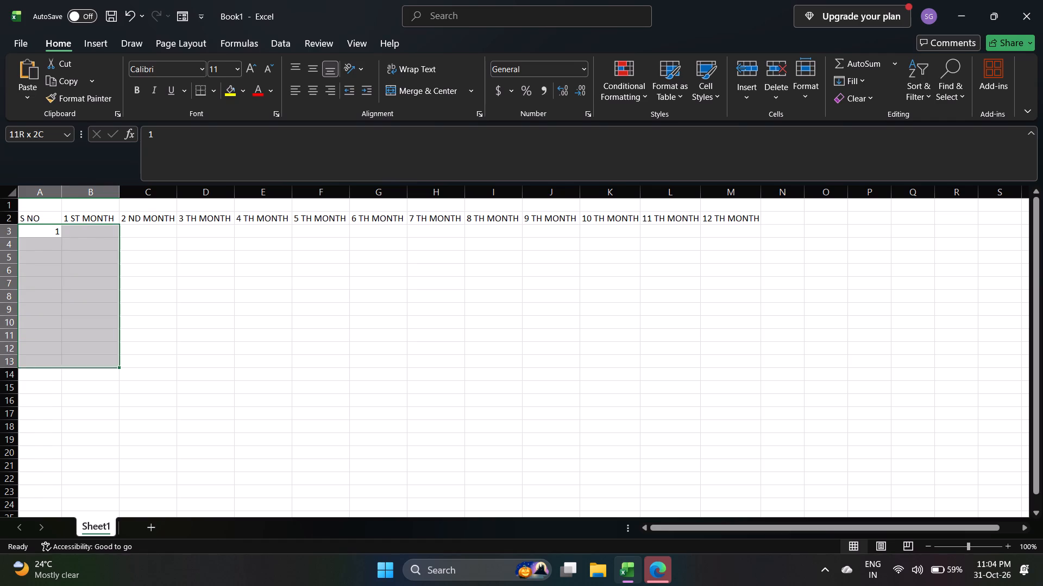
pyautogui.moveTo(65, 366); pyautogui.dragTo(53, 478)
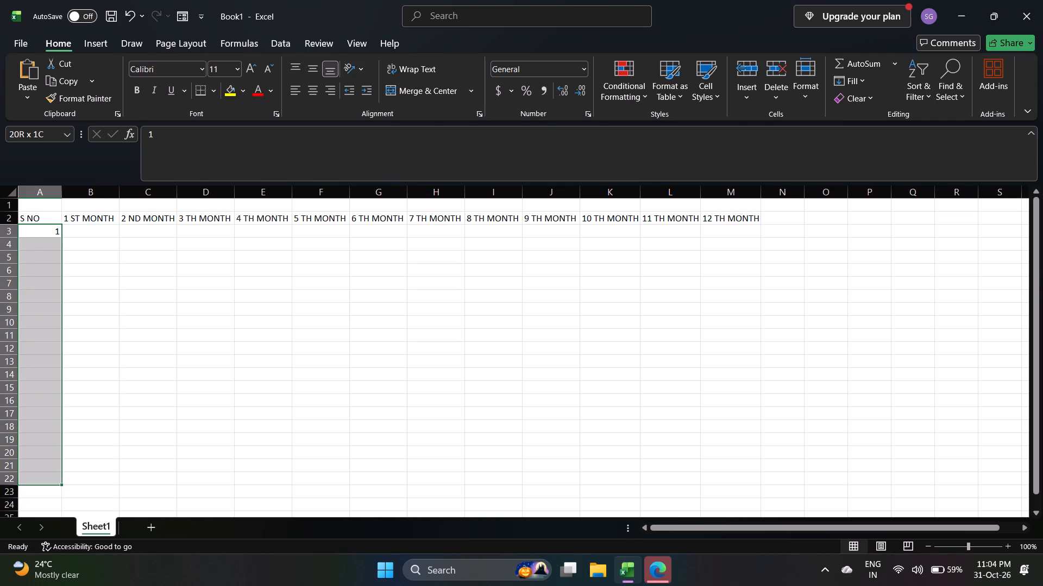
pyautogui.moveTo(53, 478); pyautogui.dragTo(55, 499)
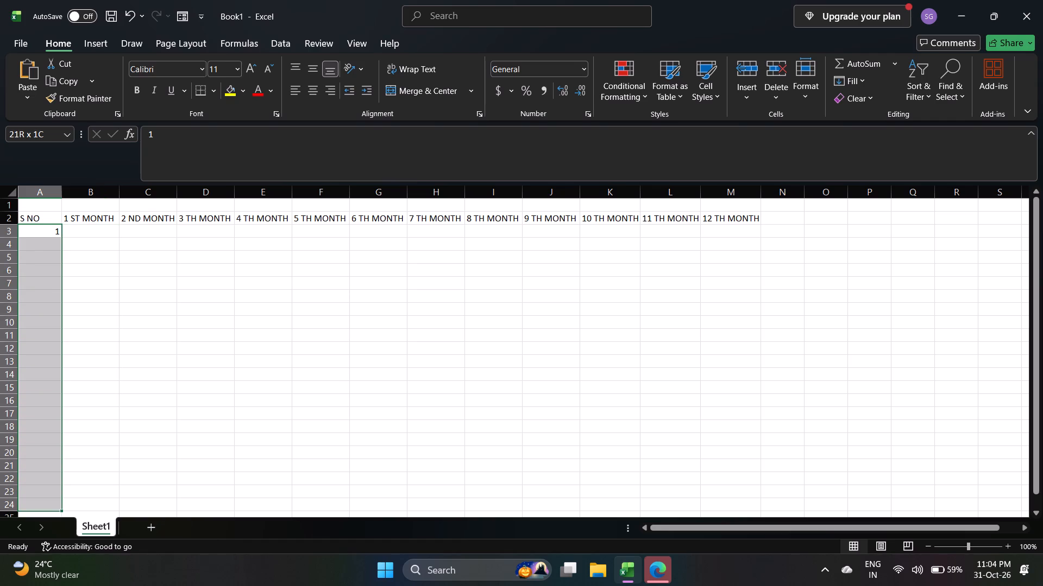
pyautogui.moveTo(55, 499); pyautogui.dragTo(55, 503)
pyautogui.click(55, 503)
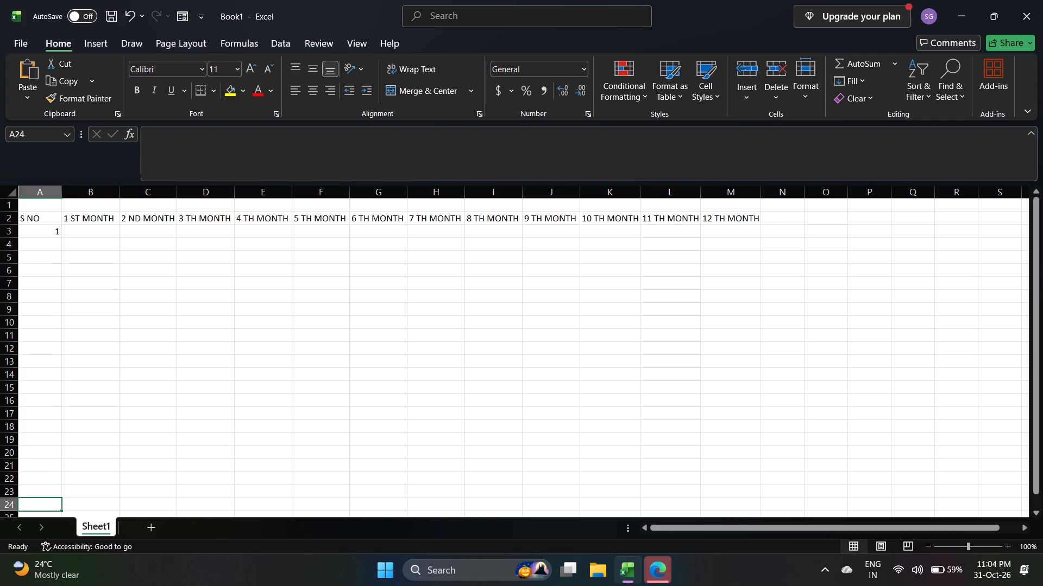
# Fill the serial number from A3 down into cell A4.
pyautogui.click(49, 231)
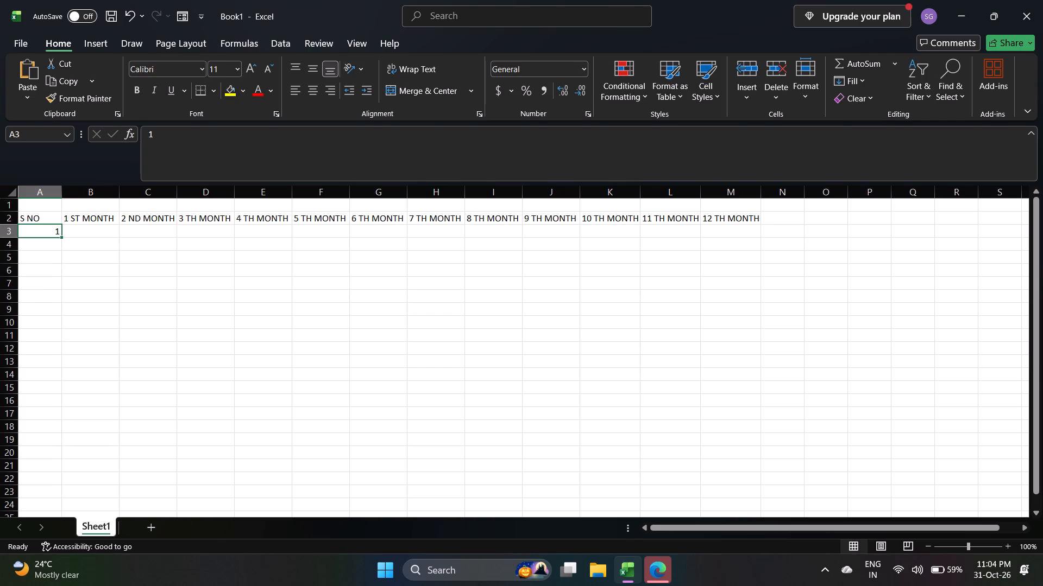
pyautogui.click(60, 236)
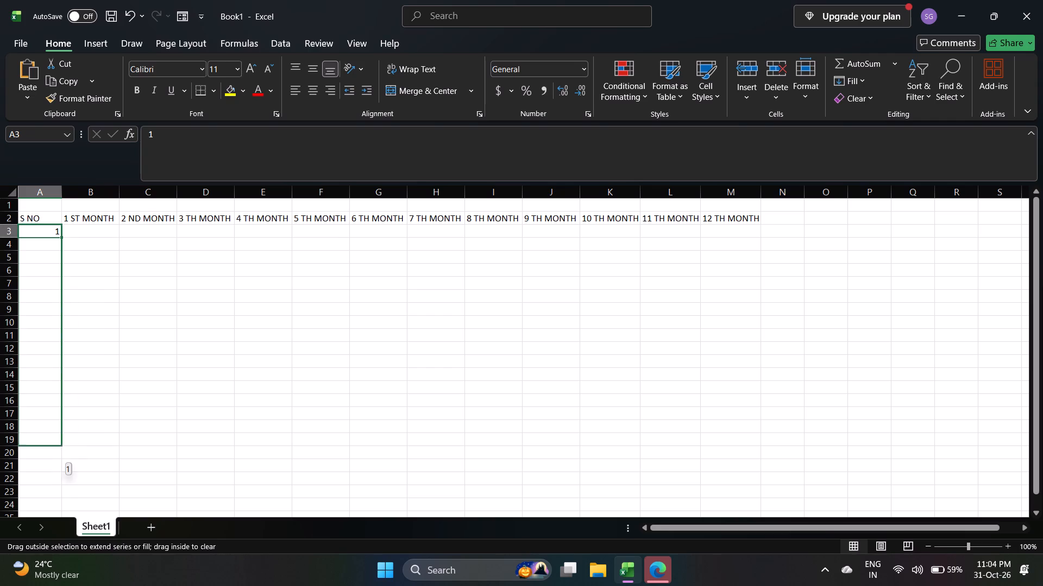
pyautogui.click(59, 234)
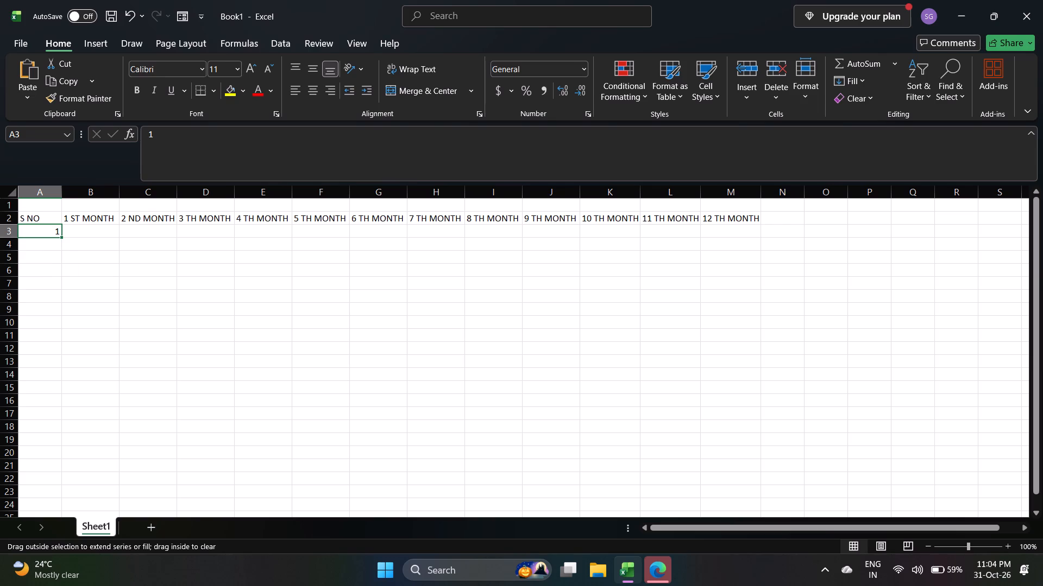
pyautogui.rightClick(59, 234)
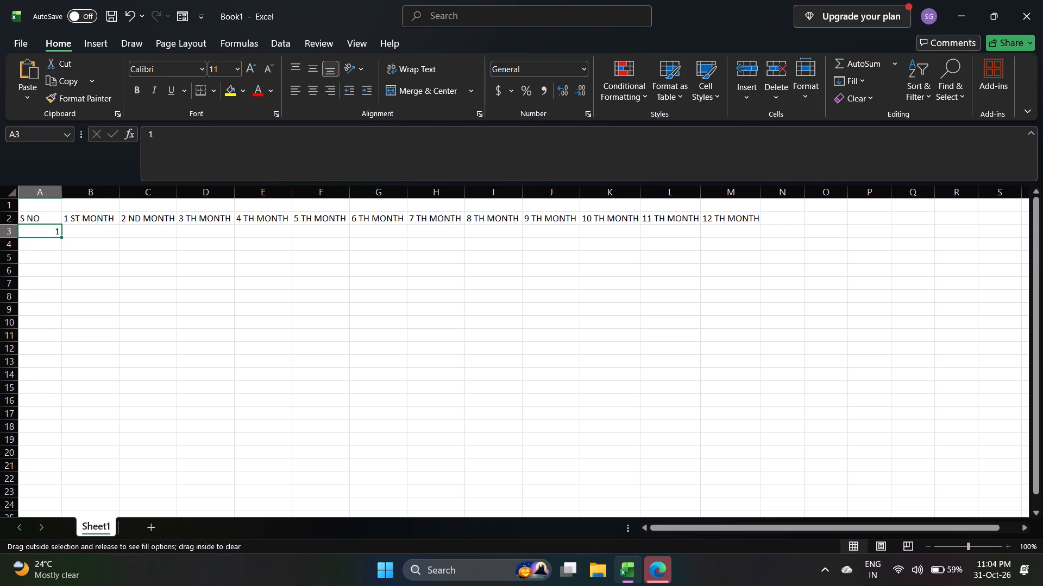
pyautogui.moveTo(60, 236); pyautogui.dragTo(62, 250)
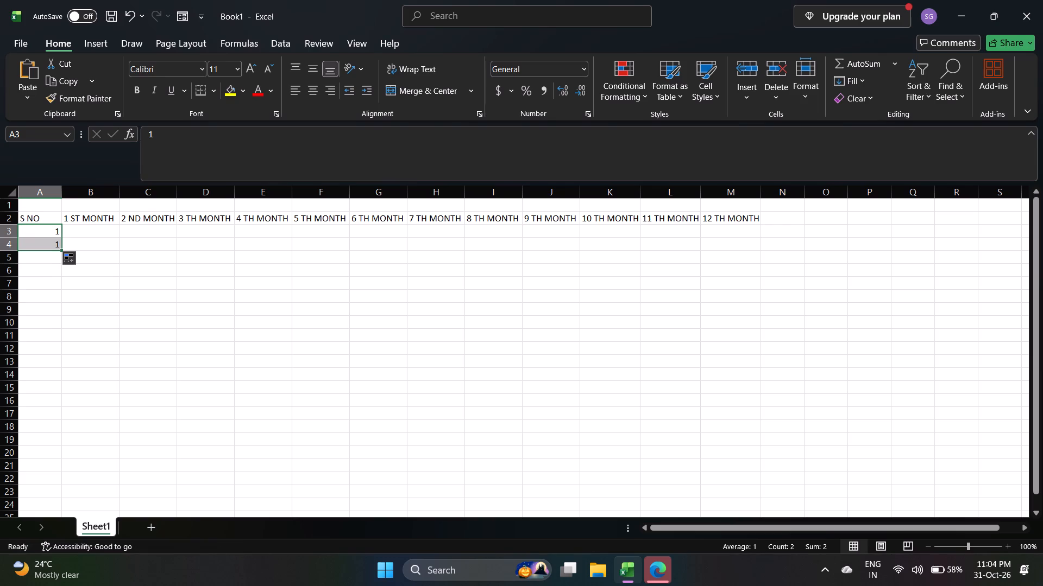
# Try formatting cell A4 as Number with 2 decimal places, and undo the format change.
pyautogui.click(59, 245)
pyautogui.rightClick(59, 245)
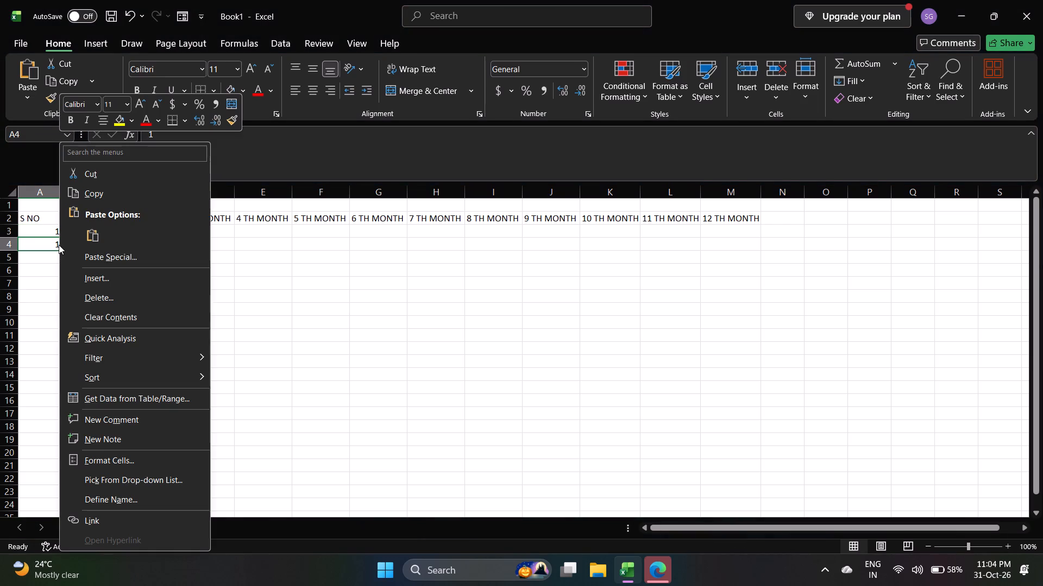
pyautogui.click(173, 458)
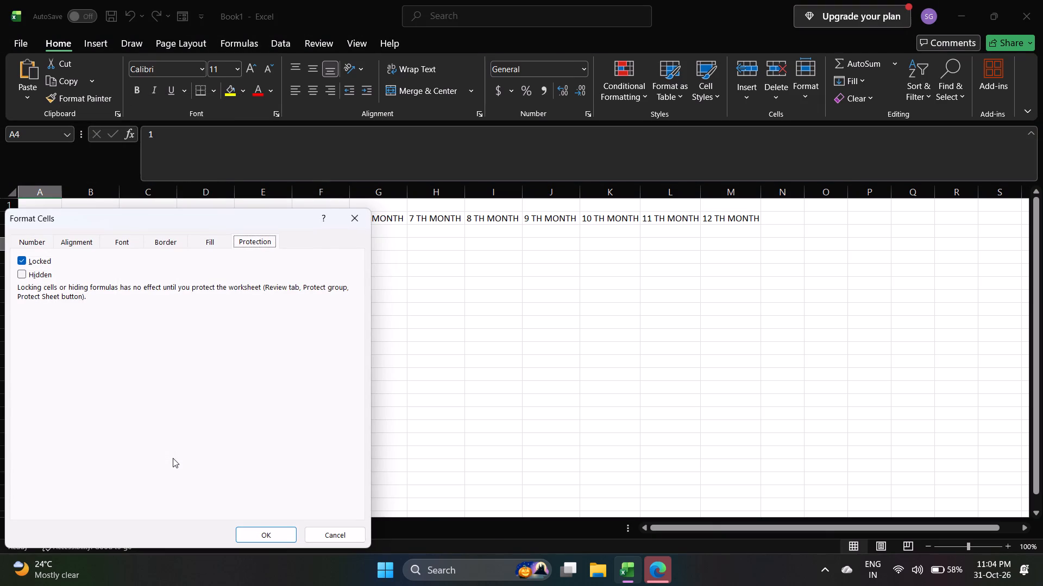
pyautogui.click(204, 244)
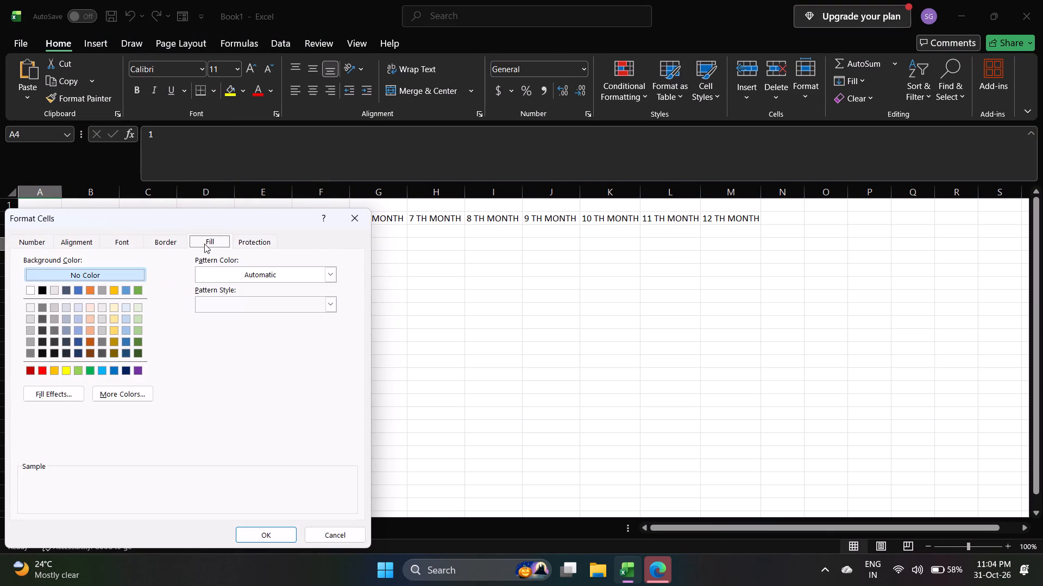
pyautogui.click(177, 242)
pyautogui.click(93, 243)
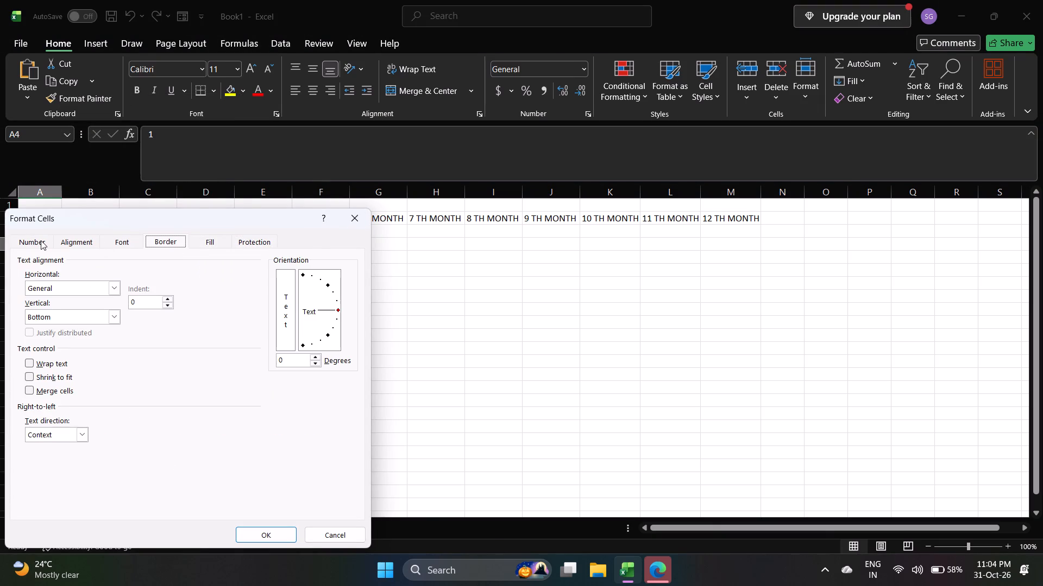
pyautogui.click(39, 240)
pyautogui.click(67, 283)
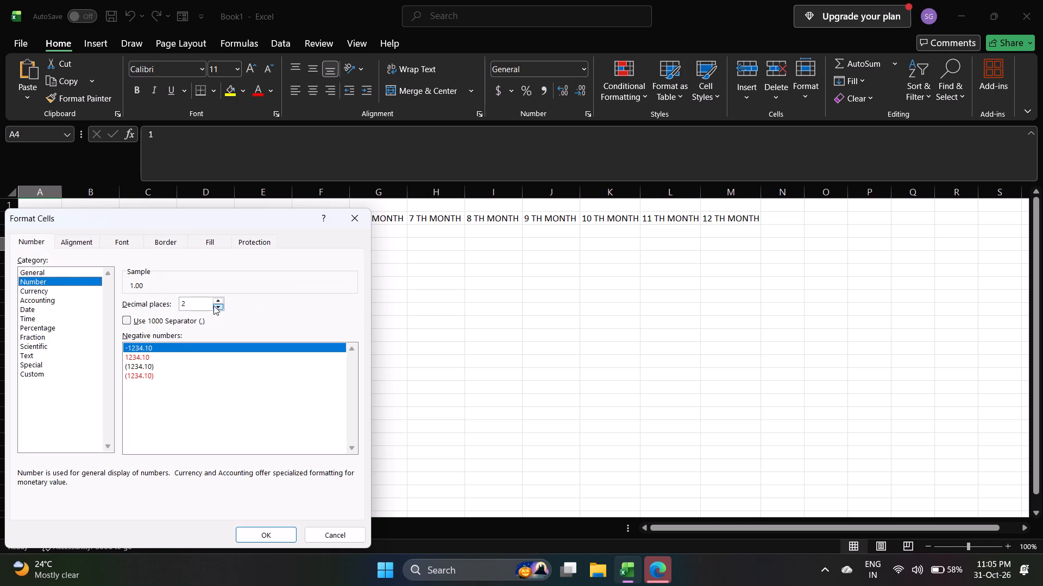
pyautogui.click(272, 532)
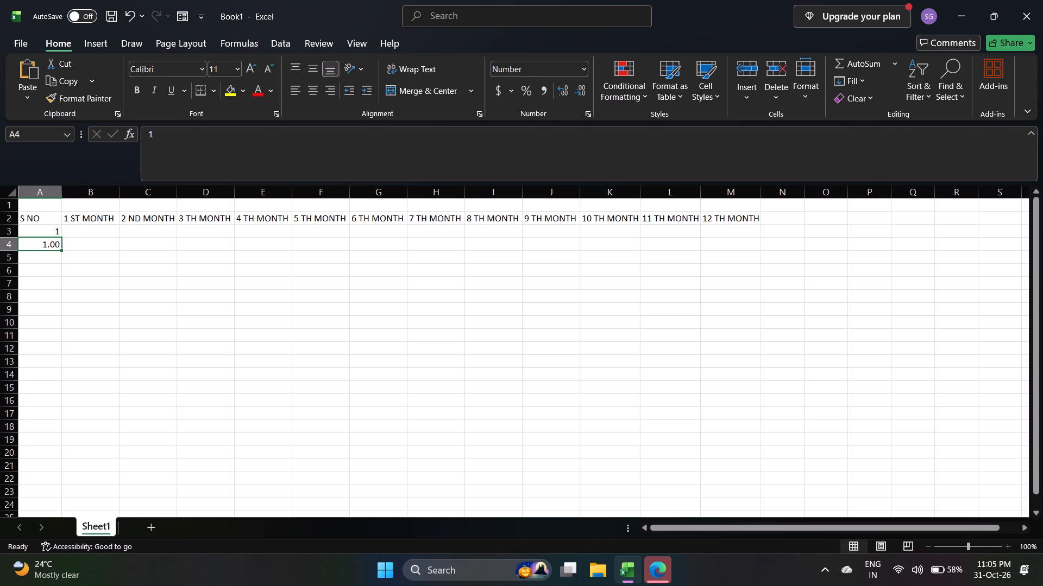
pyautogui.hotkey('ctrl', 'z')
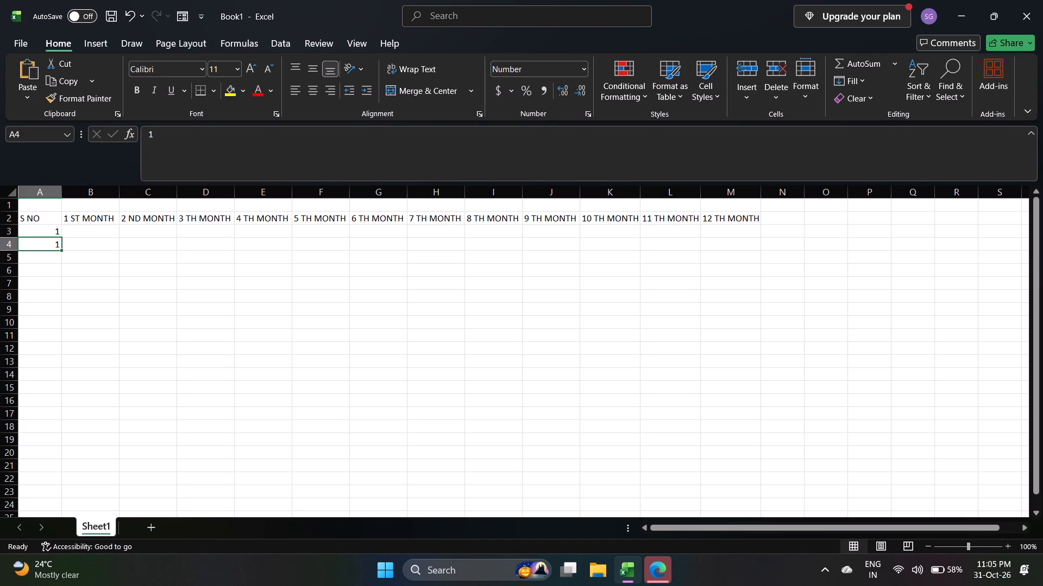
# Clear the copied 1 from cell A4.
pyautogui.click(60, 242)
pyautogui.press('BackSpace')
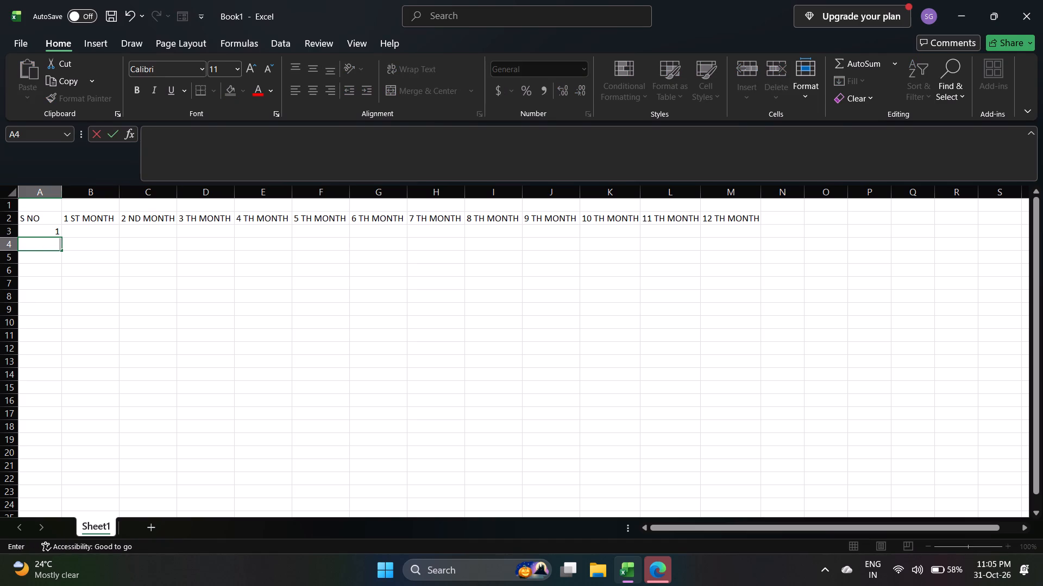
# Fill the serial number from A3 down to A24 with Fill Series, numbering the rows 1 to 22.
pyautogui.click(48, 228)
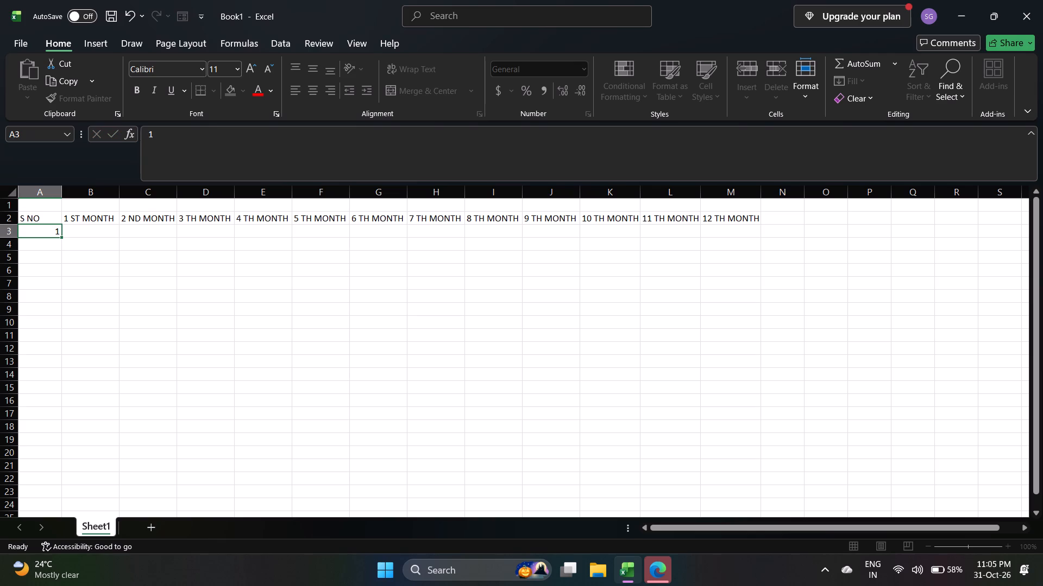
pyautogui.moveTo(59, 235); pyautogui.dragTo(63, 426)
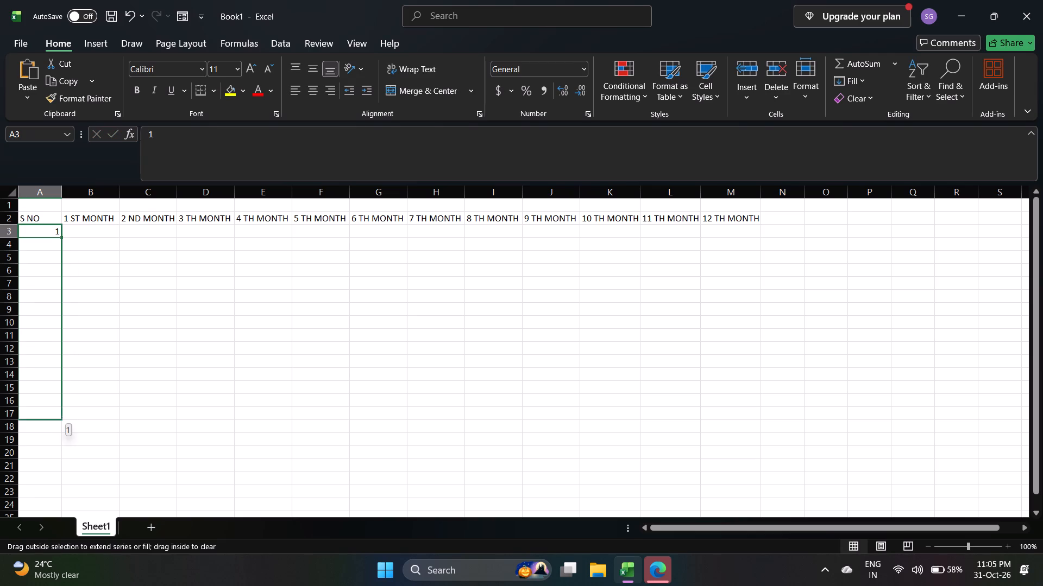
pyautogui.moveTo(63, 426); pyautogui.dragTo(54, 507)
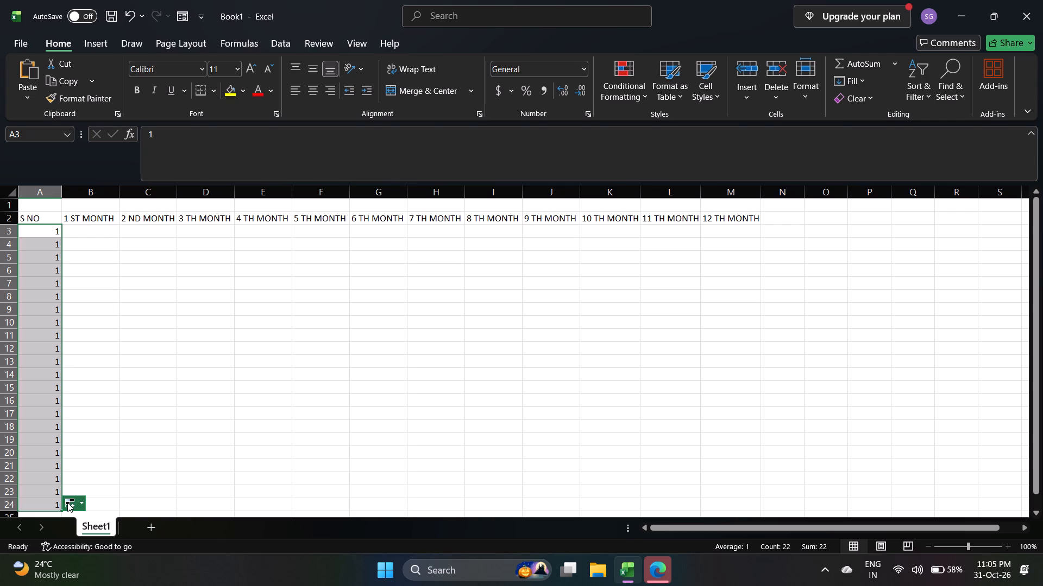
pyautogui.click(67, 502)
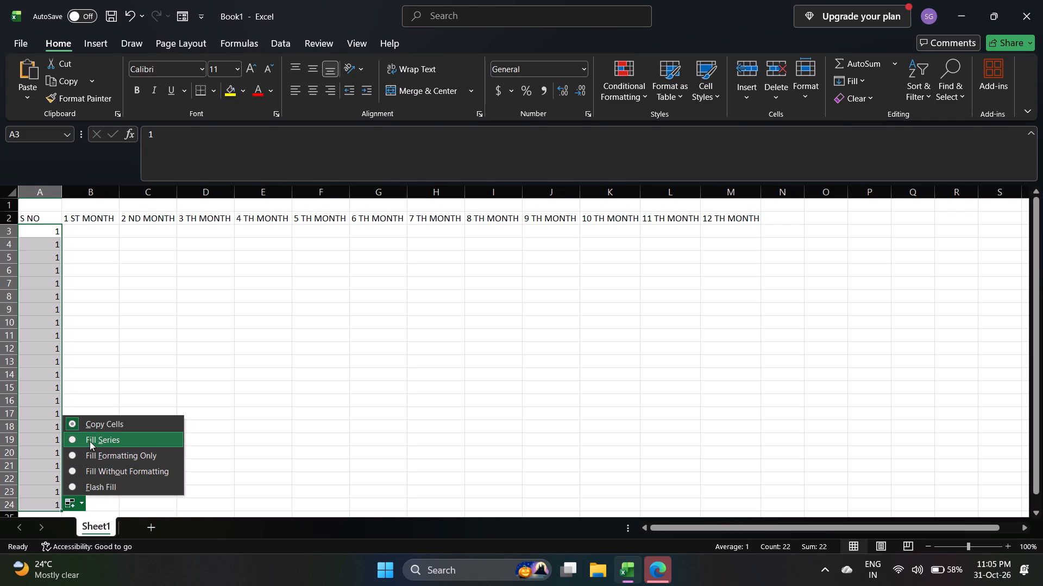
pyautogui.click(90, 441)
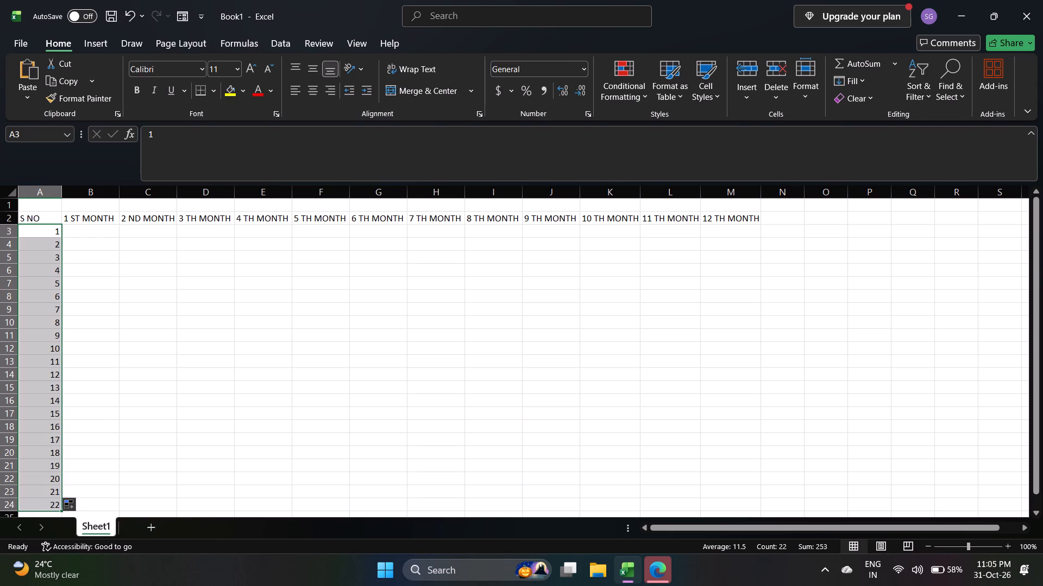
# Extend the serial number series in column A two more rows to A26, ending at 24.
pyautogui.scroll(-2, 45, 361)
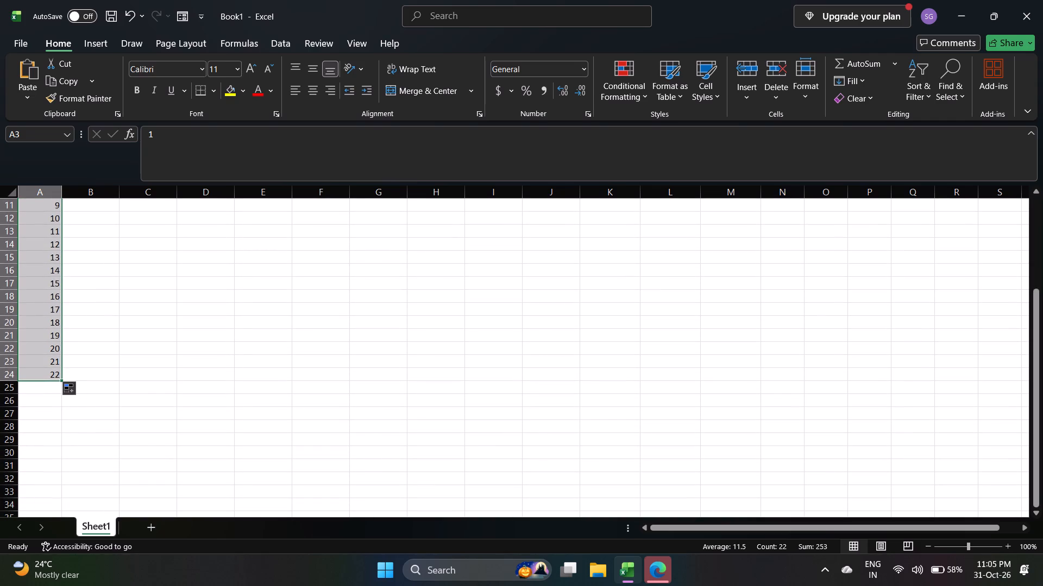
pyautogui.click(60, 379)
pyautogui.moveTo(59, 380); pyautogui.dragTo(59, 401)
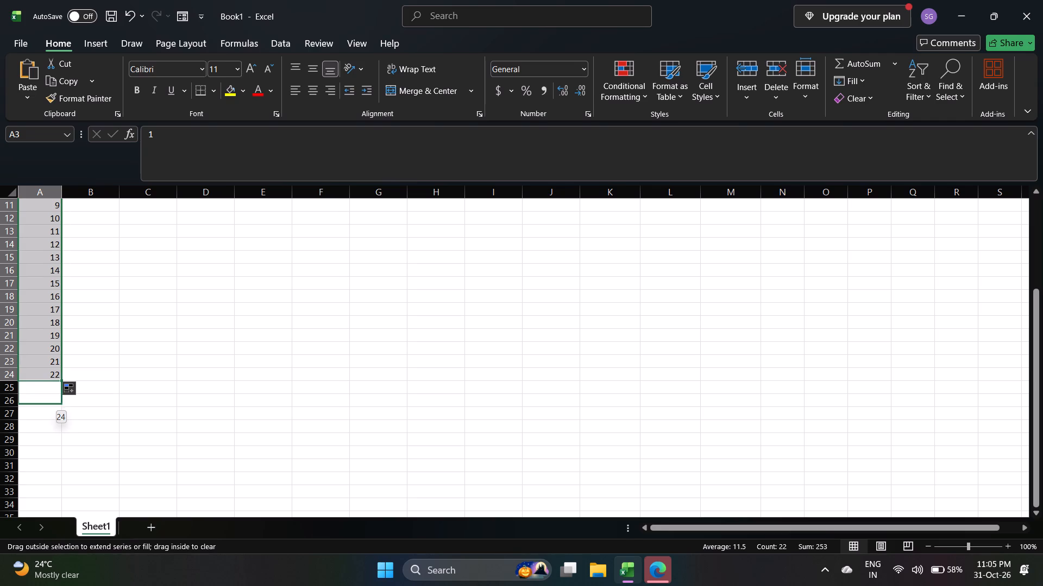
pyautogui.moveTo(59, 401); pyautogui.dragTo(59, 402)
pyautogui.scroll(3, 107, 346)
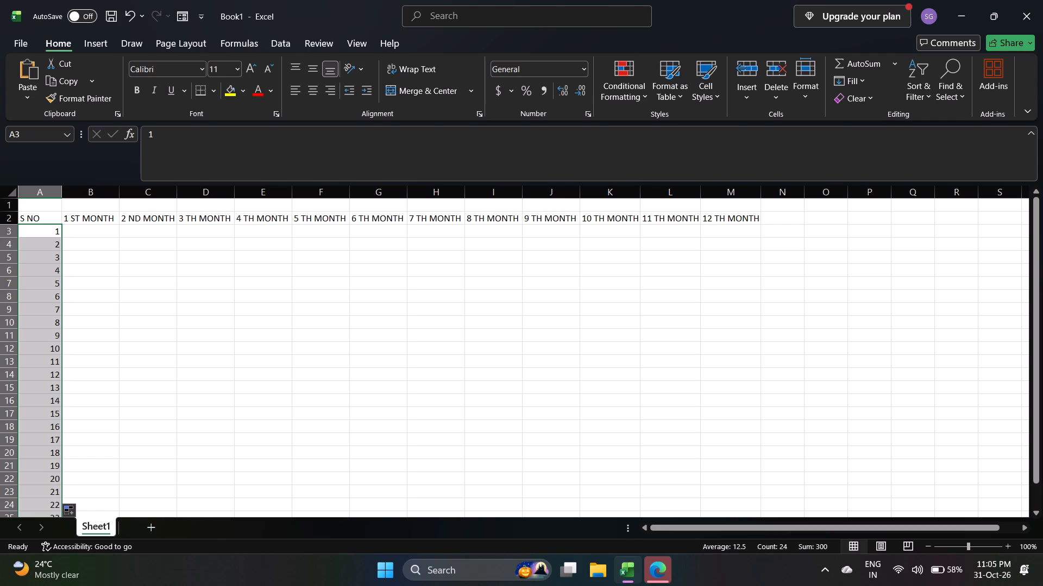
# Fill the 1 ST MONTH header from B2 across row 2 to M2, ending at 12 ST MONTH.
pyautogui.click(98, 238)
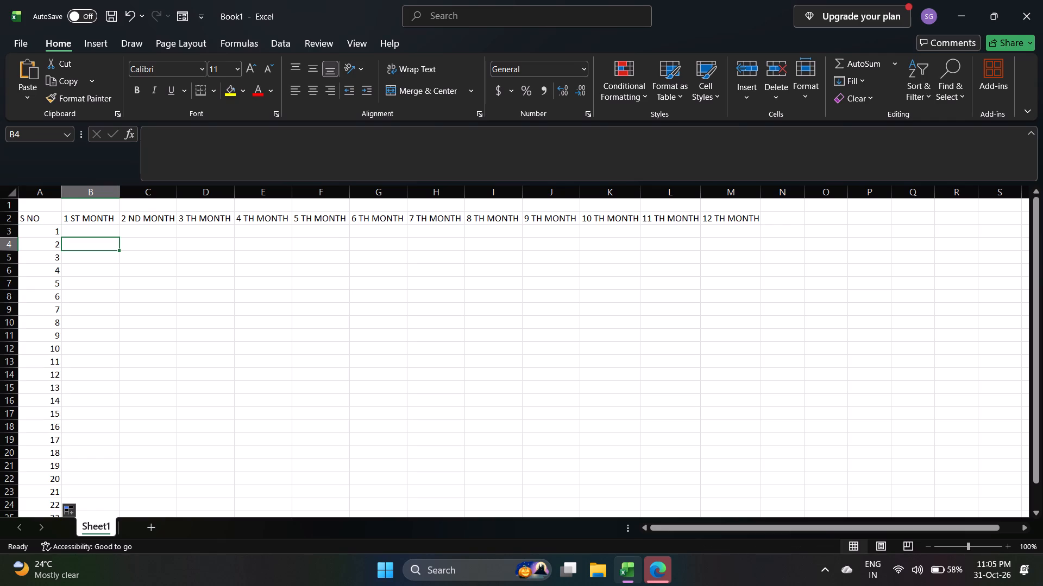
pyautogui.click(106, 224)
pyautogui.moveTo(120, 224); pyautogui.dragTo(480, 247)
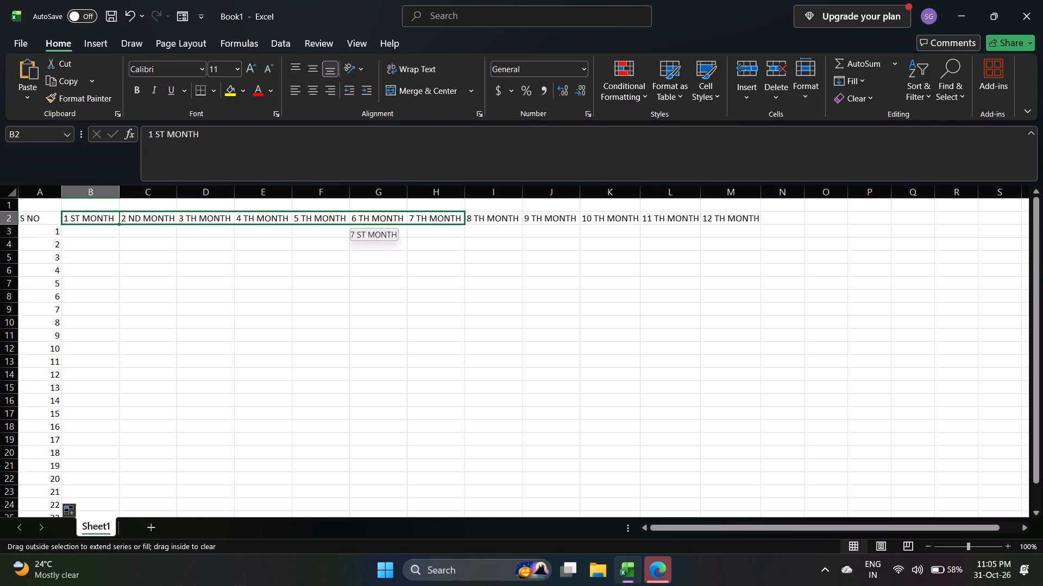
pyautogui.moveTo(480, 247); pyautogui.dragTo(657, 247)
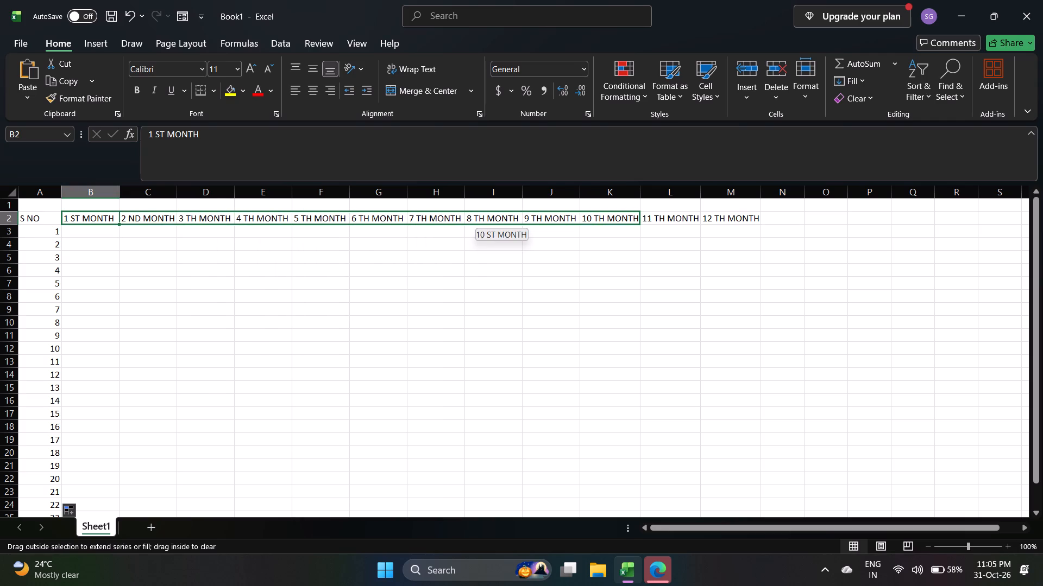
pyautogui.moveTo(657, 247); pyautogui.dragTo(760, 247)
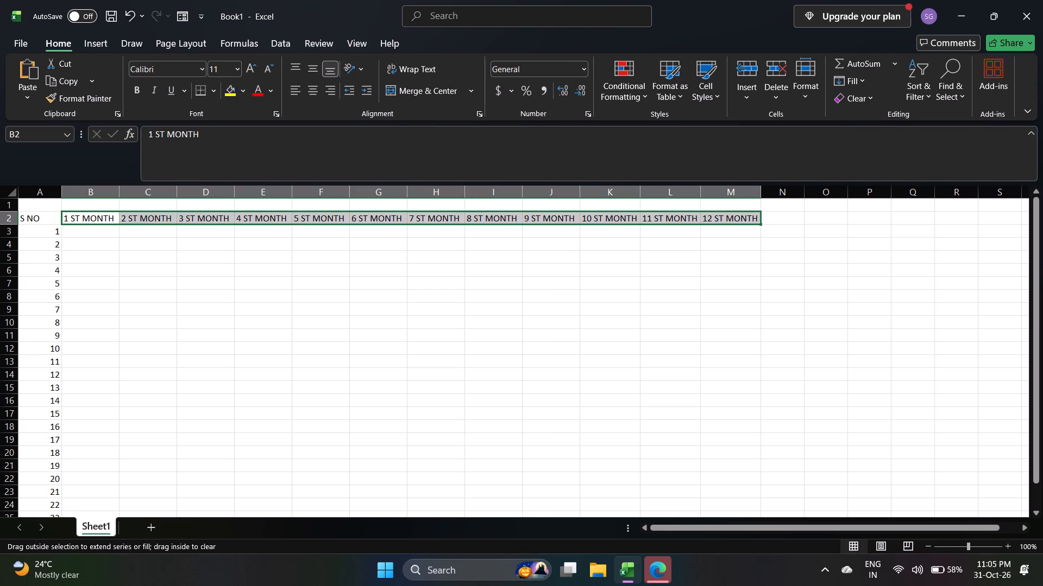
# Move the twelve month headers from B2:M2 one column over so they start in C2.
pyautogui.hotkey('ctrl', 'x')
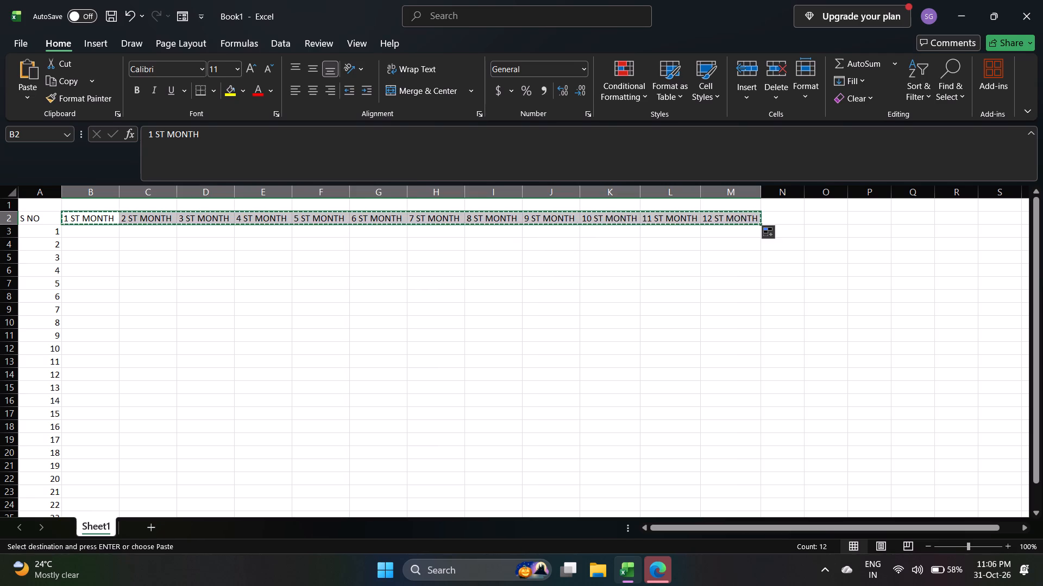
pyautogui.click(153, 220)
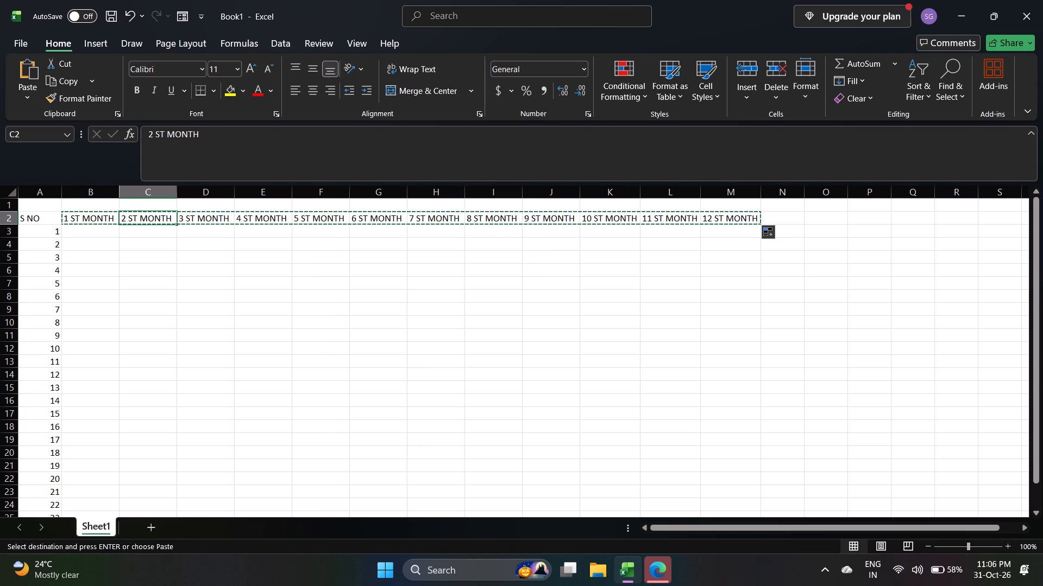
pyautogui.hotkey('ctrl', 'v')
# Enter the header NAME in cell B2.
pyautogui.click(84, 218)
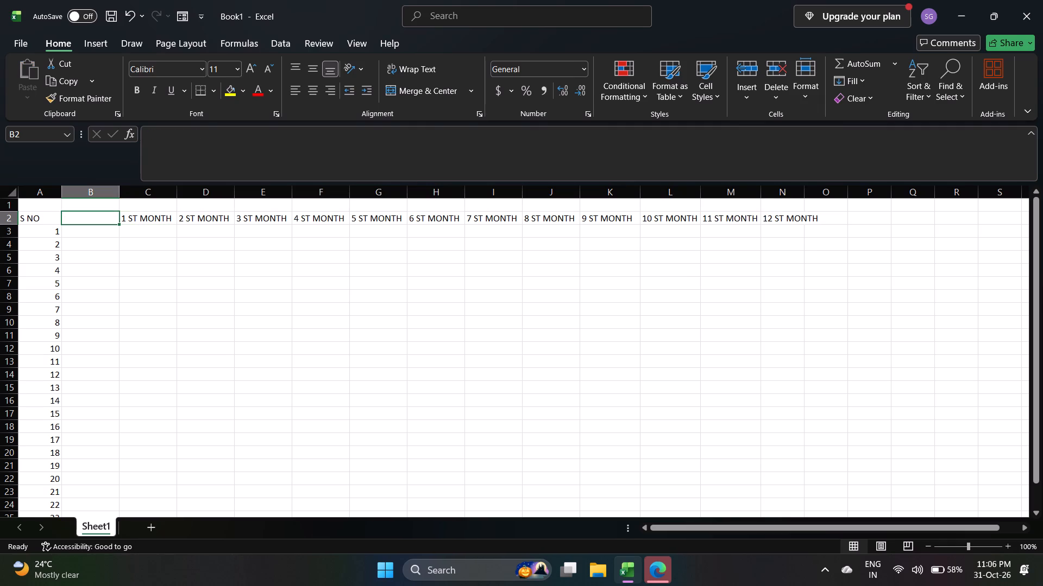
pyautogui.write('NA')
pyautogui.write('ME')
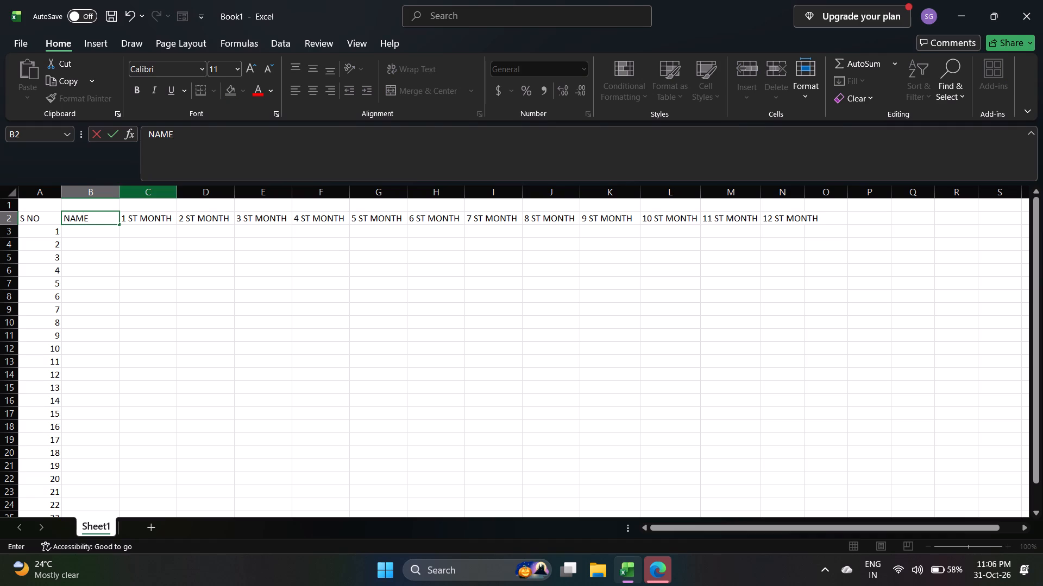
pyautogui.click(120, 189)
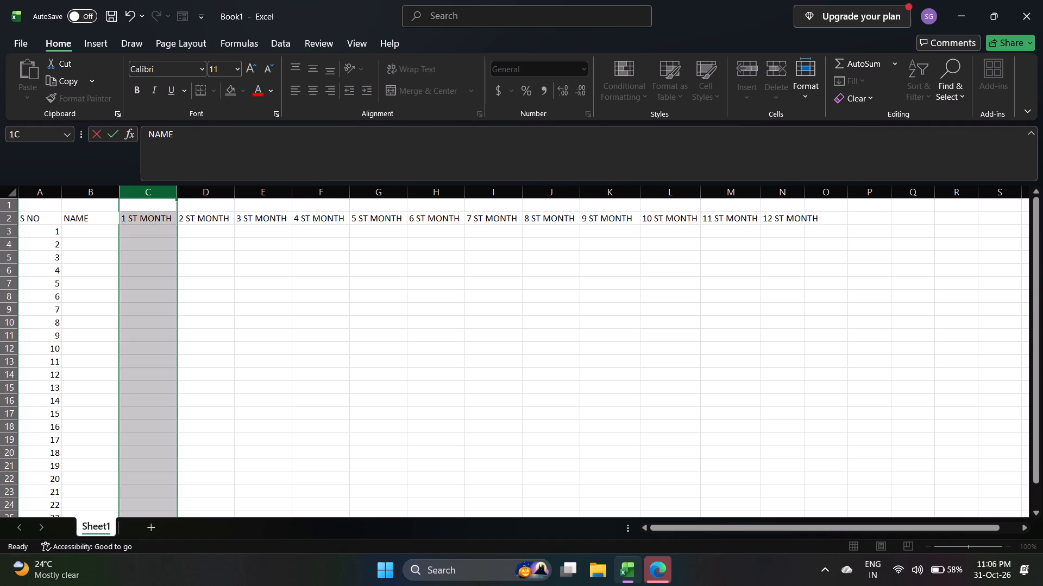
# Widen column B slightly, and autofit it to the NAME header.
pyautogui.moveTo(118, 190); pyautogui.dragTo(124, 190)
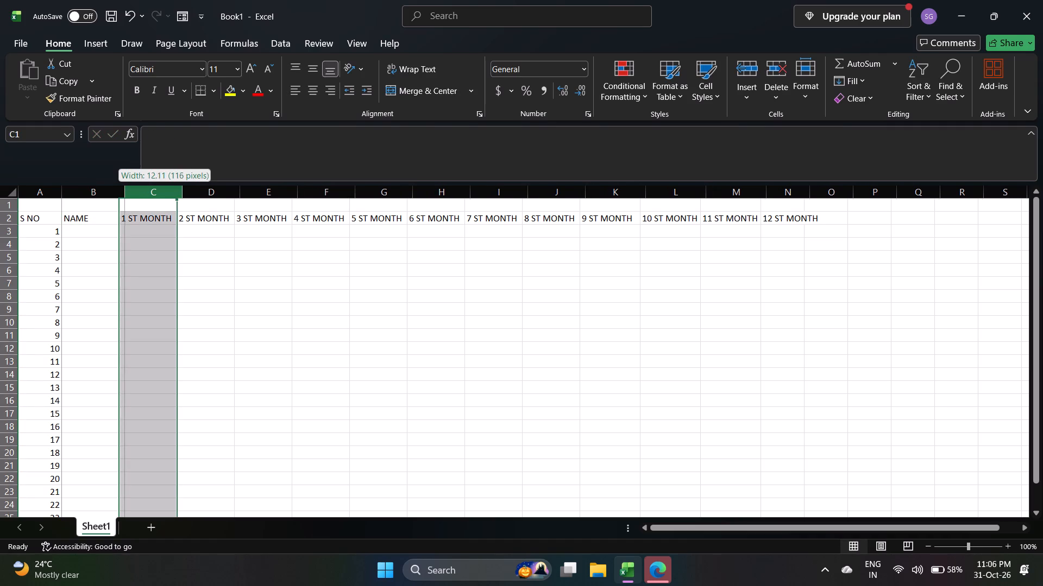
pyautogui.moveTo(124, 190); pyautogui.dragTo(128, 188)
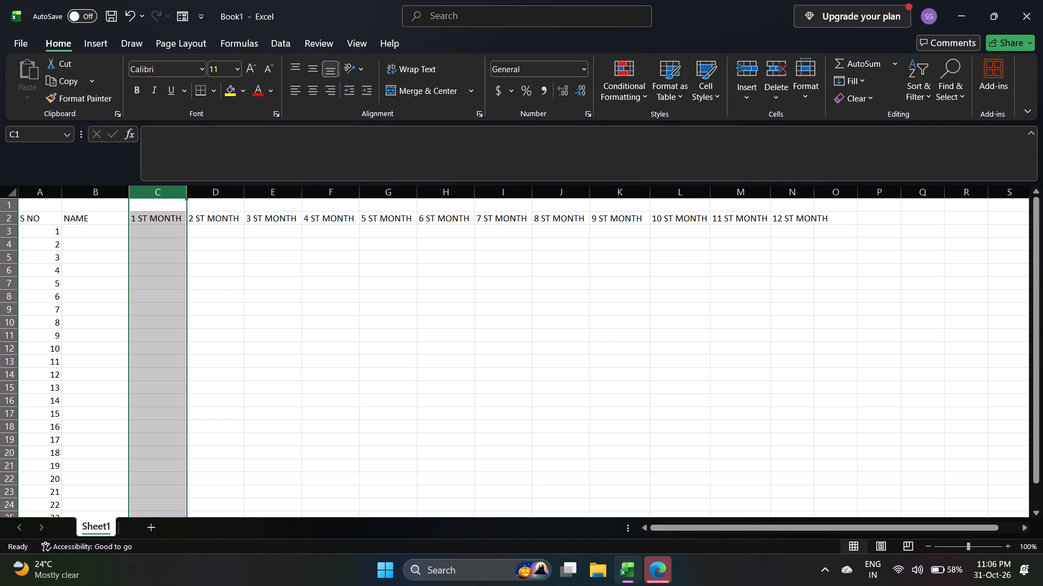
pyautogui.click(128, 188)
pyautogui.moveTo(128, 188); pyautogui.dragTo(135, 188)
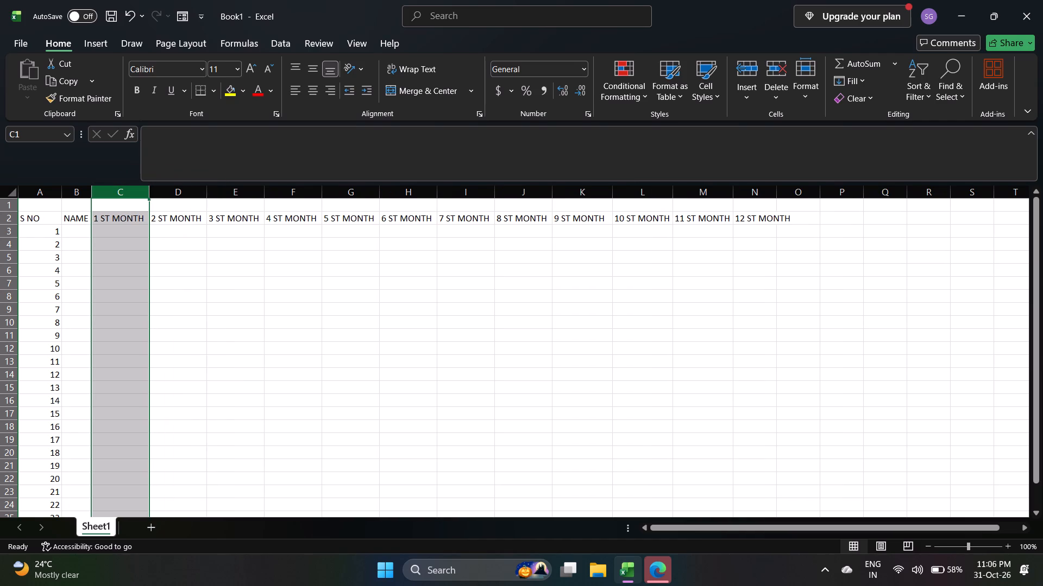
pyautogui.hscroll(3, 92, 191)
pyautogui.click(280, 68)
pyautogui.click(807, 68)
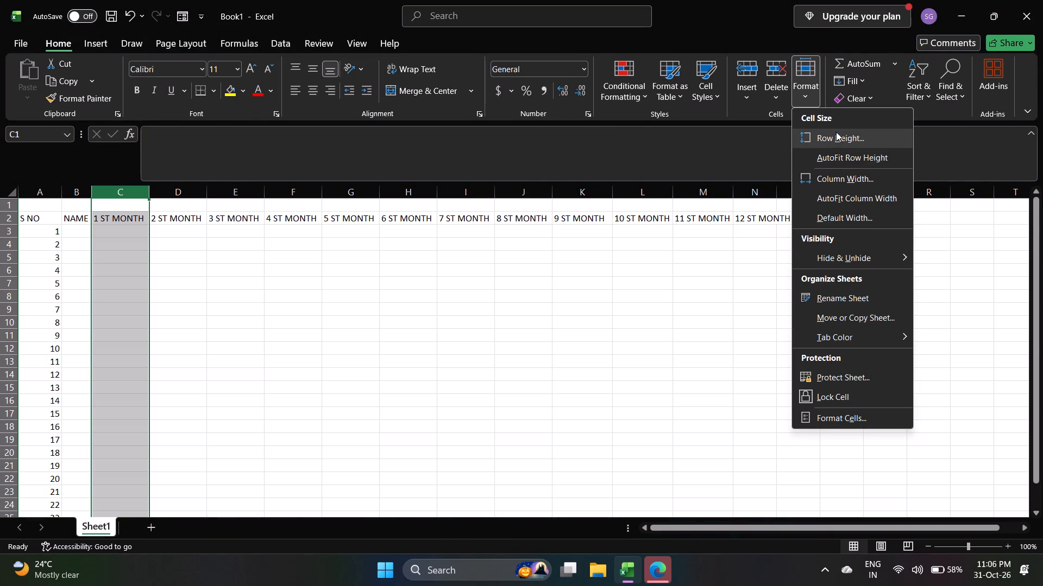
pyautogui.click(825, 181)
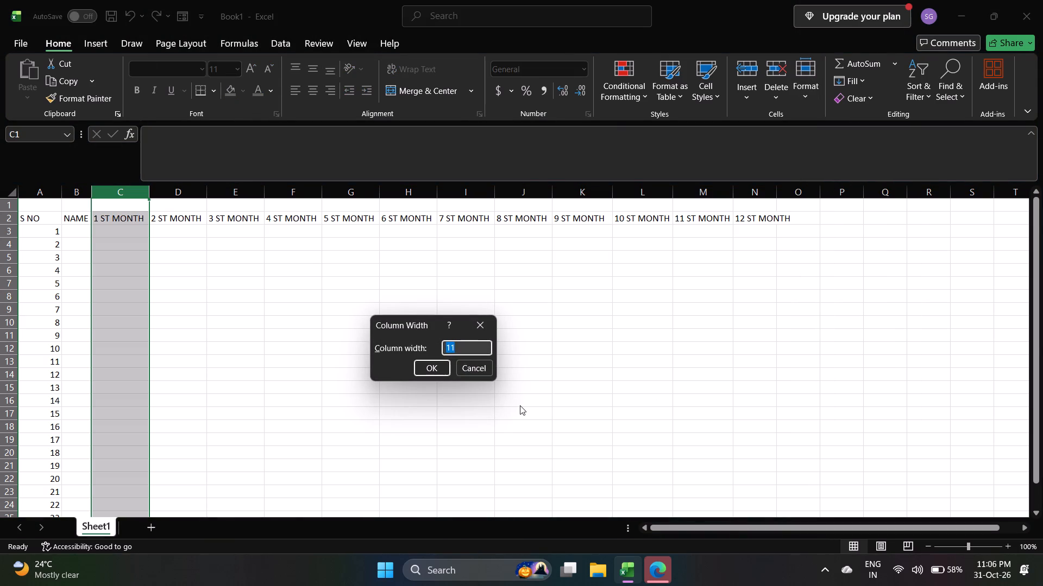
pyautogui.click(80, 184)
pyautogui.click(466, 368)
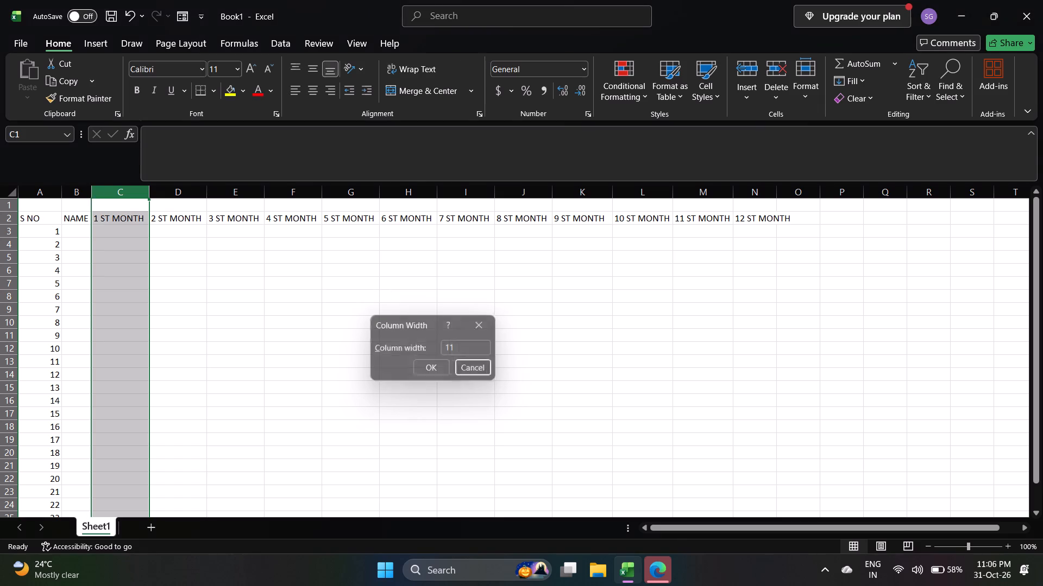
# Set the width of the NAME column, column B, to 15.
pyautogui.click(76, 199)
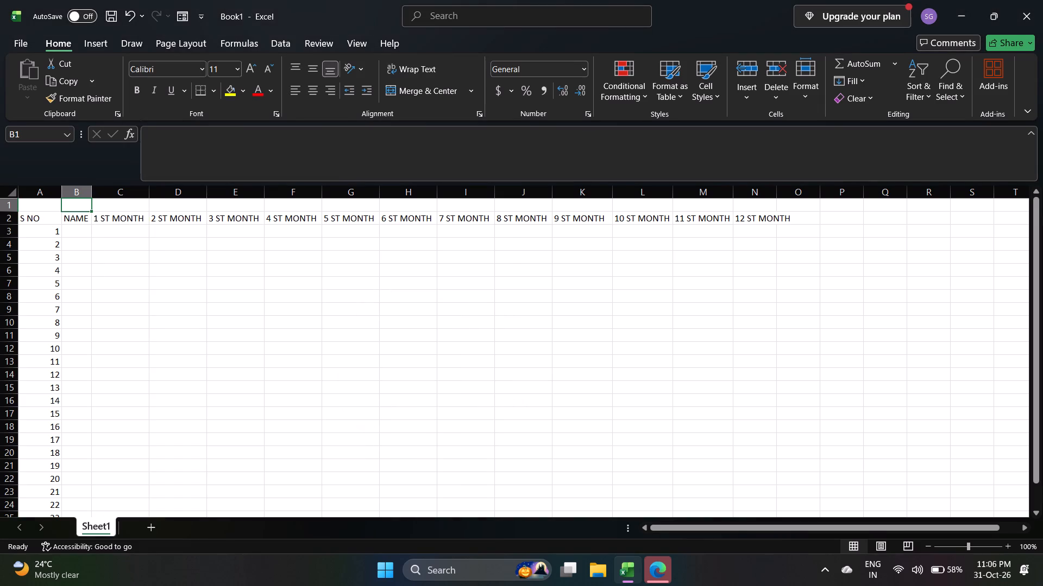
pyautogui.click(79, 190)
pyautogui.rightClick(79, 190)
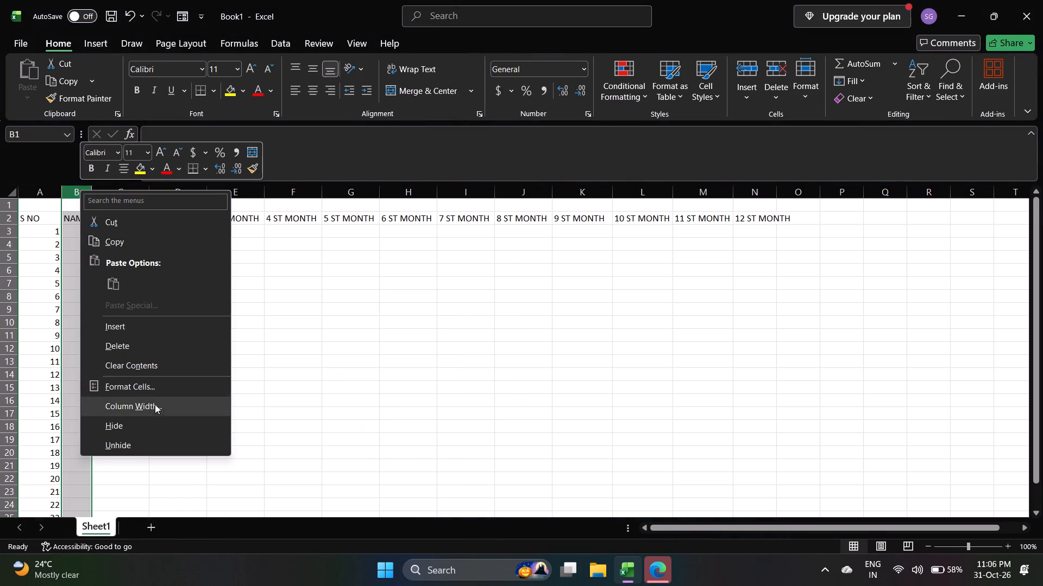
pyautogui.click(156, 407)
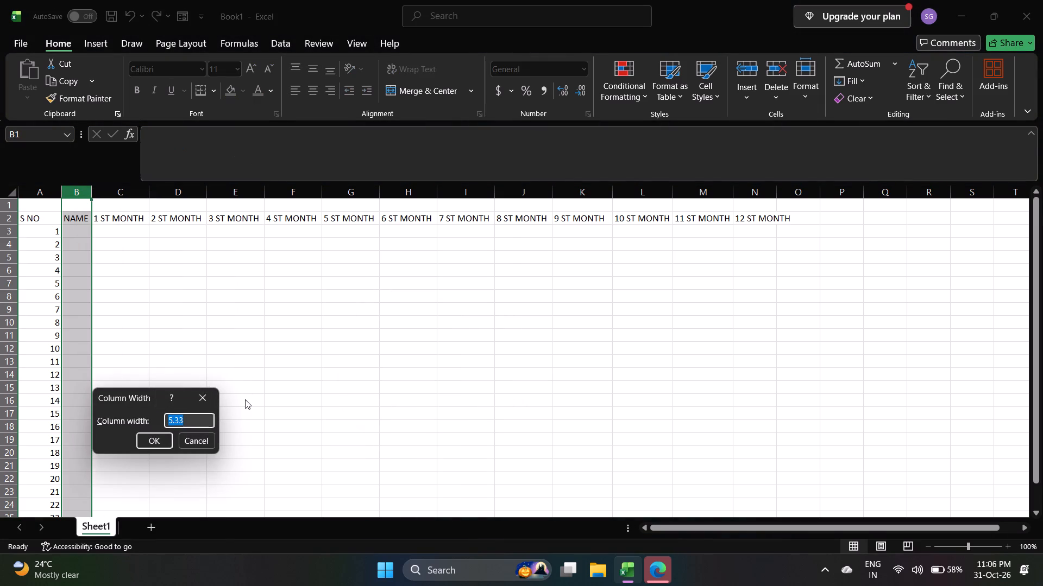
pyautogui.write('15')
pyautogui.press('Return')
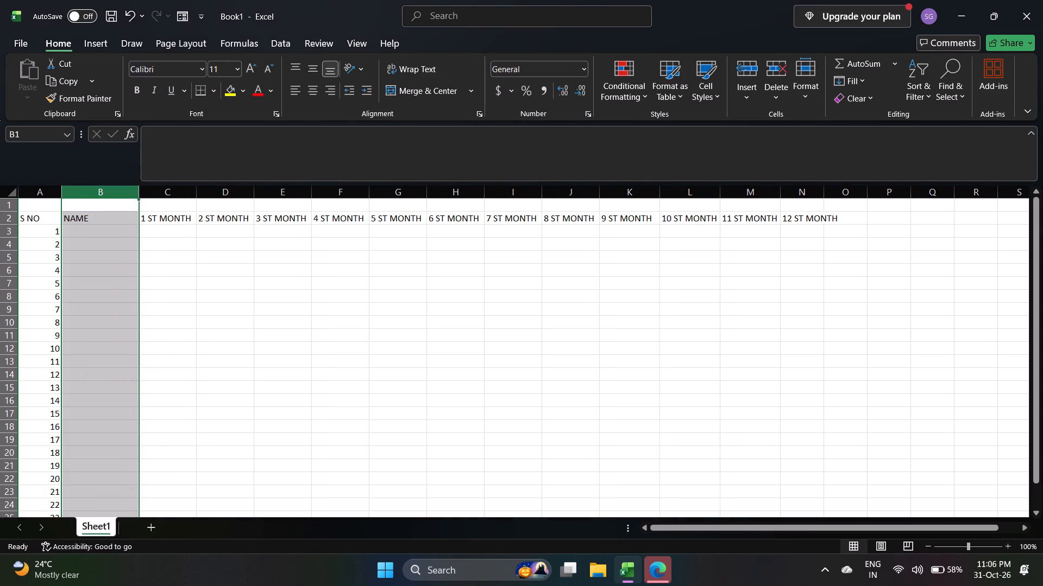
# Set the width of the NAME column, column B, to 22.
pyautogui.rightClick(121, 193)
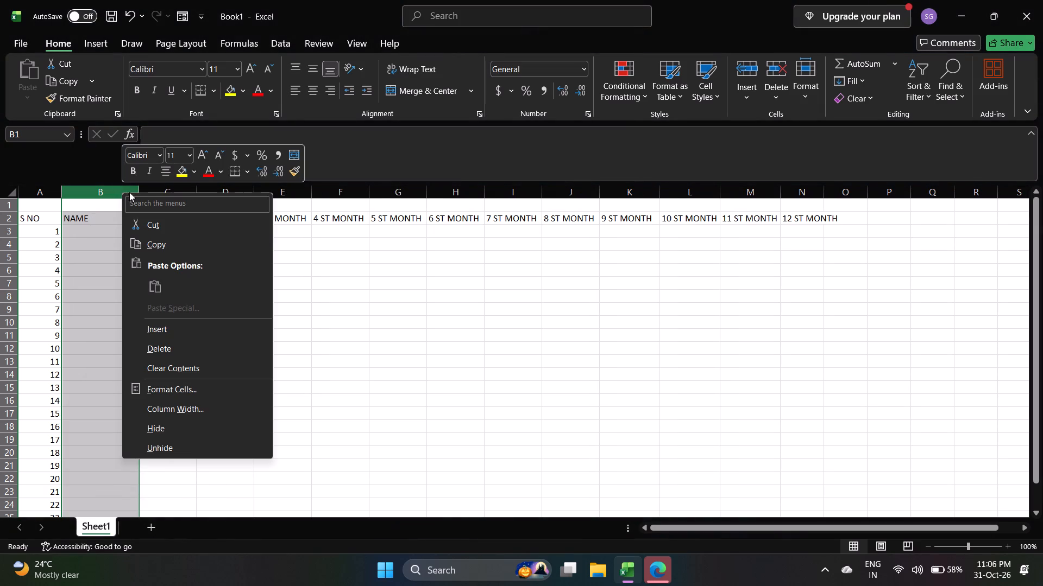
pyautogui.click(202, 404)
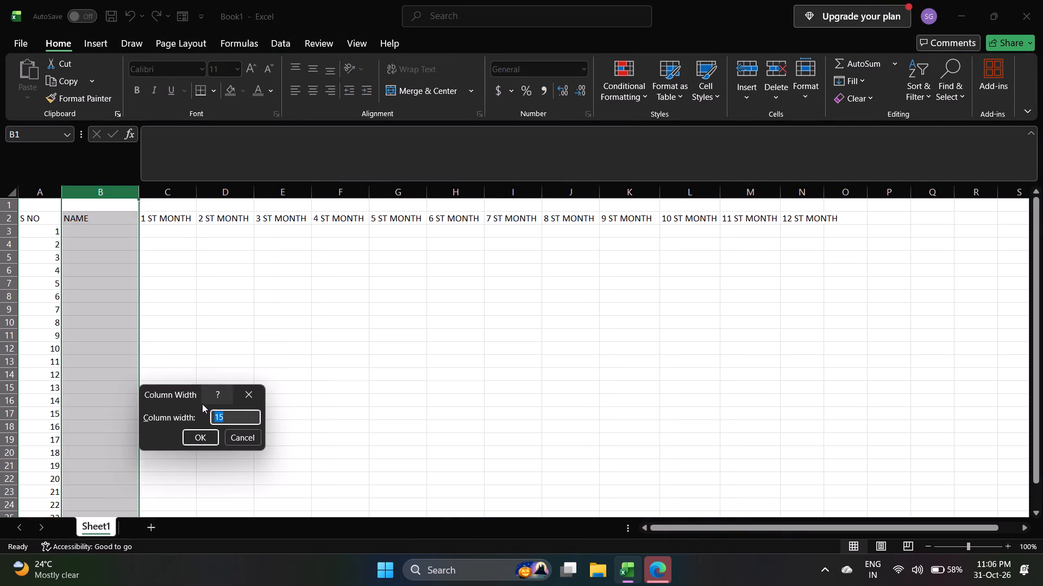
pyautogui.write('22')
pyautogui.press('Return')
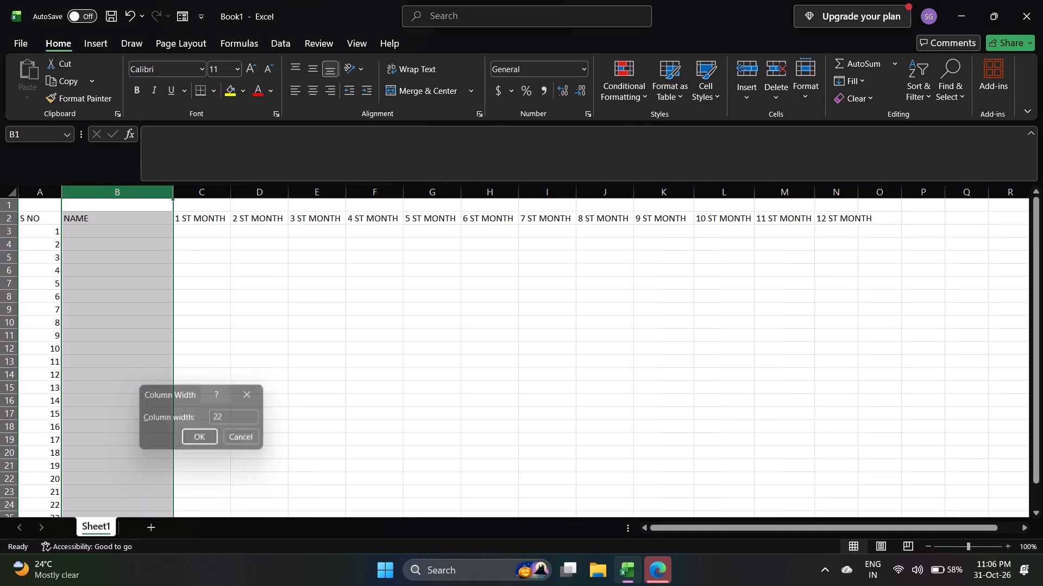
pyautogui.click(227, 318)
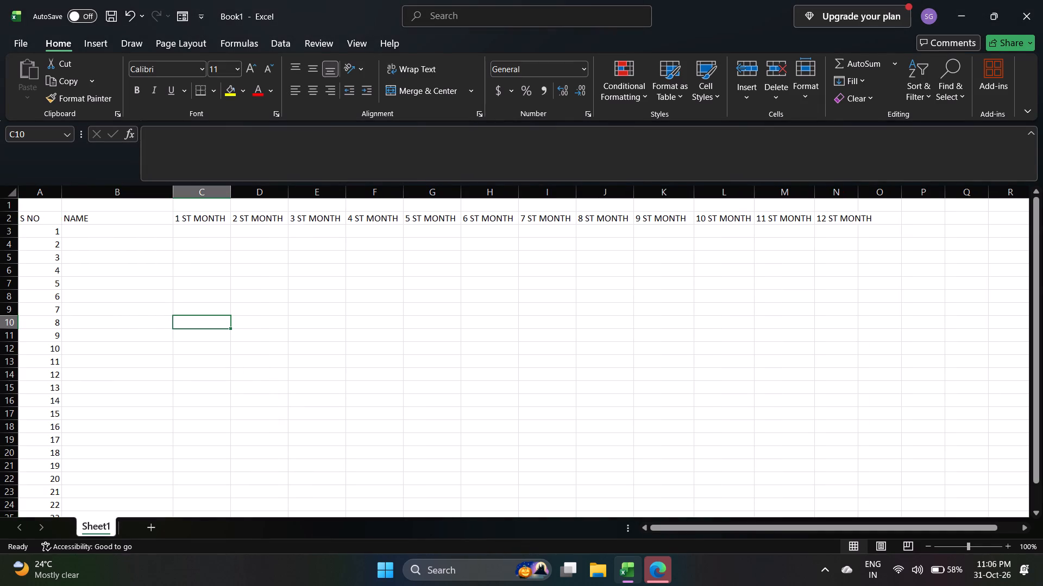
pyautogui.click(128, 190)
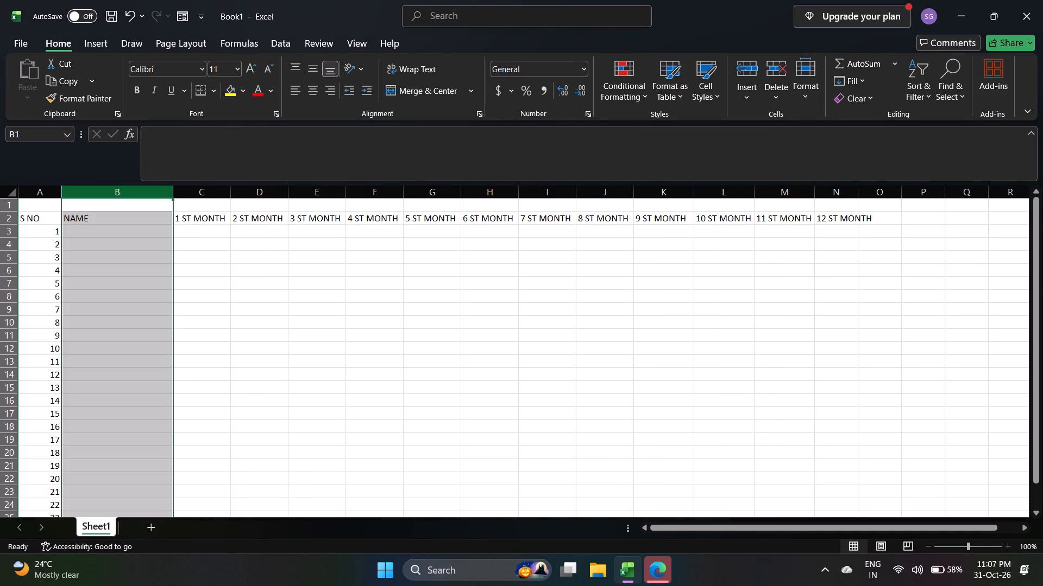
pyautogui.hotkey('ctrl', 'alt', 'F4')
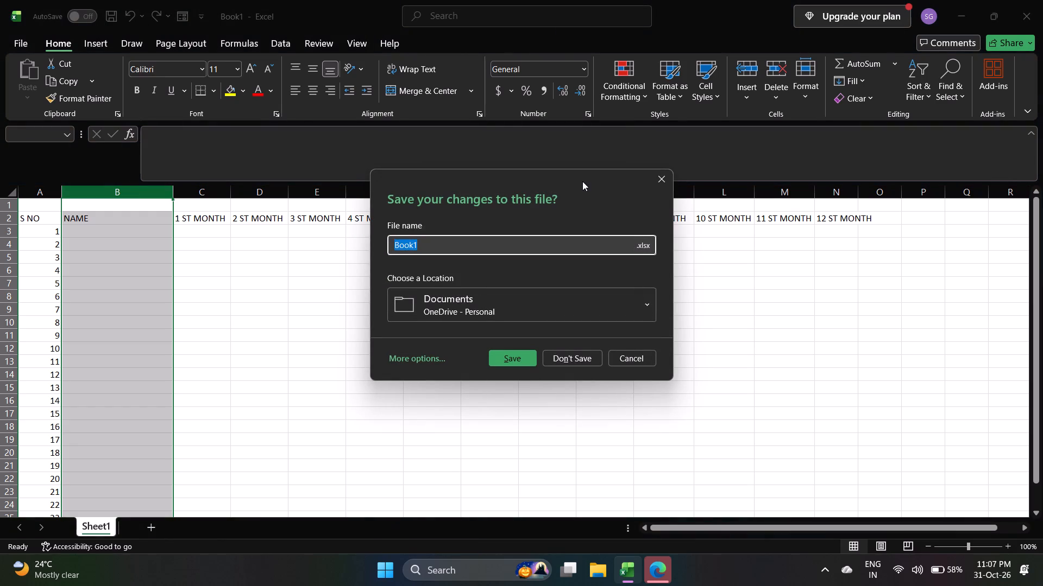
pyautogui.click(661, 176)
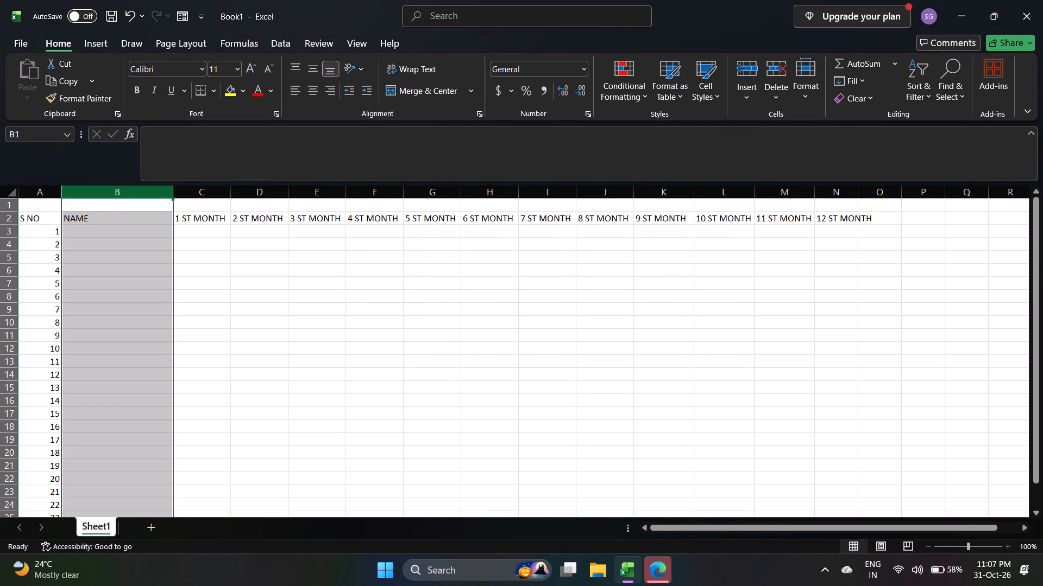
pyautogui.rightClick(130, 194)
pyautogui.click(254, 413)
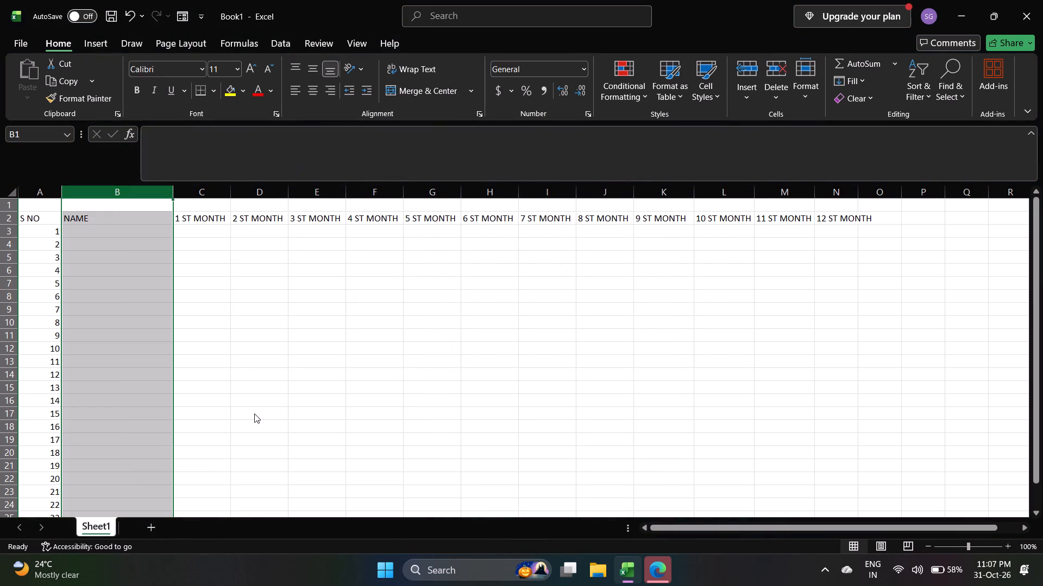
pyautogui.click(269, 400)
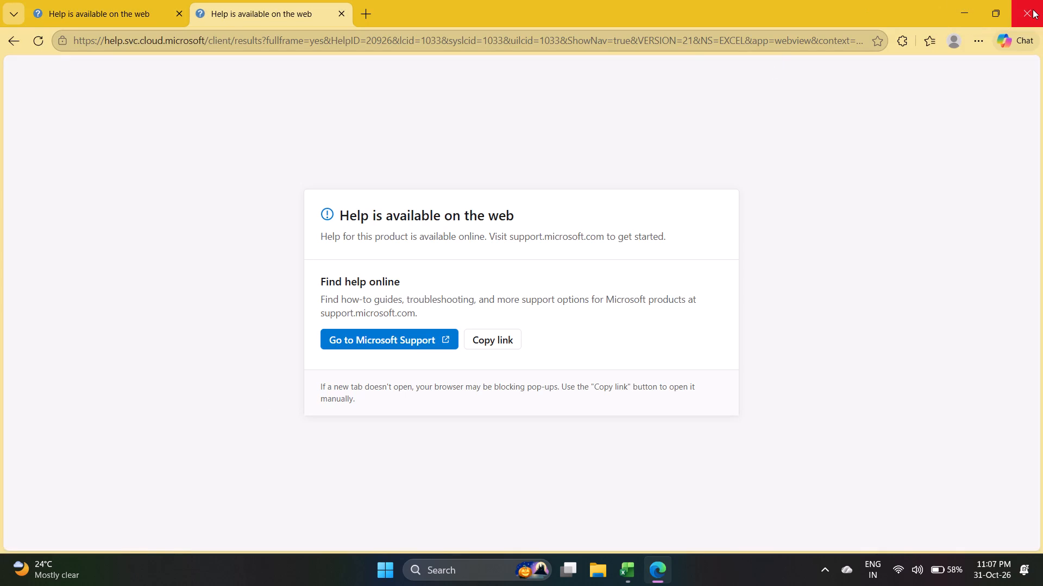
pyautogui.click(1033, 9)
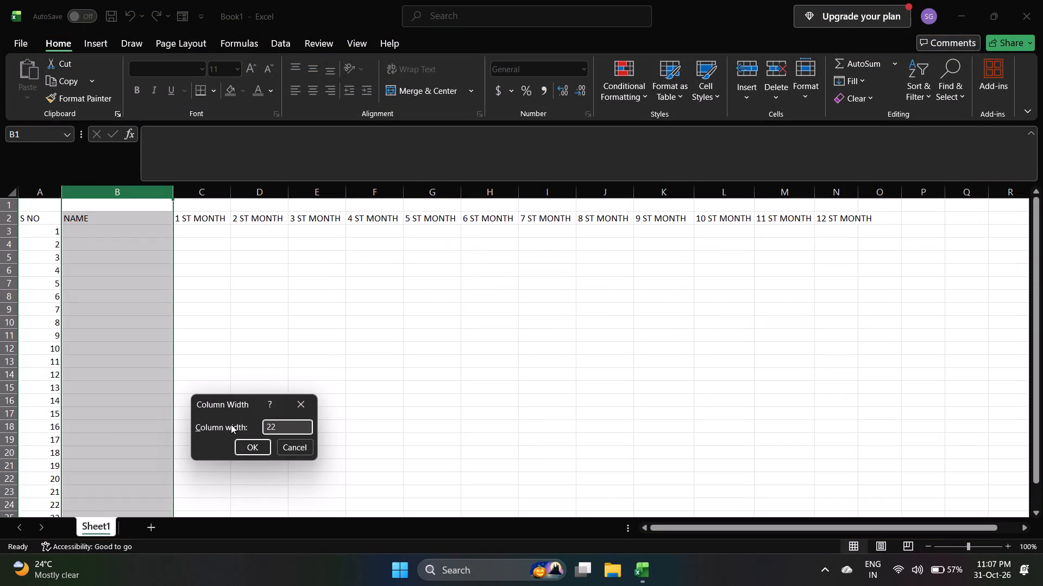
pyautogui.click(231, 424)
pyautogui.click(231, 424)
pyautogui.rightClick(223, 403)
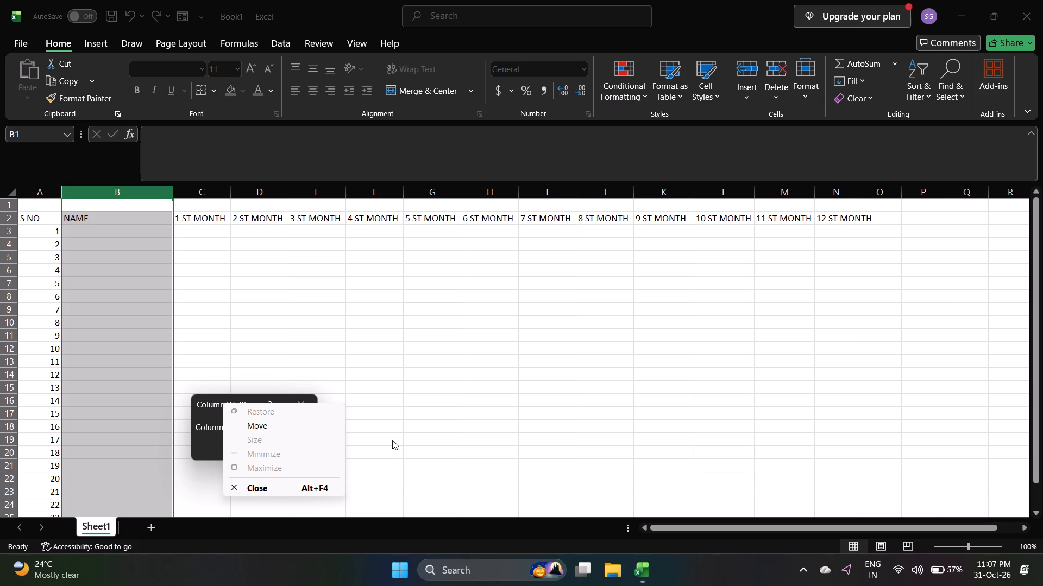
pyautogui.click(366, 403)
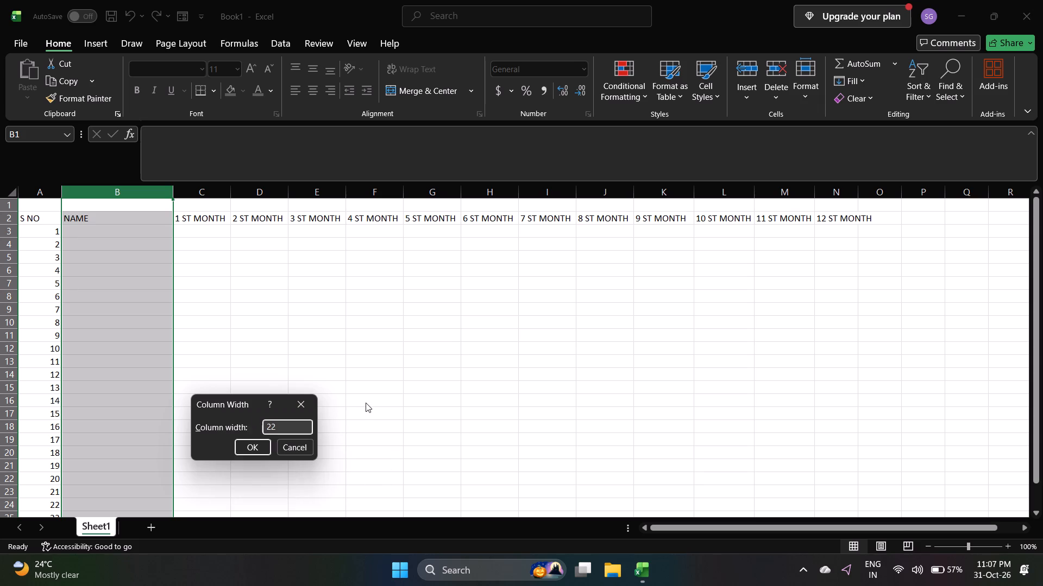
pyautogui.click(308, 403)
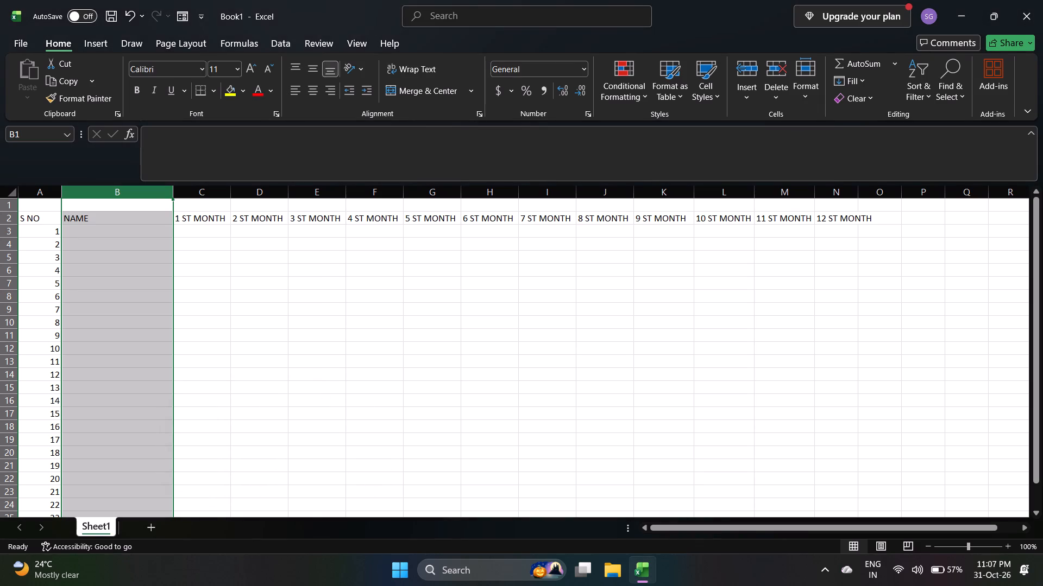
# Set the font size of the month header block and the cells below it, C1 through N23, to 12.
pyautogui.scroll(-2, 279, 308)
pyautogui.scroll(1, 279, 308)
pyautogui.moveTo(179, 205); pyautogui.dragTo(207, 207)
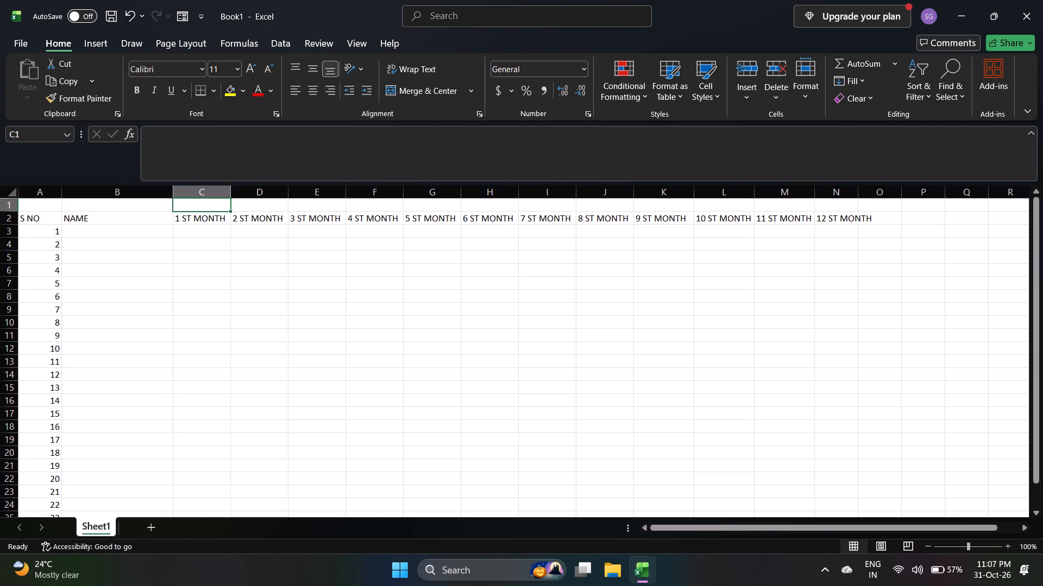
pyautogui.moveTo(207, 207); pyautogui.dragTo(464, 224)
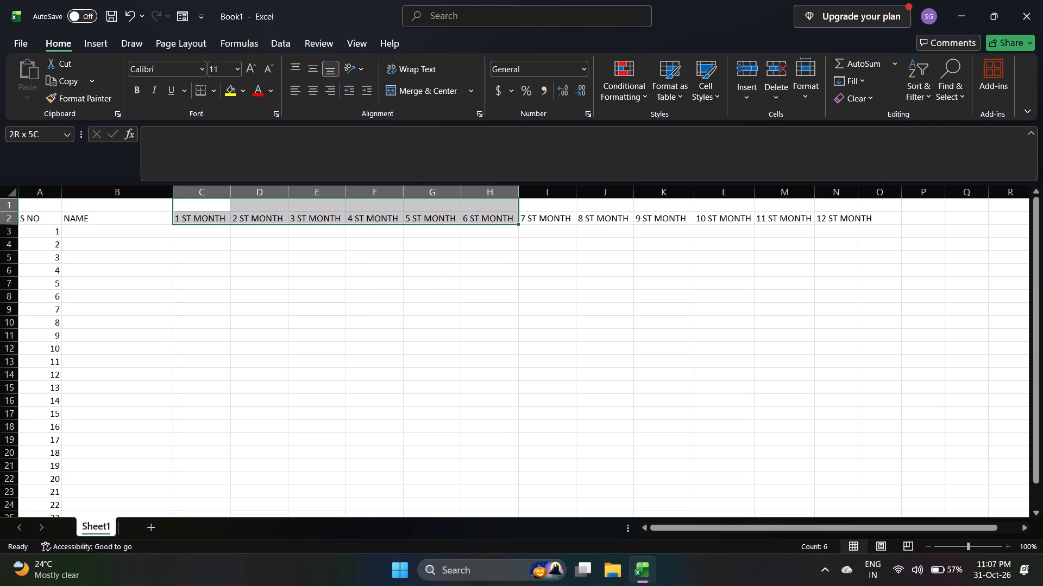
pyautogui.moveTo(464, 224); pyautogui.dragTo(745, 250)
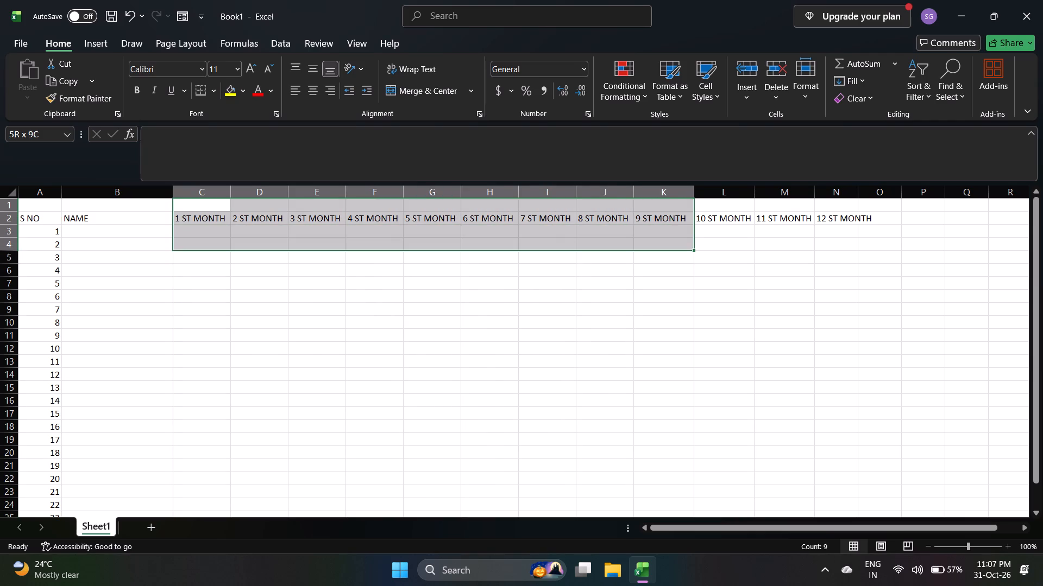
pyautogui.moveTo(745, 250); pyautogui.dragTo(822, 416)
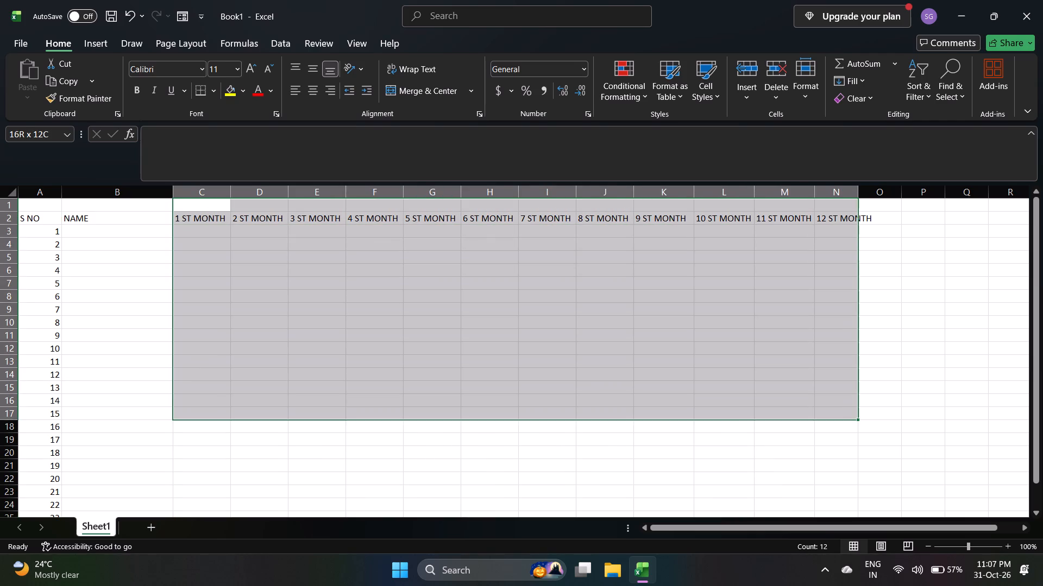
pyautogui.moveTo(822, 416); pyautogui.dragTo(821, 495)
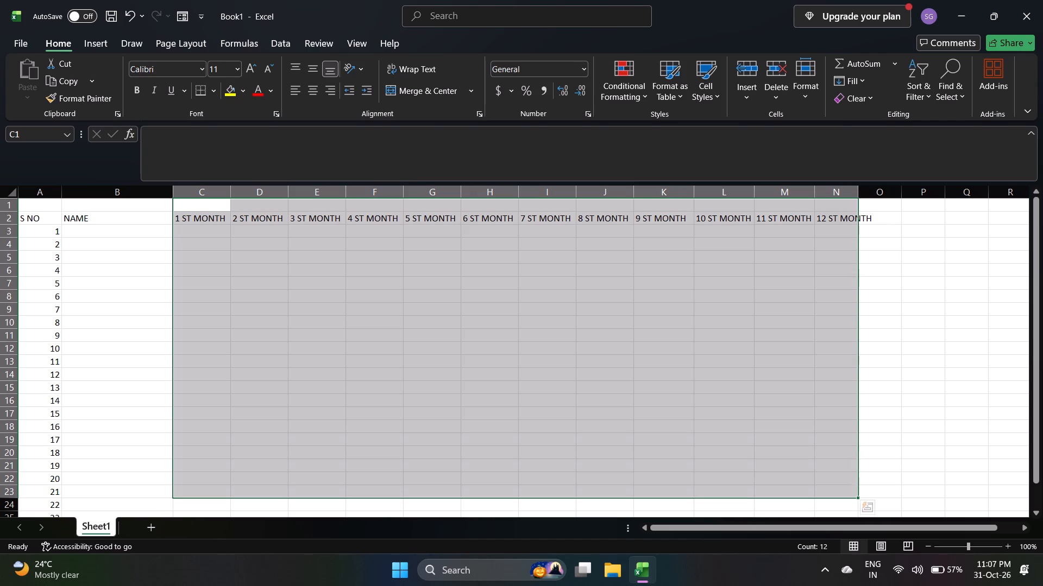
pyautogui.scroll(1, 688, 424)
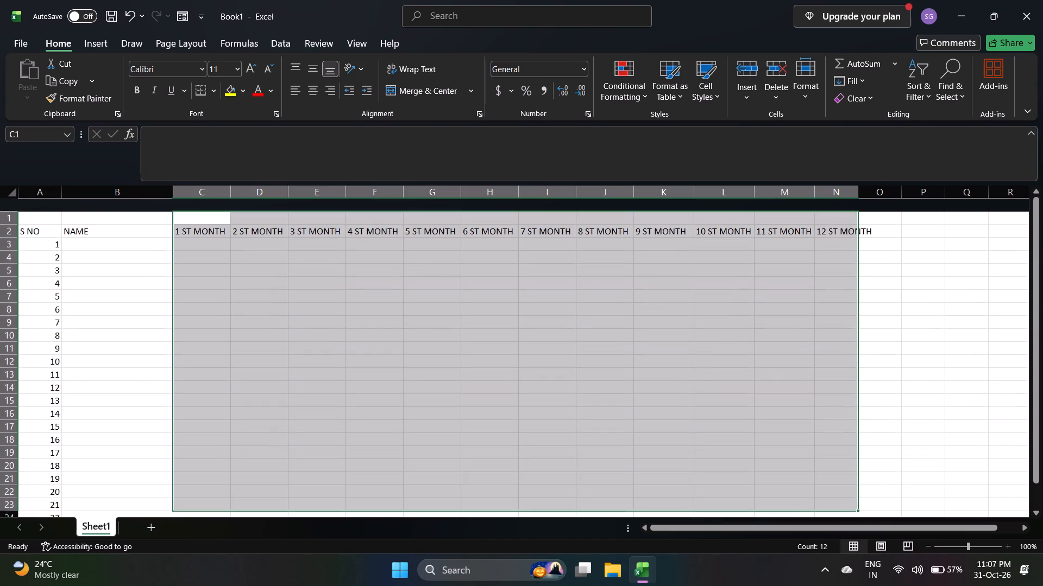
pyautogui.scroll(1, 688, 424)
pyautogui.scroll(-1, 688, 424)
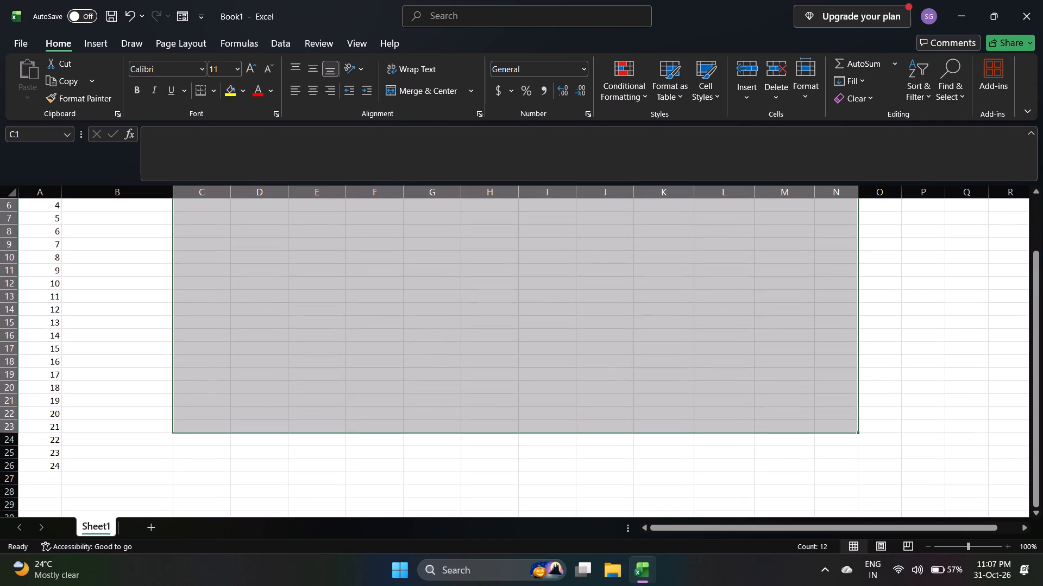
pyautogui.rightClick(700, 400)
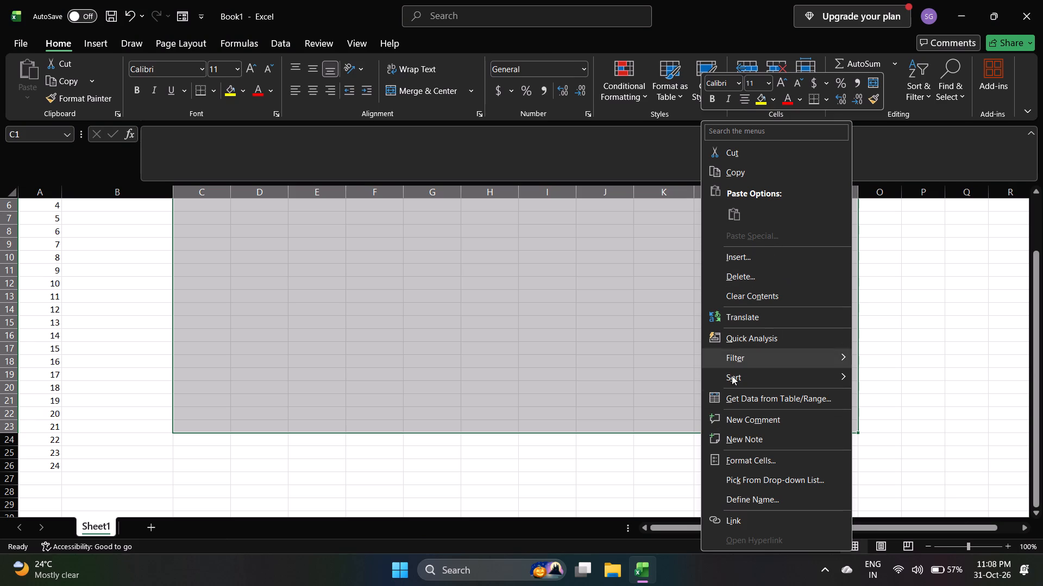
pyautogui.click(767, 456)
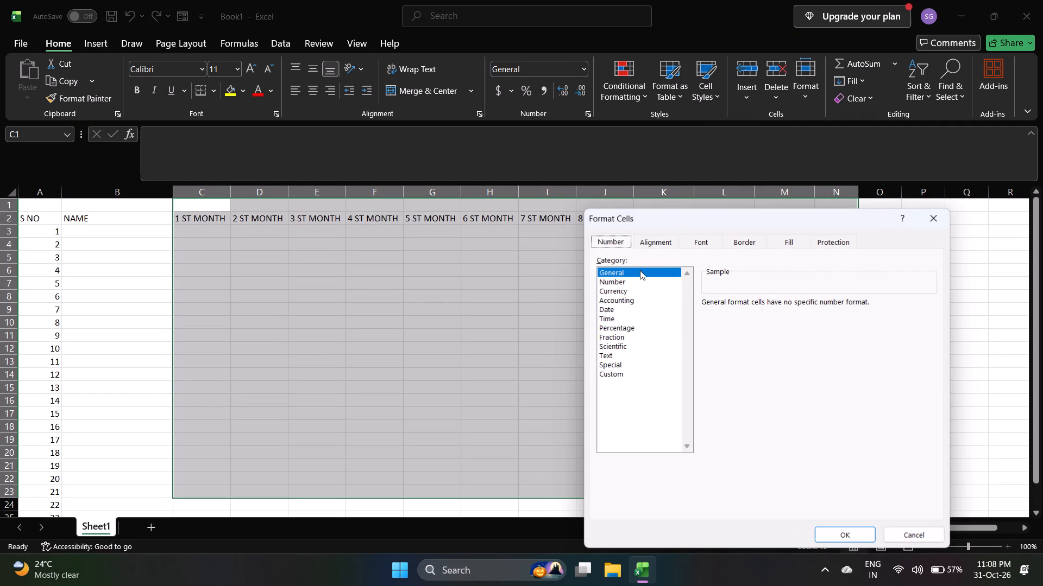
pyautogui.click(625, 373)
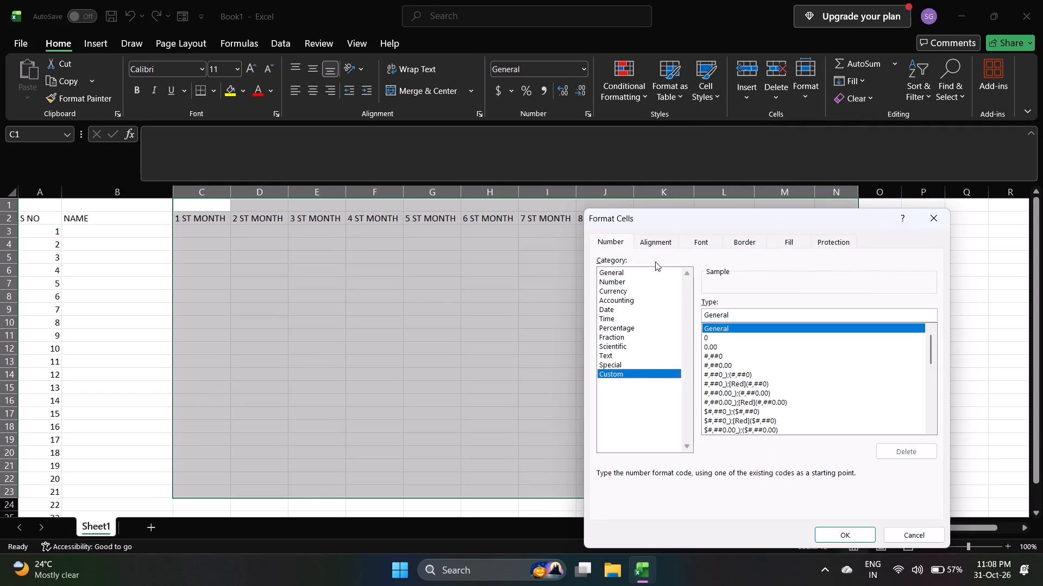
pyautogui.click(626, 271)
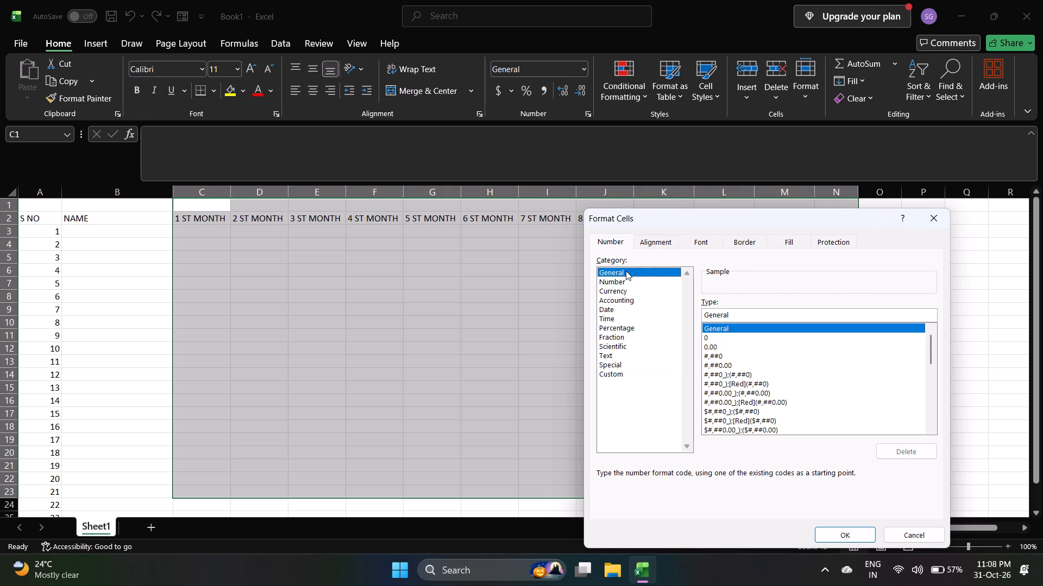
pyautogui.click(664, 239)
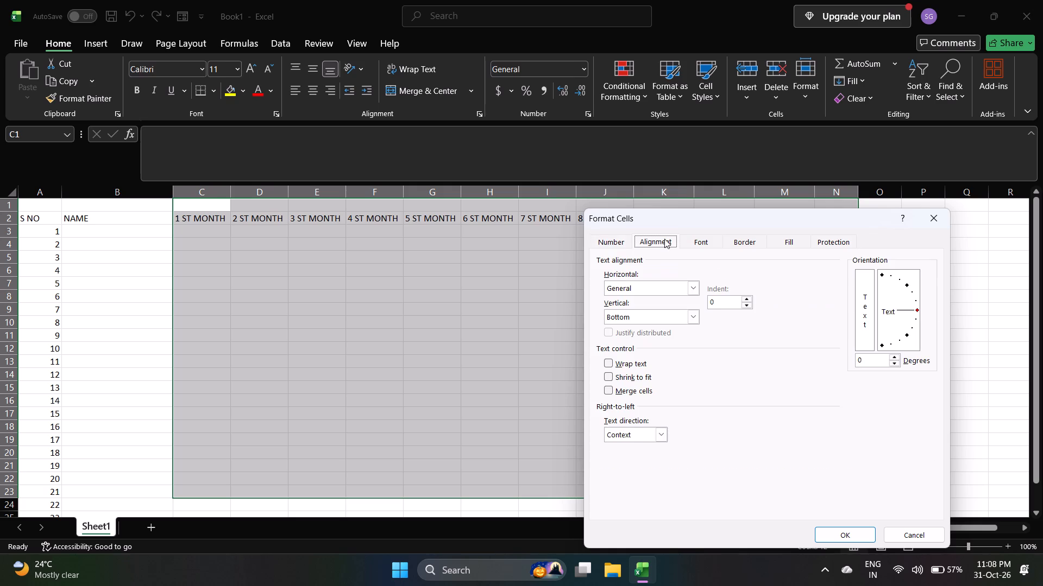
pyautogui.click(695, 287)
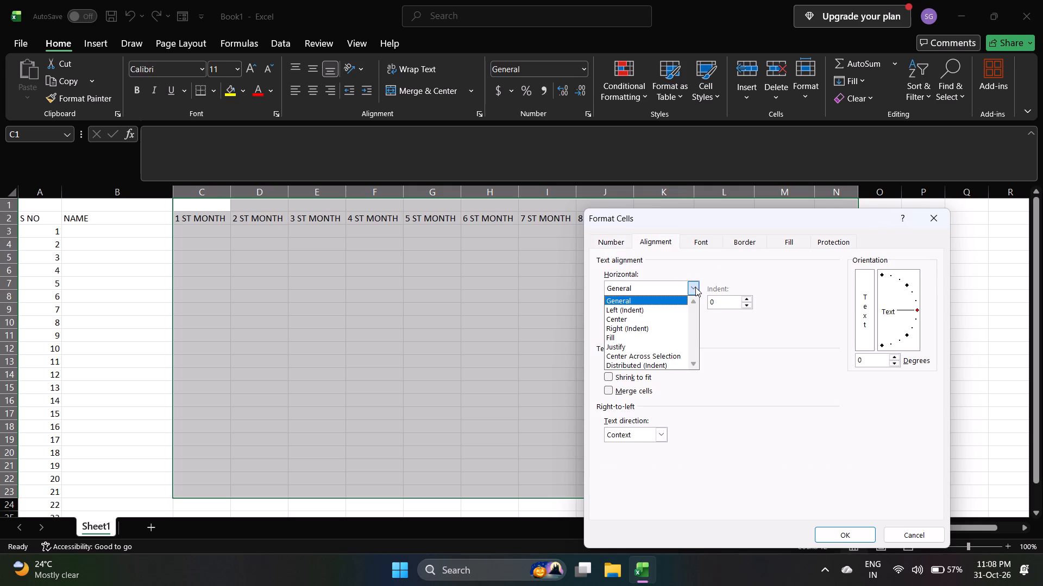
pyautogui.click(695, 287)
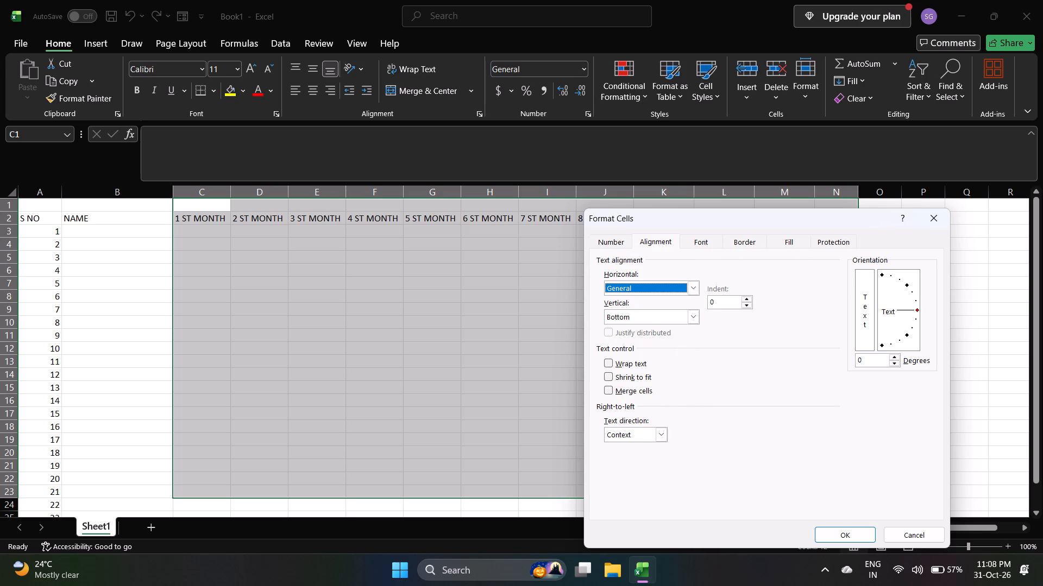
pyautogui.click(692, 240)
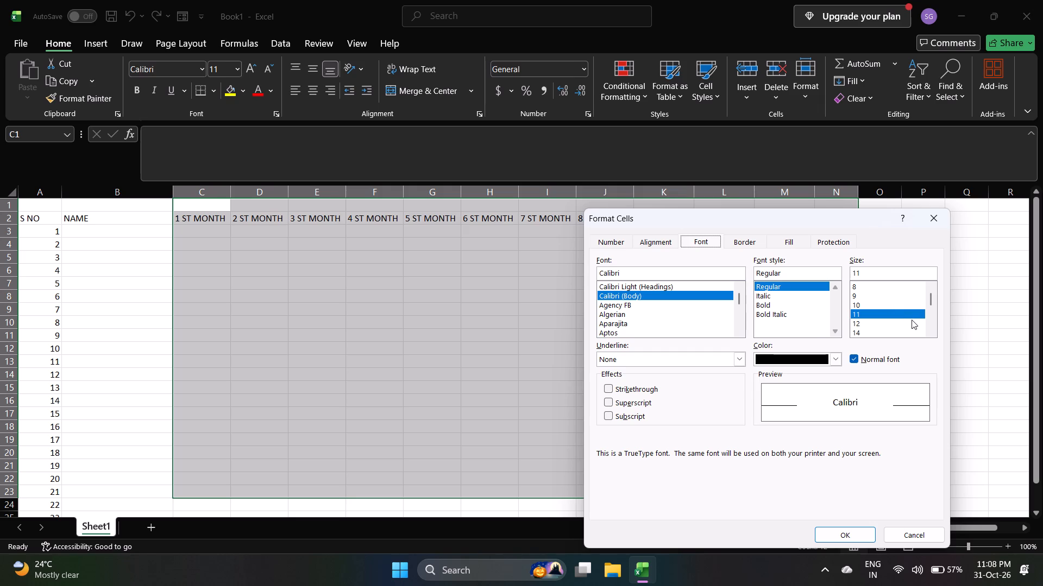
pyautogui.click(878, 322)
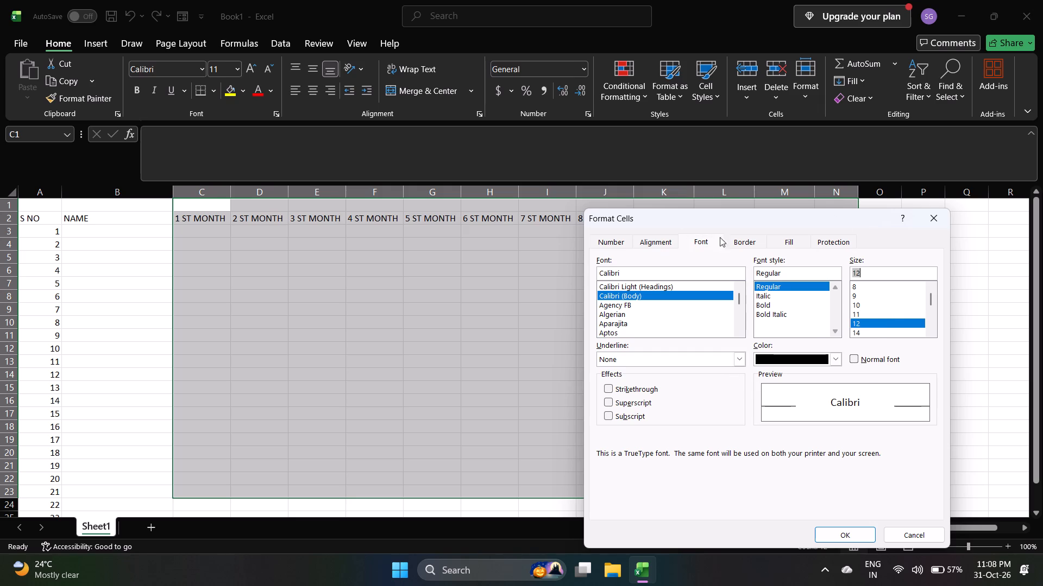
pyautogui.click(754, 238)
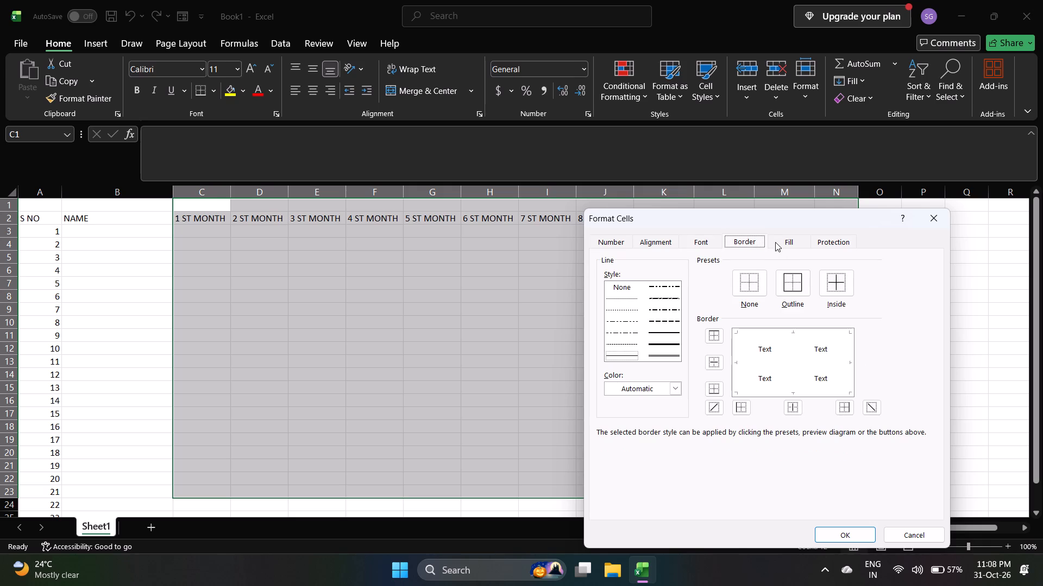
pyautogui.click(790, 243)
pyautogui.click(833, 243)
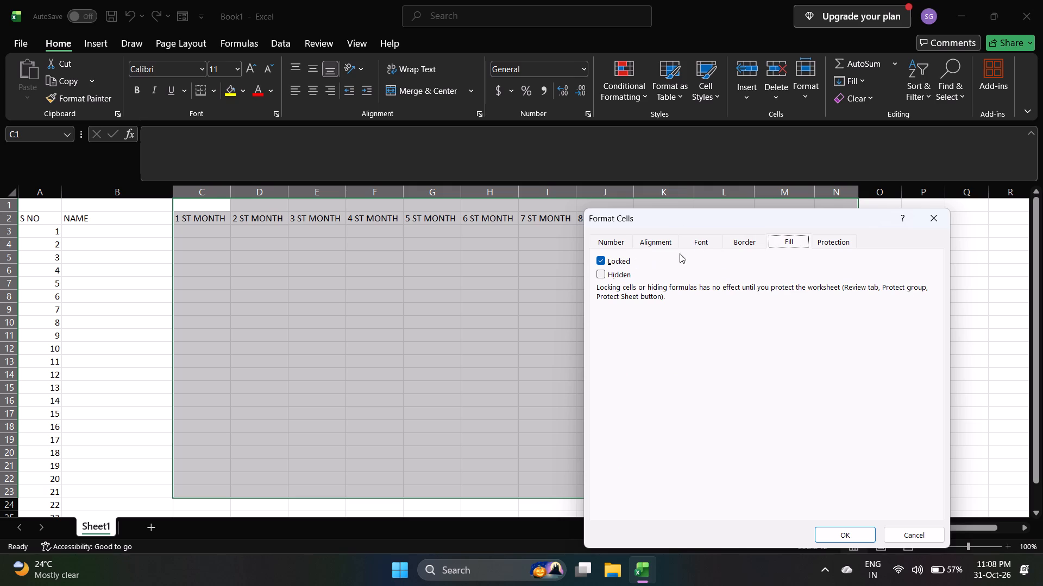
pyautogui.click(706, 242)
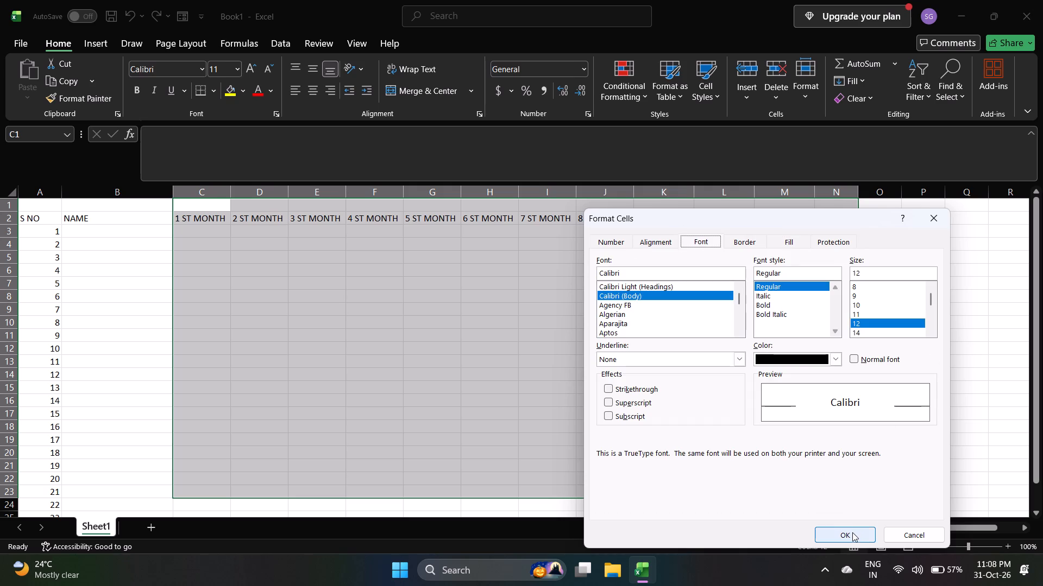
pyautogui.click(852, 532)
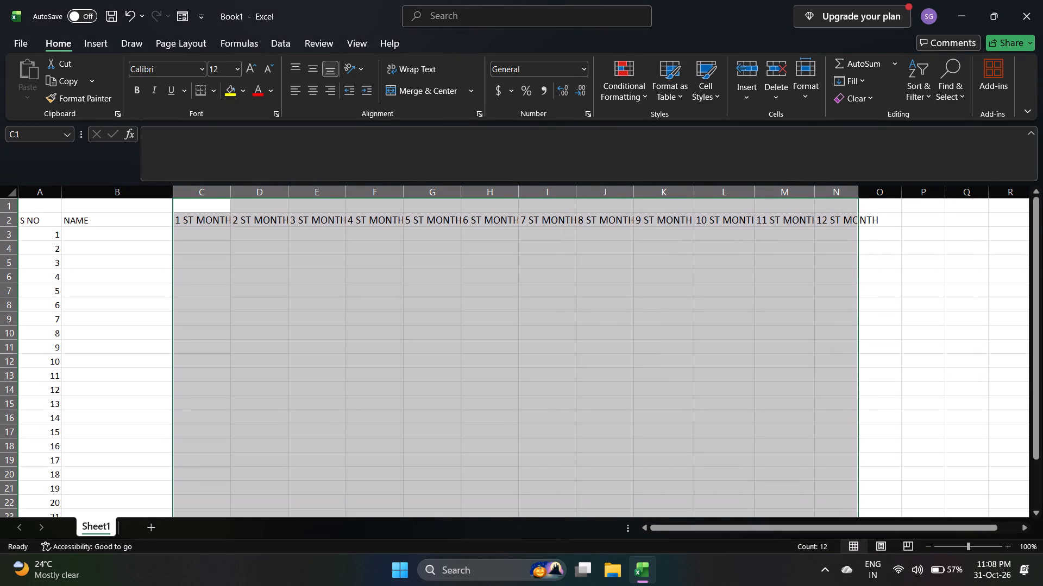
pyautogui.click(896, 320)
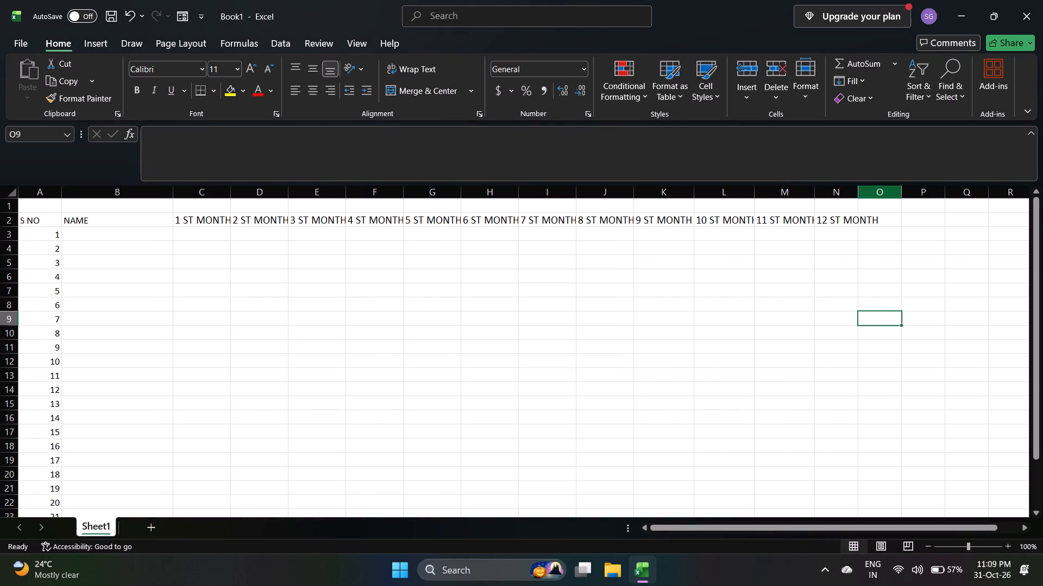
# Set the width of the 12 ST MONTH column, column N, to 11.5.
pyautogui.click(847, 192)
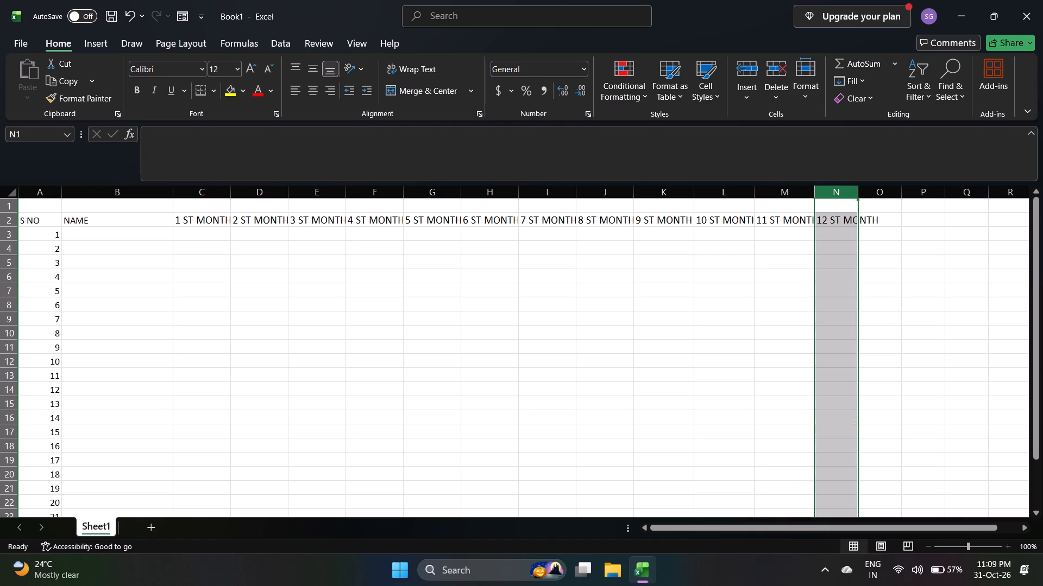
pyautogui.rightClick(851, 193)
pyautogui.click(915, 404)
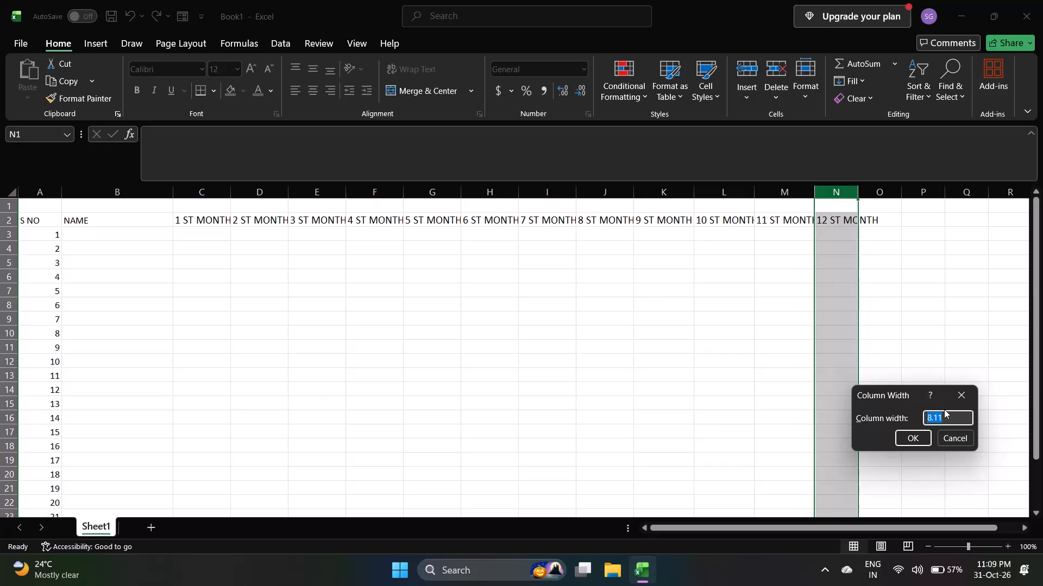
pyautogui.write('11')
pyautogui.write('.5')
pyautogui.press('Return')
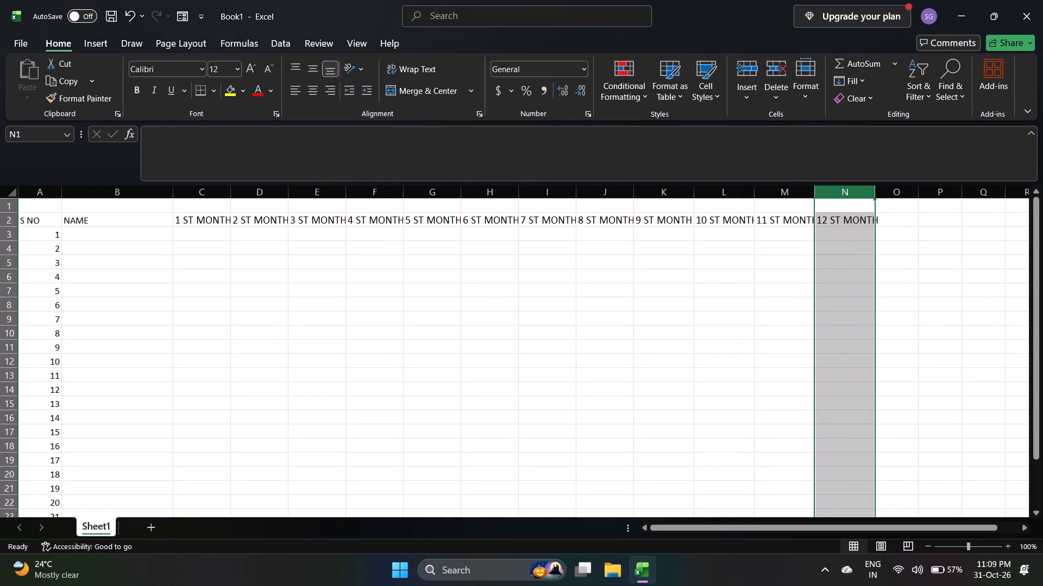
# Set the width of the 10 ST MONTH column, column L, to 13.
pyautogui.click(882, 215)
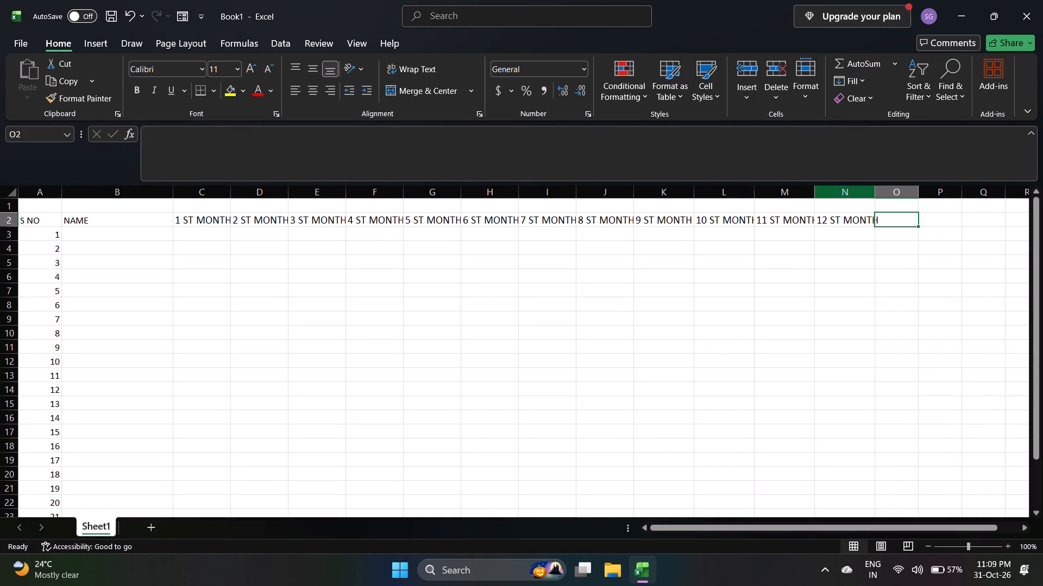
pyautogui.rightClick(733, 198)
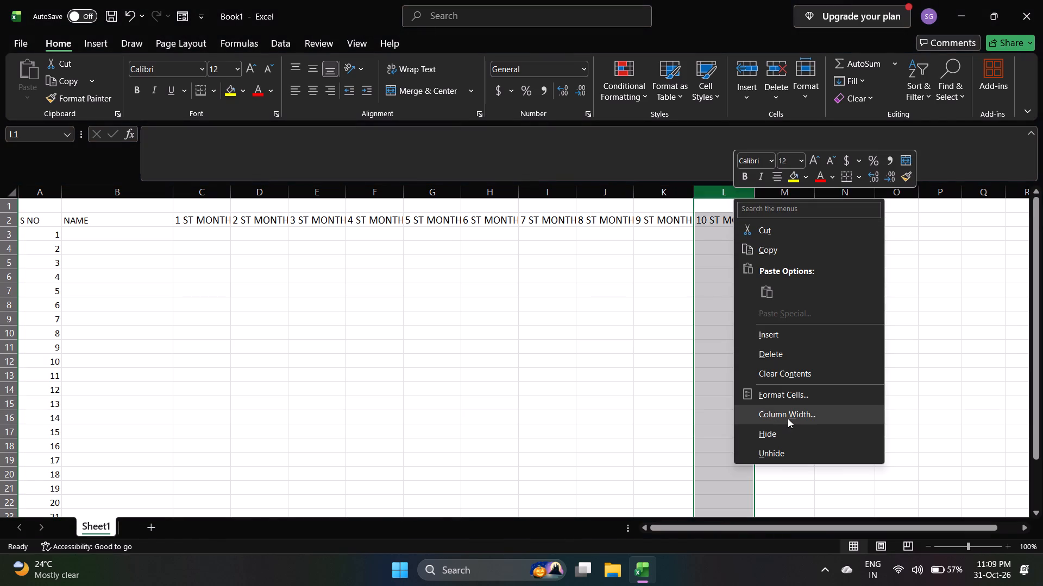
pyautogui.click(788, 418)
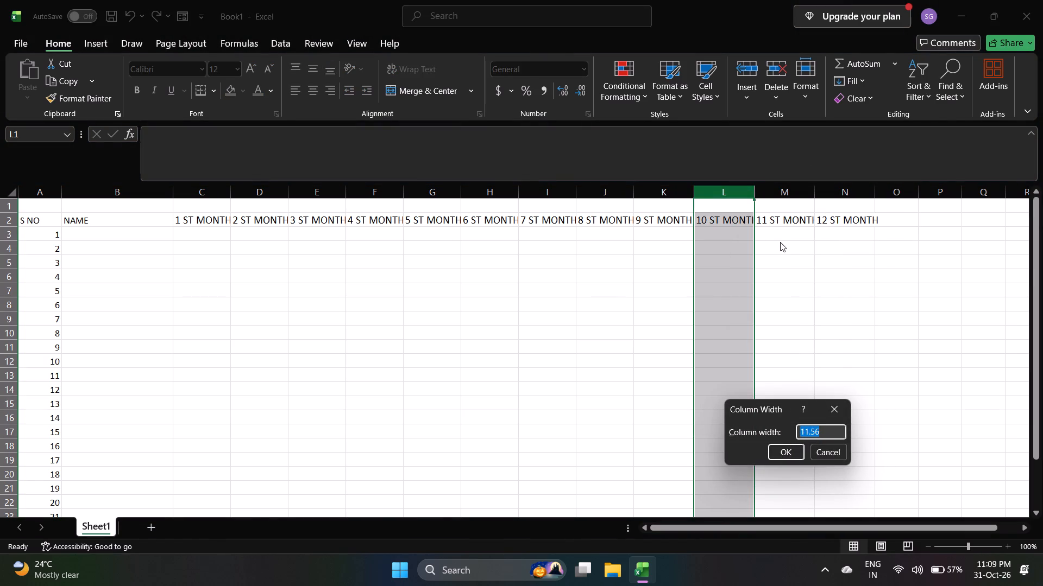
pyautogui.write('13')
pyautogui.press('Return')
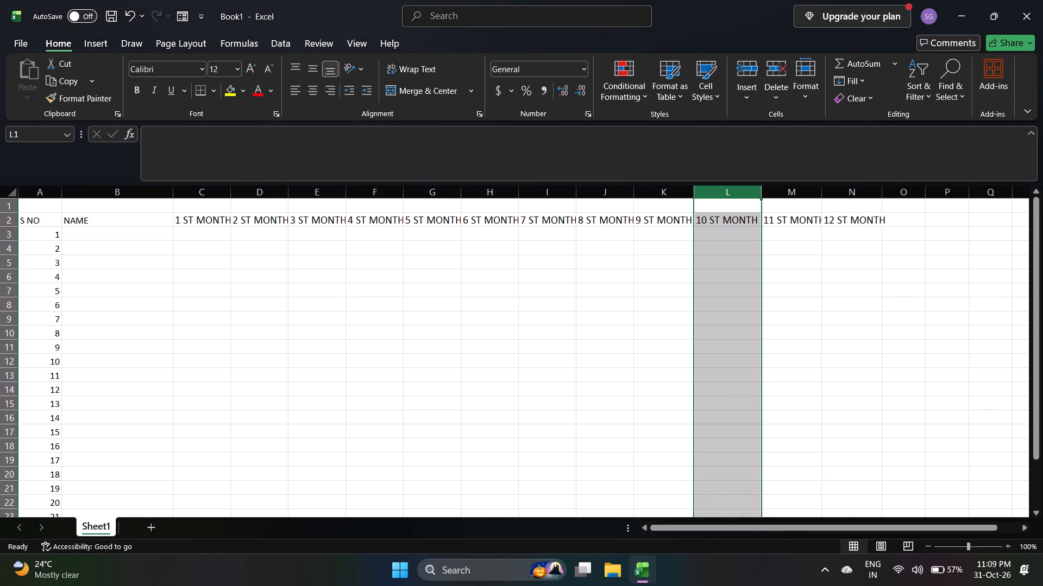
# Set the width of the 11 ST MONTH column, column M, to 13.
pyautogui.click(790, 194)
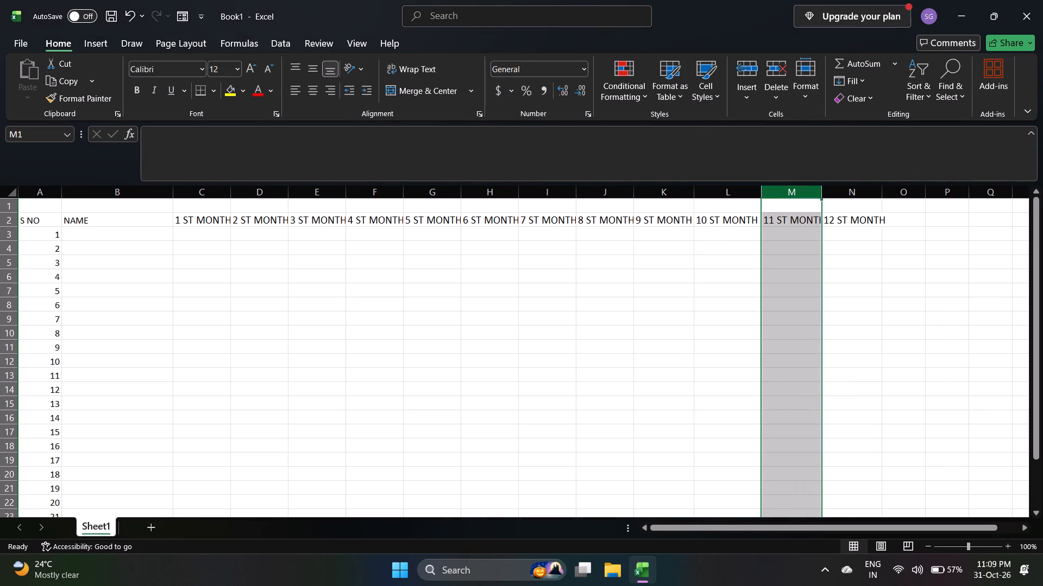
pyautogui.rightClick(790, 194)
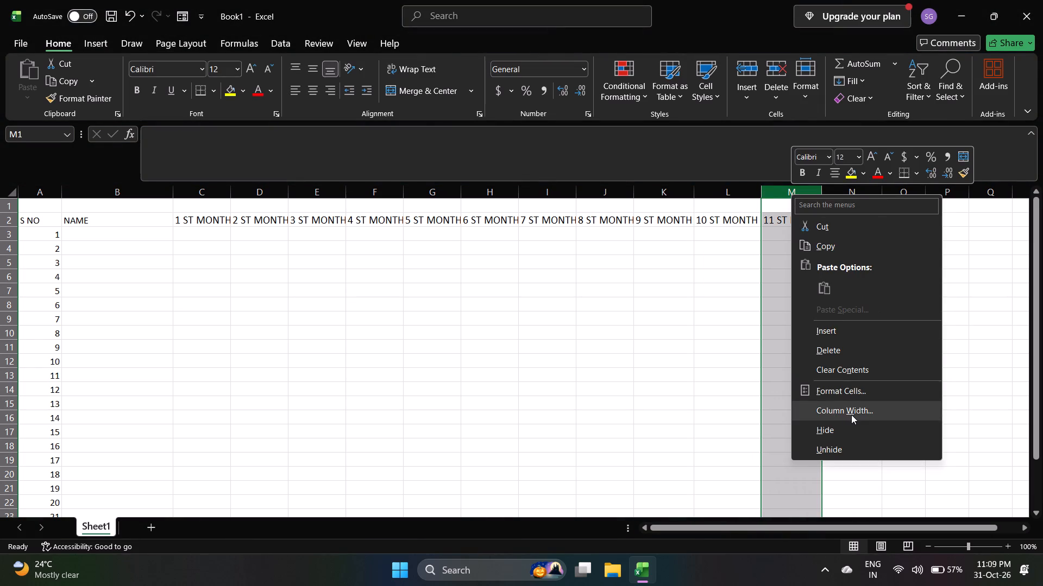
pyautogui.click(851, 415)
pyautogui.press('1')
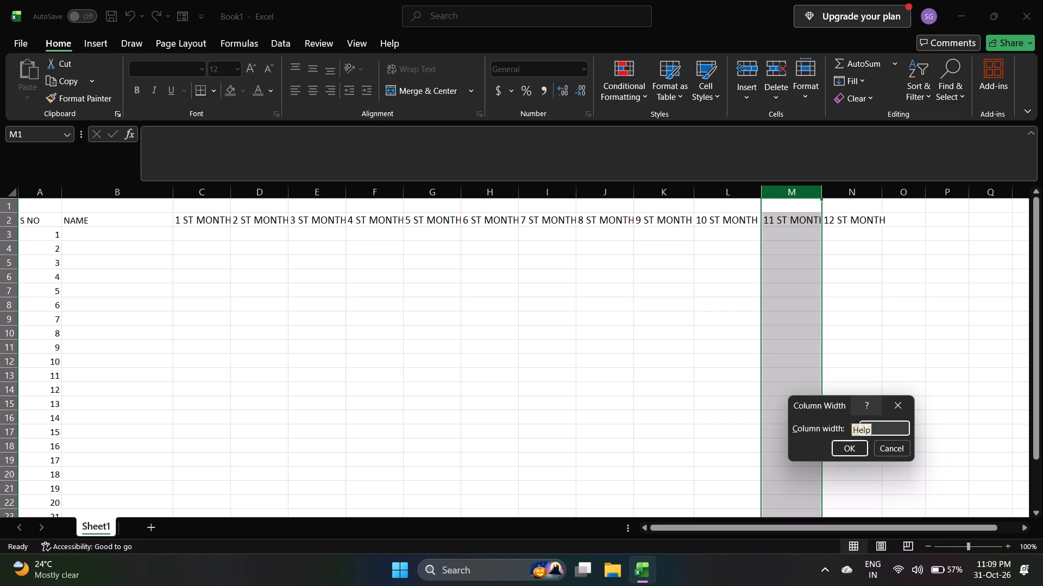
pyautogui.press('3')
pyautogui.press('Return')
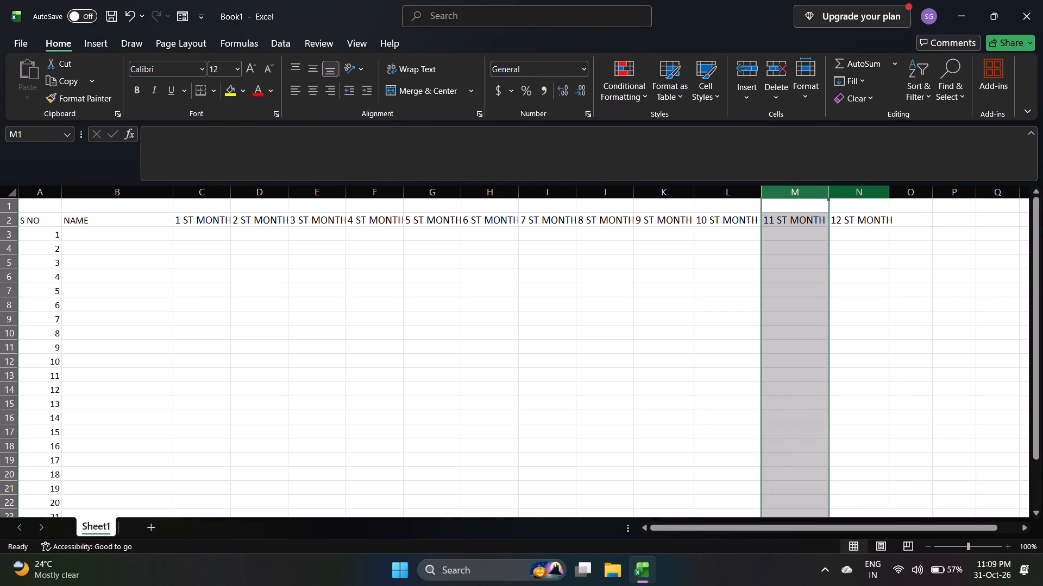
# Set the font size of the entire 12 ST MONTH column, column N, to 14.
pyautogui.click(863, 190)
pyautogui.rightClick(863, 190)
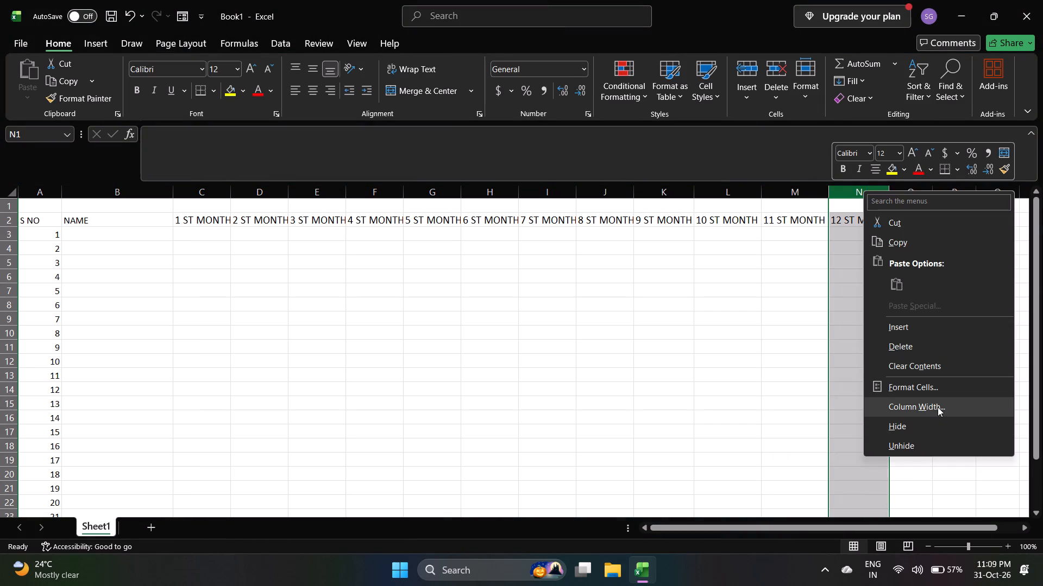
pyautogui.click(948, 387)
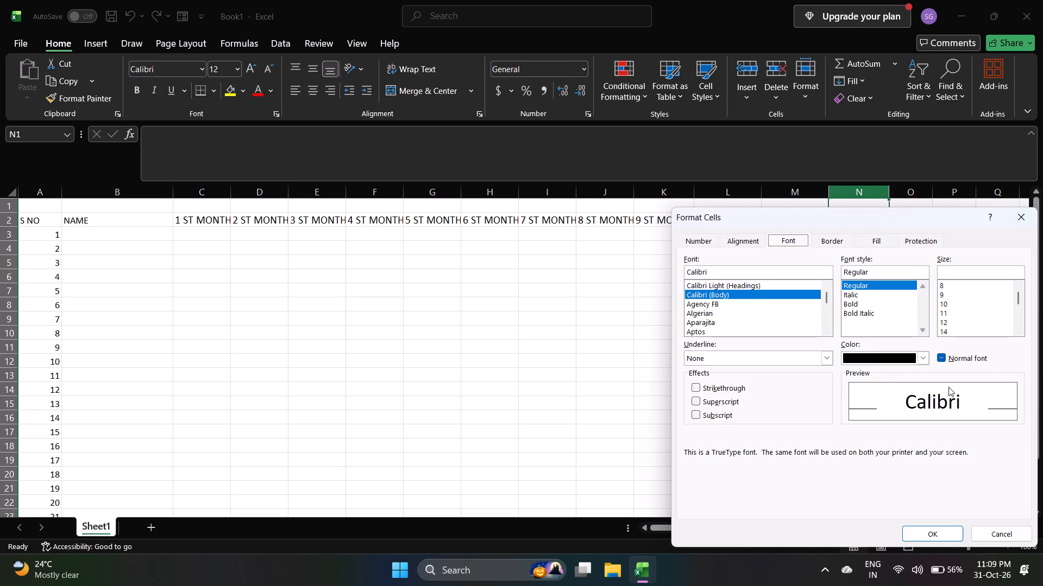
pyautogui.scroll(-1, 982, 315)
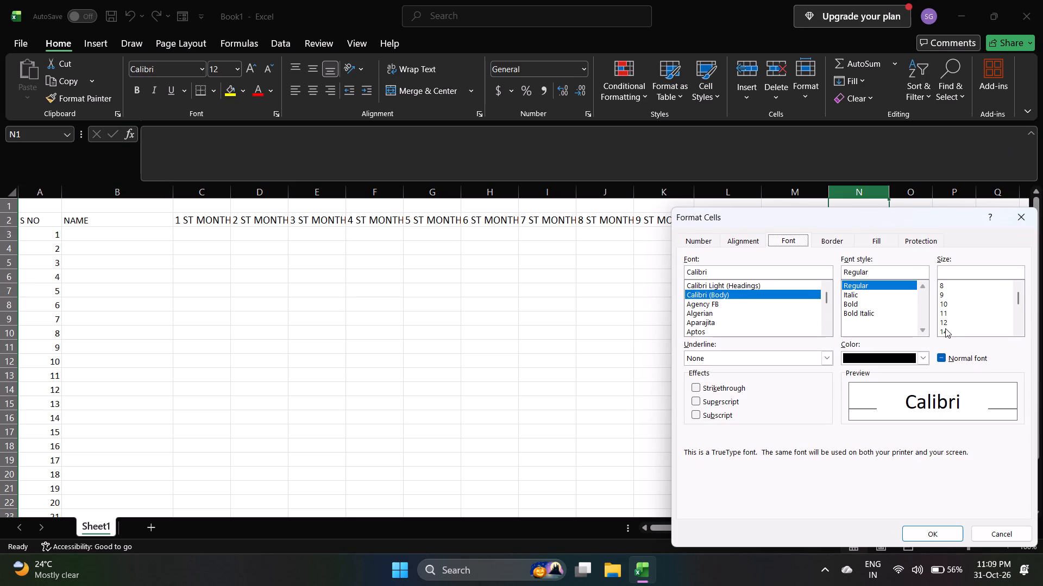
pyautogui.click(944, 330)
pyautogui.click(944, 330)
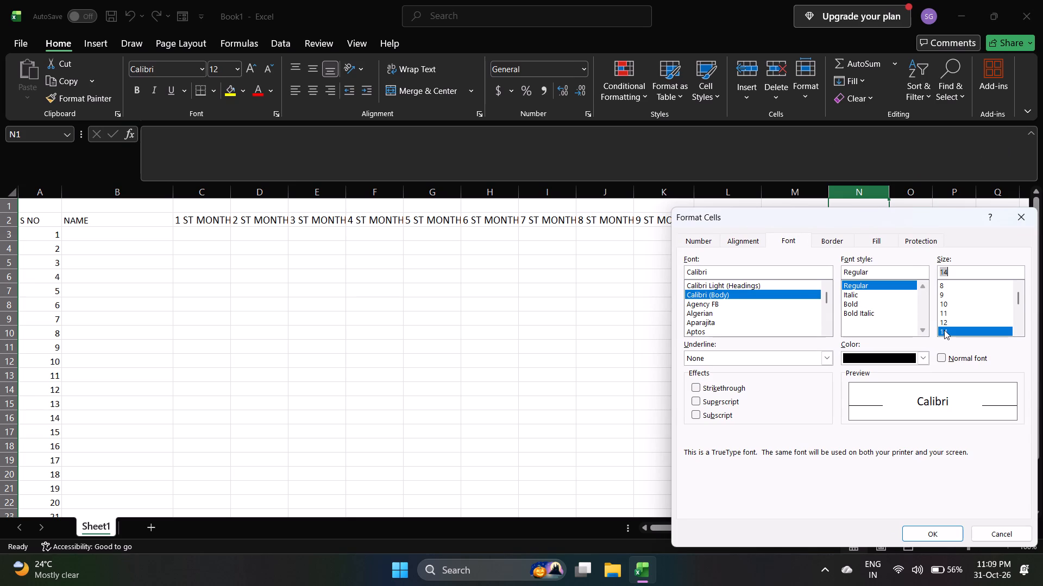
pyautogui.click(934, 532)
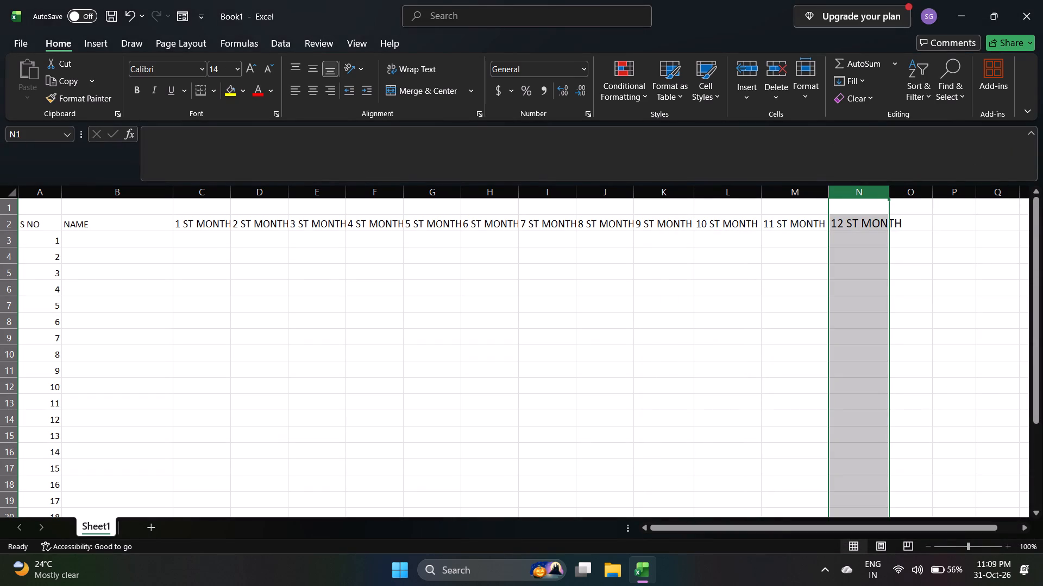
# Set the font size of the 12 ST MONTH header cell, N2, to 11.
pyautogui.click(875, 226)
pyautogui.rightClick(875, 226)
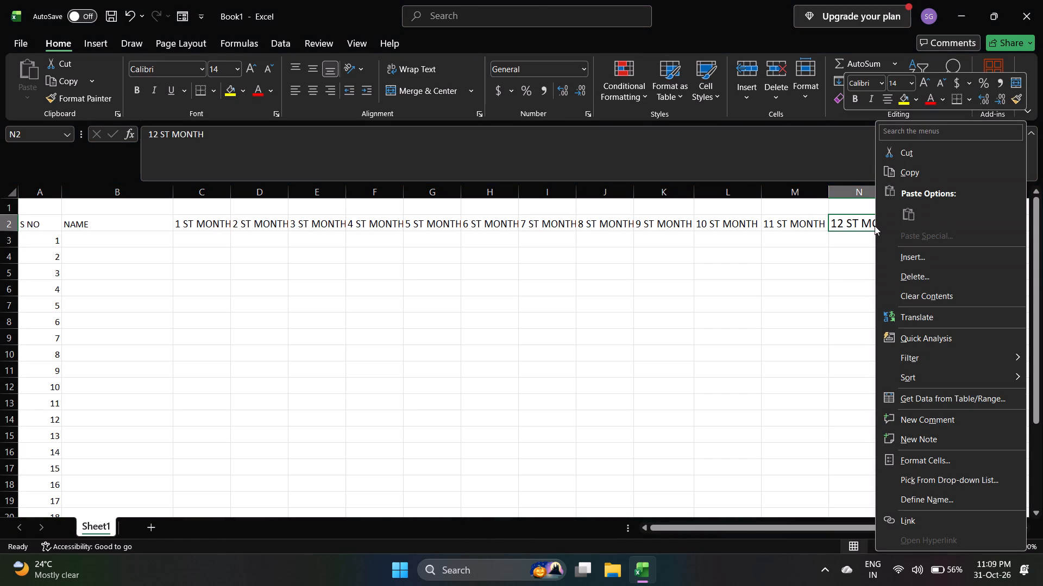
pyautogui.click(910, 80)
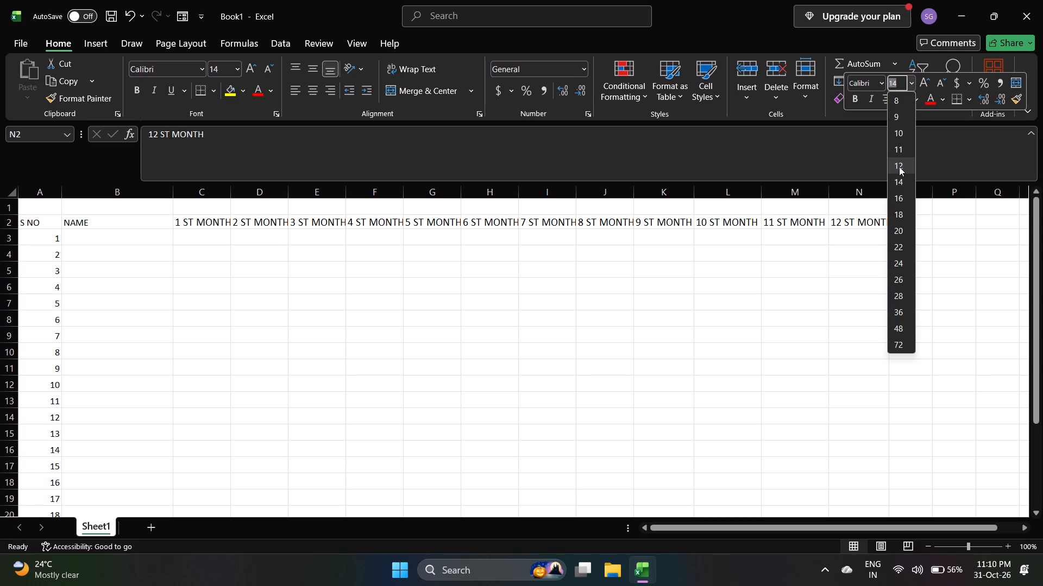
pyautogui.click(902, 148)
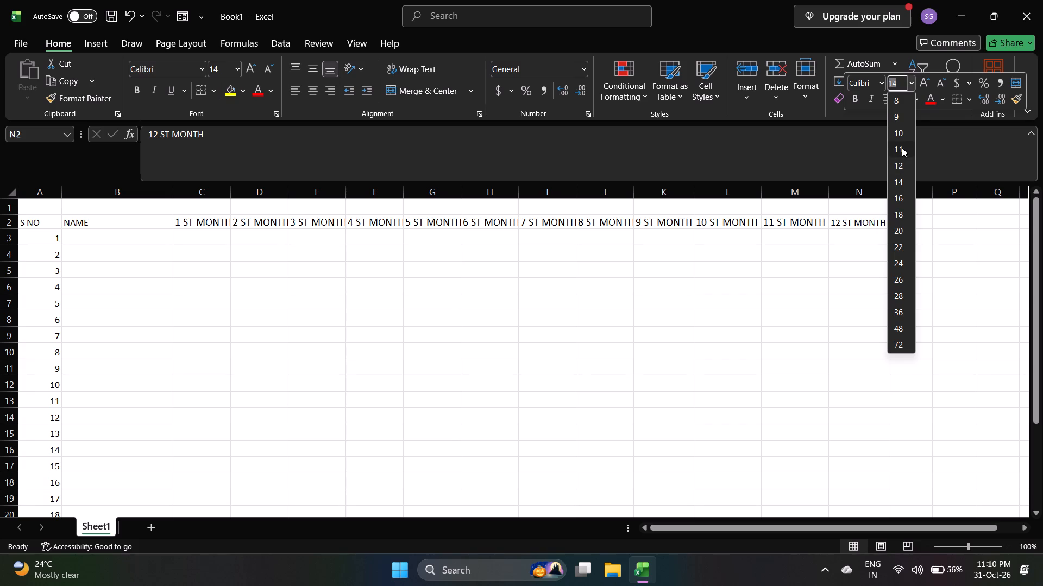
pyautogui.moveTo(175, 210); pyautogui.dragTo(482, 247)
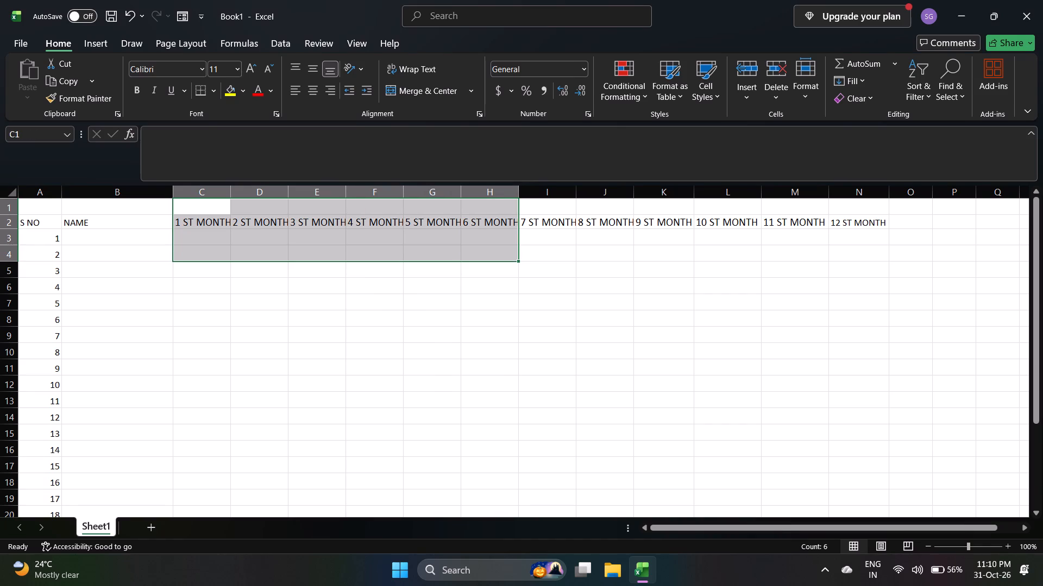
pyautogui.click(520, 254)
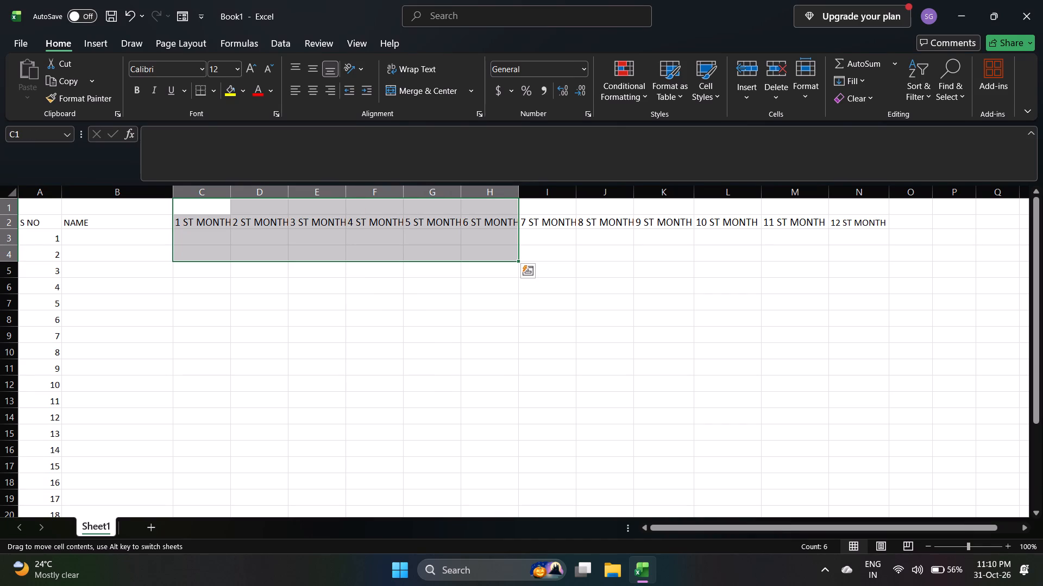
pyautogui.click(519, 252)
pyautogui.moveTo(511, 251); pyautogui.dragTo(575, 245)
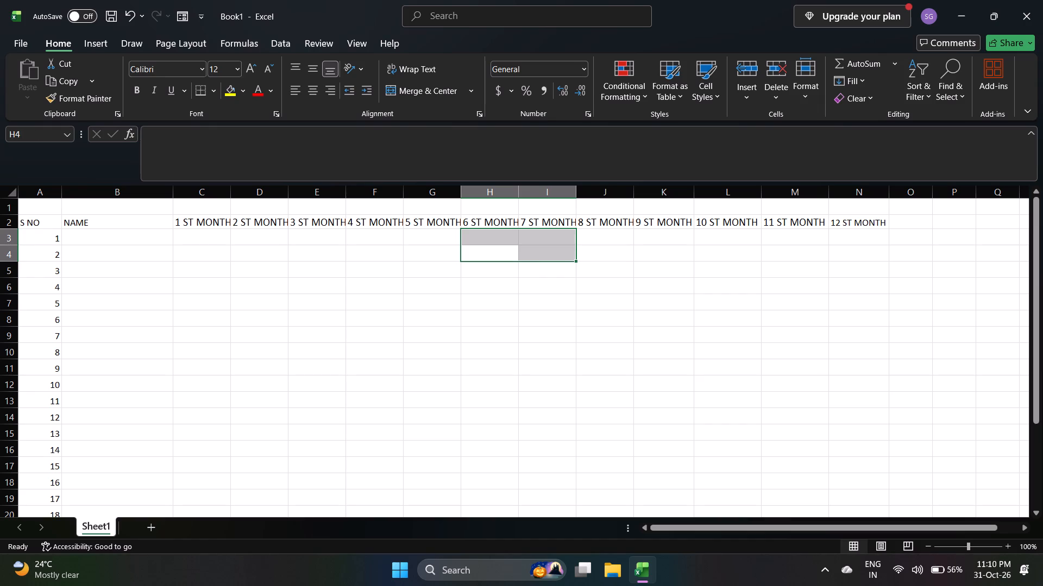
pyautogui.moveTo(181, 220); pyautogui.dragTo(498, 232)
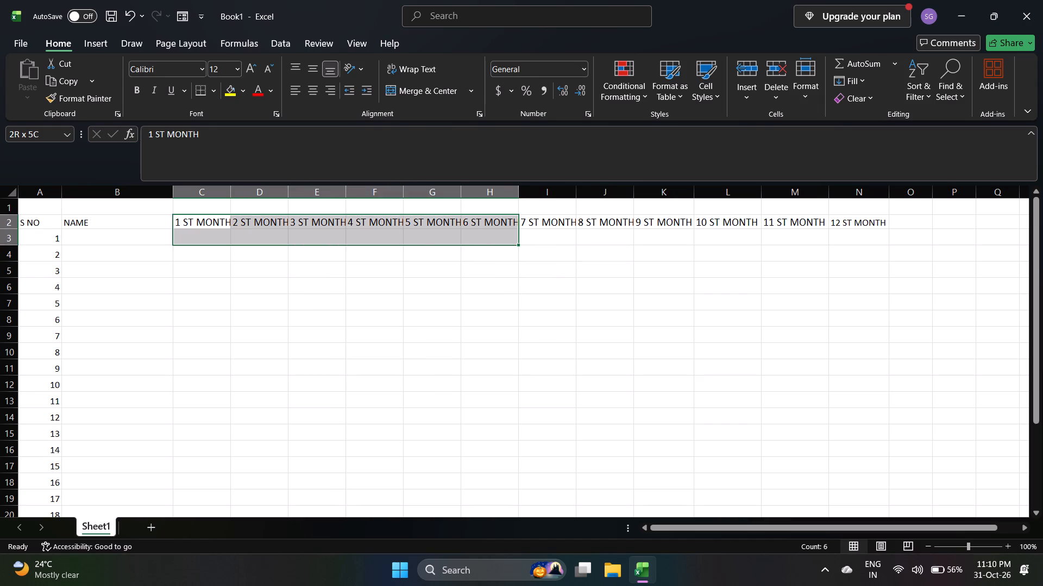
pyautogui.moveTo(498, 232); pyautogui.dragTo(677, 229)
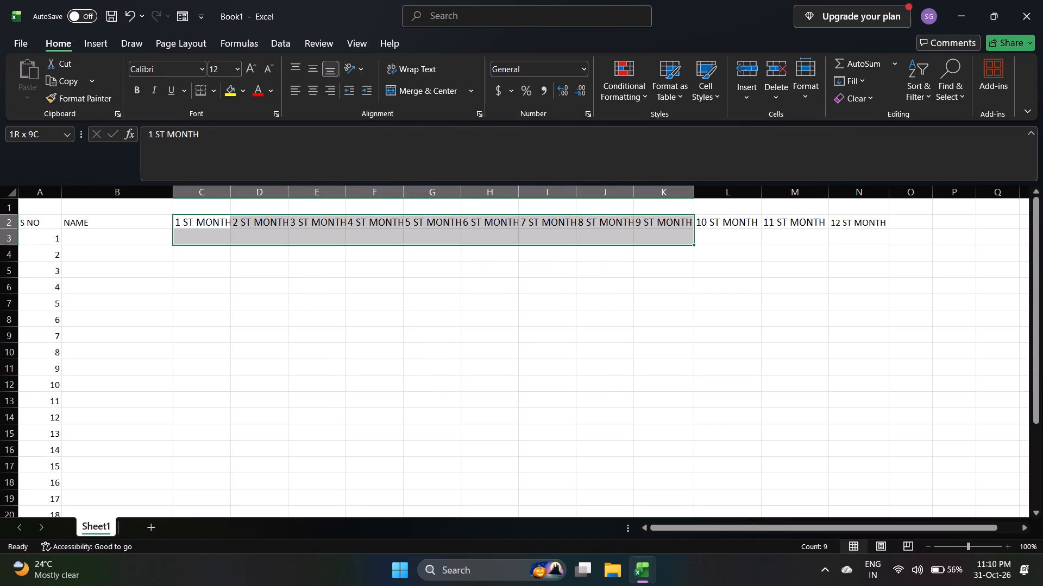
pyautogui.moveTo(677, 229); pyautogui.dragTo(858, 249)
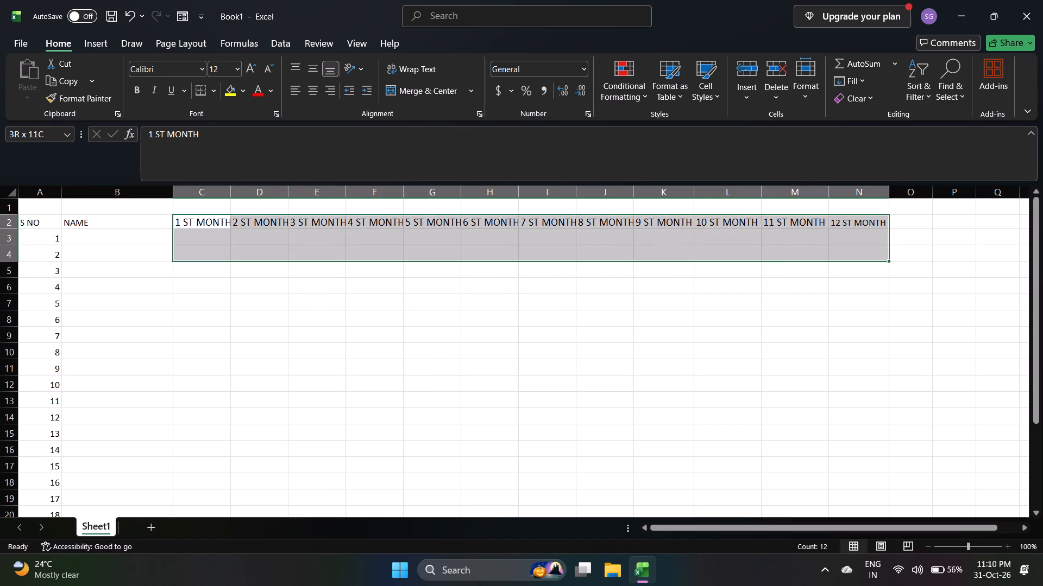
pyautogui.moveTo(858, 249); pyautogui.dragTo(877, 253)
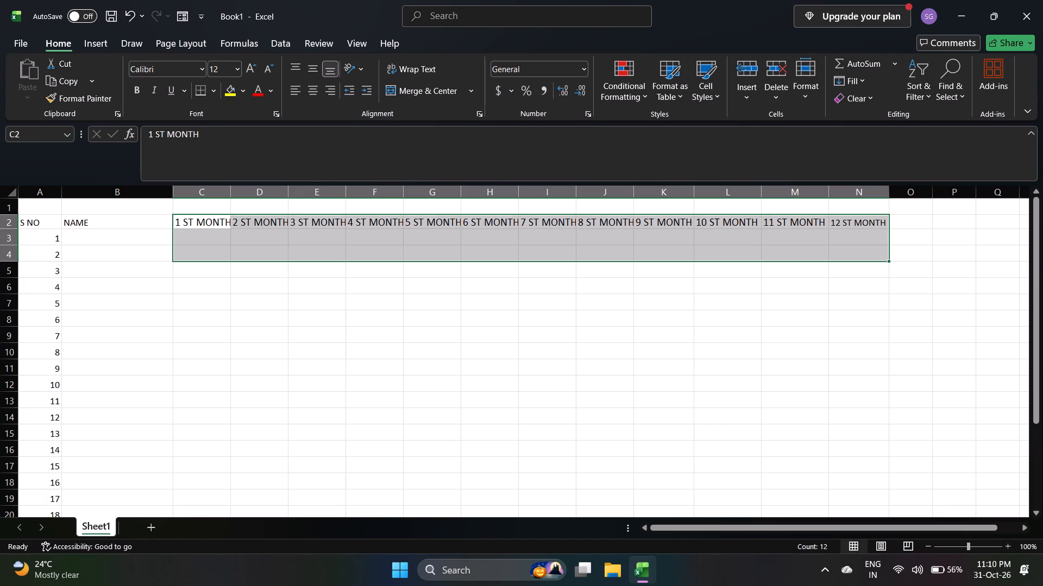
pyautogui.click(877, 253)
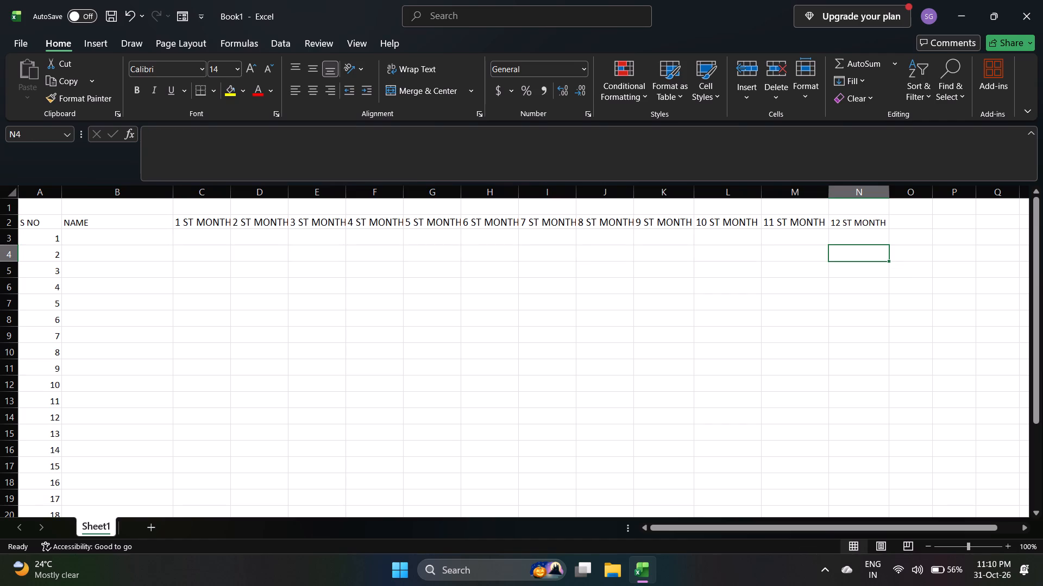
# Set the font size of the month header block, C1 through N4, to 11.
pyautogui.moveTo(176, 205); pyautogui.dragTo(361, 263)
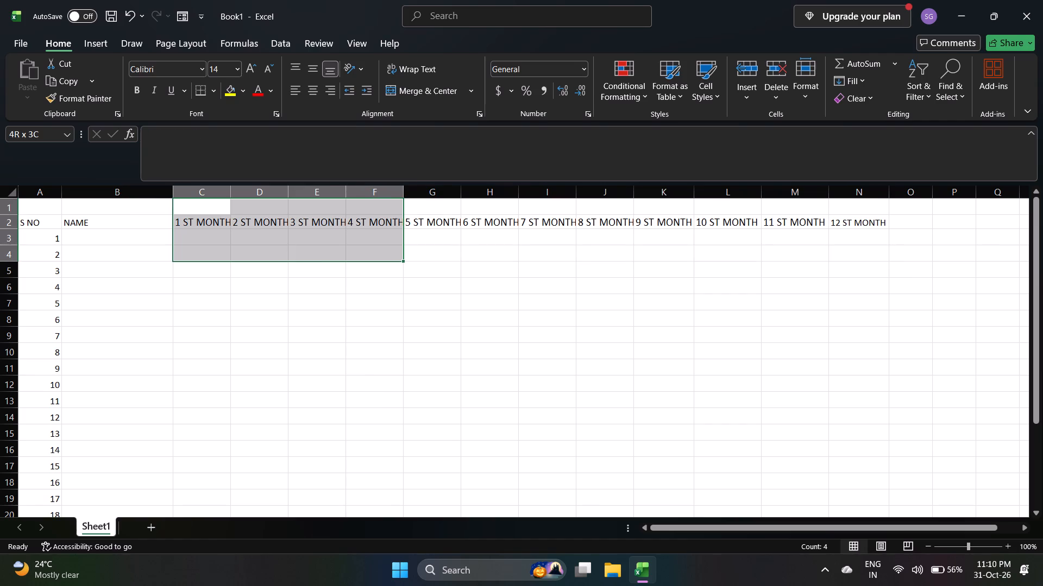
pyautogui.moveTo(361, 263); pyautogui.dragTo(542, 258)
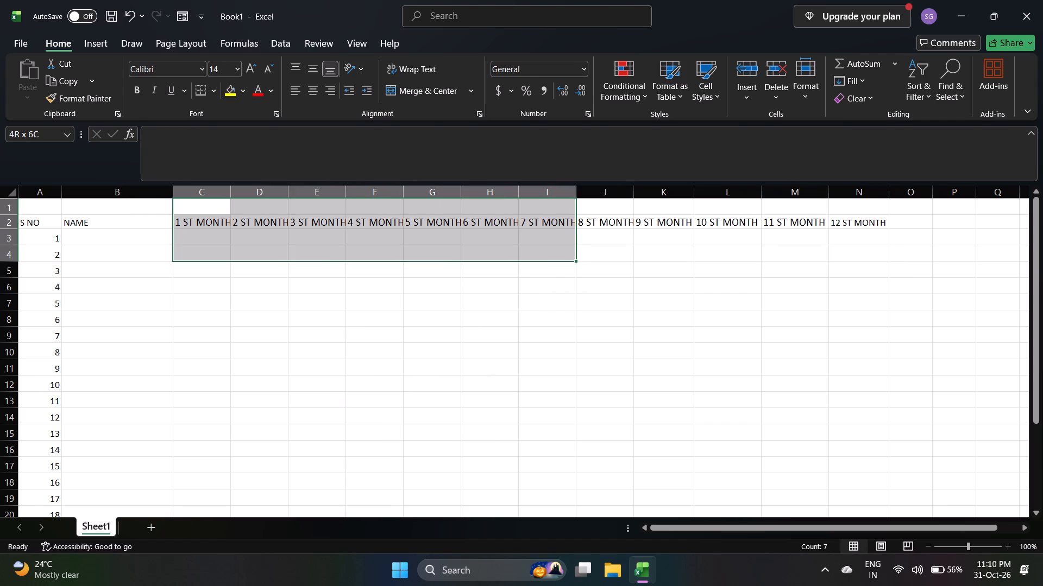
pyautogui.moveTo(542, 258); pyautogui.dragTo(720, 258)
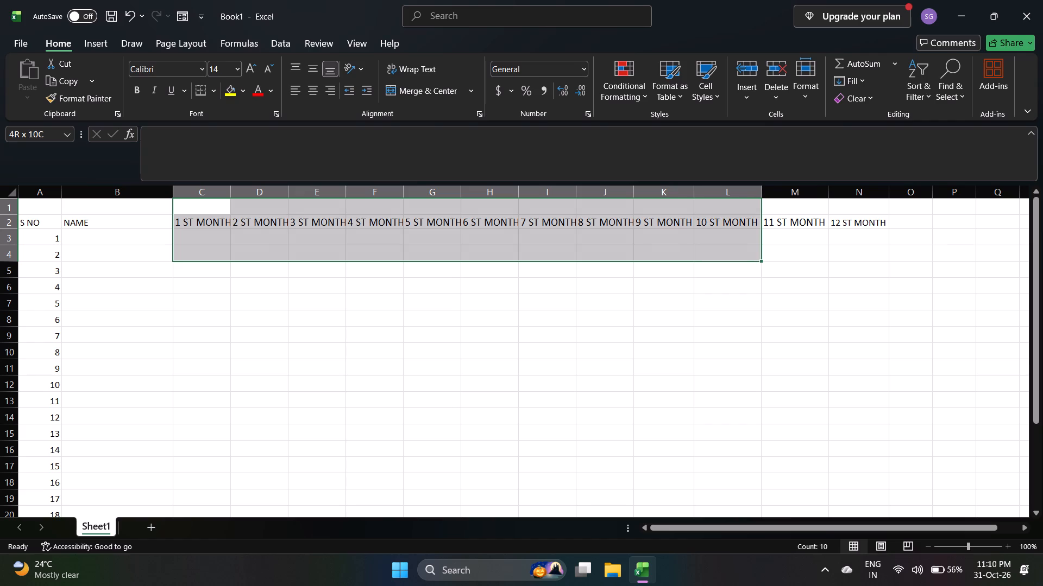
pyautogui.moveTo(720, 258); pyautogui.dragTo(865, 258)
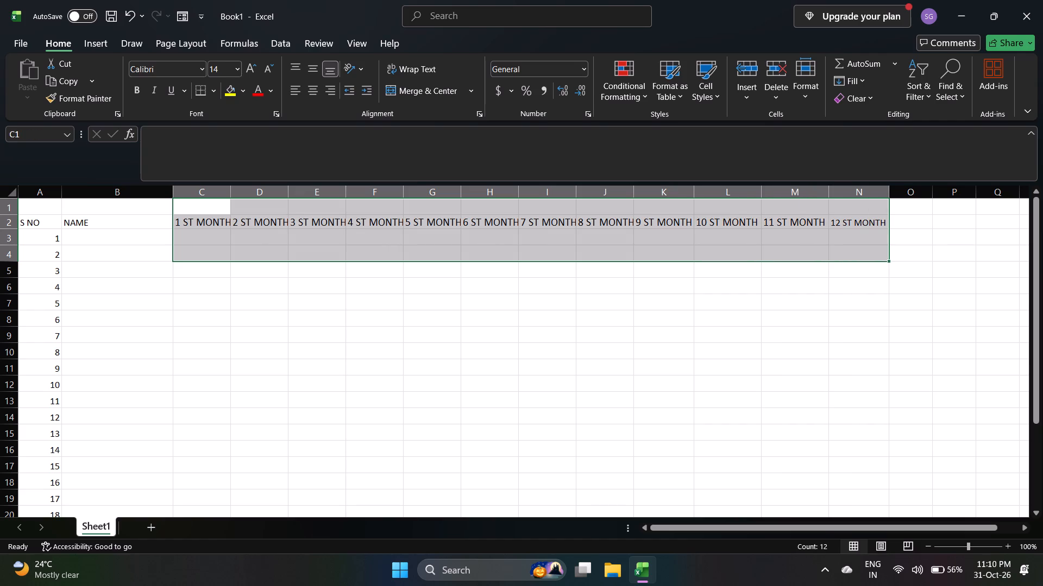
pyautogui.click(236, 72)
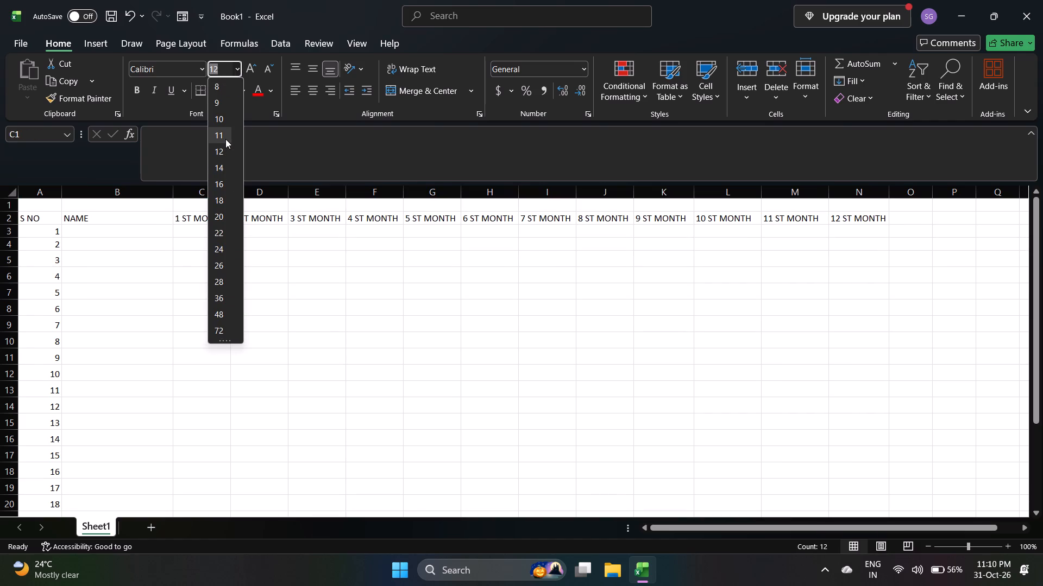
pyautogui.click(225, 139)
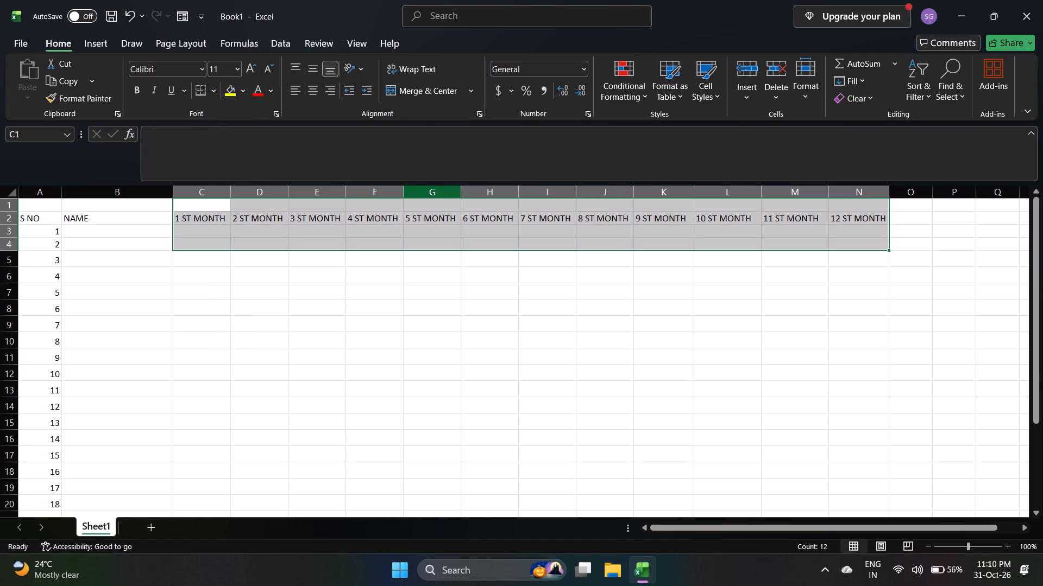
pyautogui.click(610, 341)
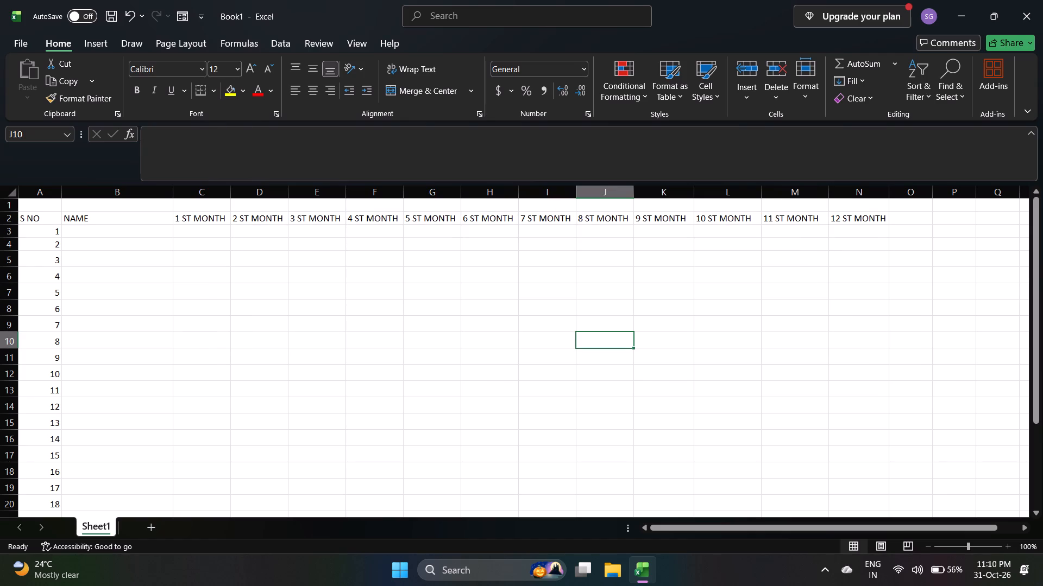
# Set the width of the 11 ST MONTH column, column M, to 11.5.
pyautogui.click(802, 200)
pyautogui.rightClick(802, 200)
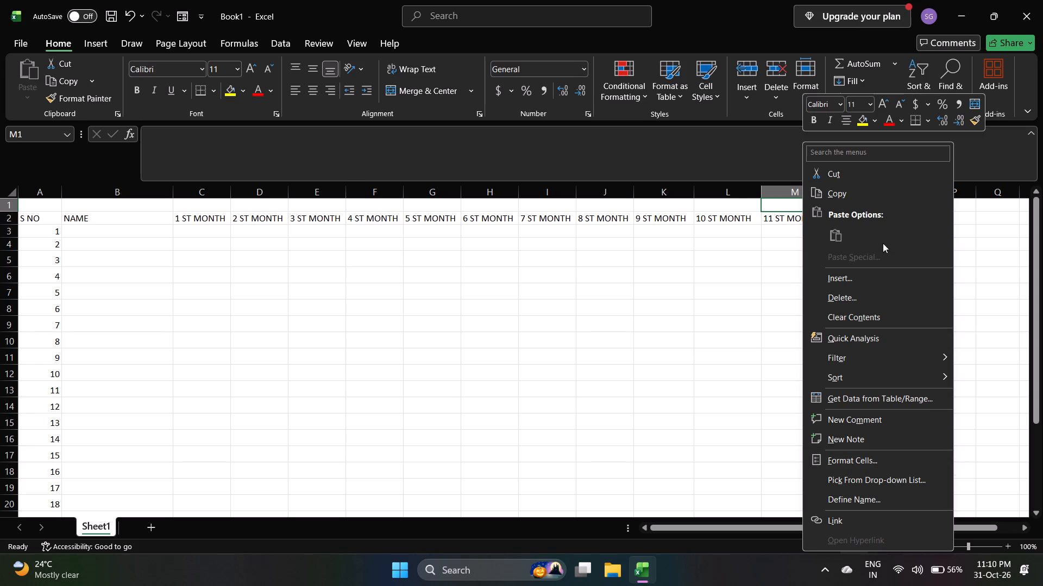
pyautogui.click(733, 185)
pyautogui.click(782, 191)
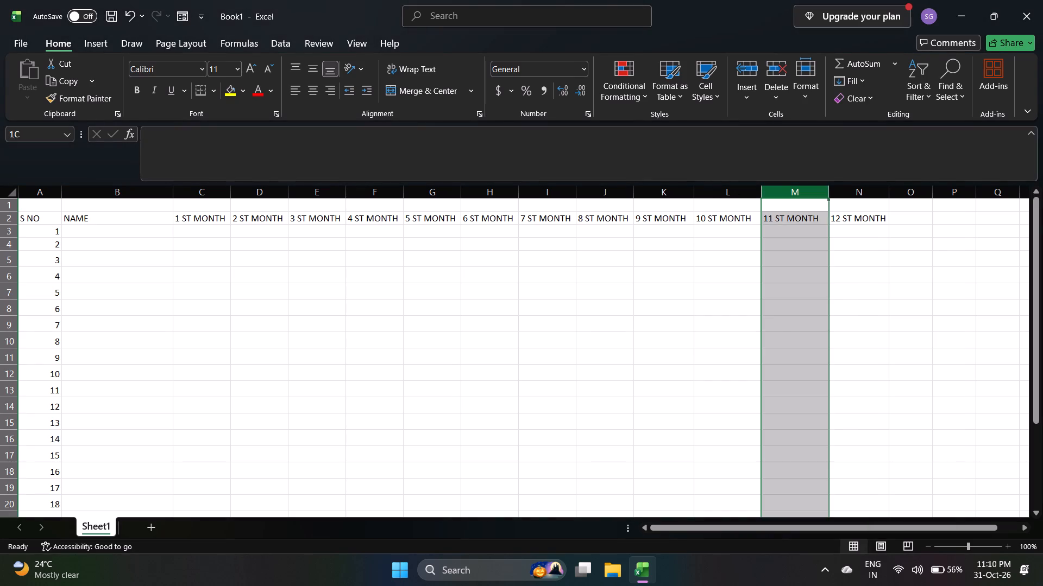
pyautogui.rightClick(782, 191)
pyautogui.click(851, 407)
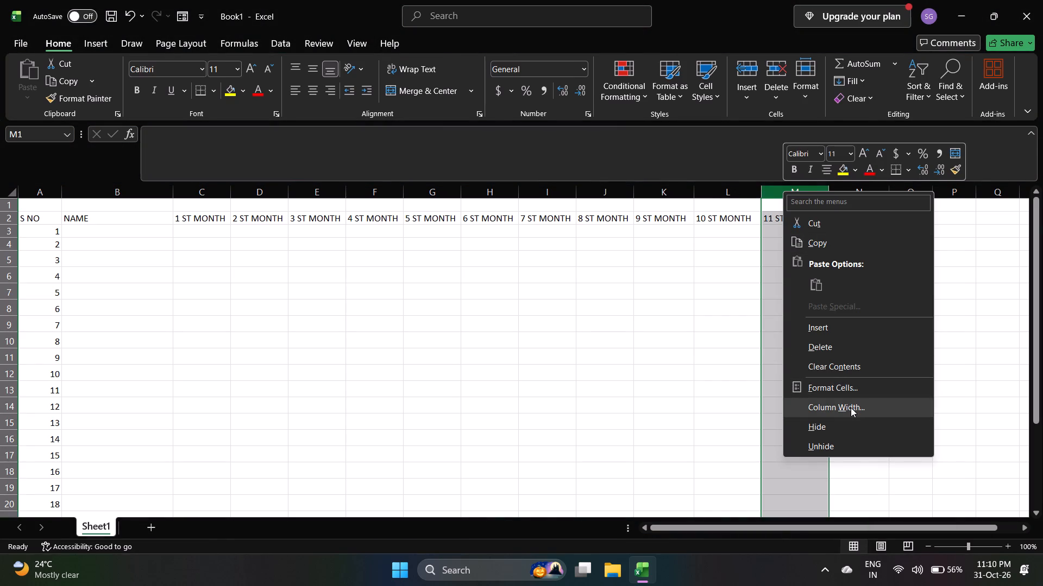
pyautogui.press('1')
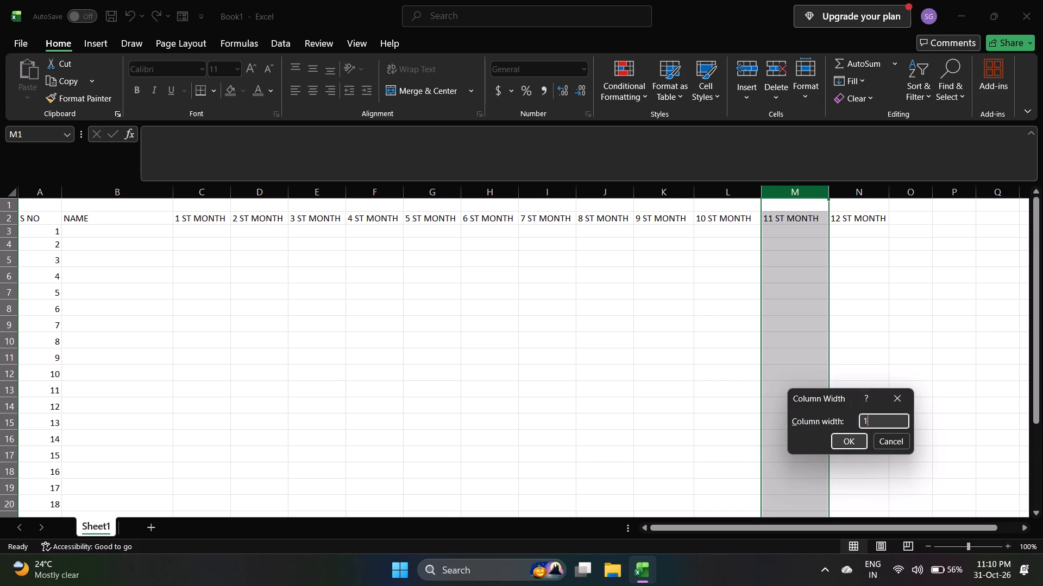
pyautogui.press('1')
pyautogui.write('.5')
pyautogui.press('Return')
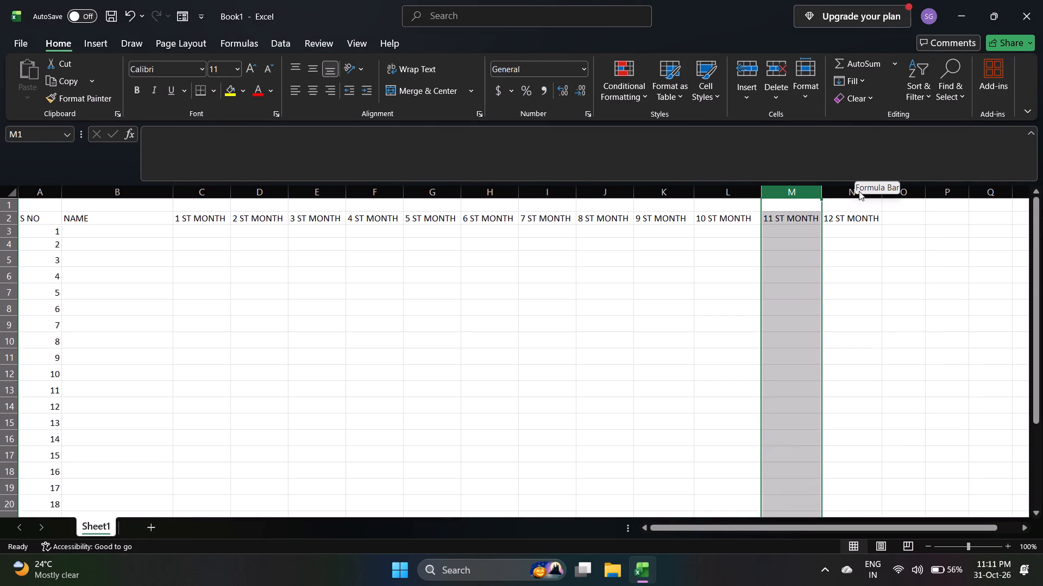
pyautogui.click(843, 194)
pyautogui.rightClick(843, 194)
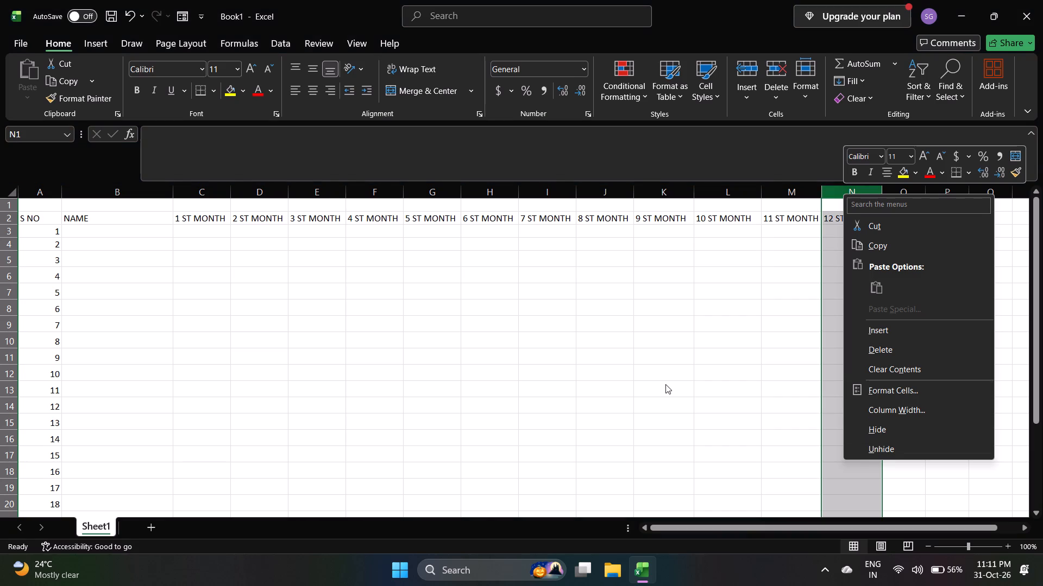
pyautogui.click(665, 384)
# Set the width of the 10 ST MONTH column, column L, to 11.5.
pyautogui.click(733, 187)
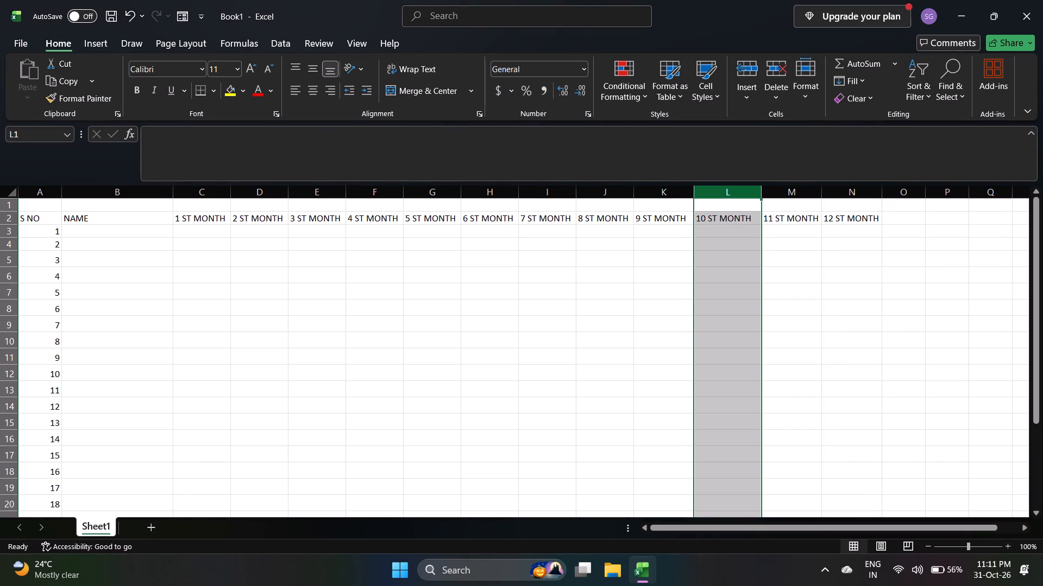
pyautogui.rightClick(733, 187)
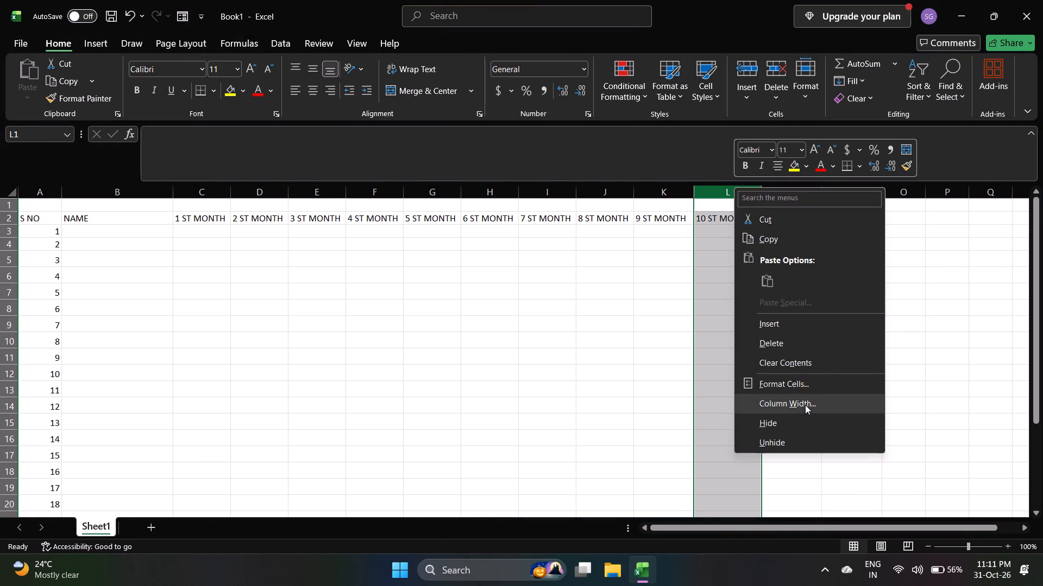
pyautogui.click(810, 402)
pyautogui.write('11.5')
pyautogui.press('Return')
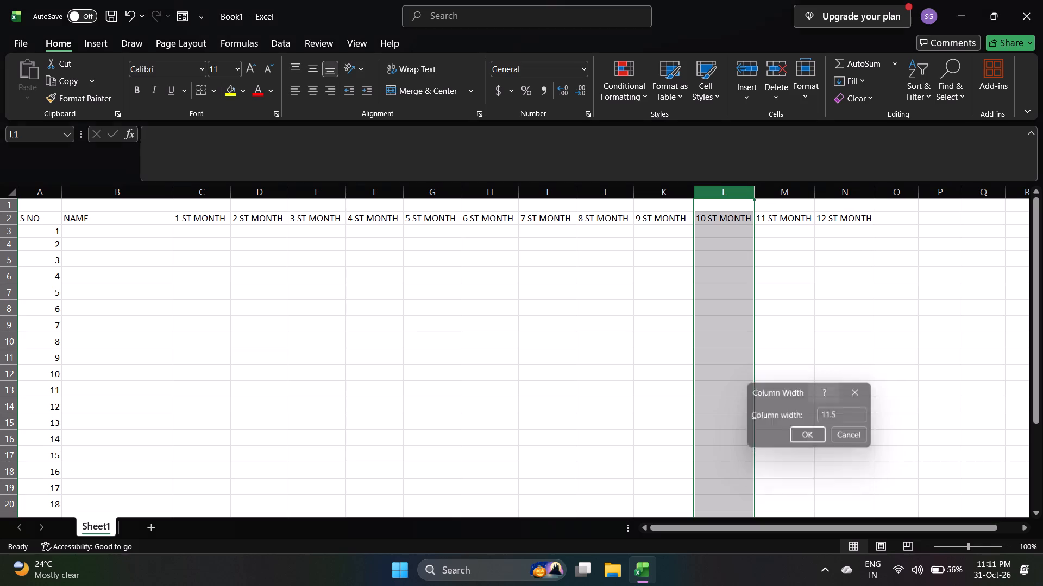
pyautogui.click(935, 239)
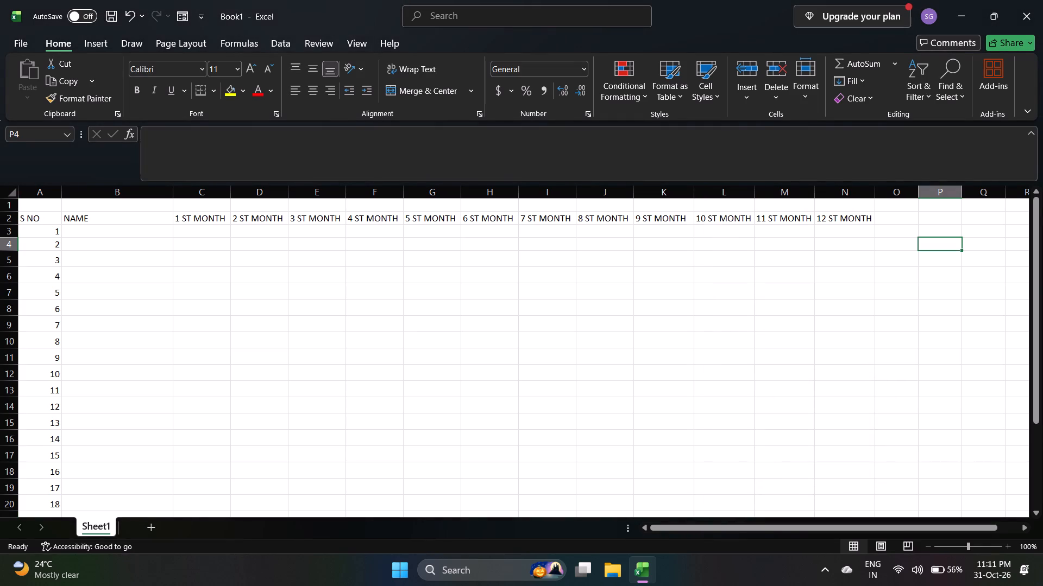
# Select the first empty cell under the NAME header, B3.
pyautogui.click(87, 237)
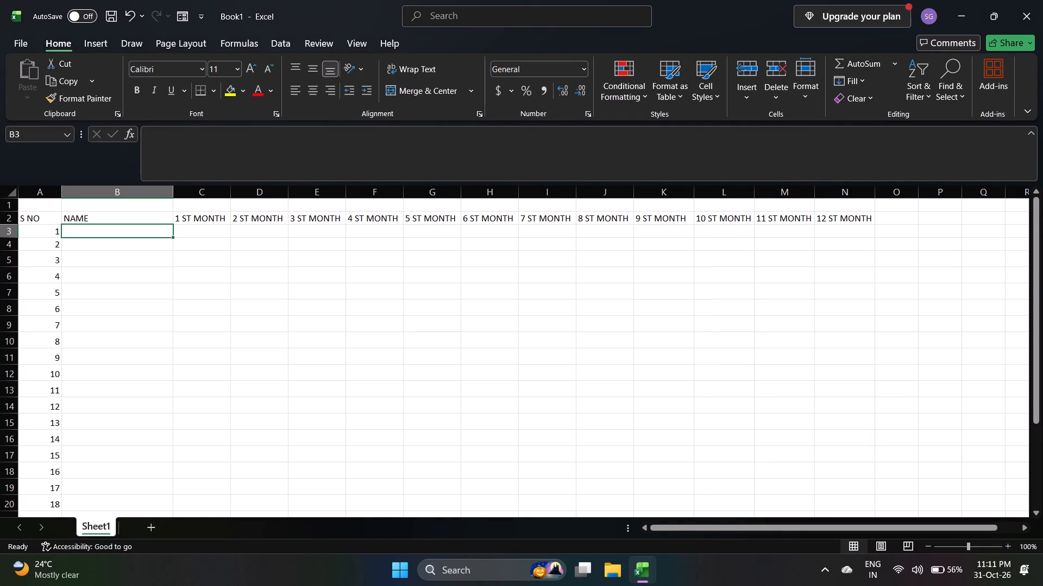
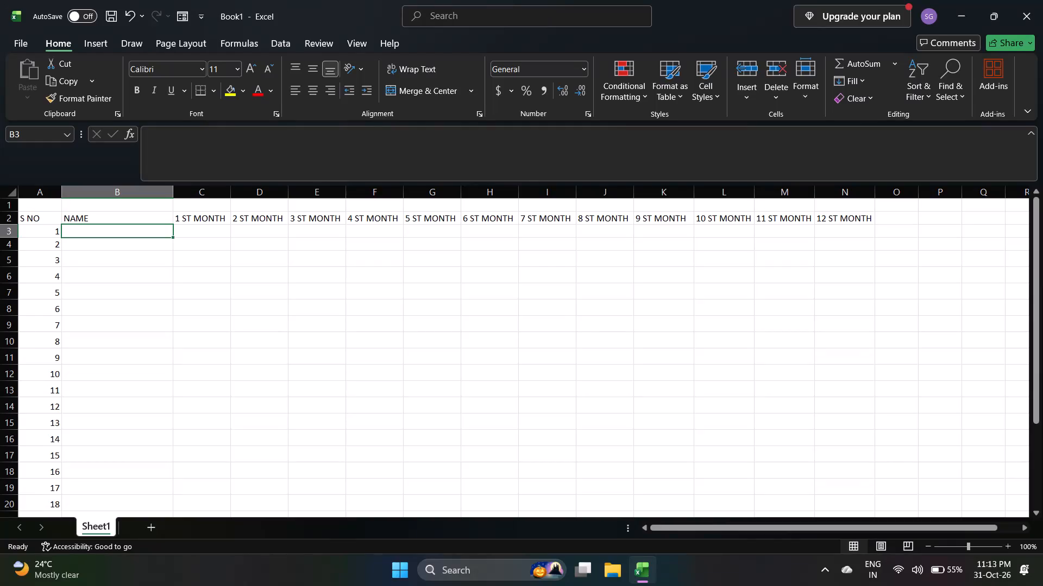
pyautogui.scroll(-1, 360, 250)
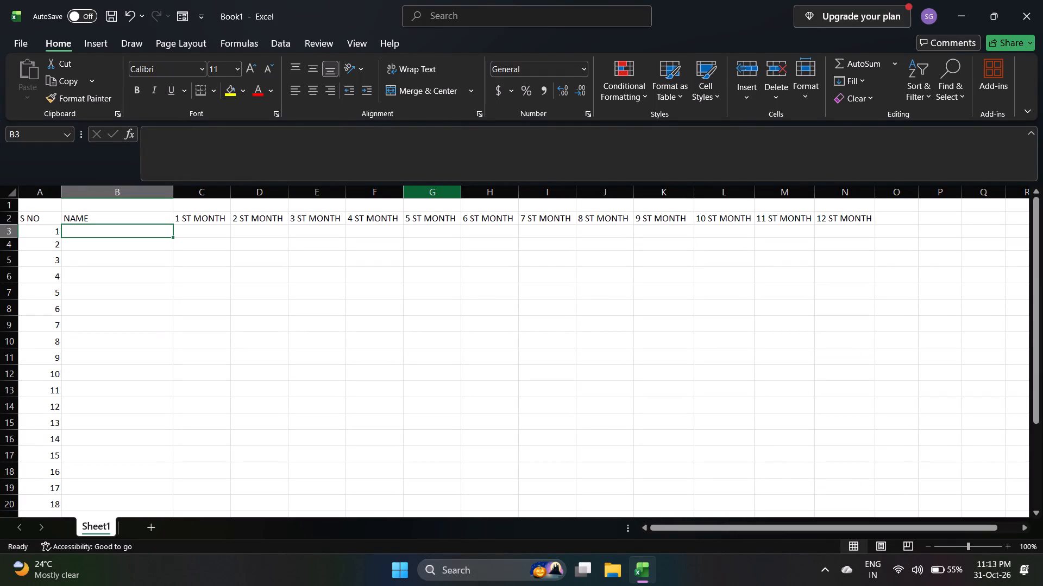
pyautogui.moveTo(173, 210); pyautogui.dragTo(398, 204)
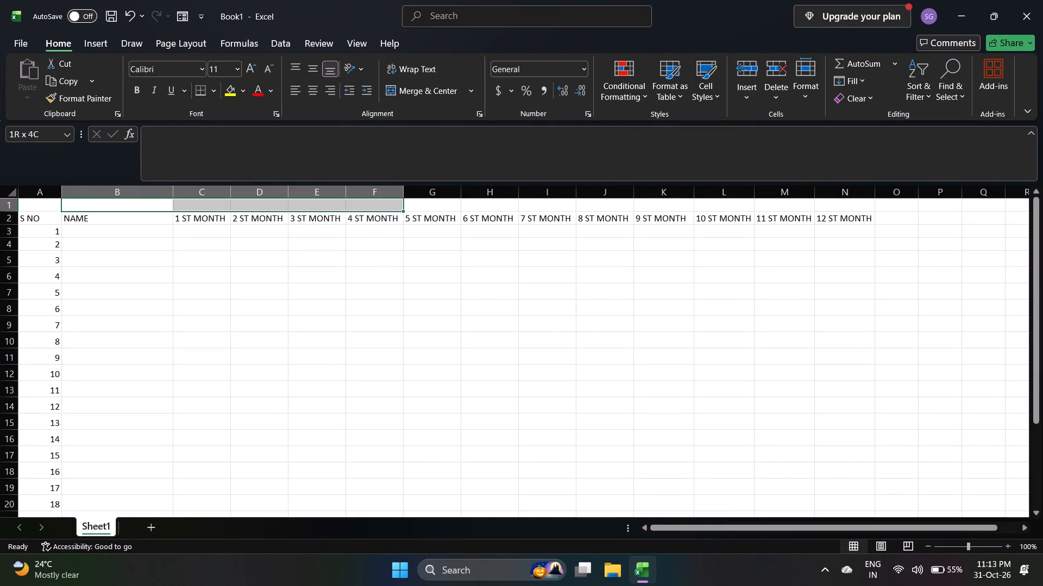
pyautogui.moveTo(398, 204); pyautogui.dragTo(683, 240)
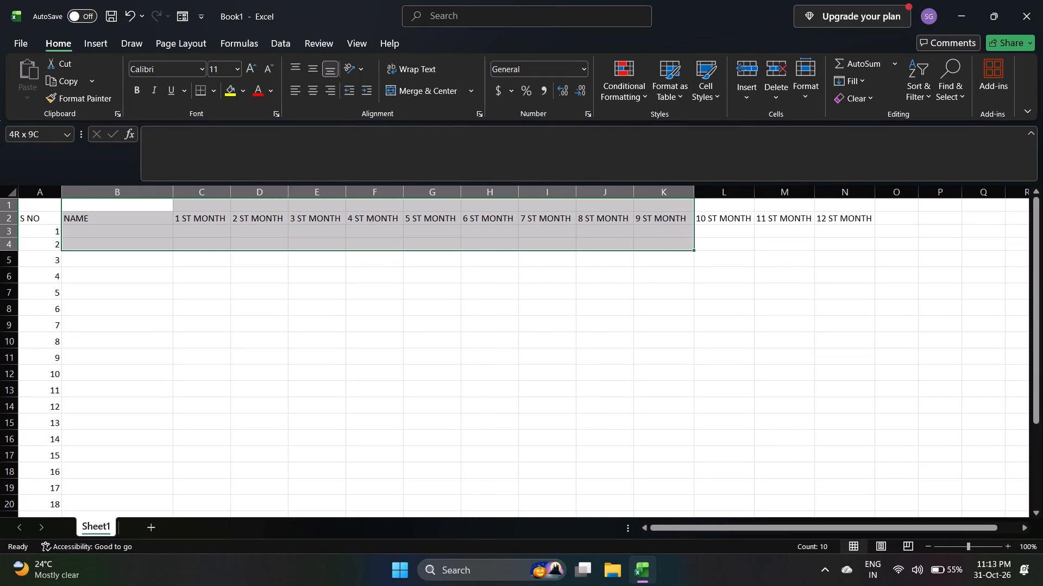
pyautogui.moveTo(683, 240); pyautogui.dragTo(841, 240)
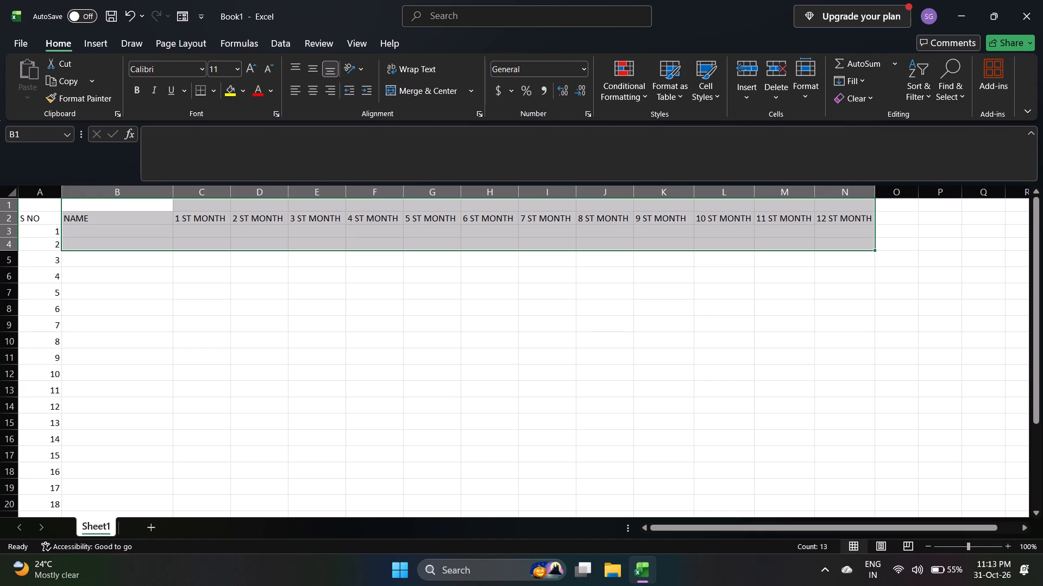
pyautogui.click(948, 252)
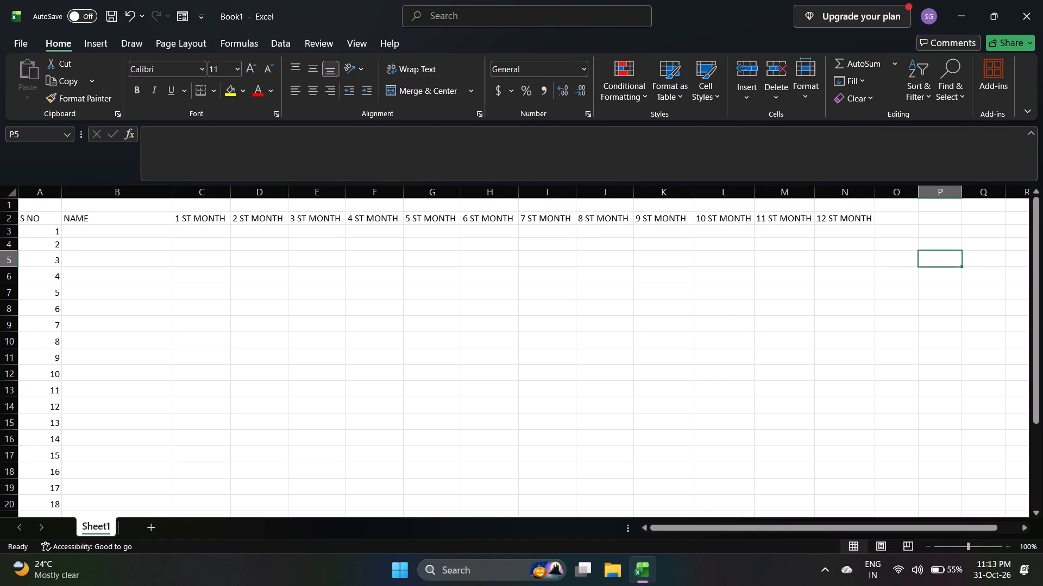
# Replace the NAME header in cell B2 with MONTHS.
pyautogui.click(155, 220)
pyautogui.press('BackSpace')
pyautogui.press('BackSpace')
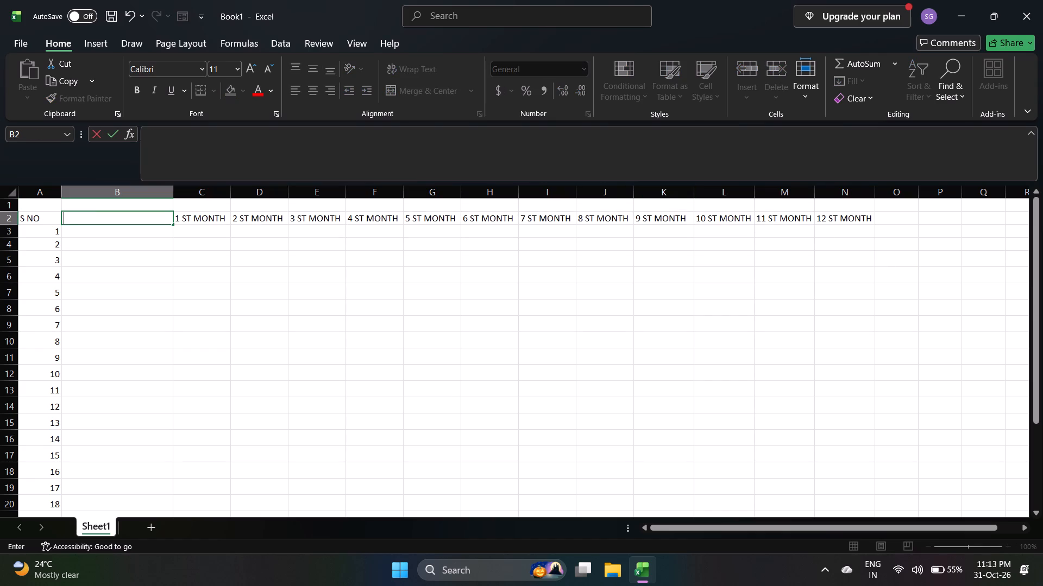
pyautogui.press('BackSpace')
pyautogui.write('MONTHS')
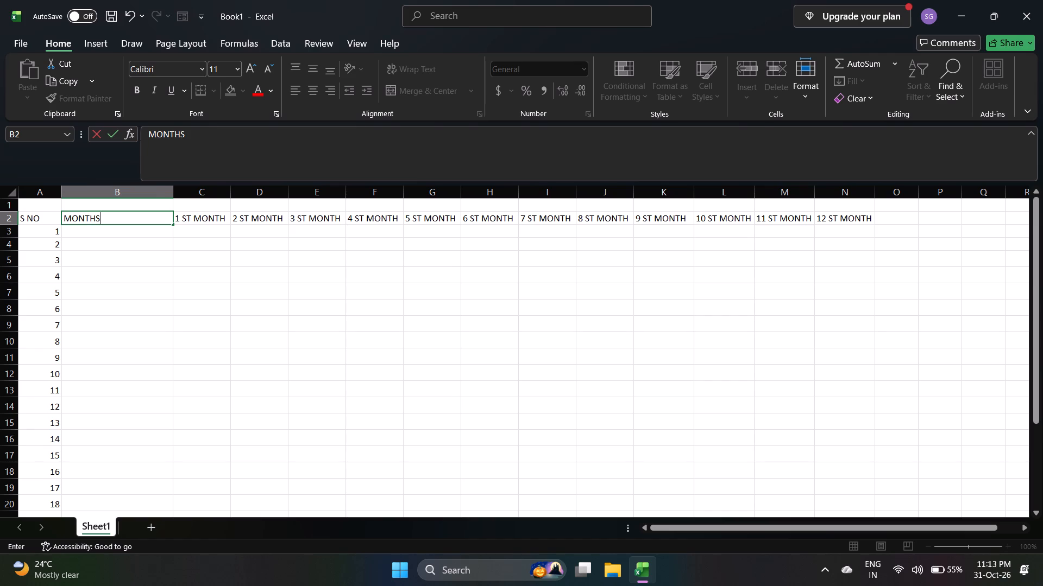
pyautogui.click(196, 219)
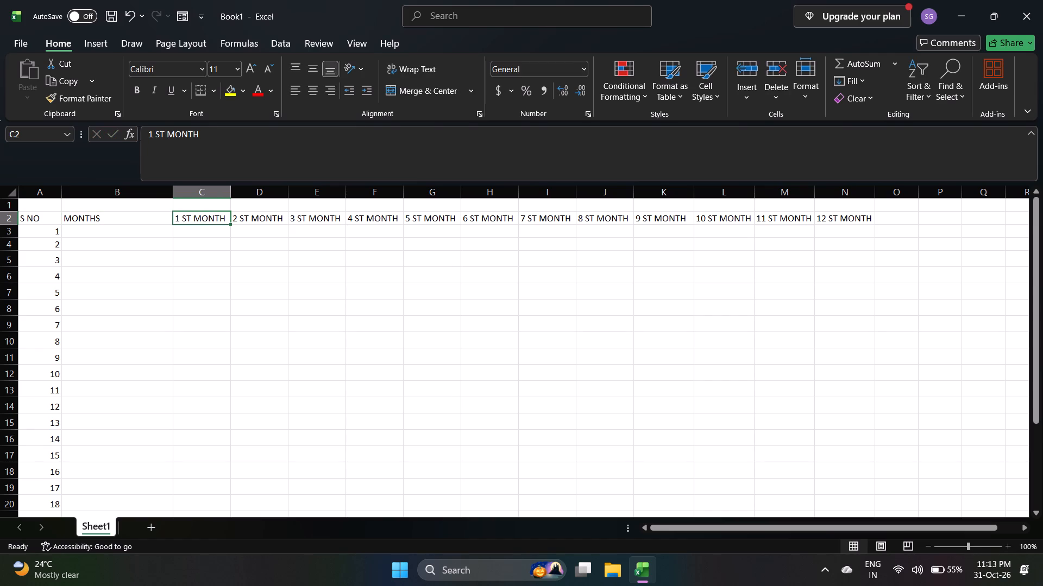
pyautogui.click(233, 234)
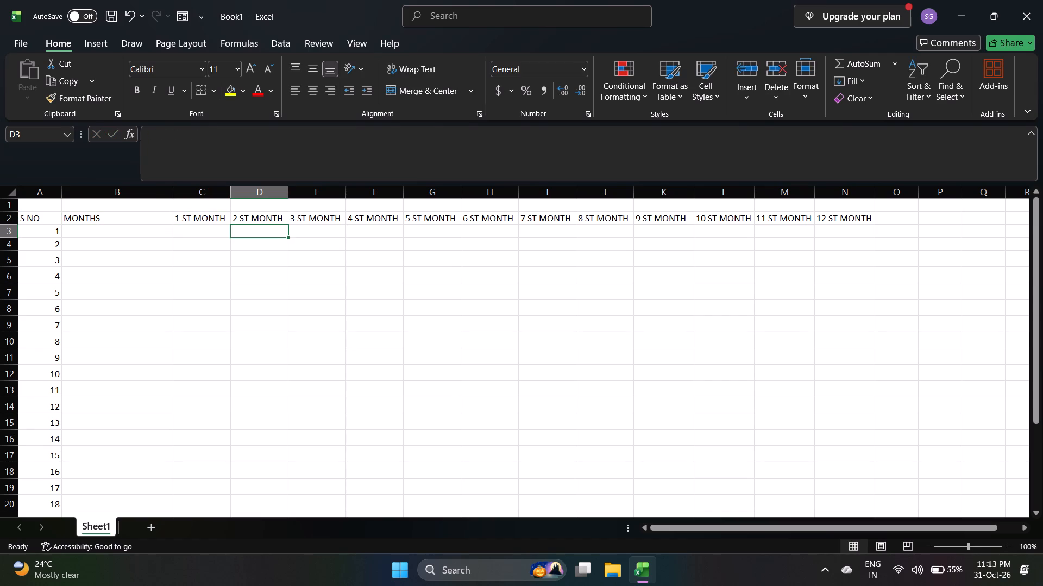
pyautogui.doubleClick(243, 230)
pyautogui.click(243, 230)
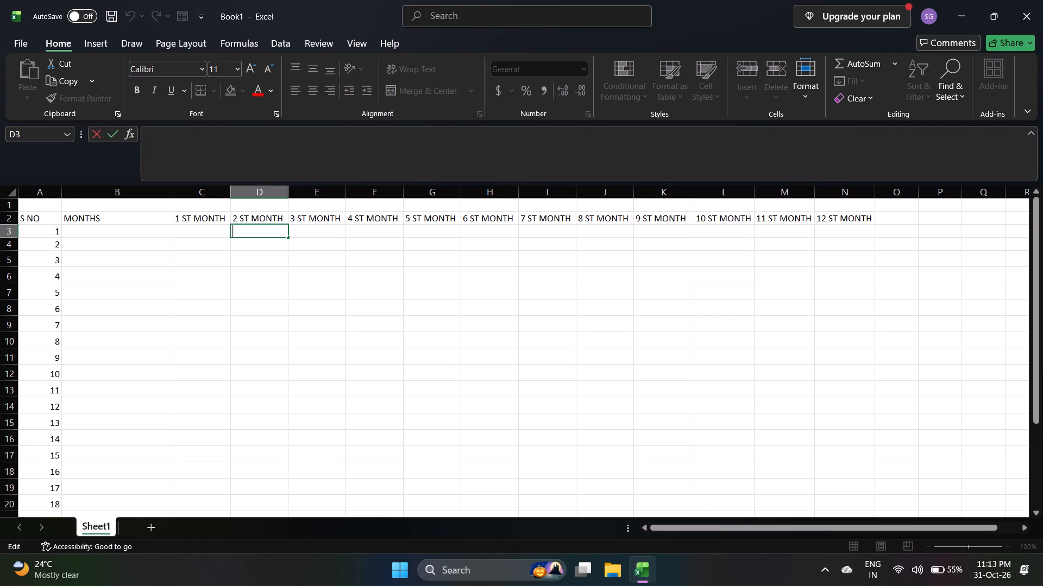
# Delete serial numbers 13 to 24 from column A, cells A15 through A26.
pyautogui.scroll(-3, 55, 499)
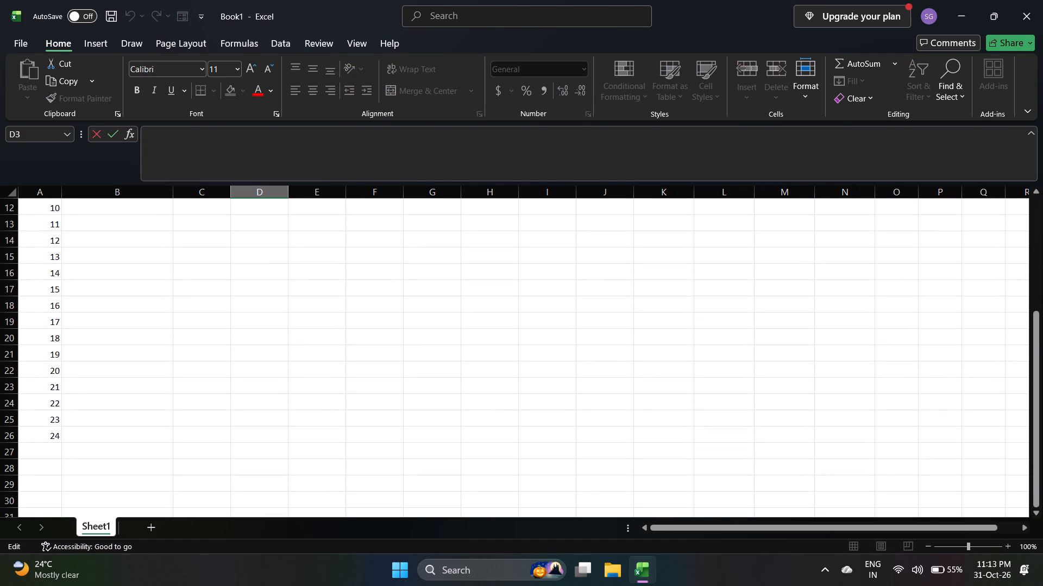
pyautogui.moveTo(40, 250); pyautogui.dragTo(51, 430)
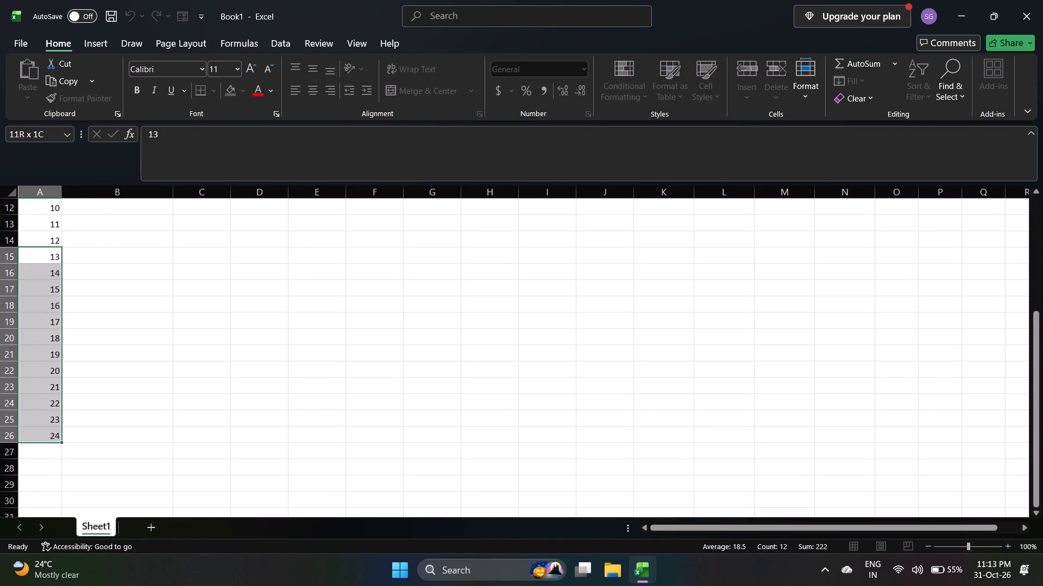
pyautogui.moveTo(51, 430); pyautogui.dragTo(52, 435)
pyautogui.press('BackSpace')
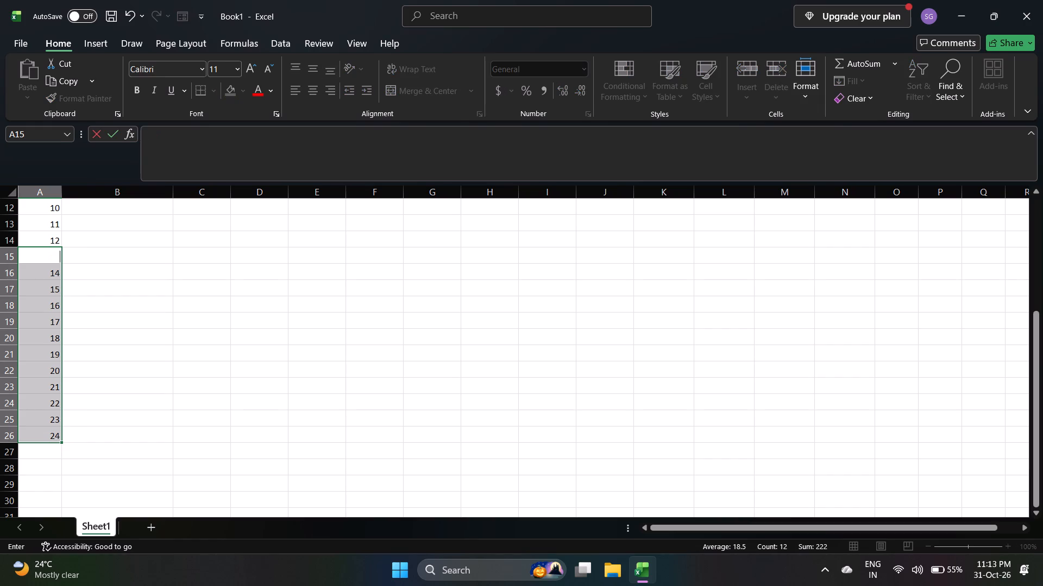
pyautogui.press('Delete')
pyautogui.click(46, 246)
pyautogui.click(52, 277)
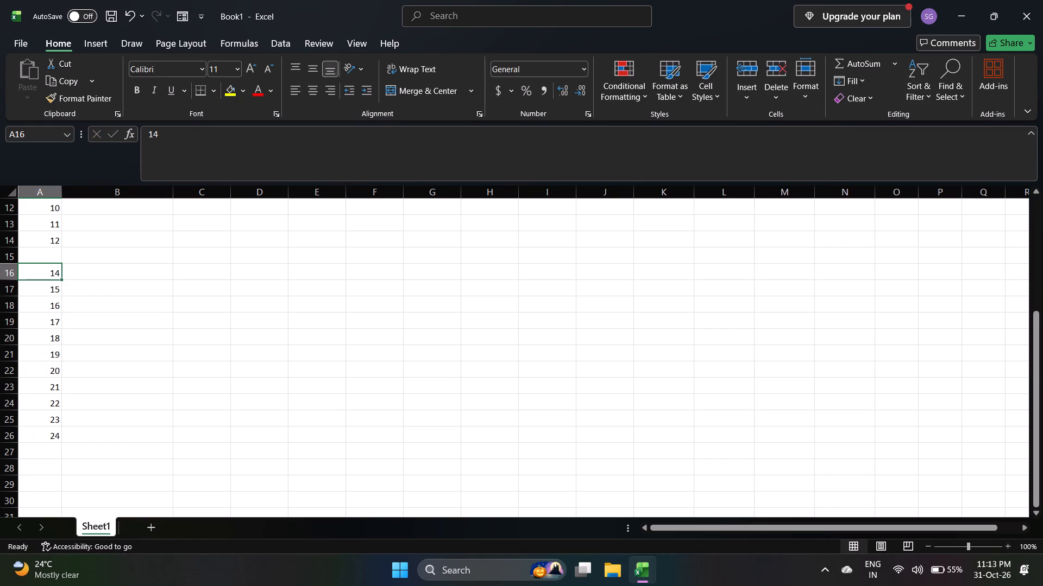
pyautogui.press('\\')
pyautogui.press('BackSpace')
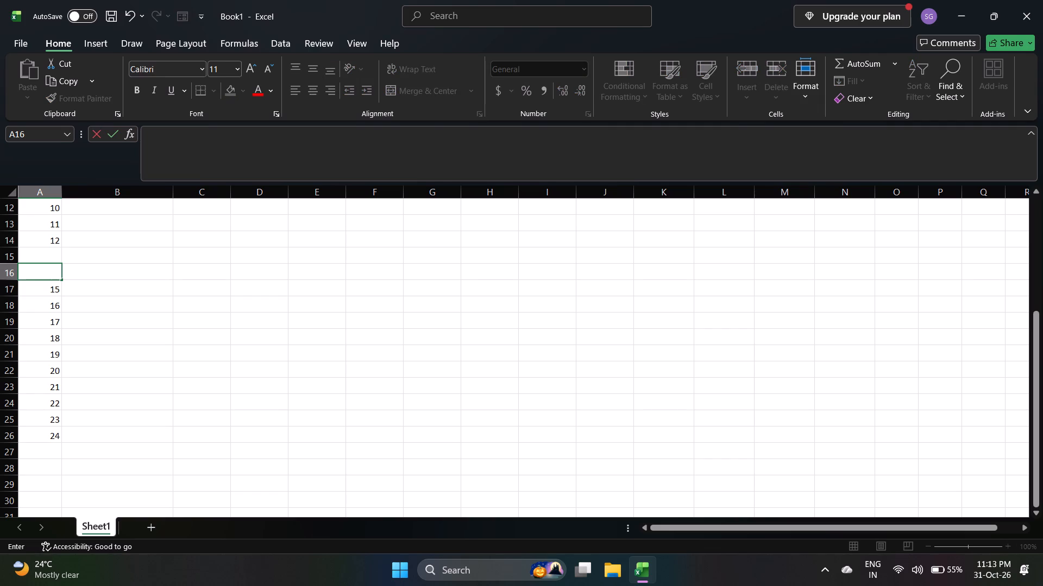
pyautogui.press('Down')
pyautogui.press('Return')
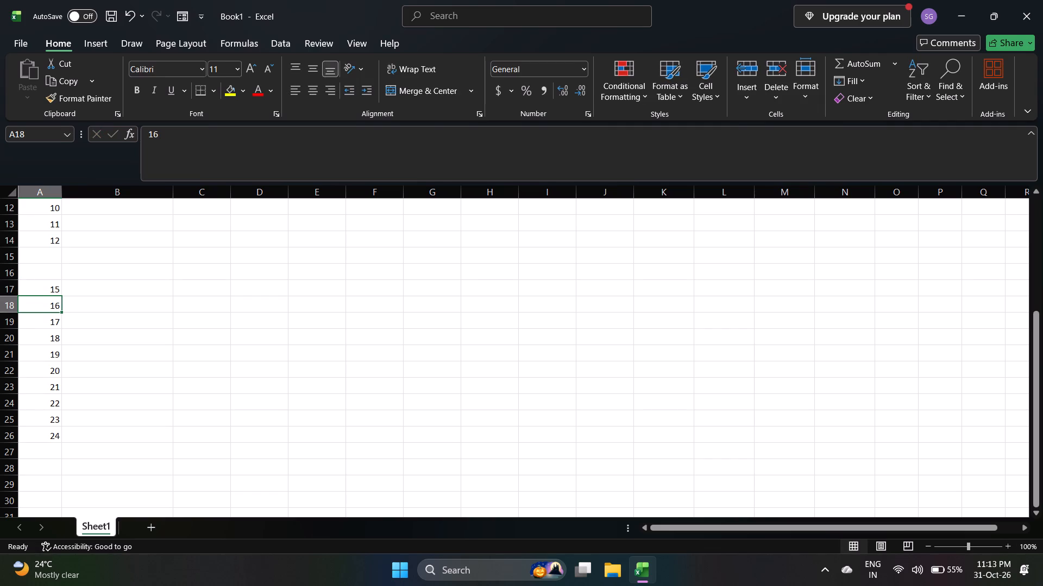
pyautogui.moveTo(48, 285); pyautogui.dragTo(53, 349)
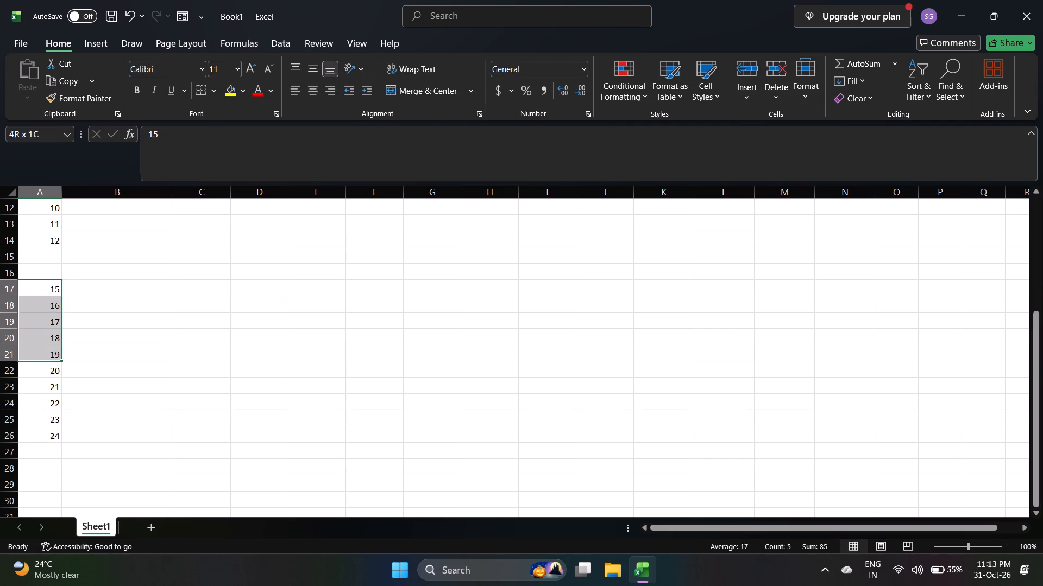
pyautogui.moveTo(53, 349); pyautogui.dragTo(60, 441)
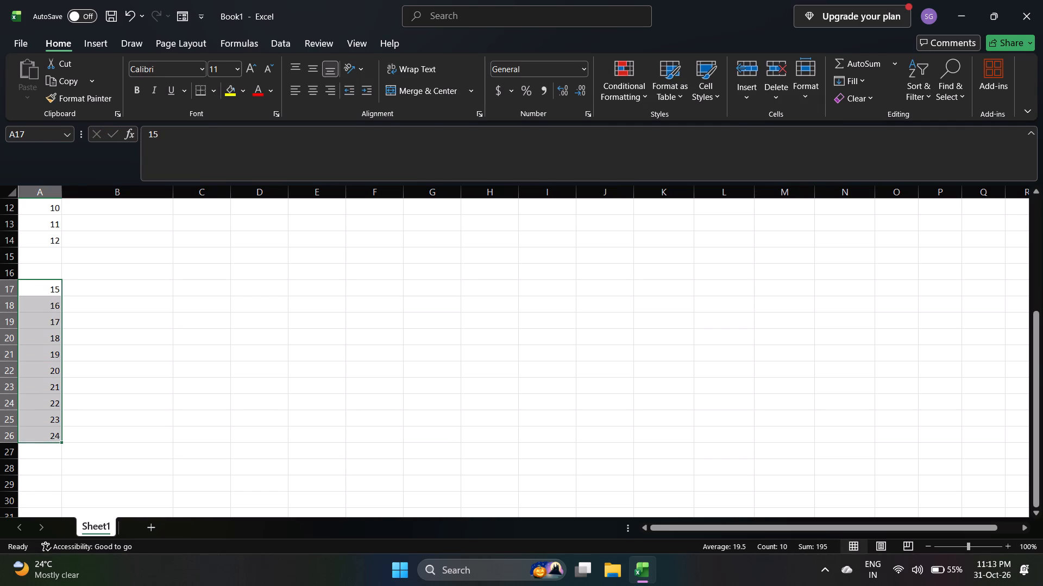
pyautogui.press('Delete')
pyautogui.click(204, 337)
# Clear the MONTHS header and all twelve month headers in the range B2 through N3.
pyautogui.scroll(3, 204, 337)
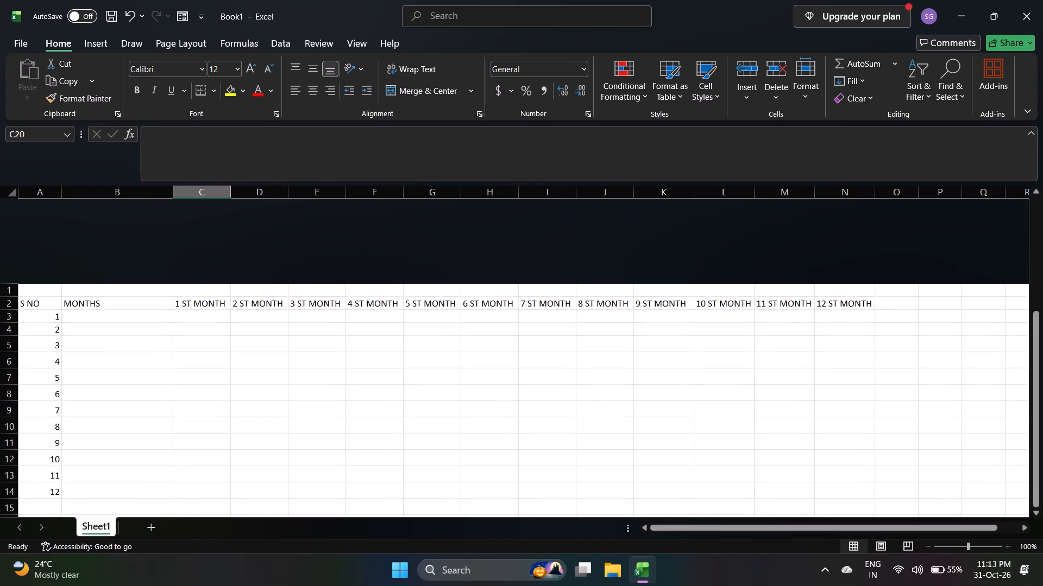
pyautogui.moveTo(165, 217); pyautogui.dragTo(477, 227)
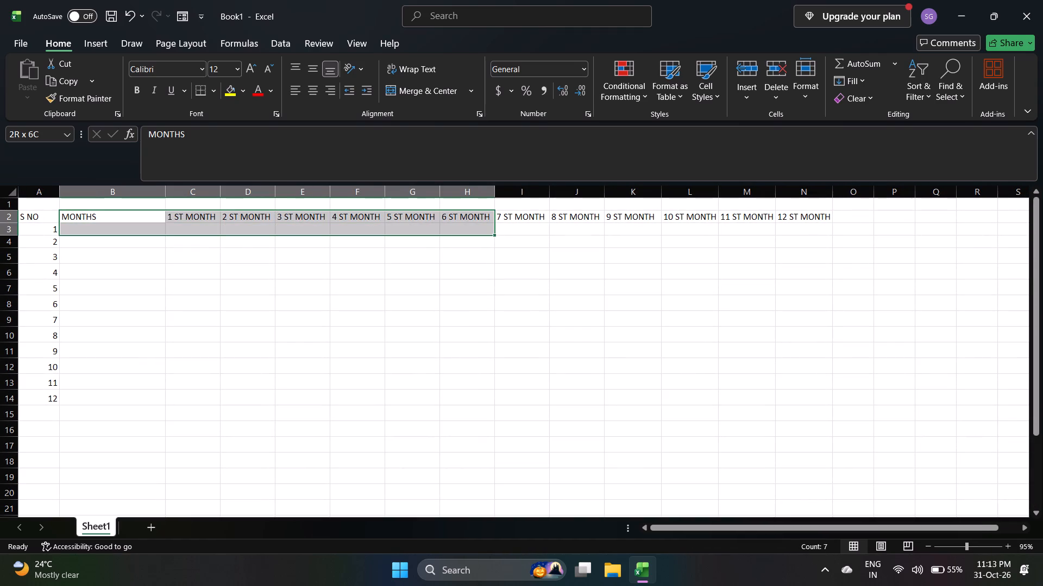
pyautogui.moveTo(477, 227); pyautogui.dragTo(656, 228)
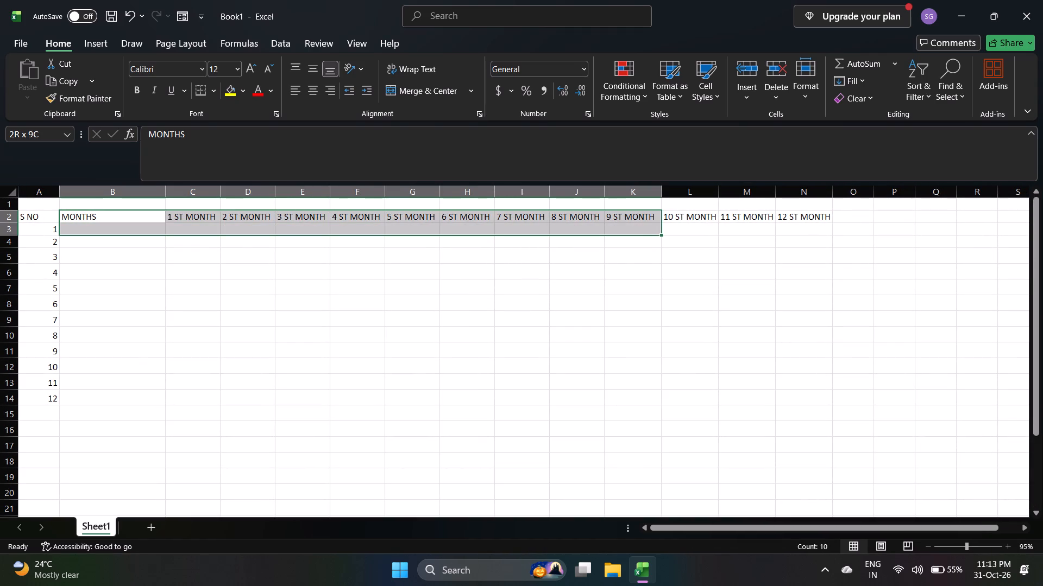
pyautogui.moveTo(656, 228); pyautogui.dragTo(797, 228)
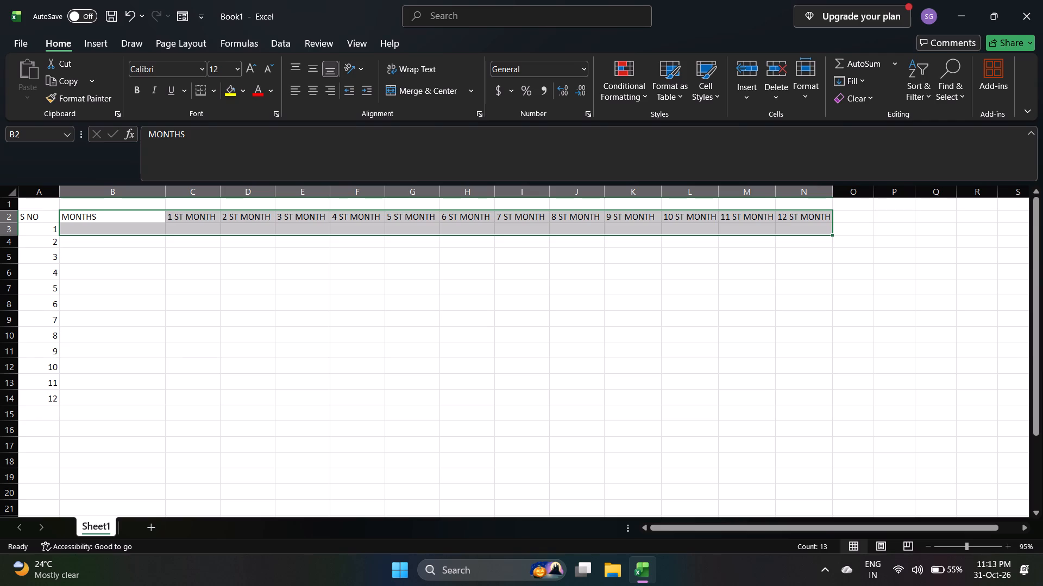
pyautogui.rightClick(797, 228)
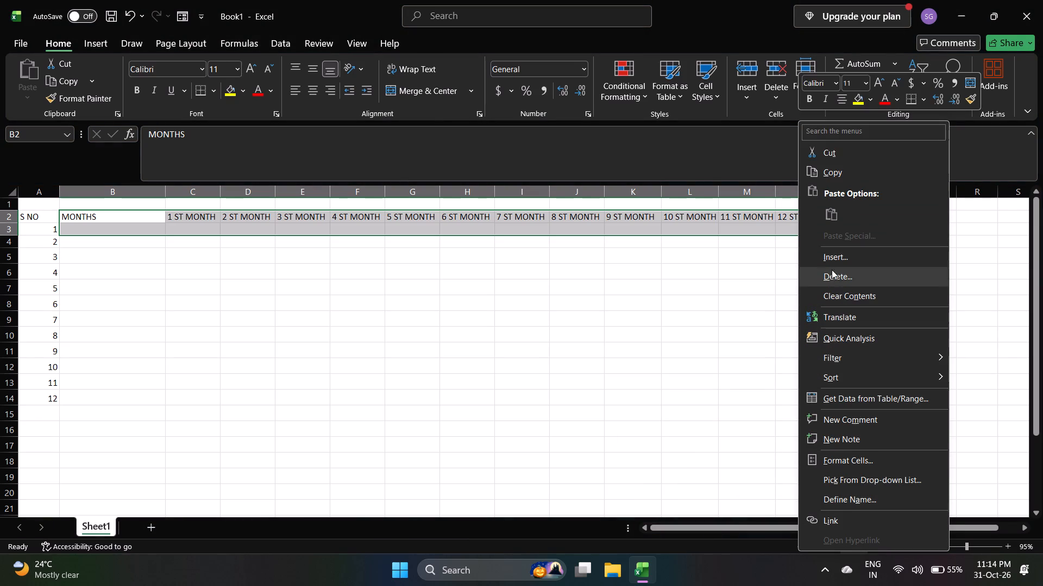
pyautogui.click(758, 306)
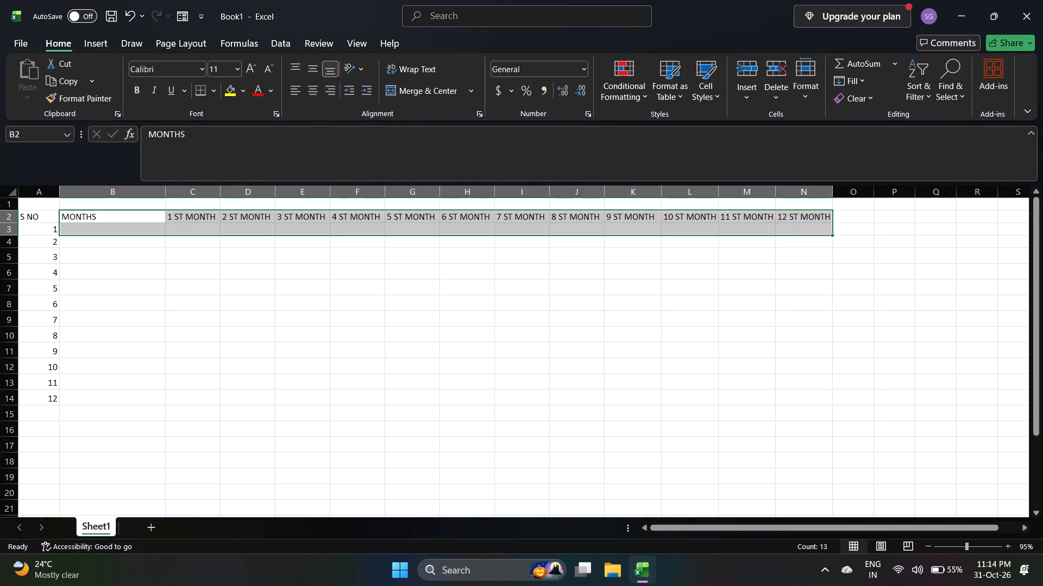
pyautogui.press('Delete')
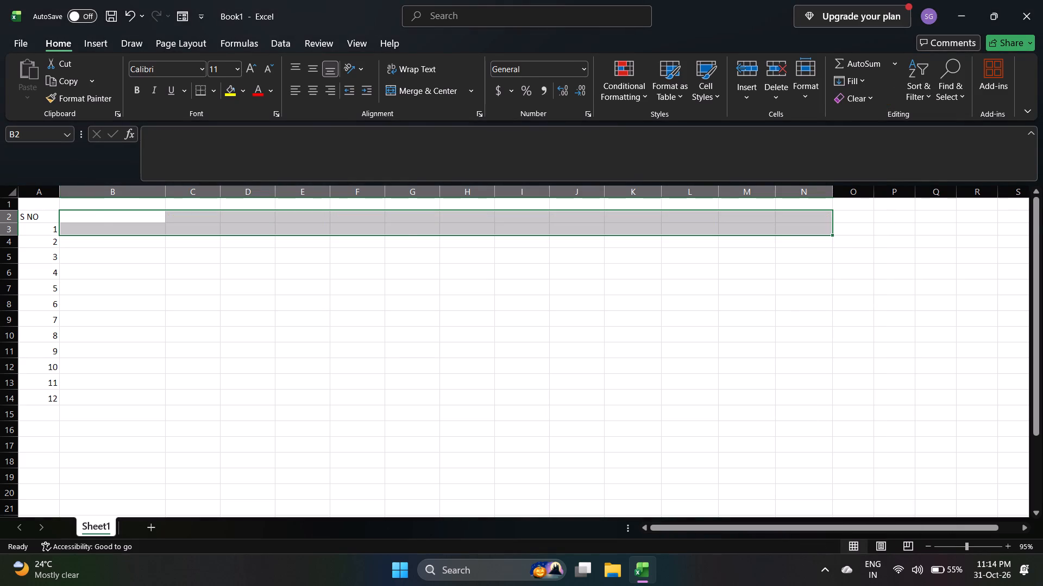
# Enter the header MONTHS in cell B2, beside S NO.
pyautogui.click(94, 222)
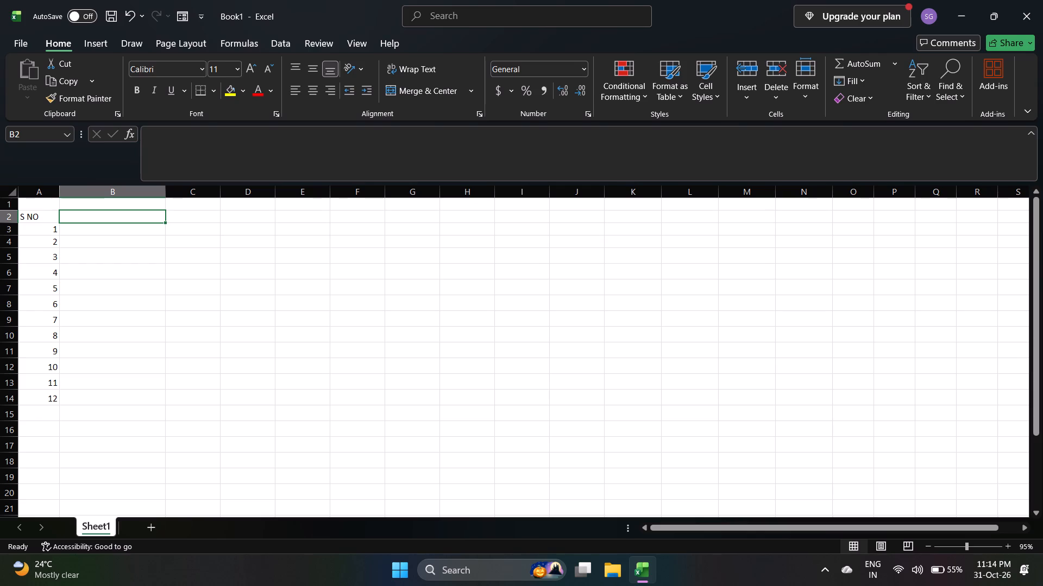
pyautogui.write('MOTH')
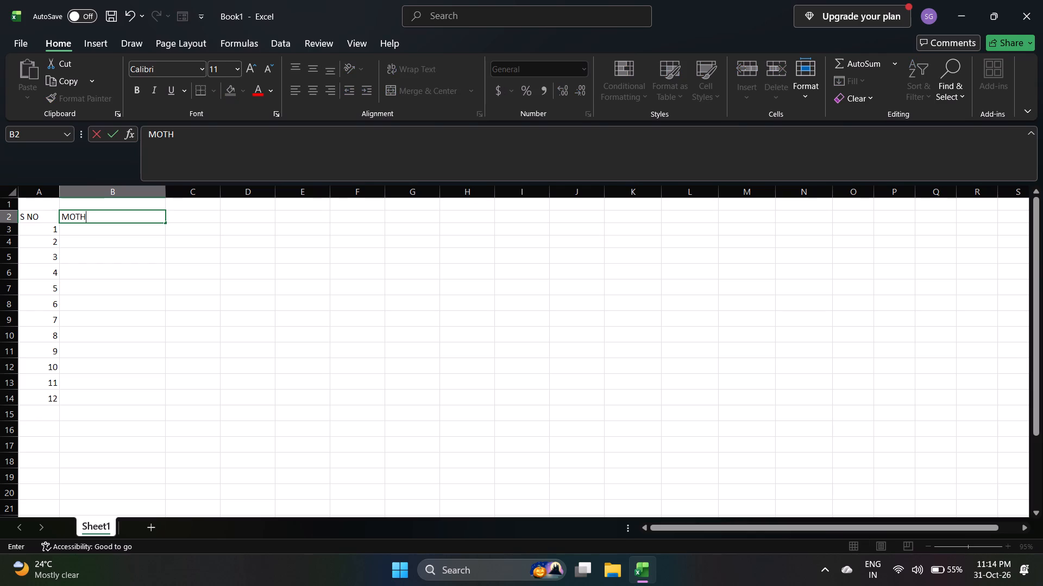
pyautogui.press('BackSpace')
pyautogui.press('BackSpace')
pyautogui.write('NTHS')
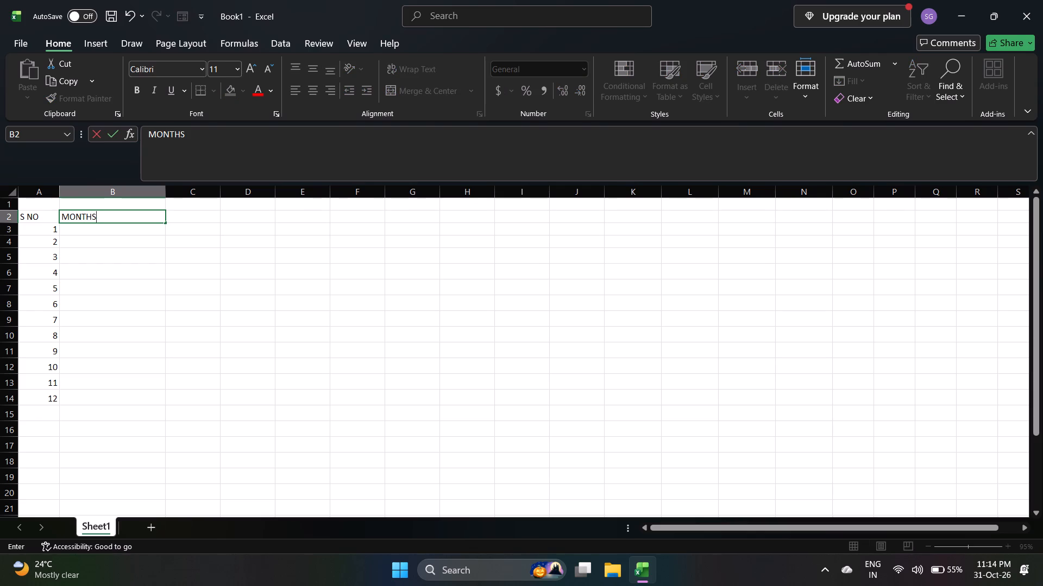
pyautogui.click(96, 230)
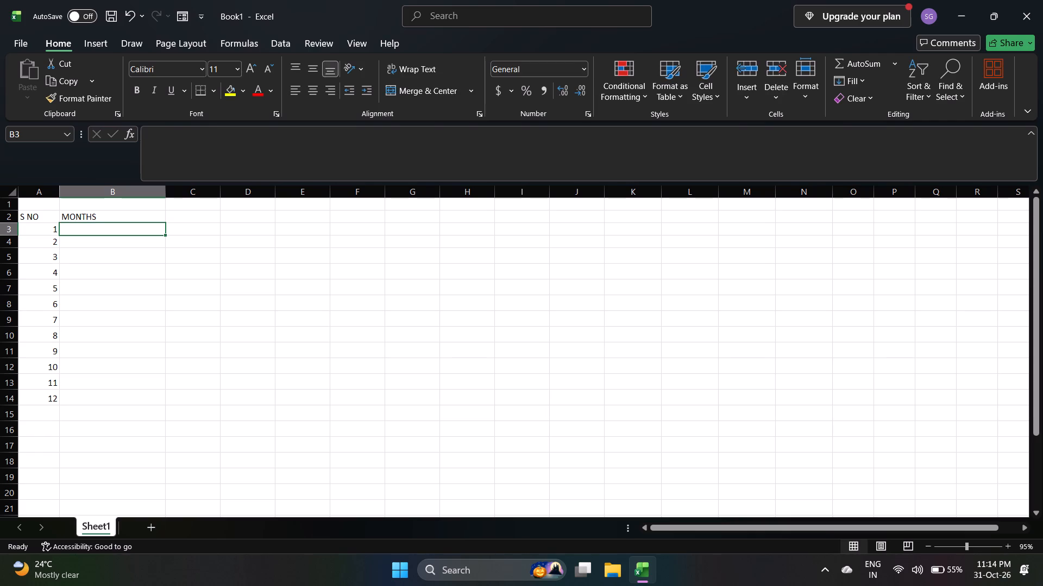
# Clear the contents of the whole MONTHS column, column B.
pyautogui.click(77, 212)
pyautogui.rightClick(77, 212)
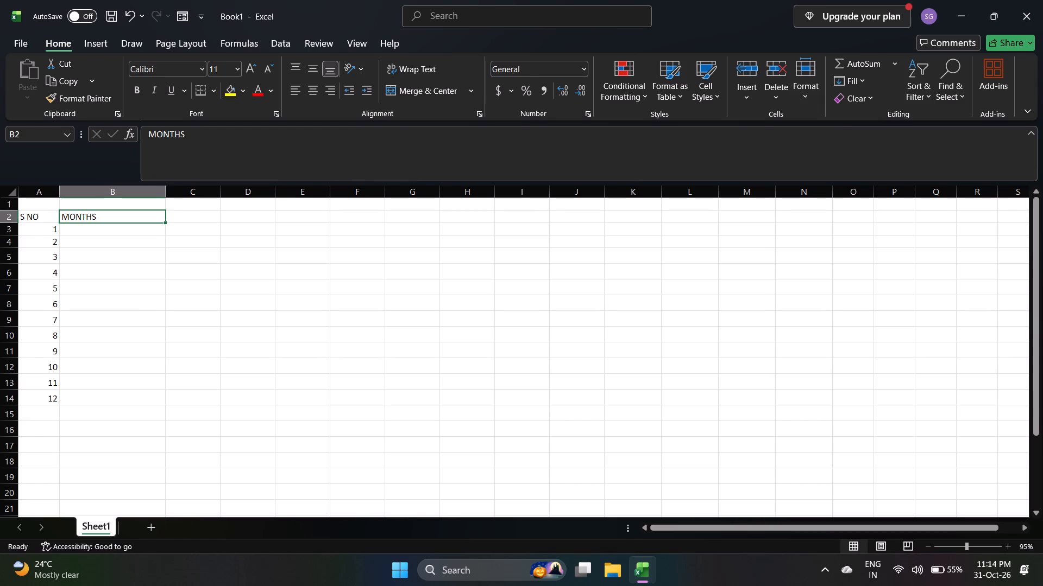
pyautogui.rightClick(80, 211)
pyautogui.rightClick(80, 211)
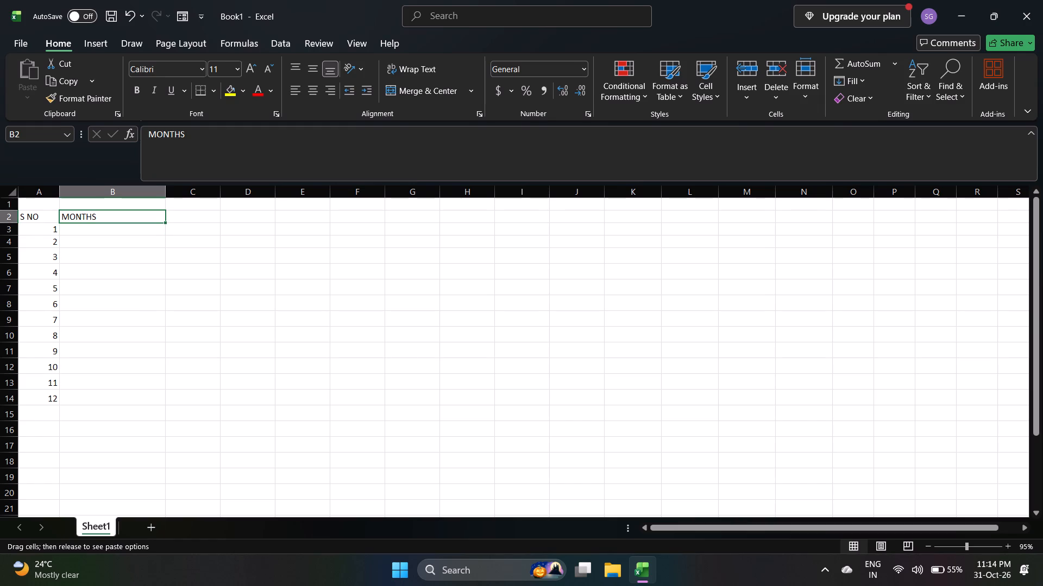
pyautogui.moveTo(104, 194); pyautogui.dragTo(95, 213, button='right')
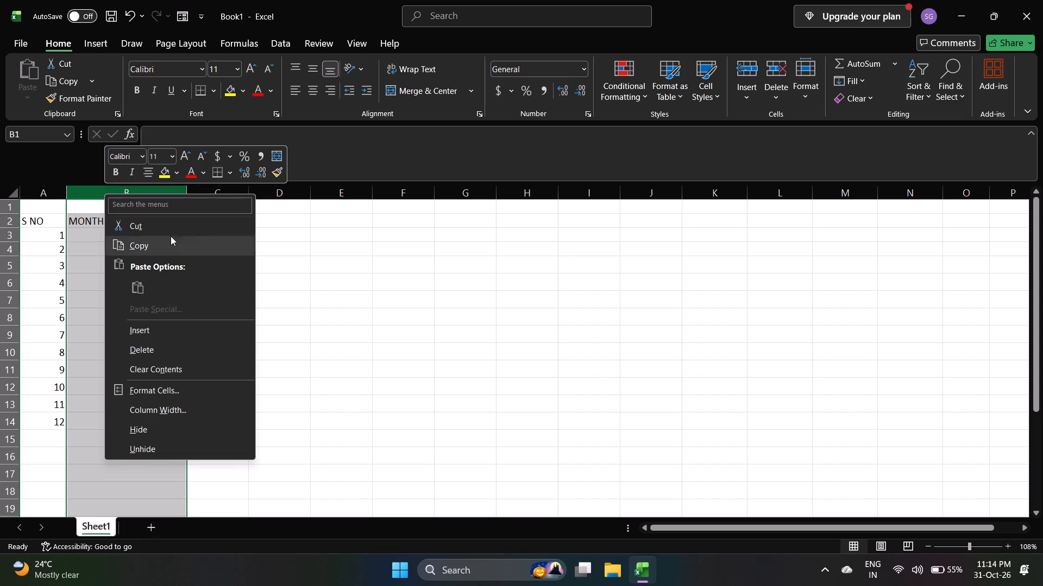
pyautogui.click(180, 370)
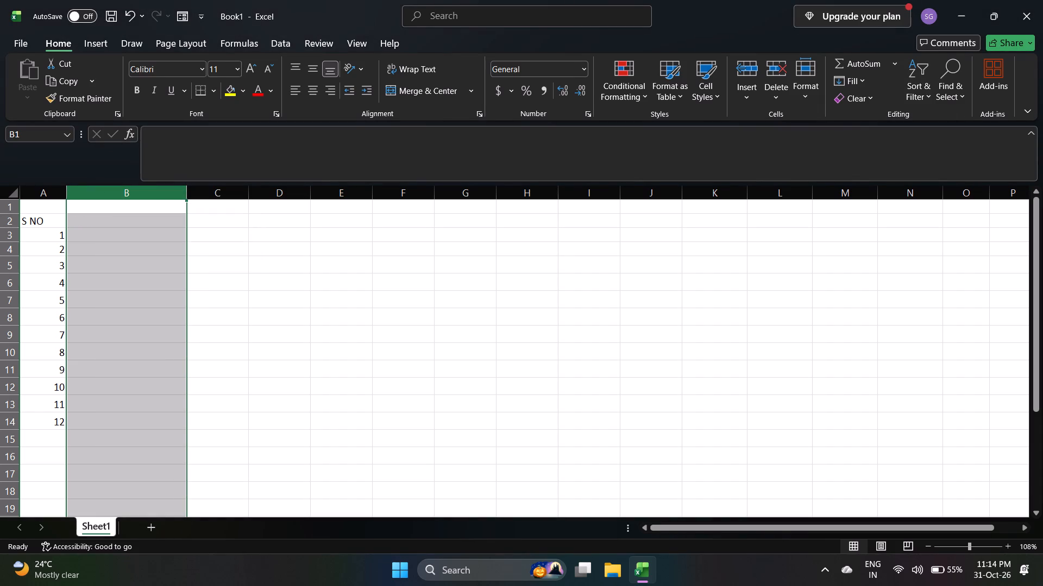
# Clear the contents of the whole S NO column, column A.
pyautogui.rightClick(56, 193)
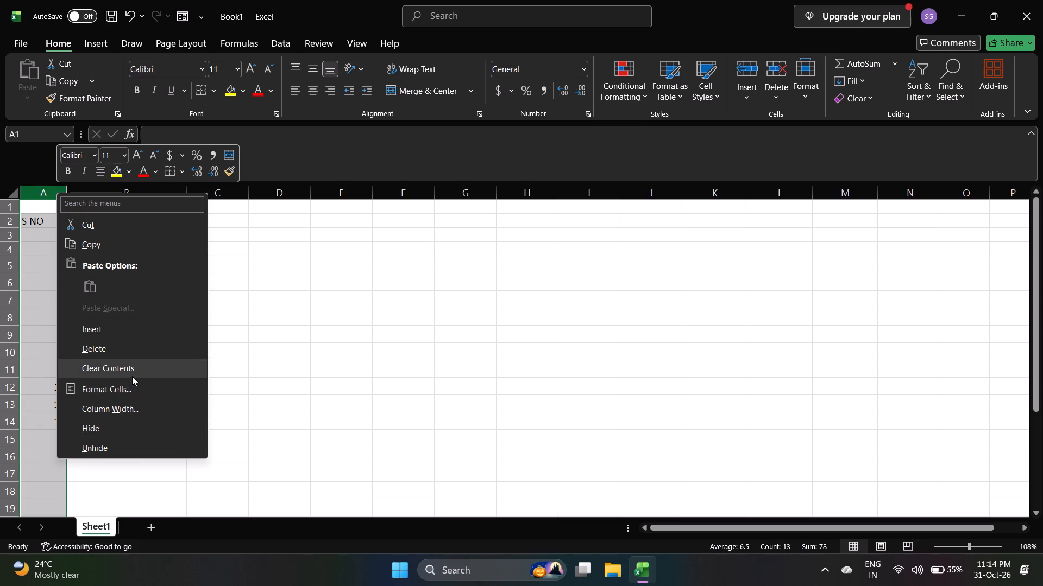
pyautogui.click(136, 373)
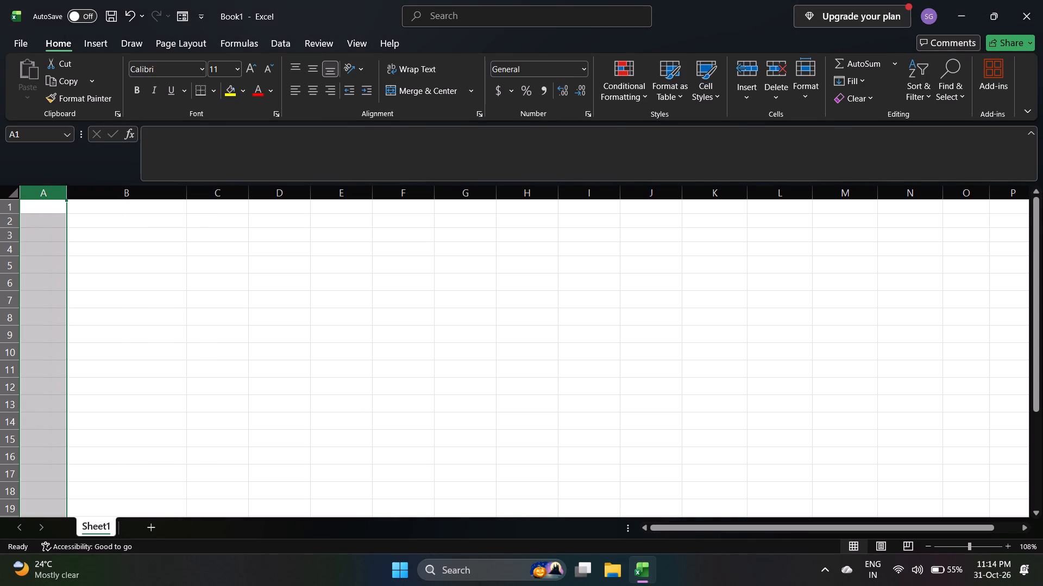
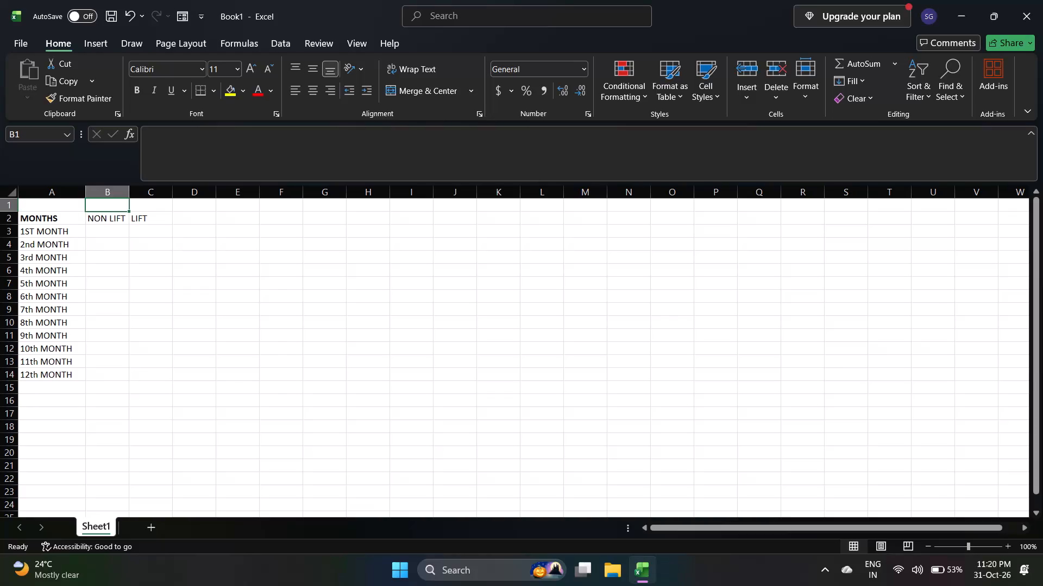
# Delete the empty cell B1 above NON LIFT, shifting the remaining cells left.
pyautogui.rightClick(122, 205)
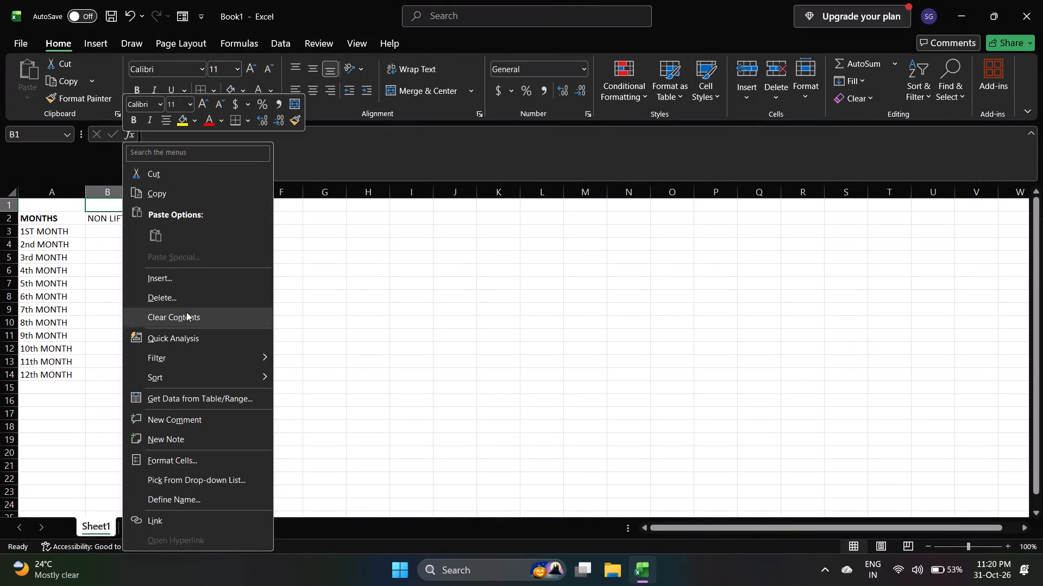
pyautogui.click(197, 298)
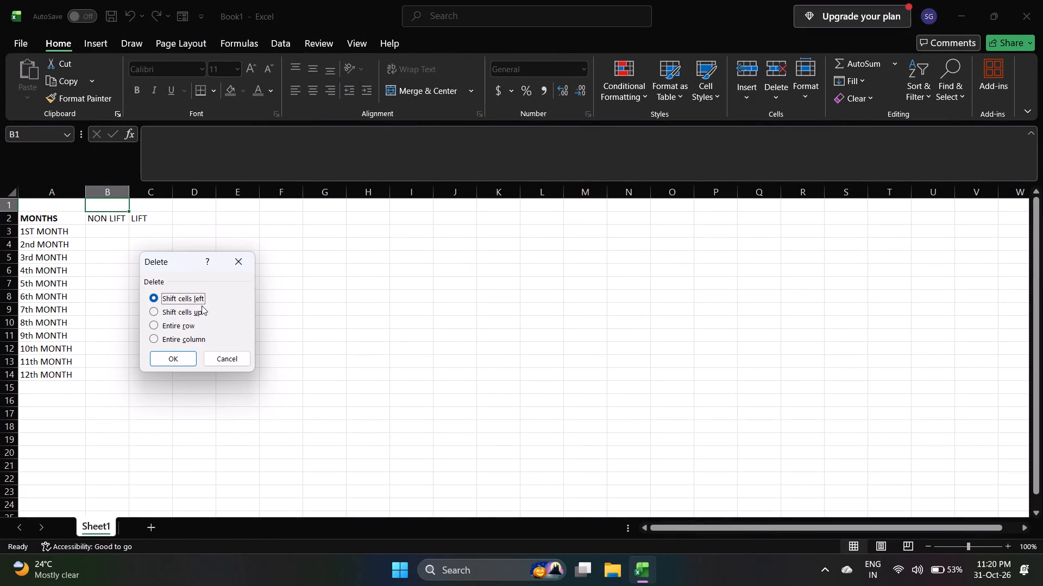
pyautogui.click(186, 363)
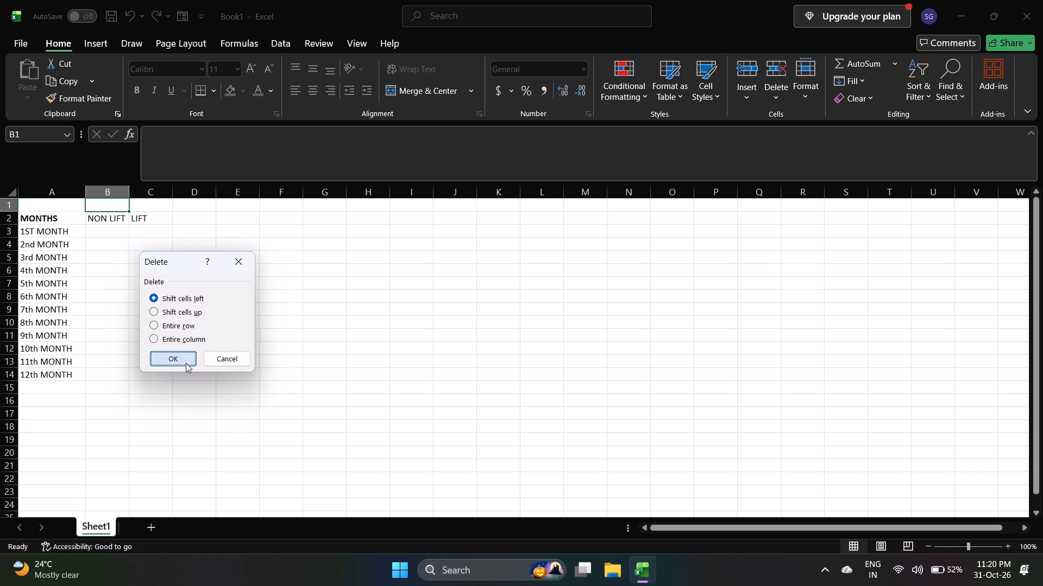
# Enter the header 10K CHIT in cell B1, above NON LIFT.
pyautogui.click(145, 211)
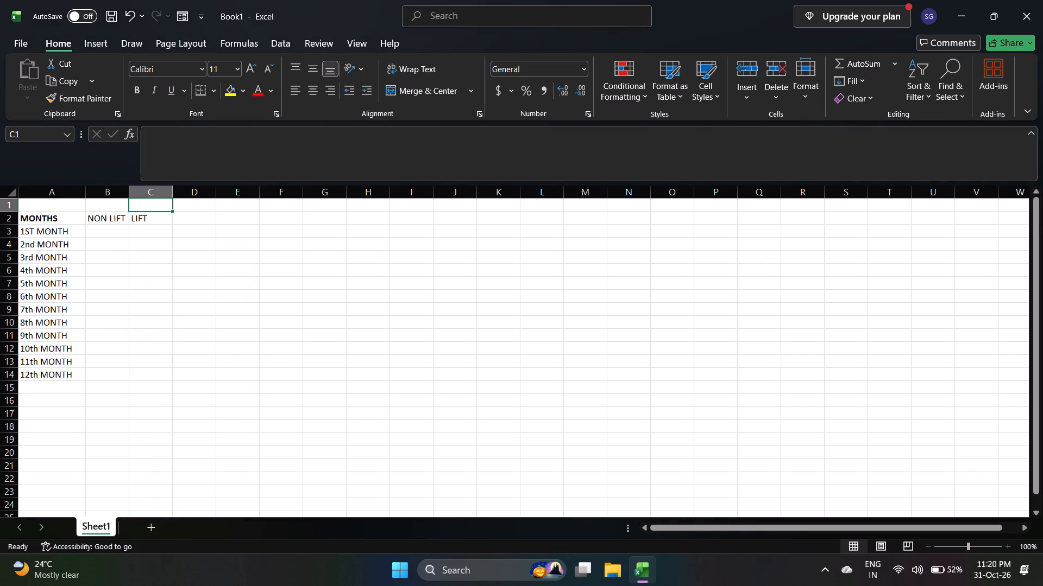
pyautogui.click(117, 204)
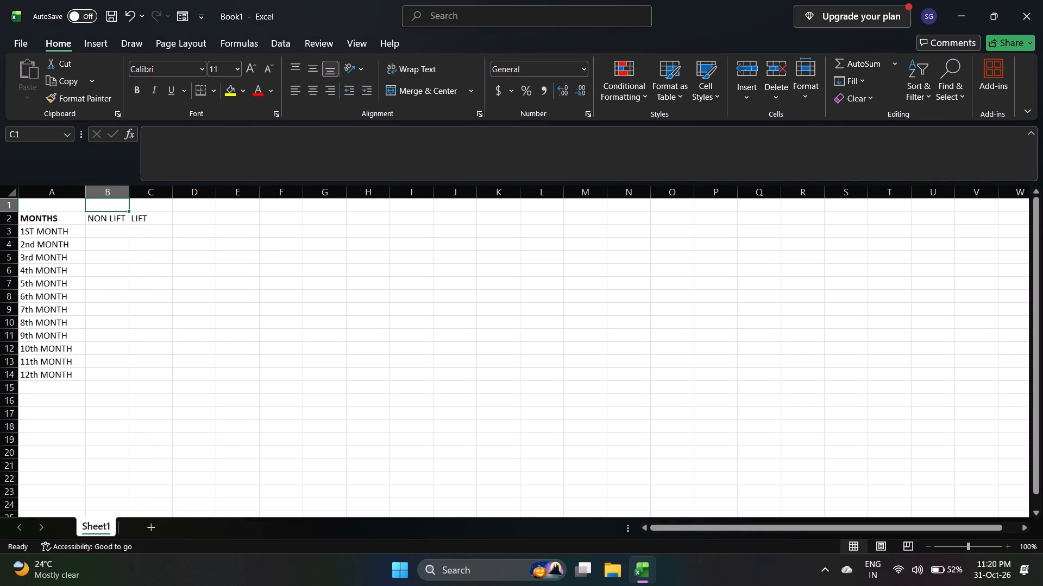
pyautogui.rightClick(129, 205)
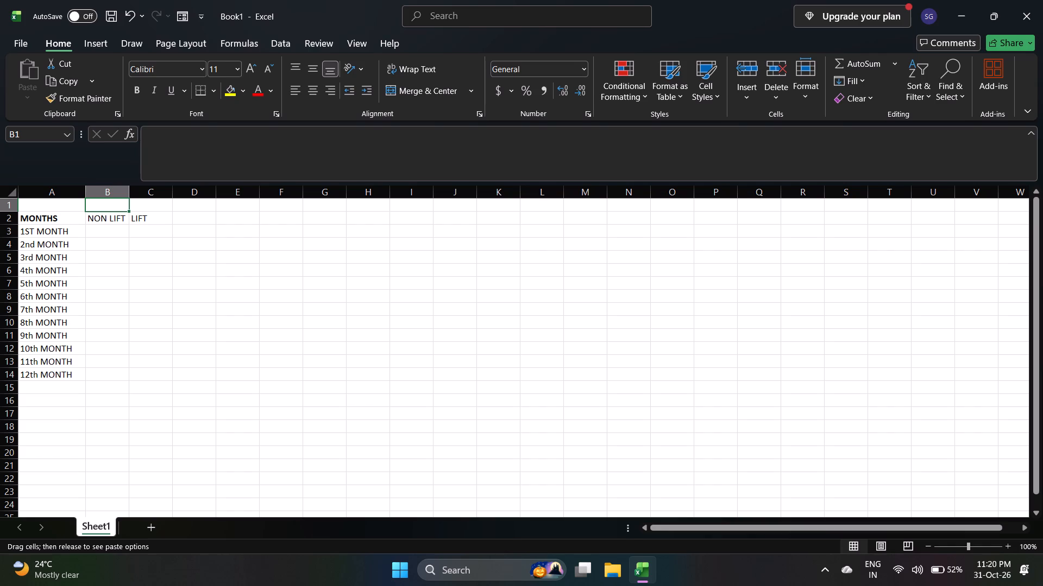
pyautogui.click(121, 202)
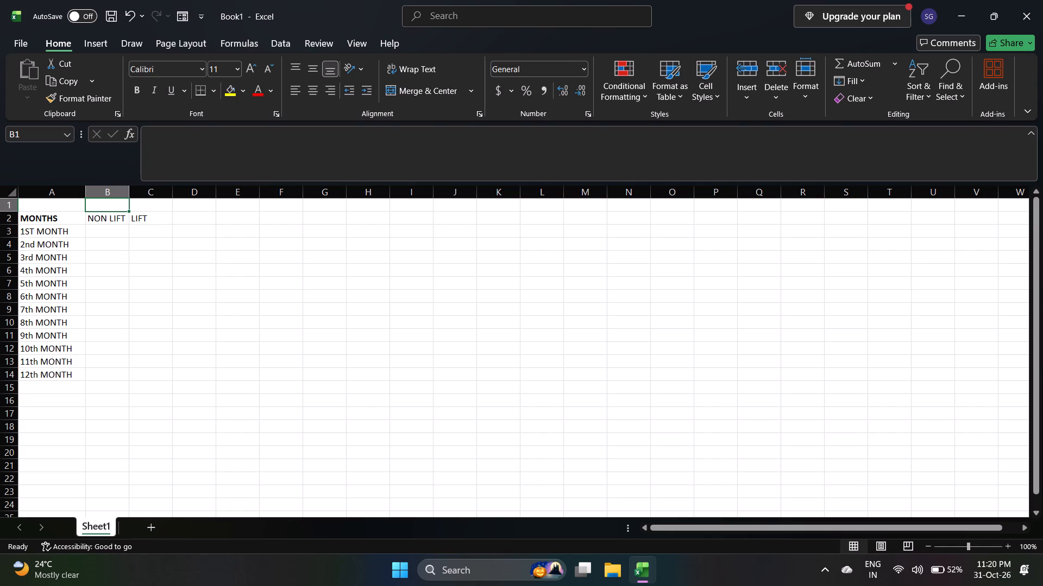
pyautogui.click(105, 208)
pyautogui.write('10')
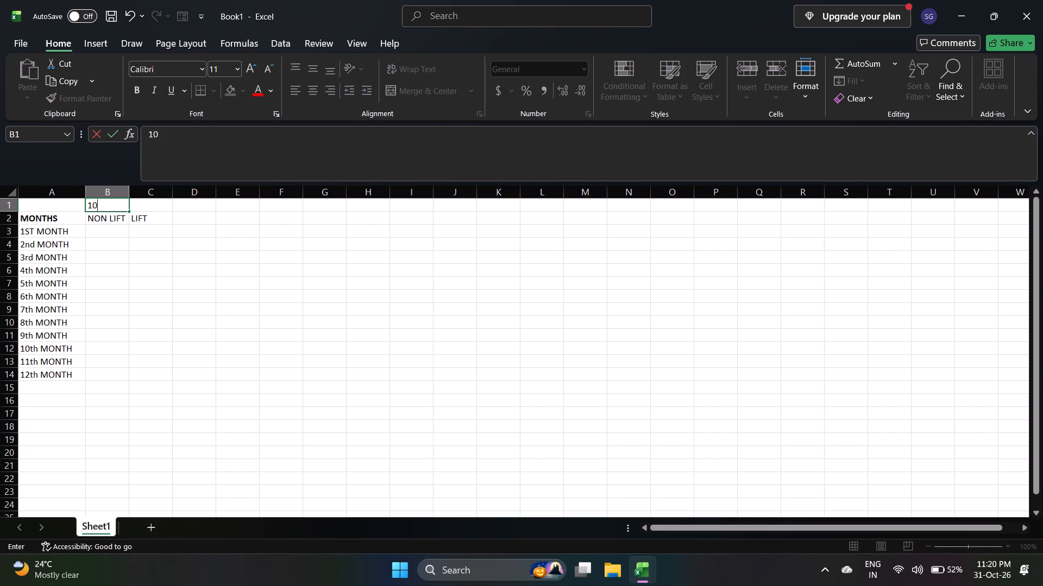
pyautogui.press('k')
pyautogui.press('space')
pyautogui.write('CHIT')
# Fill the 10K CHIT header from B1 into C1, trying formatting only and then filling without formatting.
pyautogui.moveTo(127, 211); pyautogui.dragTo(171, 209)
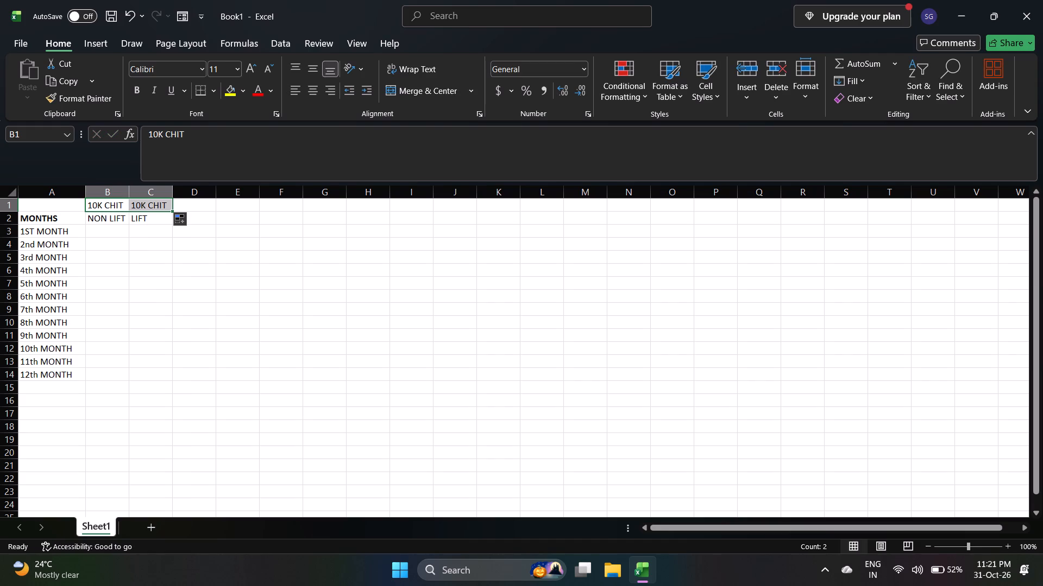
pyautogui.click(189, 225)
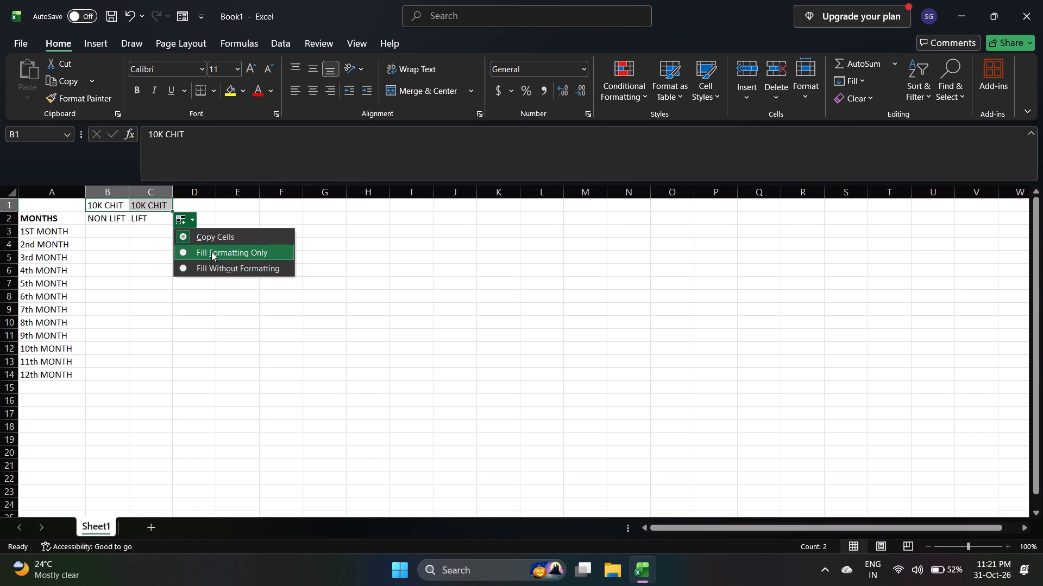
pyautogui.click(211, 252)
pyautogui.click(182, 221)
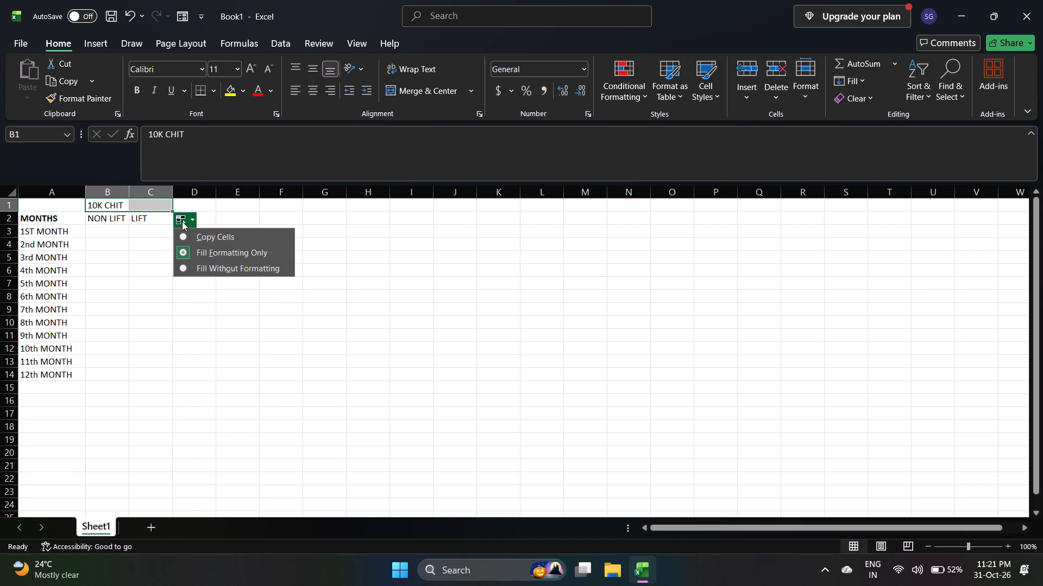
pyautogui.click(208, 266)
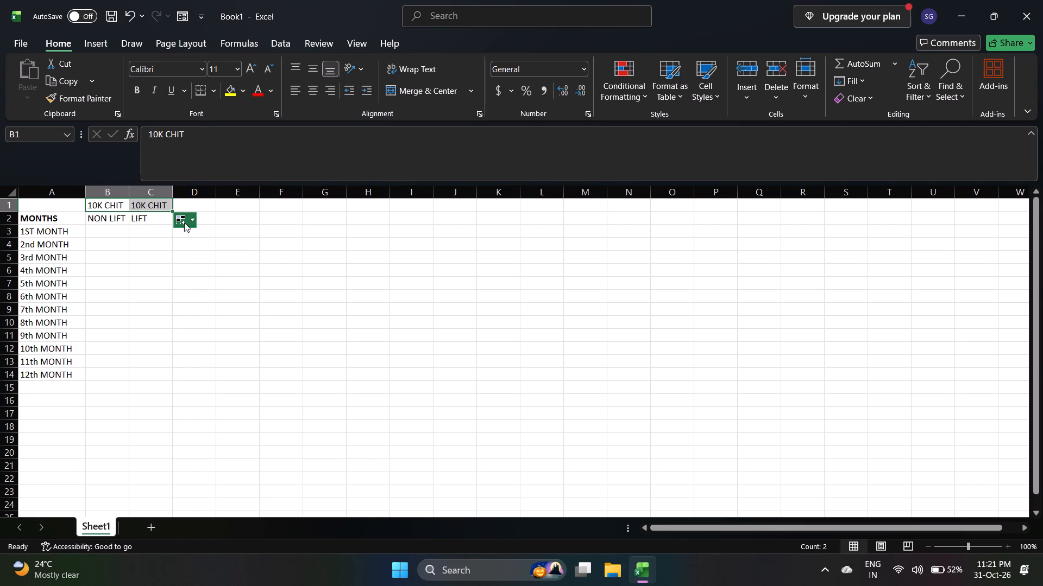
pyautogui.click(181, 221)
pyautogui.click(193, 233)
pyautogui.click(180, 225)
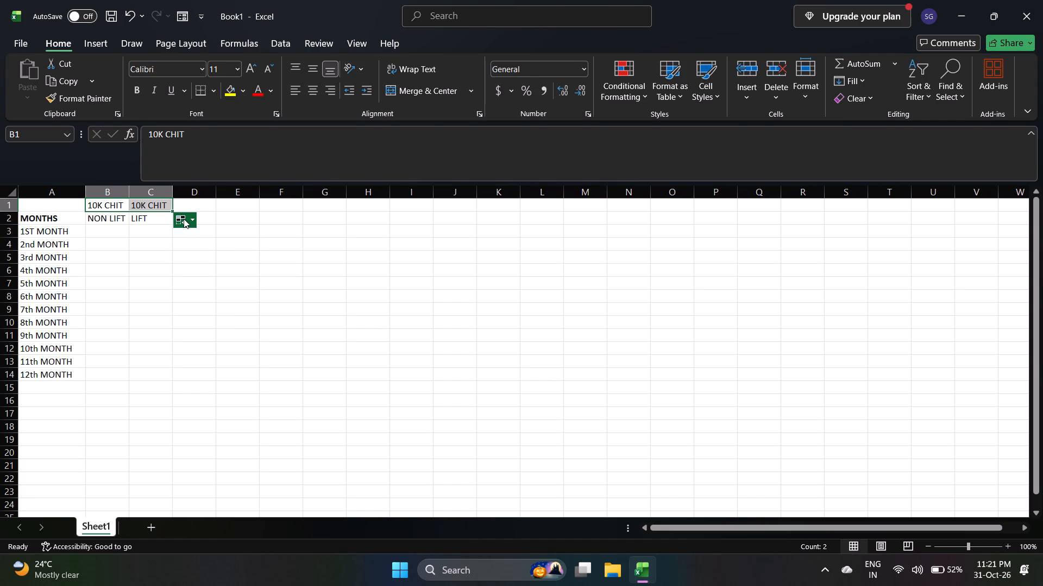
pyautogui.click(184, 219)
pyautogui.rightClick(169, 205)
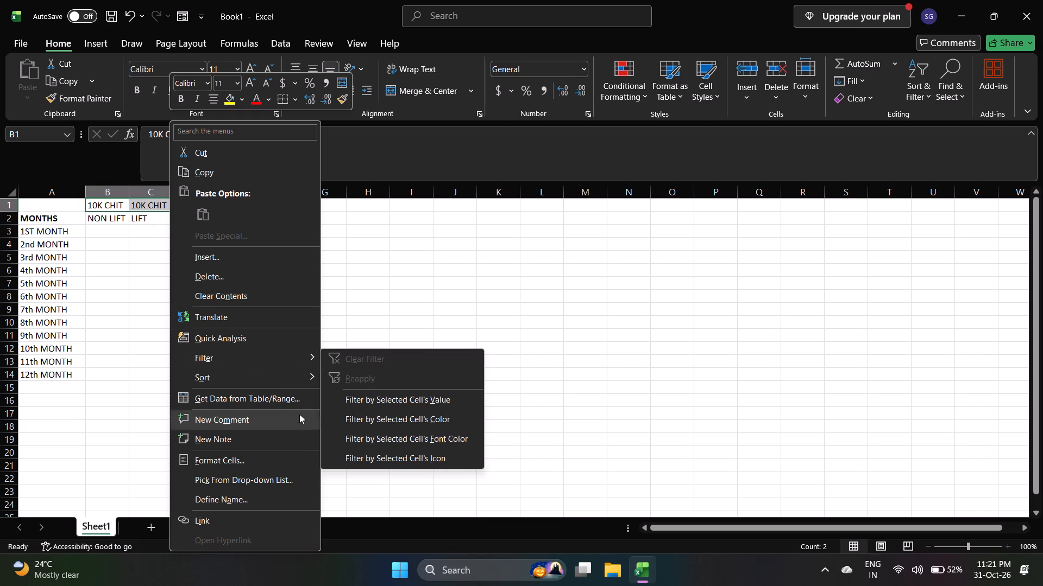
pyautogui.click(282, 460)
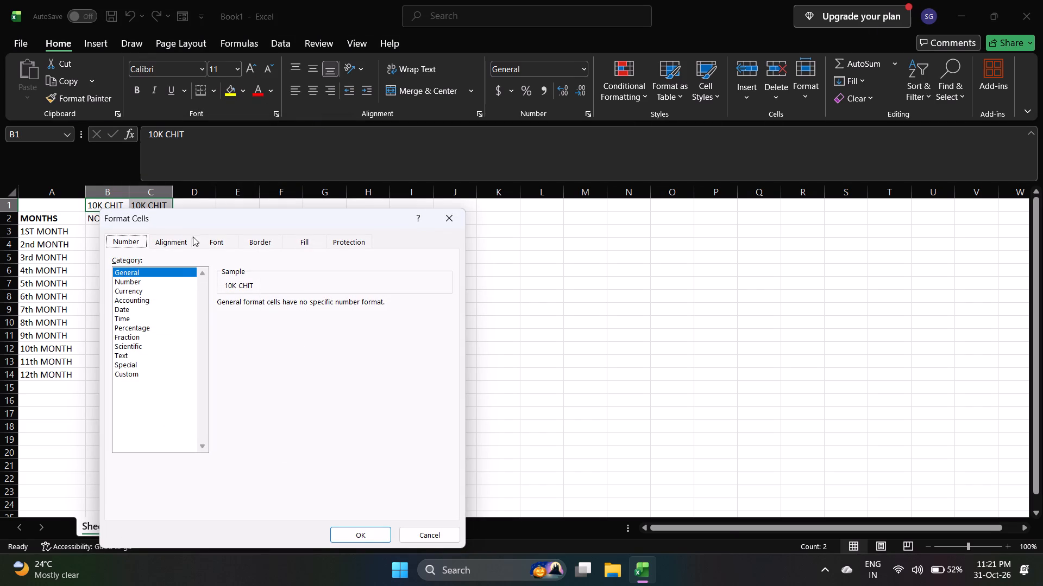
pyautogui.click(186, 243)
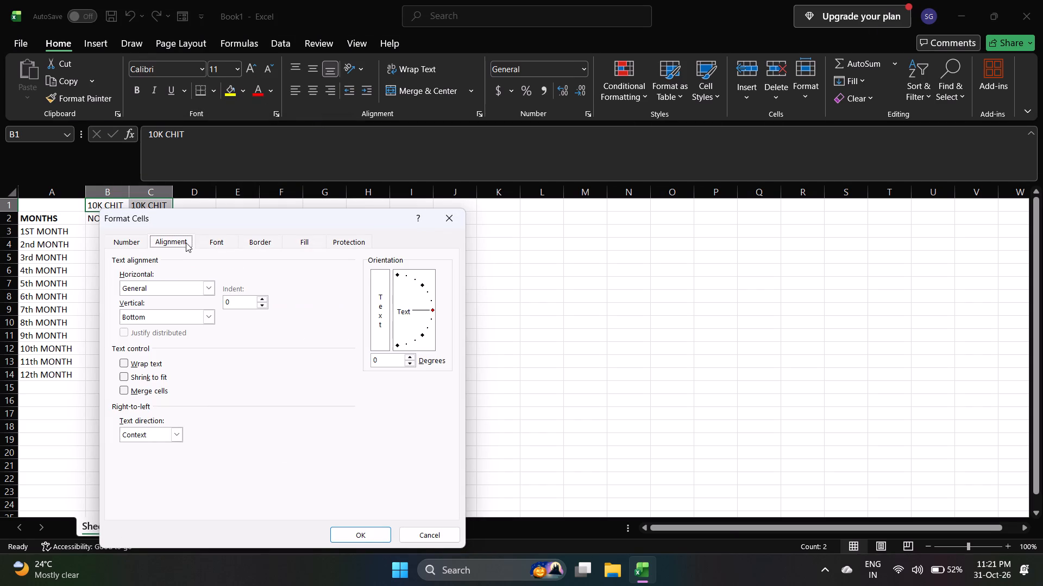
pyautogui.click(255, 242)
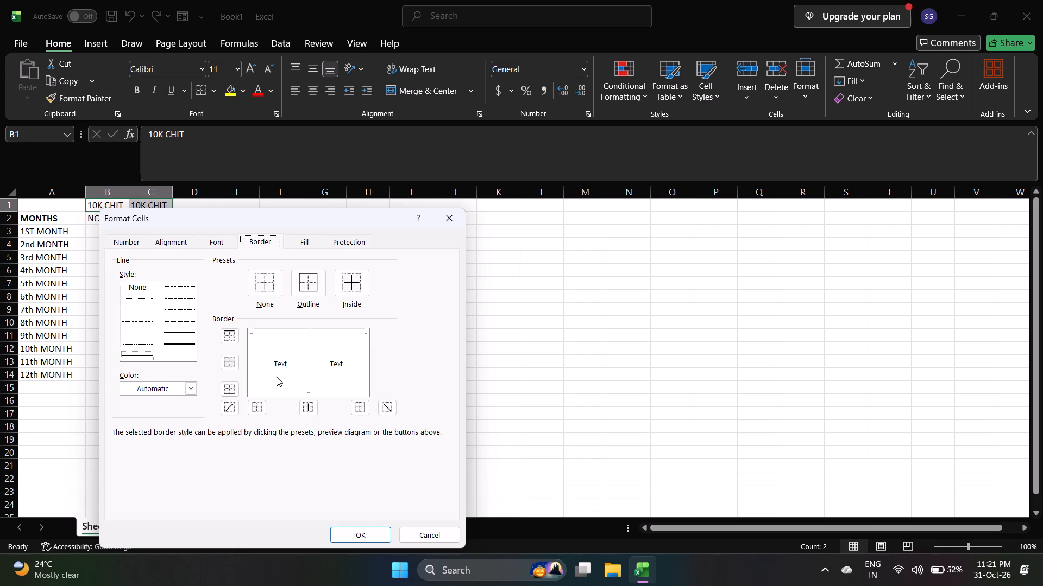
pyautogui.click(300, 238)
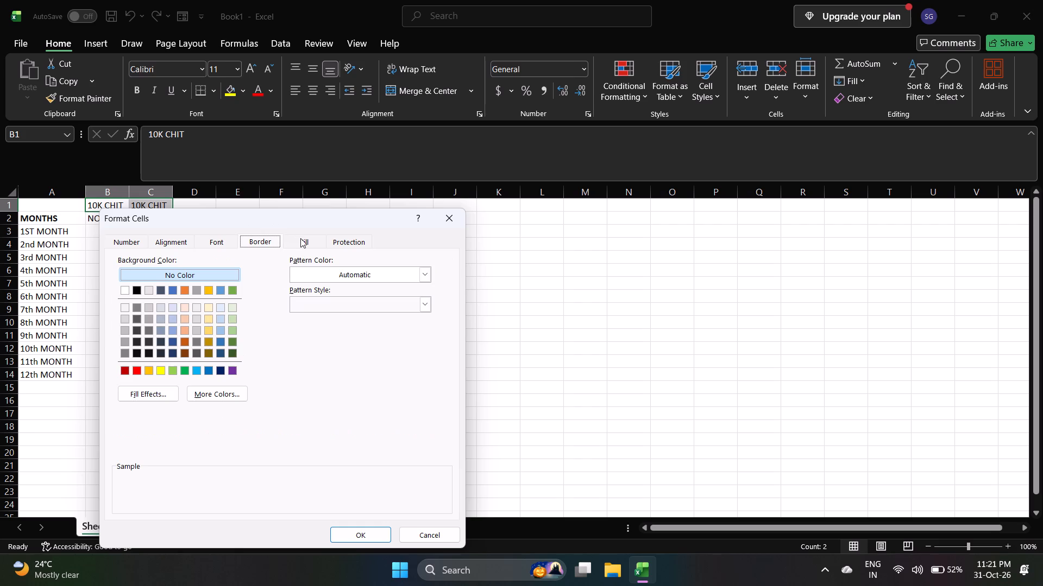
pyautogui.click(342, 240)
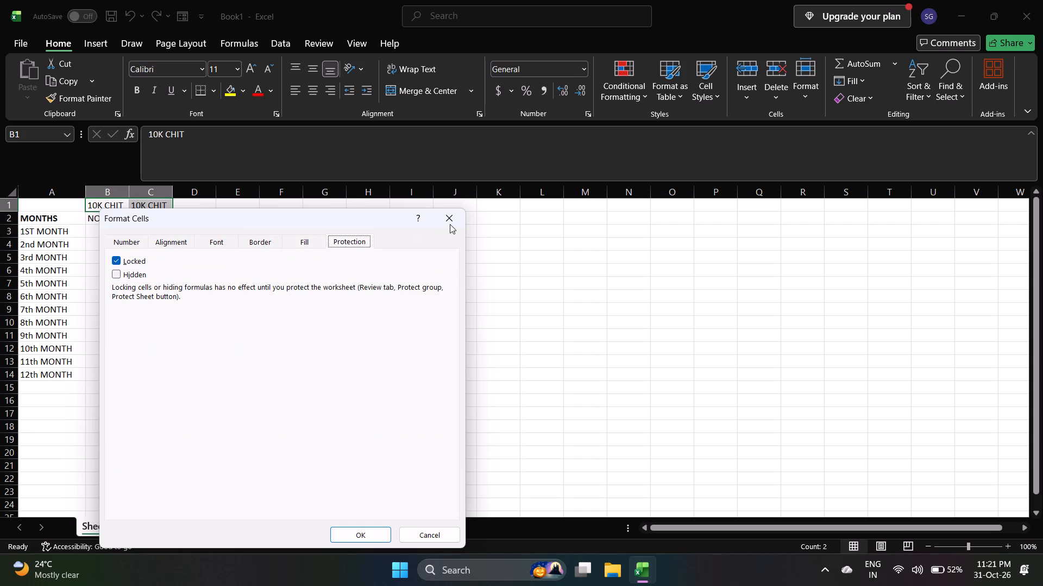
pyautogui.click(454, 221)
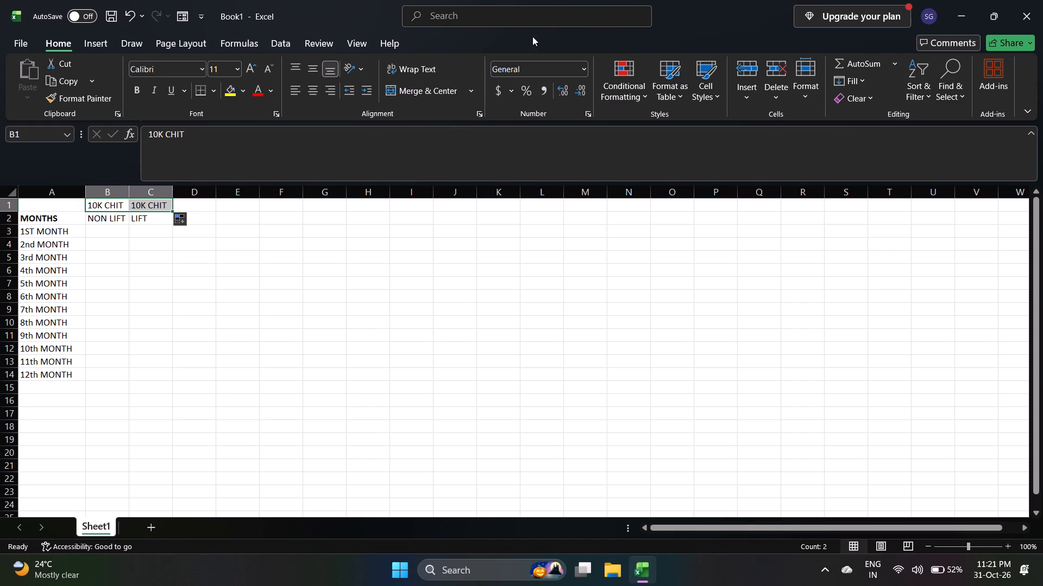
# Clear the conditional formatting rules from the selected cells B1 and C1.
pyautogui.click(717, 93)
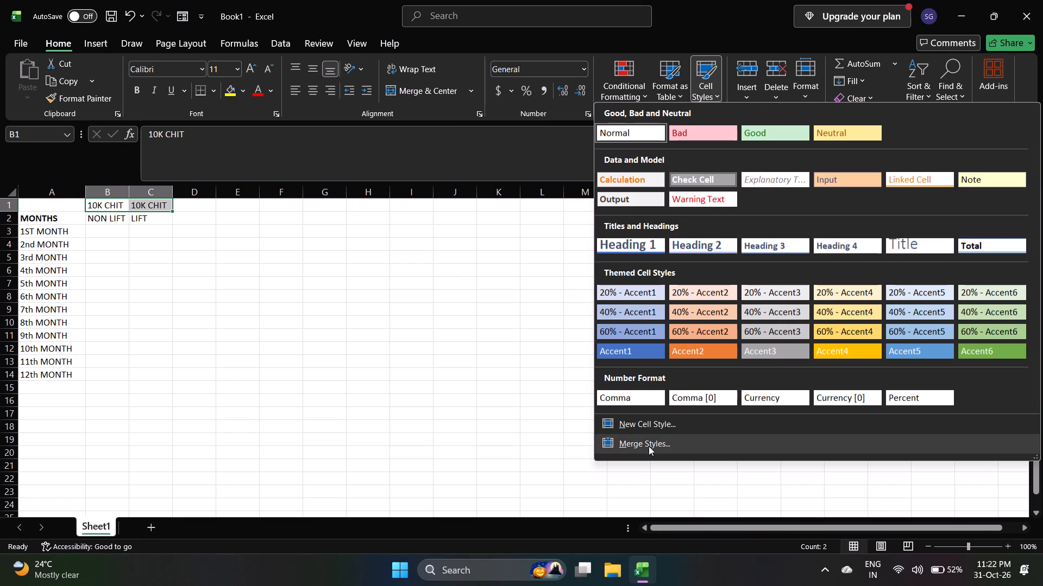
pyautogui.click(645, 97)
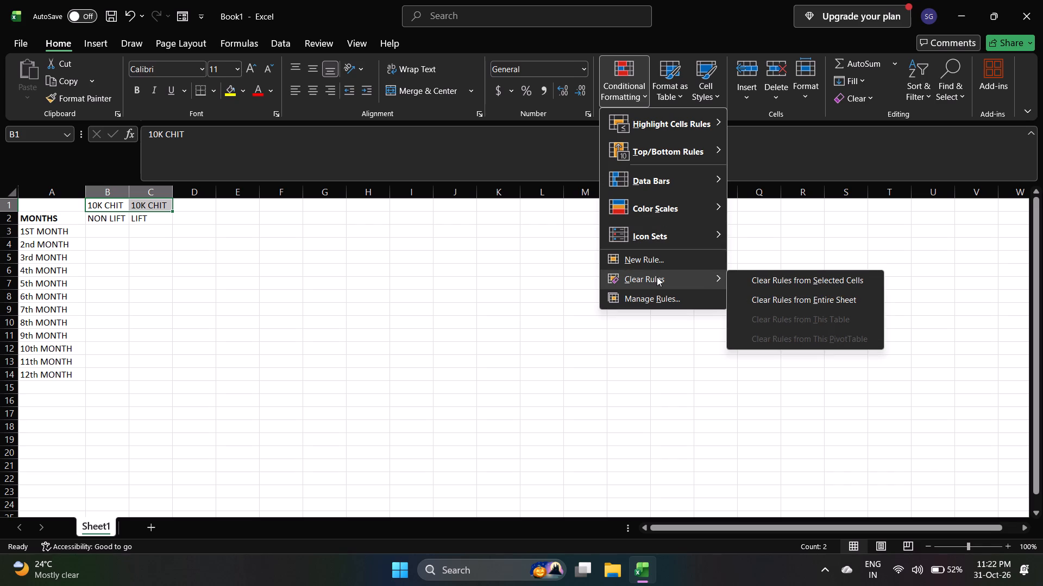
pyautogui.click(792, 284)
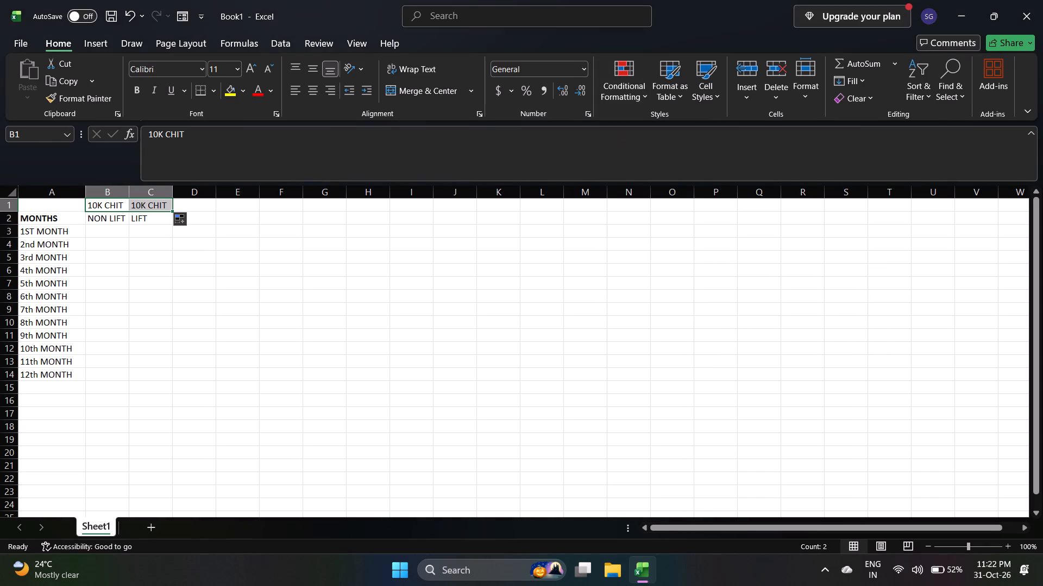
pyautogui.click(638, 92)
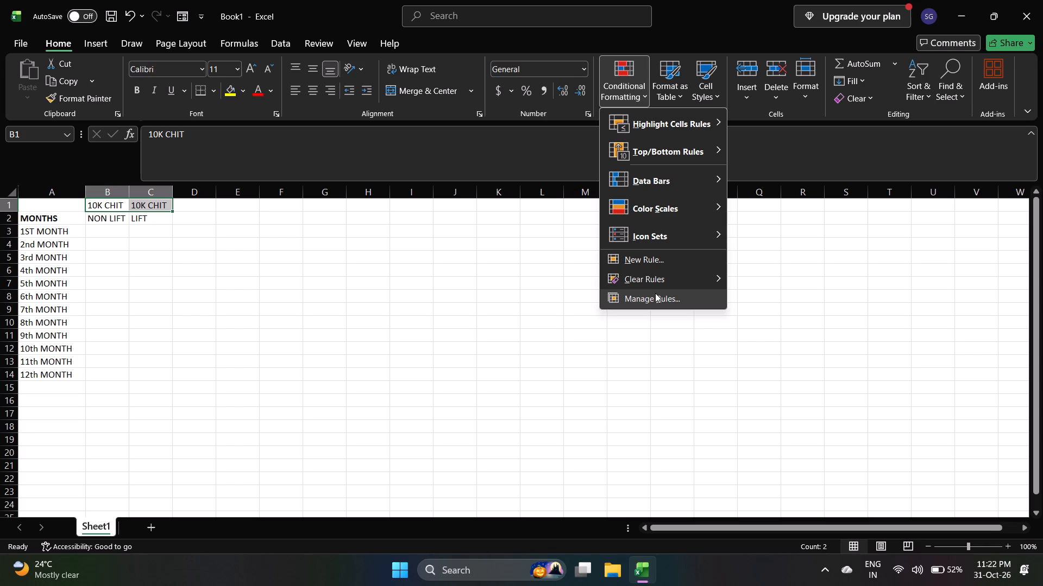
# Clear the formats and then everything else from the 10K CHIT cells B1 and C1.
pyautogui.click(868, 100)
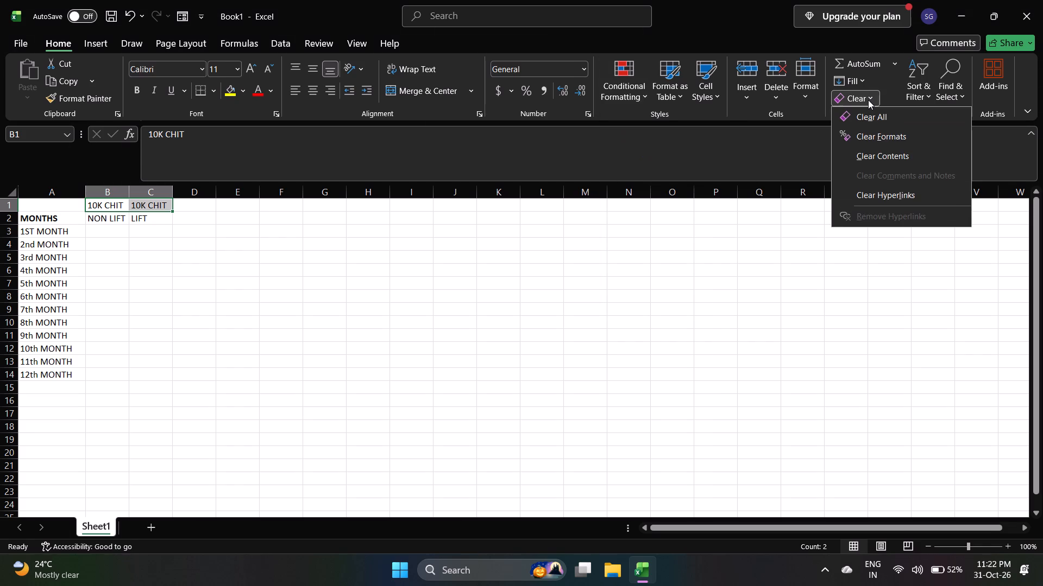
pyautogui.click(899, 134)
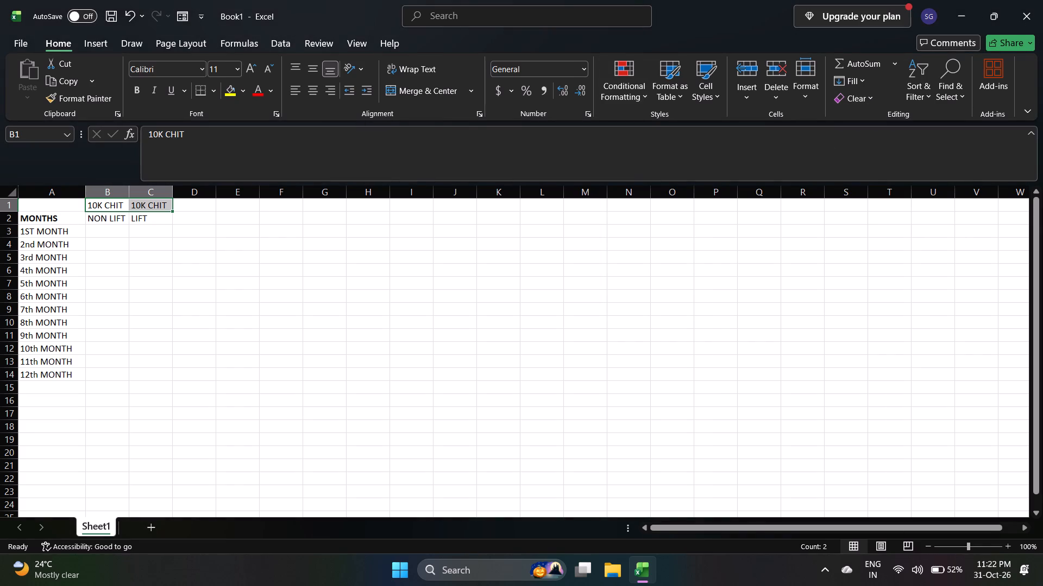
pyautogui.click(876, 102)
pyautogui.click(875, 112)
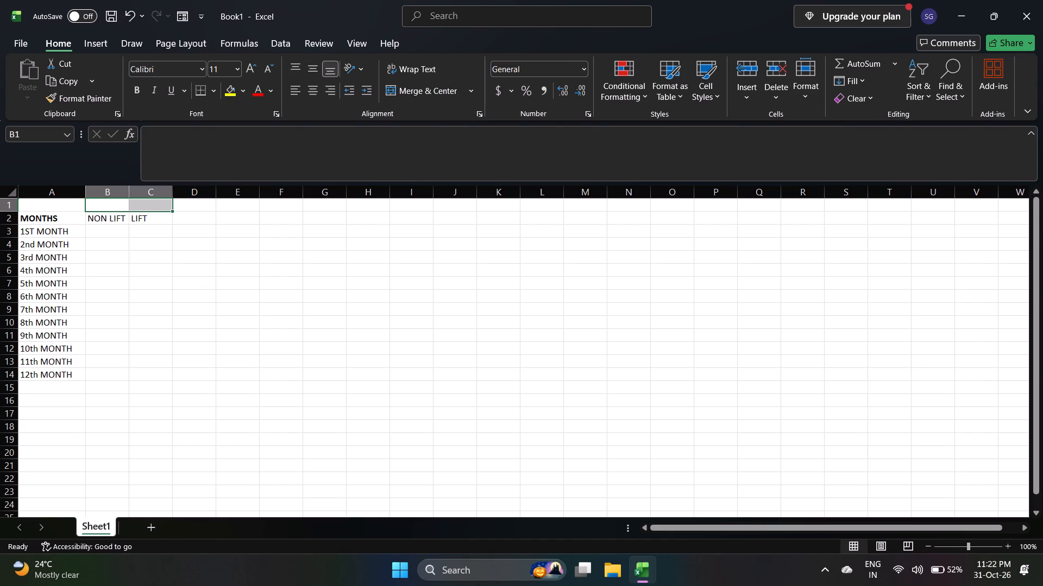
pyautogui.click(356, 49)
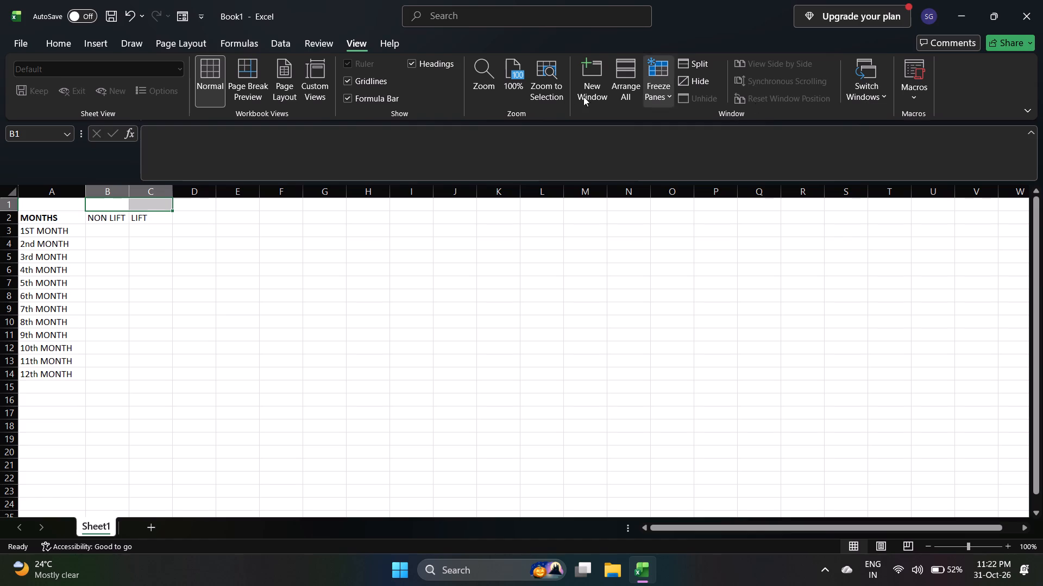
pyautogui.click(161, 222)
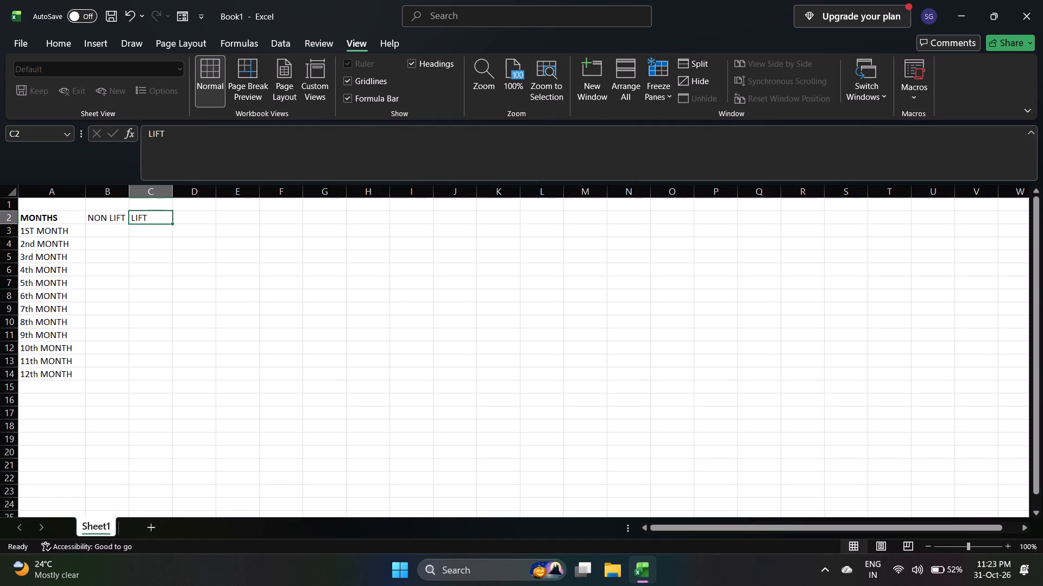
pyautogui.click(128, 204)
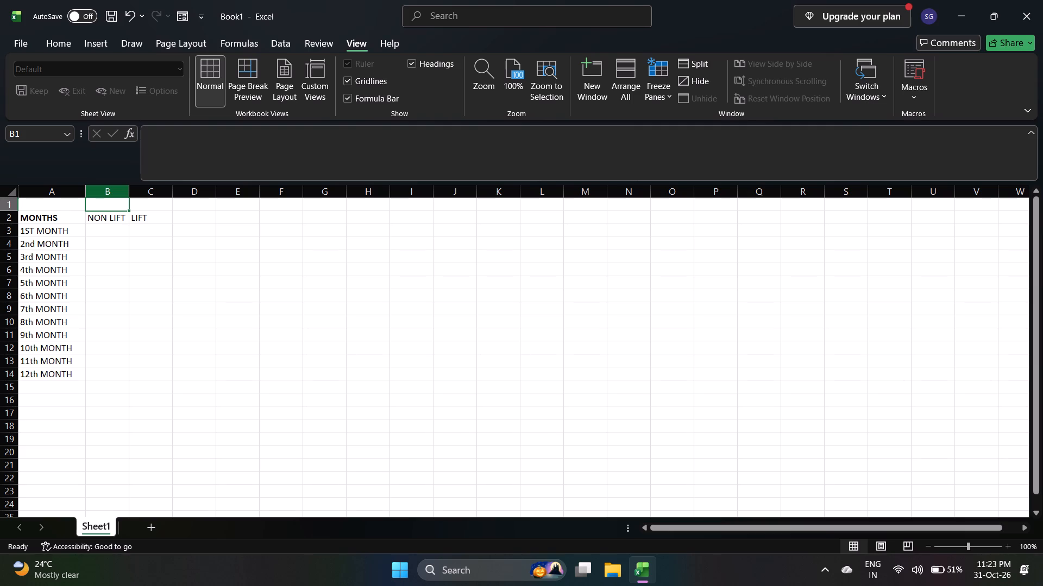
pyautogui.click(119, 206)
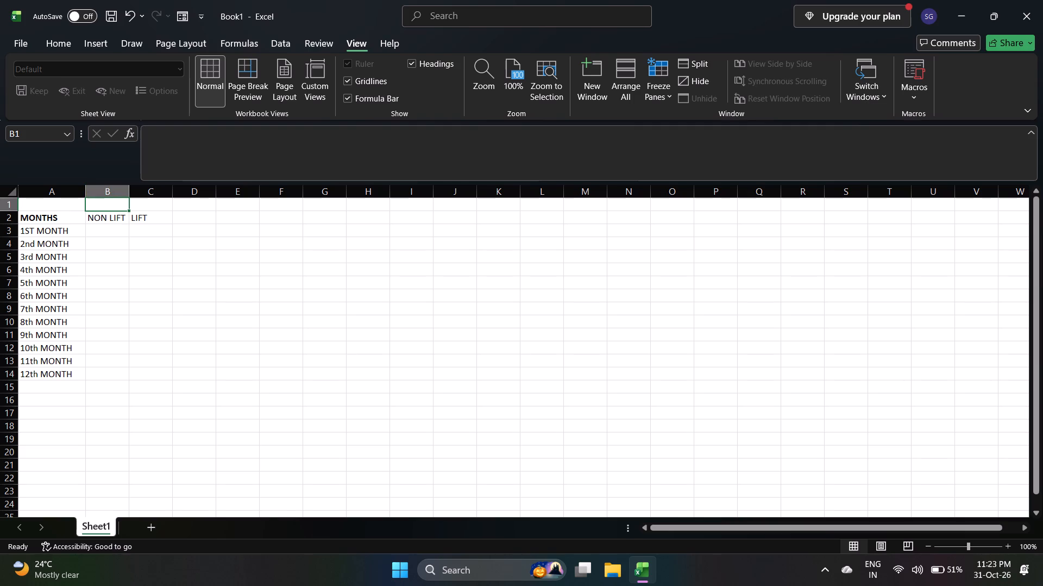
# Enter the header 10K CHIT in cell B1, above NON LIFT.
pyautogui.rightClick(119, 206)
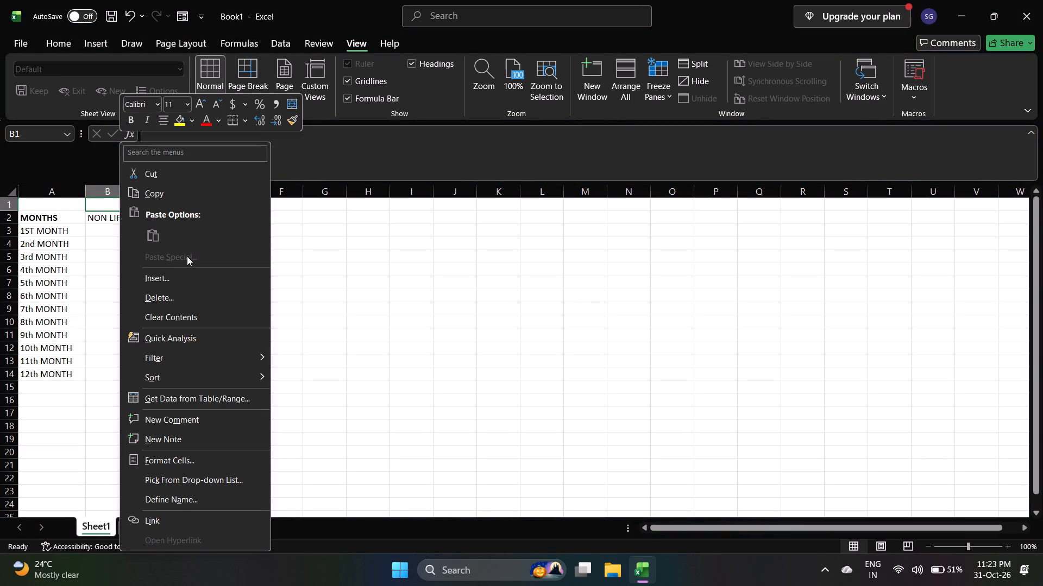
pyautogui.doubleClick(102, 204)
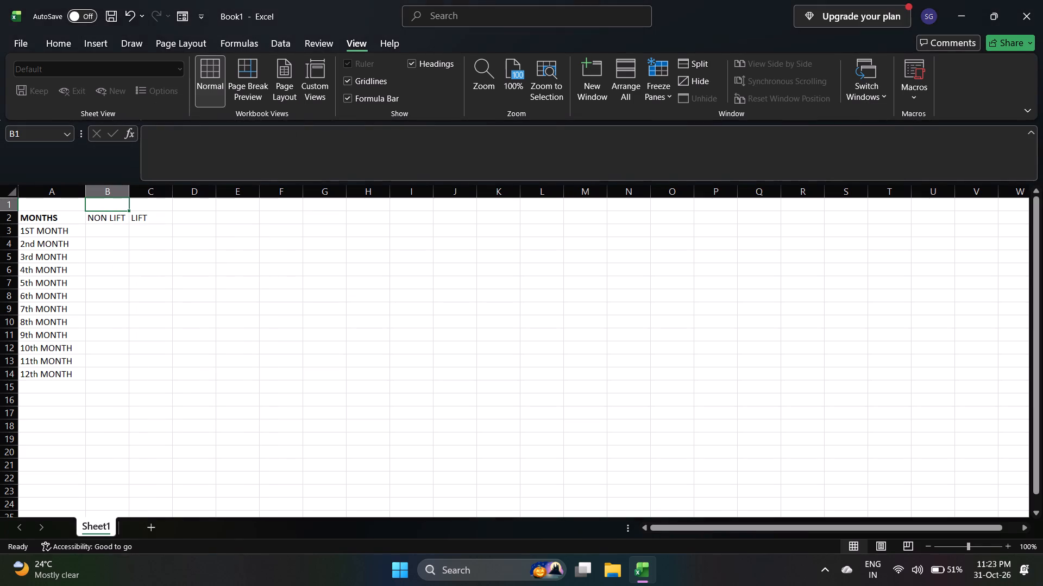
pyautogui.click(102, 204)
pyautogui.write('10')
pyautogui.press('space')
pyautogui.write('CHIT')
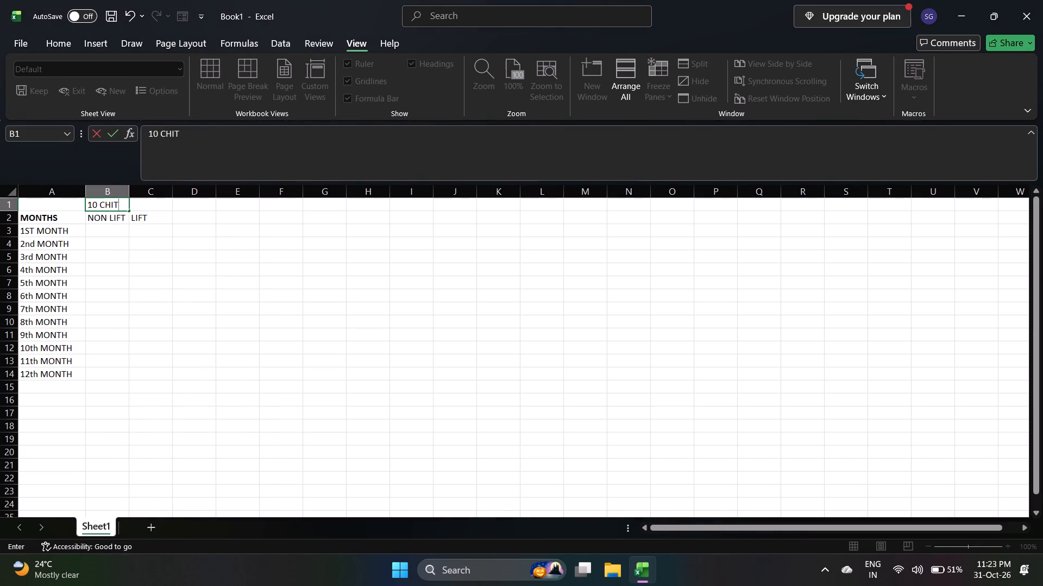
pyautogui.press('space')
pyautogui.press('Left')
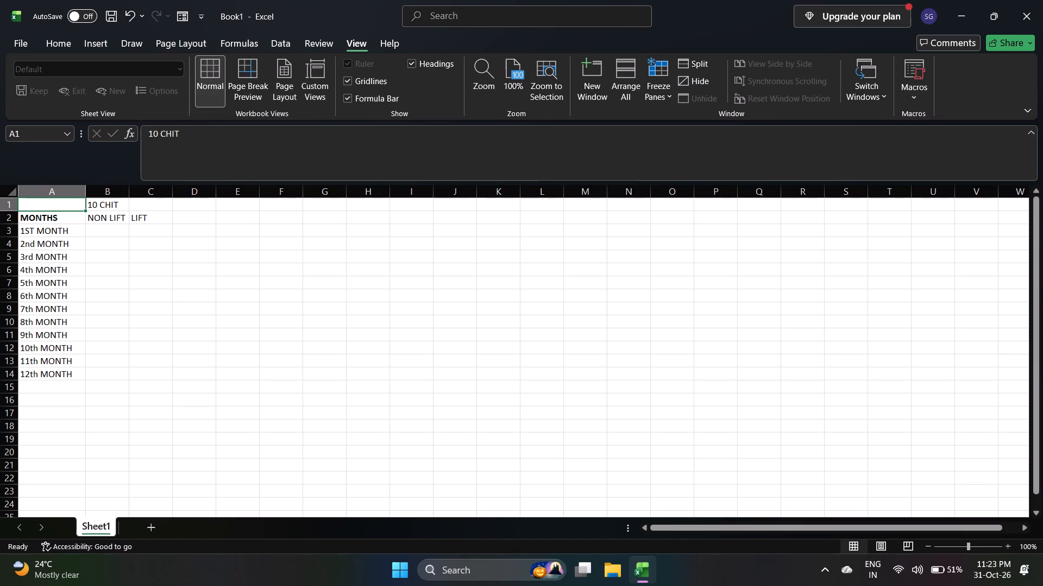
pyautogui.press('Left')
pyautogui.click(101, 204)
pyautogui.tripleClick(101, 204)
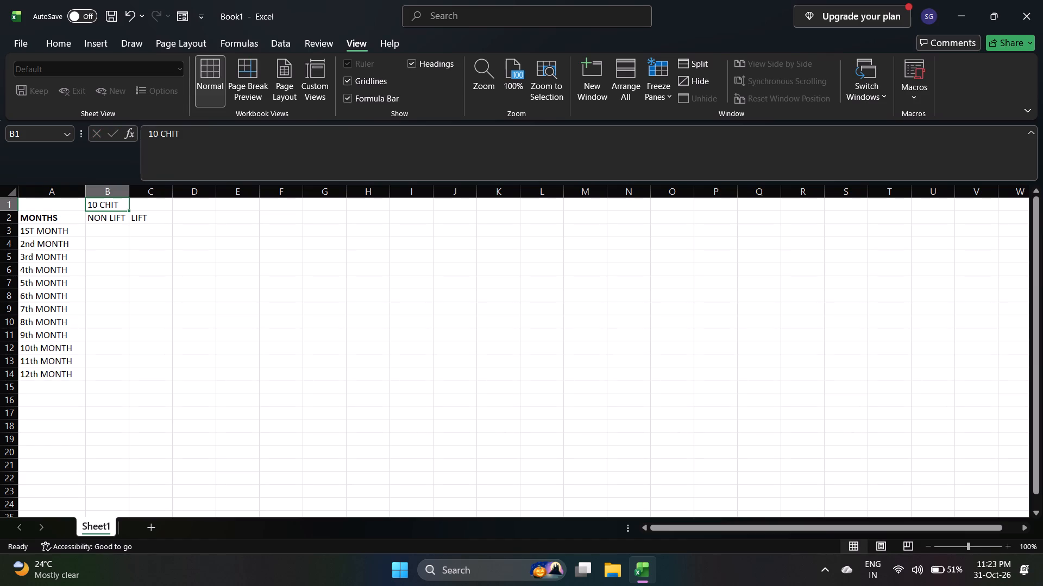
pyautogui.press('Left')
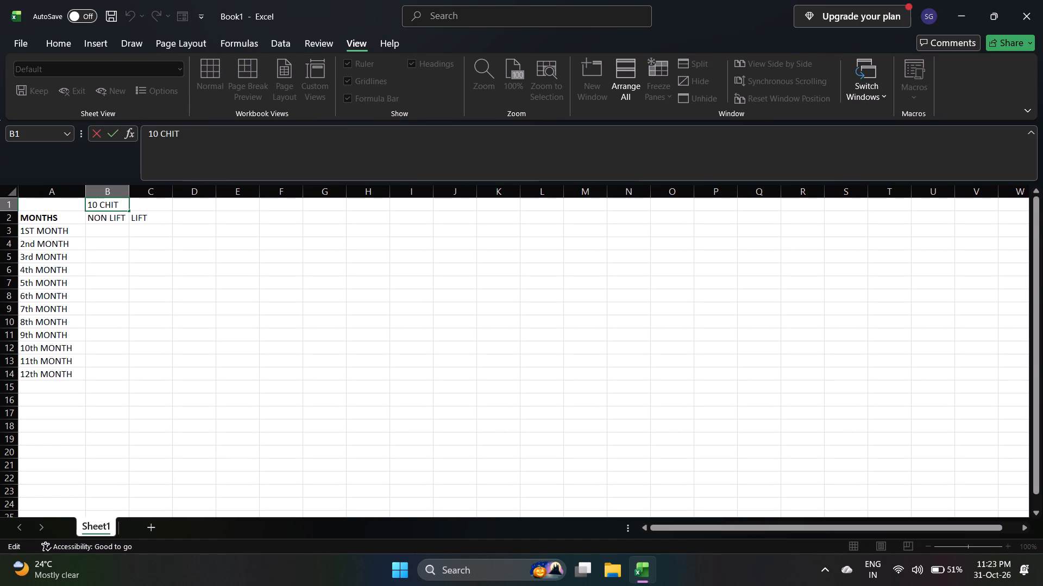
pyautogui.press('k')
# Set the font size of the 10K CHIT header text in B1 to 18.
pyautogui.moveTo(123, 205); pyautogui.dragTo(103, 205)
pyautogui.moveTo(103, 205); pyautogui.dragTo(89, 204)
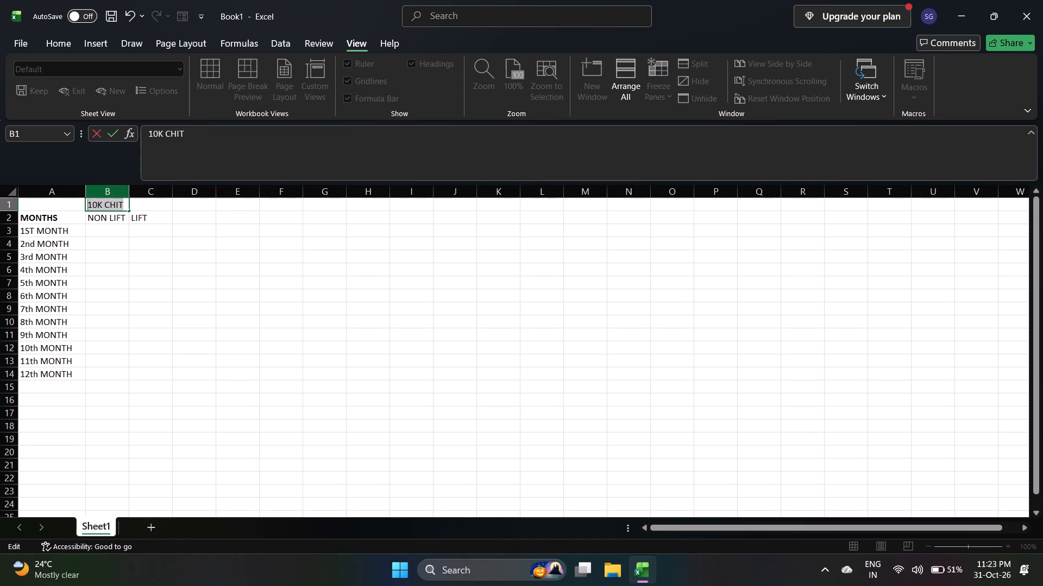
pyautogui.click(128, 200)
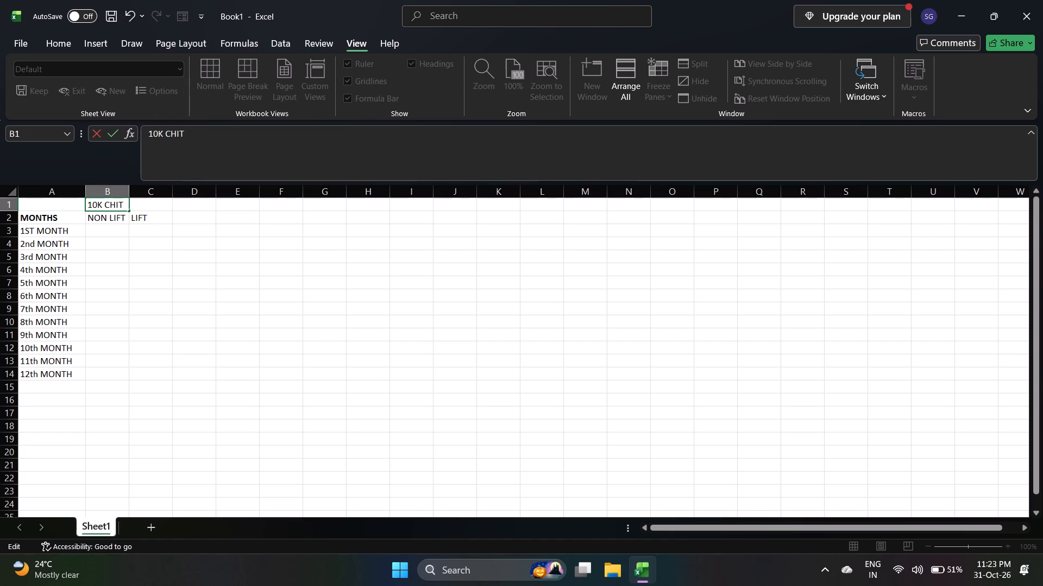
pyautogui.moveTo(123, 202); pyautogui.dragTo(90, 205)
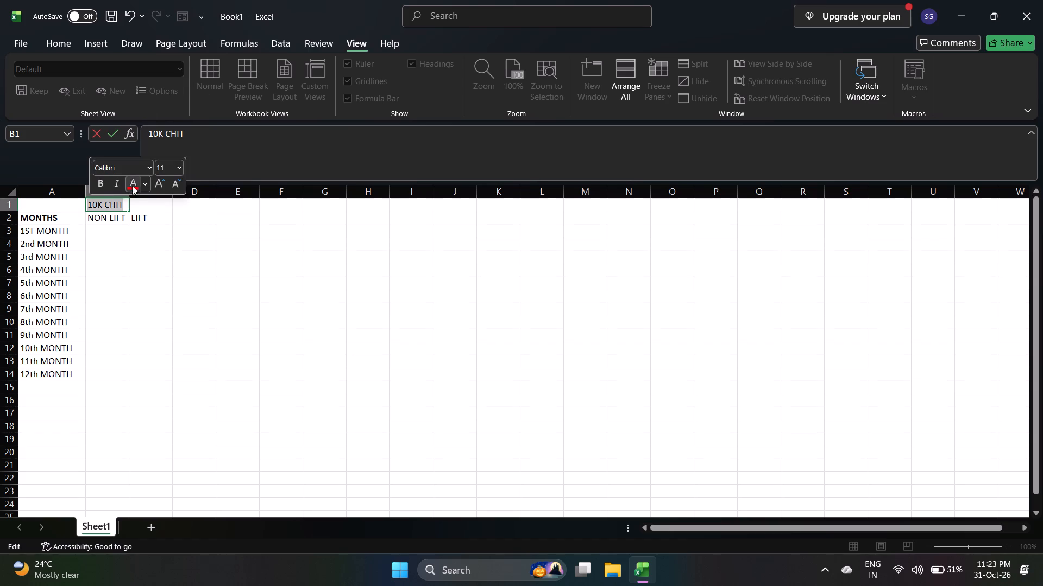
pyautogui.click(179, 165)
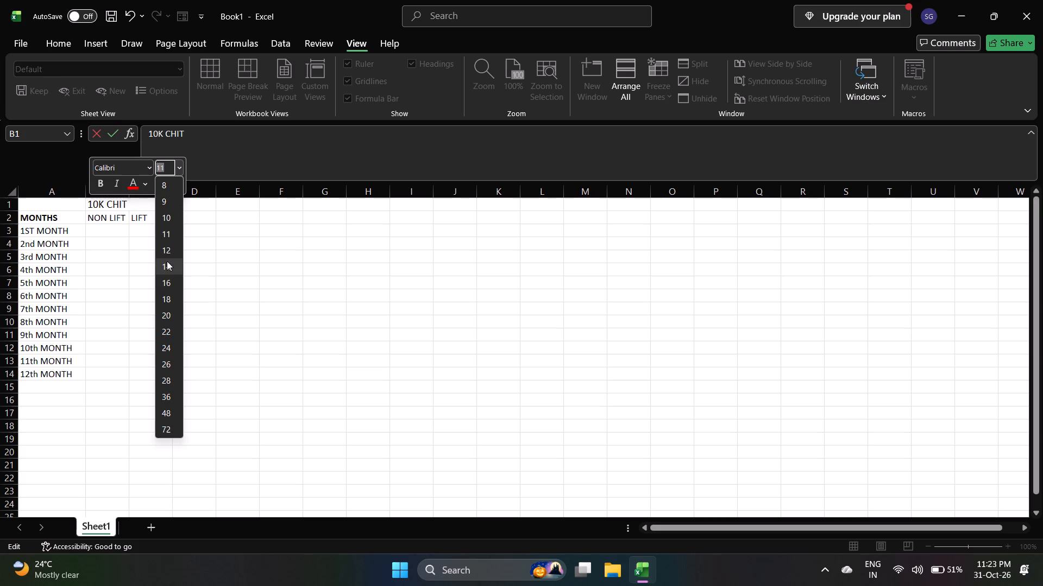
pyautogui.click(161, 294)
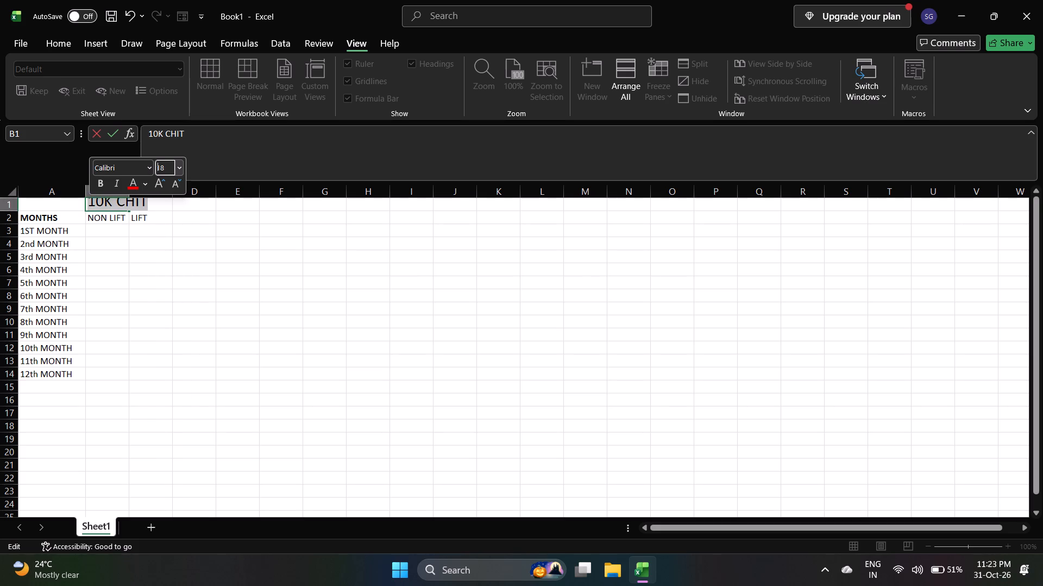
pyautogui.scroll(1, 175, 205)
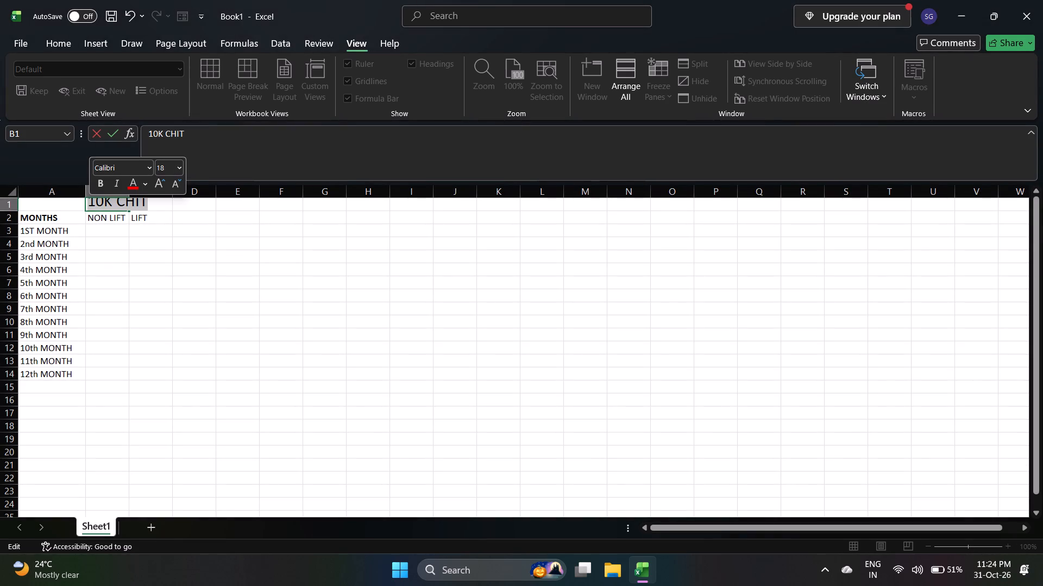
pyautogui.click(167, 207)
pyautogui.click(159, 207)
pyautogui.doubleClick(152, 207)
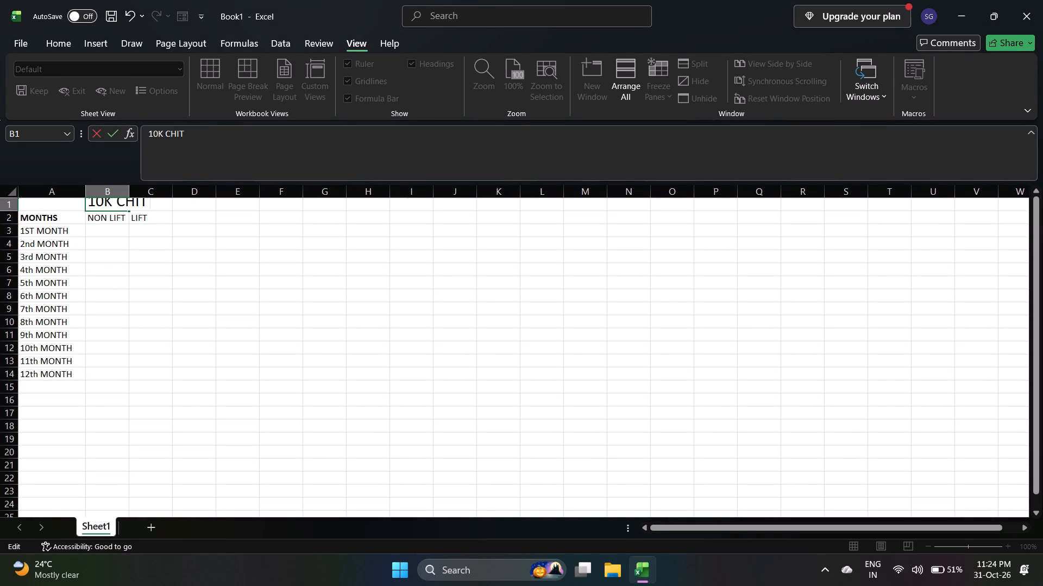
pyautogui.moveTo(128, 211); pyautogui.dragTo(128, 217)
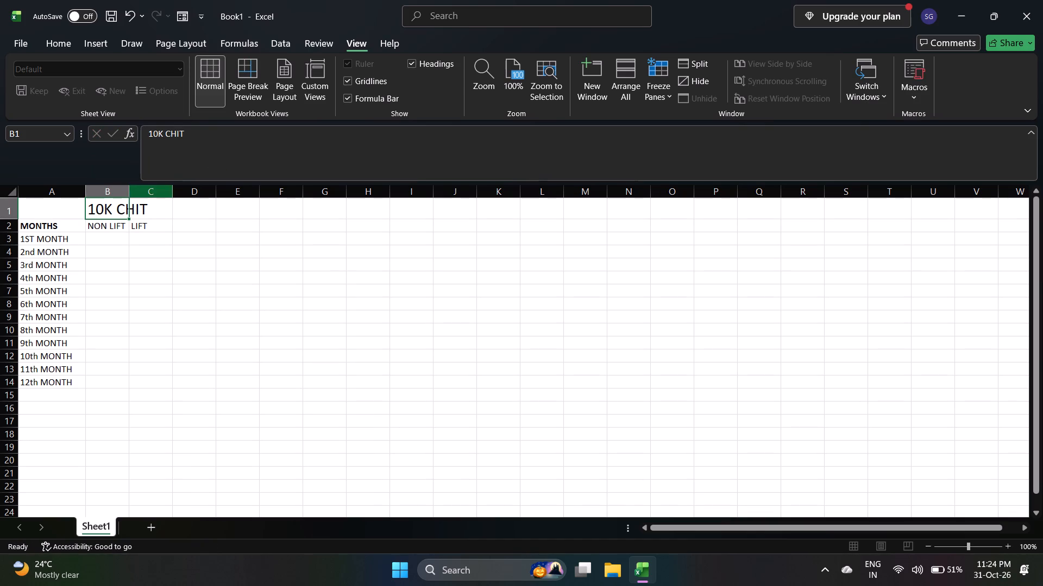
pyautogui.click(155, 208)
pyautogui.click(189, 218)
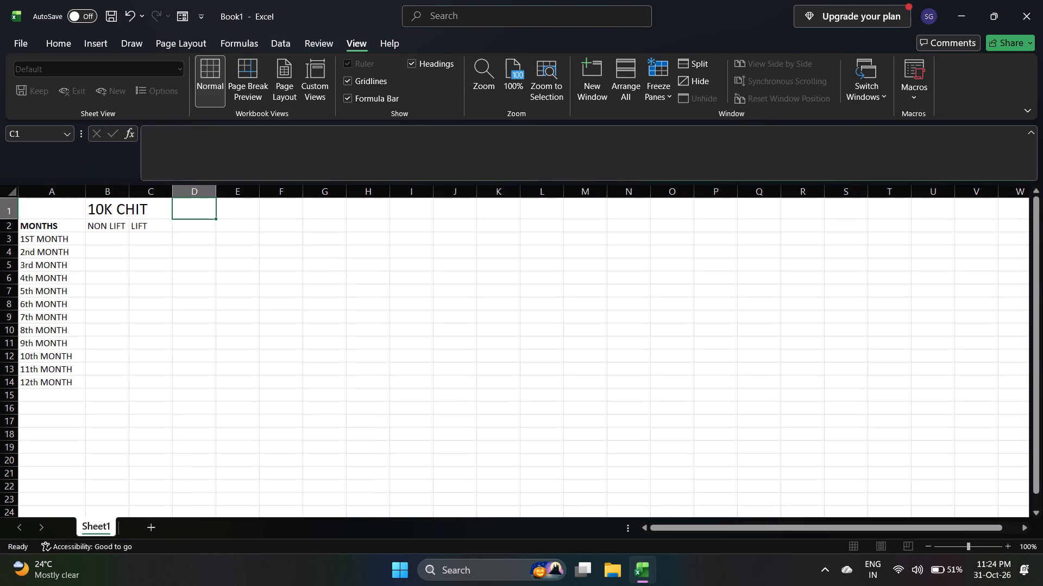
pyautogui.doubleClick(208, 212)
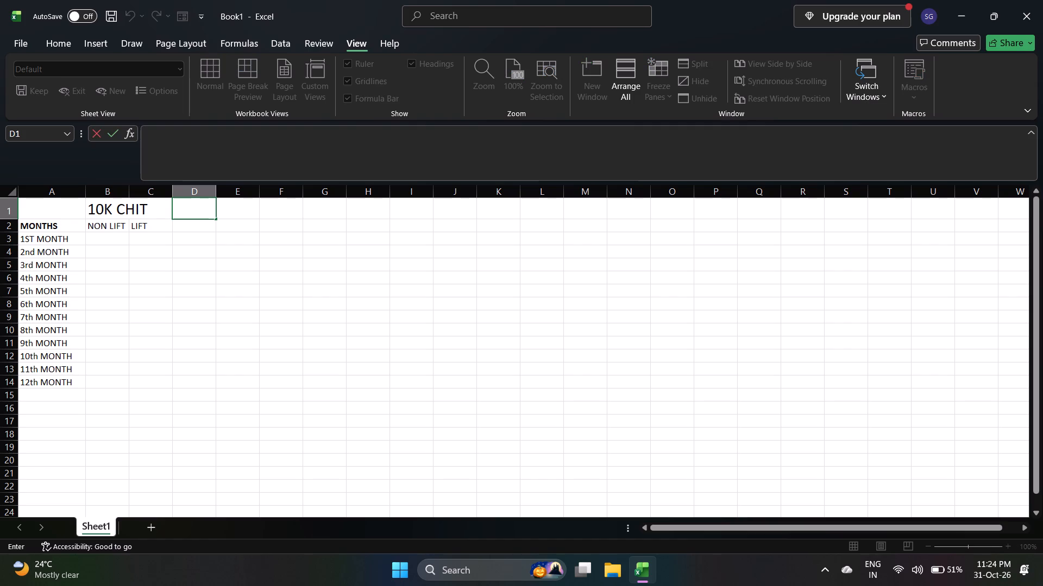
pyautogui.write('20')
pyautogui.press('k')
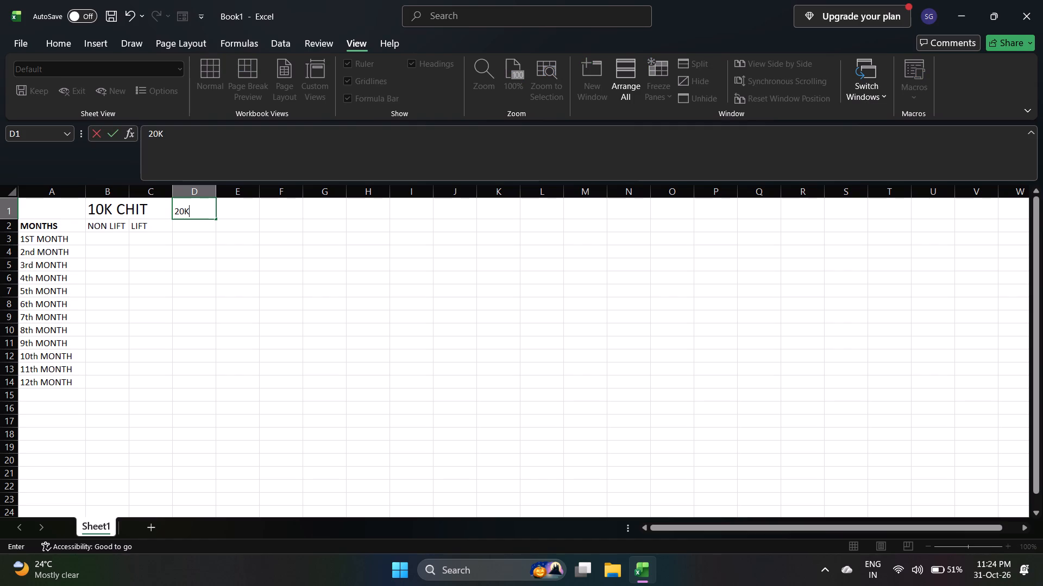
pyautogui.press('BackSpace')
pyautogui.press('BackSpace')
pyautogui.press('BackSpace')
# Enter the header 20K CHIT in cell D1, beside the 10K CHIT heading.
pyautogui.click(208, 212)
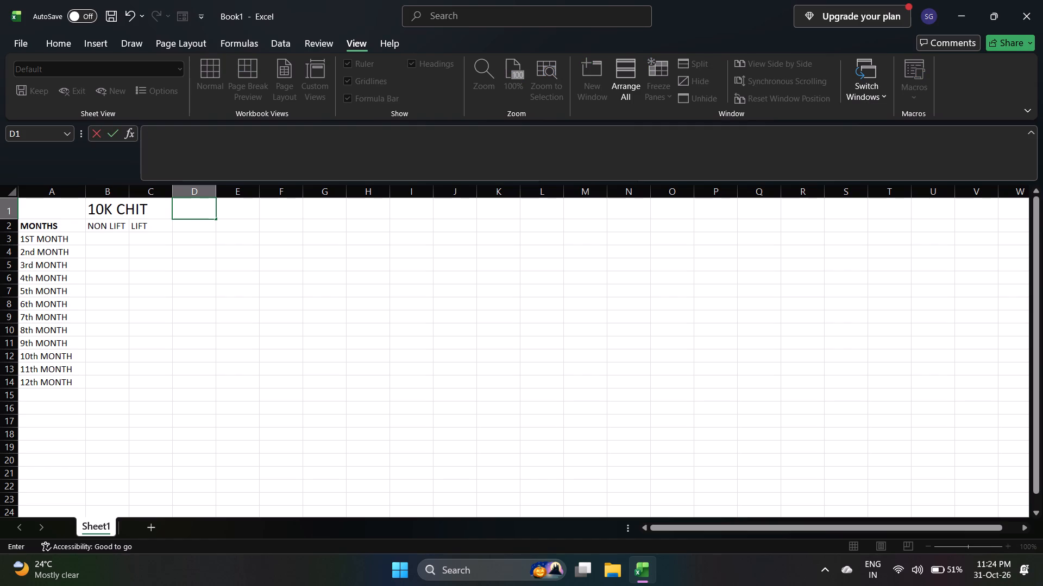
pyautogui.doubleClick(208, 212)
pyautogui.click(192, 210)
pyautogui.write('20')
pyautogui.write('K')
pyautogui.press('space')
pyautogui.press('space')
pyautogui.write('CHIT')
pyautogui.press('Return')
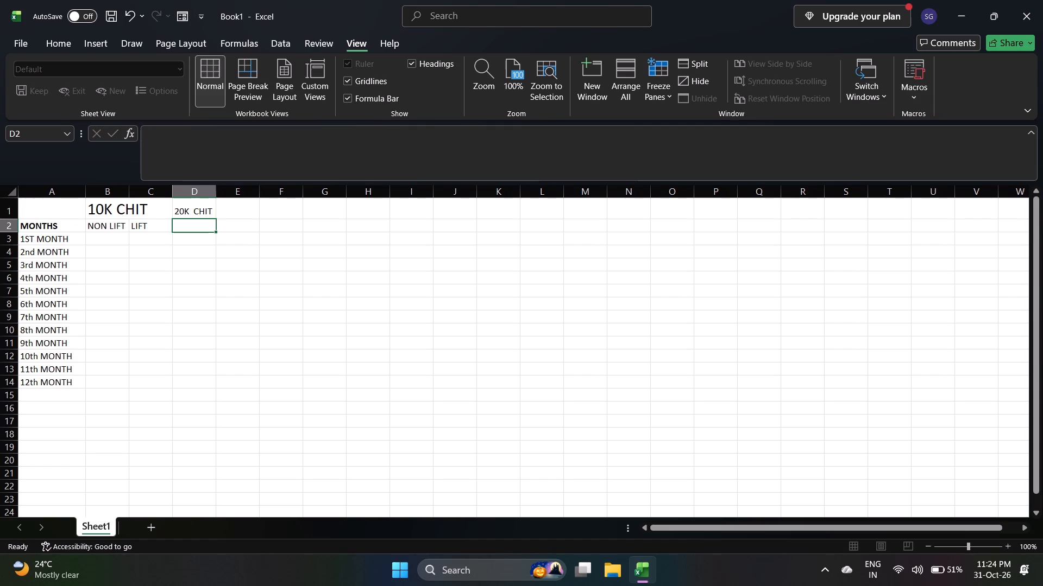
# Set the font size of the whole 20K CHIT header text in D1 to 18.
pyautogui.click(208, 212)
pyautogui.doubleClick(212, 215)
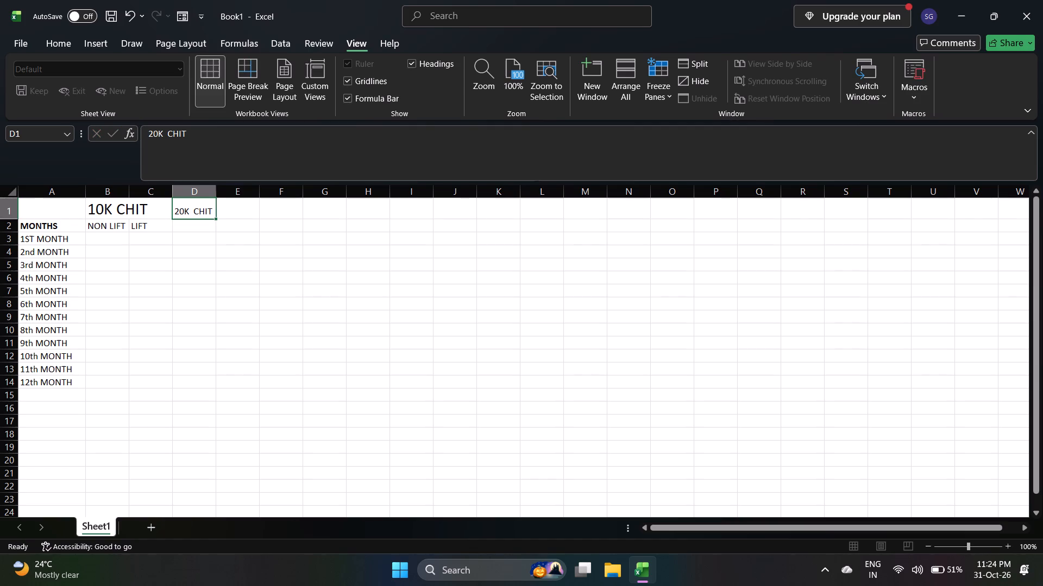
pyautogui.tripleClick(208, 215)
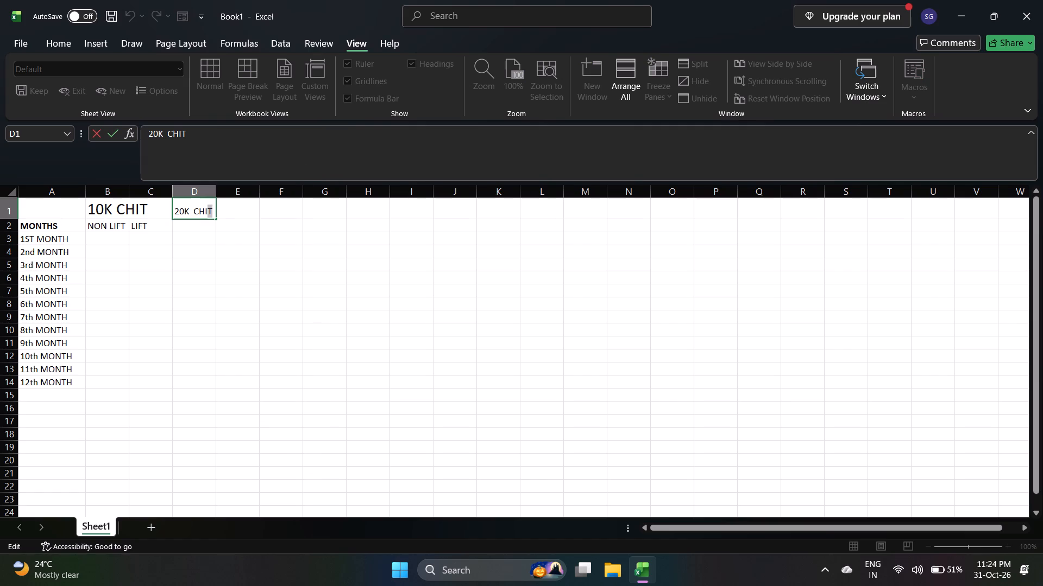
pyautogui.click(208, 215)
pyautogui.doubleClick(208, 215)
pyautogui.doubleClick(208, 215)
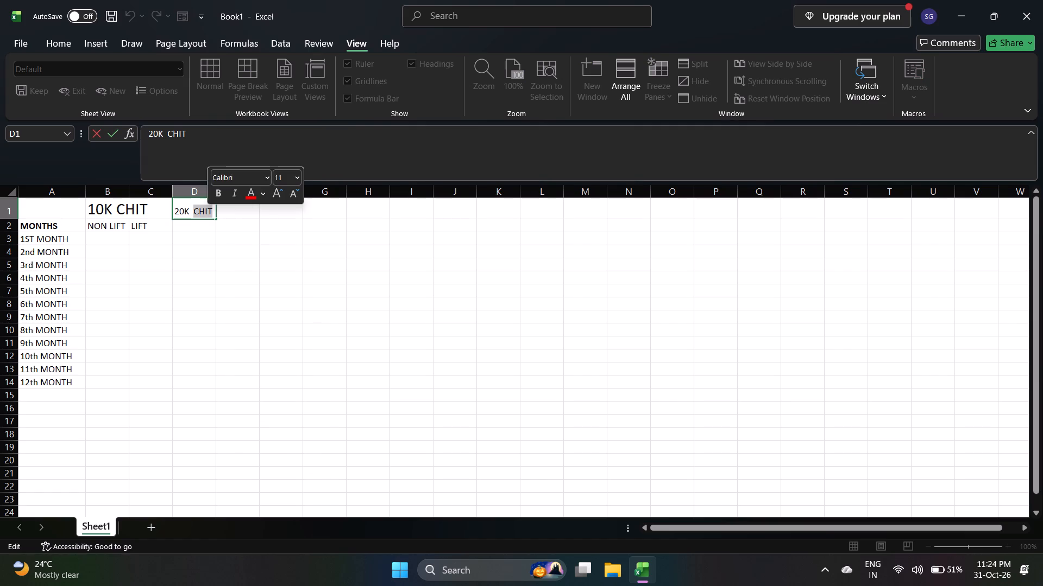
pyautogui.tripleClick(208, 215)
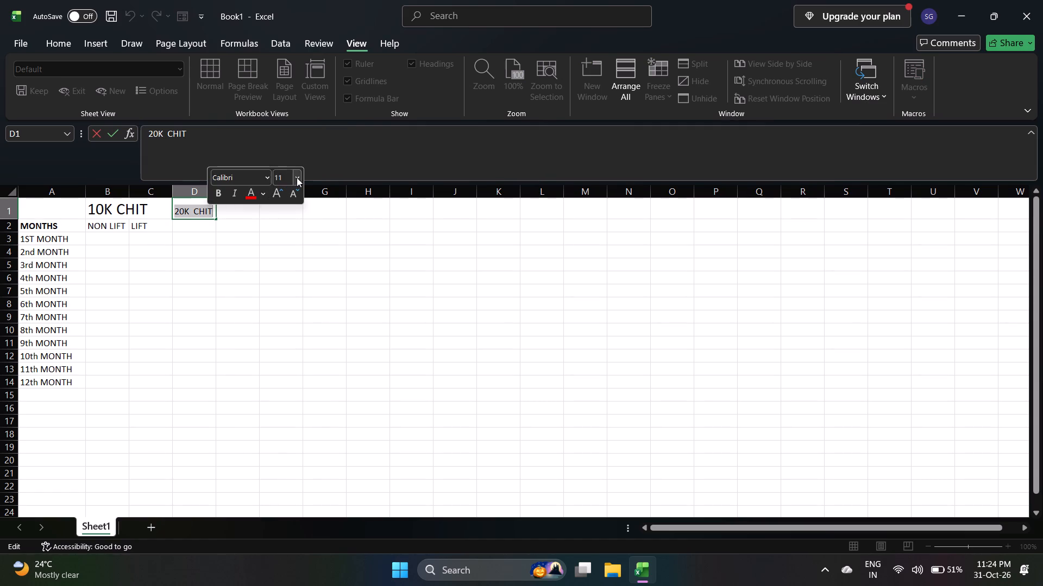
pyautogui.click(297, 177)
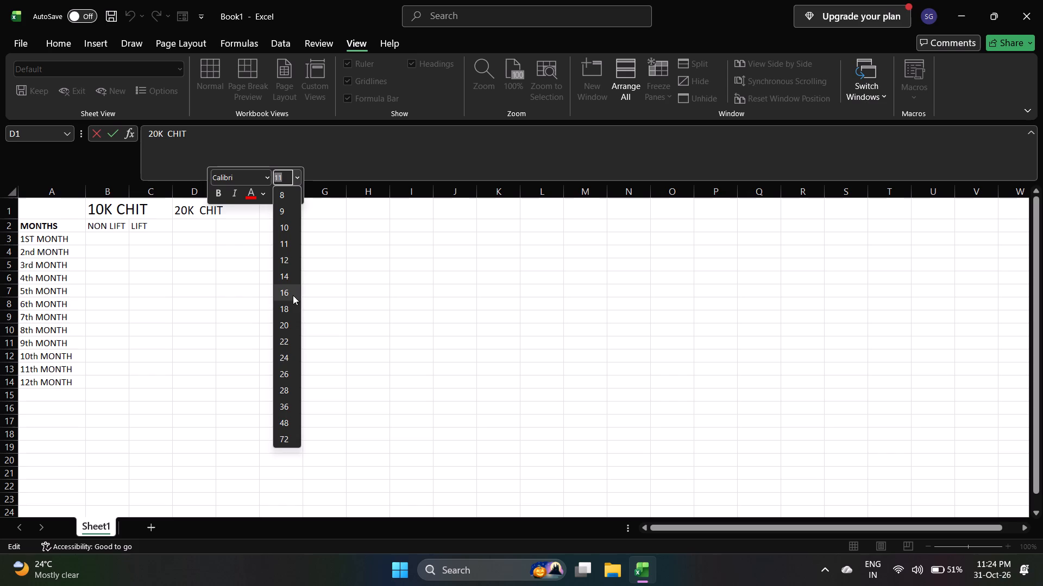
pyautogui.click(292, 303)
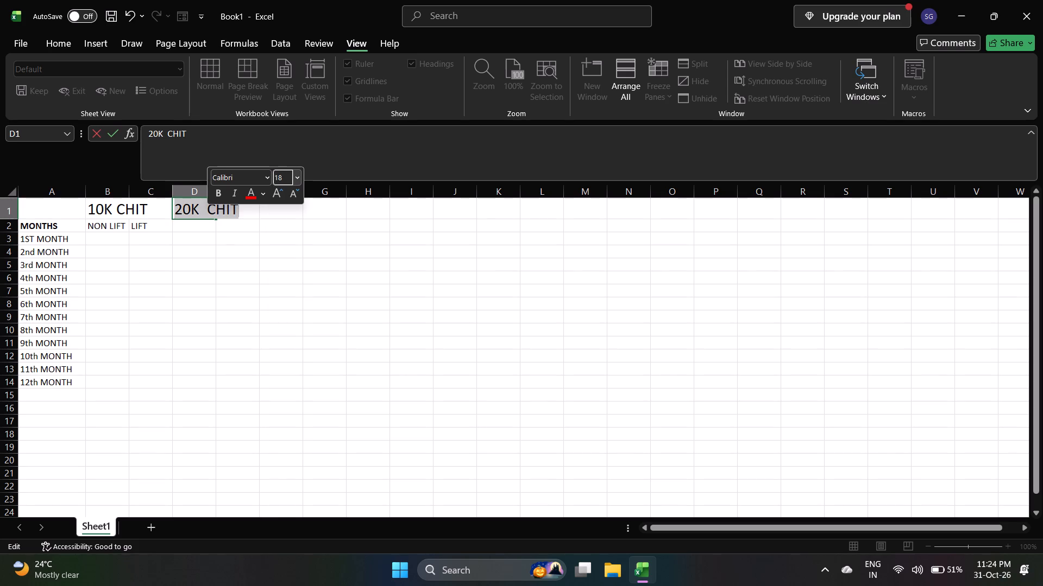
# Enter the subheaders NON LIFT in D2 and LIFT in E2 under the 20K CHIT heading.
pyautogui.click(193, 229)
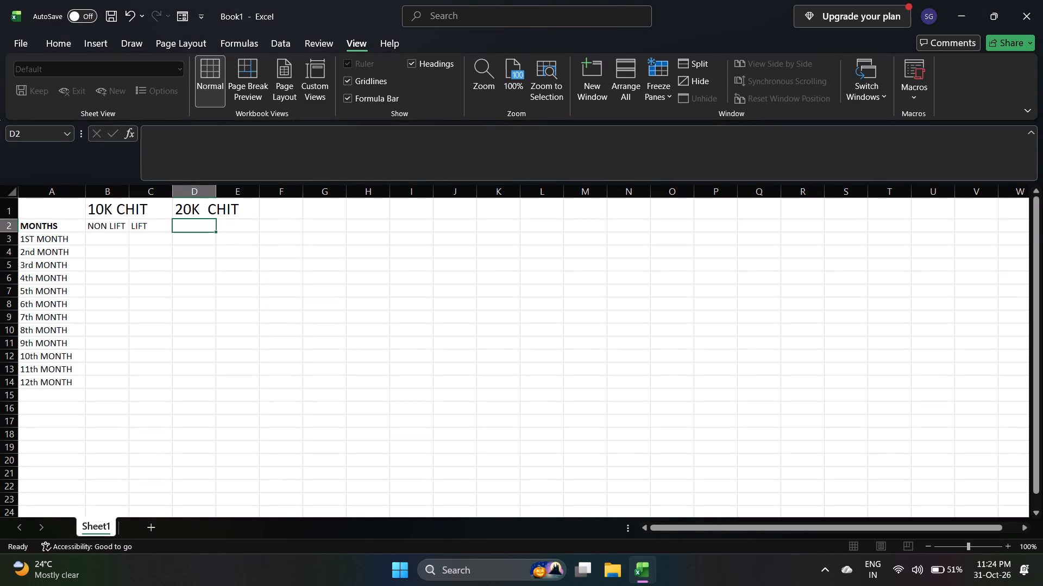
pyautogui.write('LI')
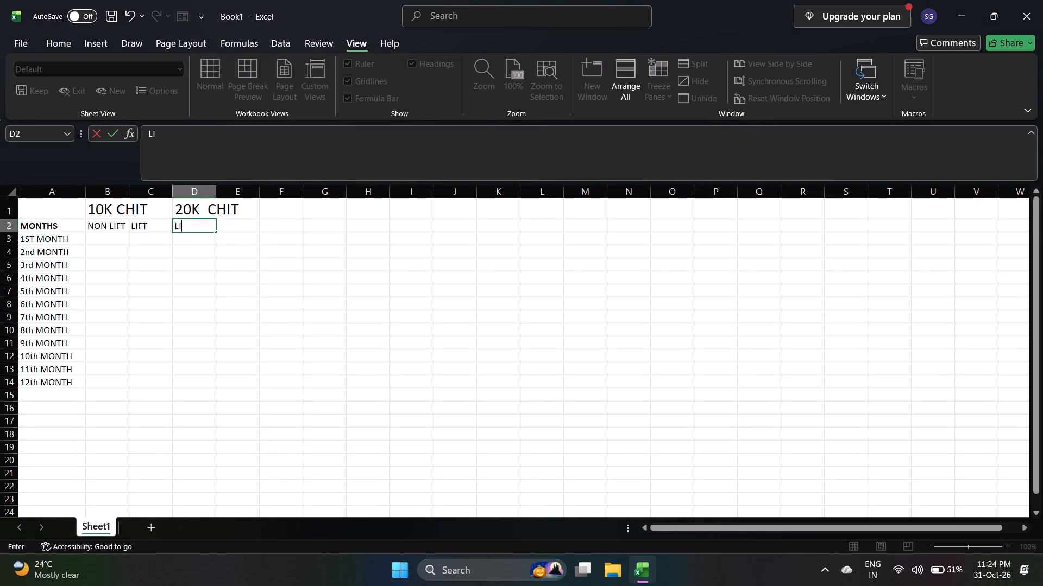
pyautogui.press('BackSpace')
pyautogui.press('BackSpace')
pyautogui.write('NON')
pyautogui.press('space')
pyautogui.write('LIFT')
pyautogui.click(235, 226)
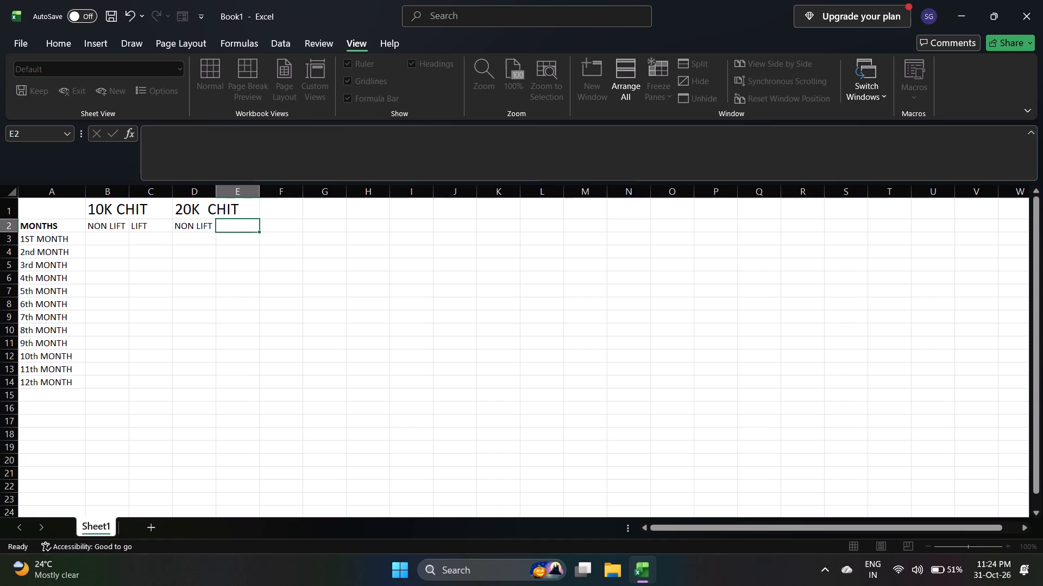
pyautogui.write('LIFT')
pyautogui.click(292, 212)
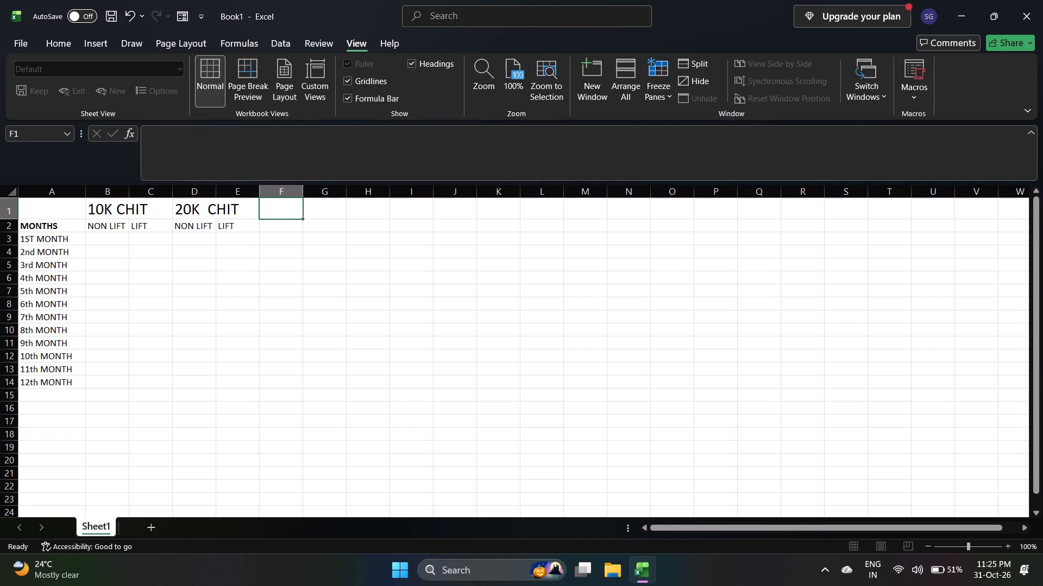
# Copy the 20K CHIT heading from D1 into cell F1.
pyautogui.click(234, 208)
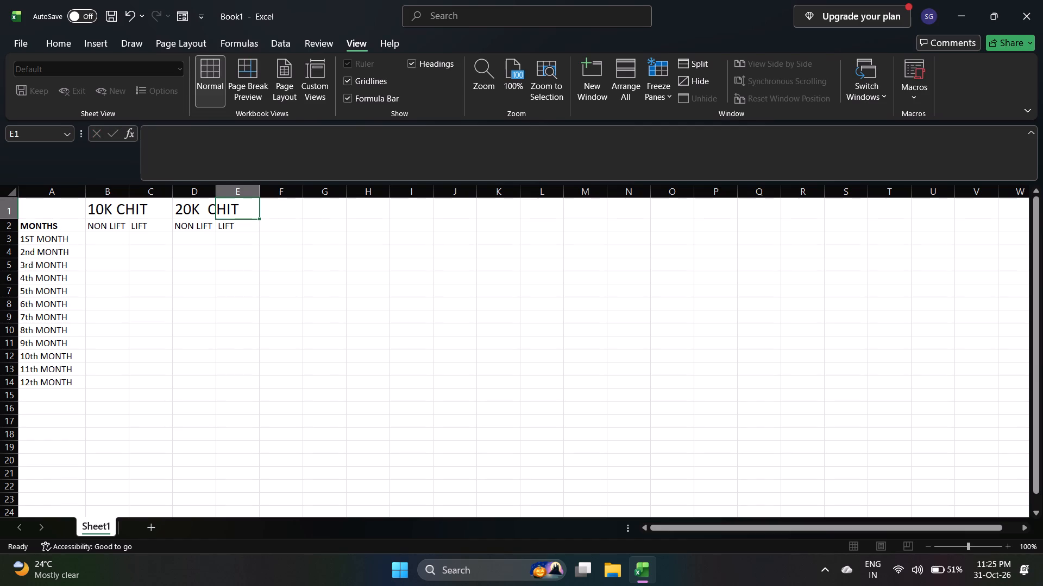
pyautogui.click(200, 214)
pyautogui.rightClick(200, 214)
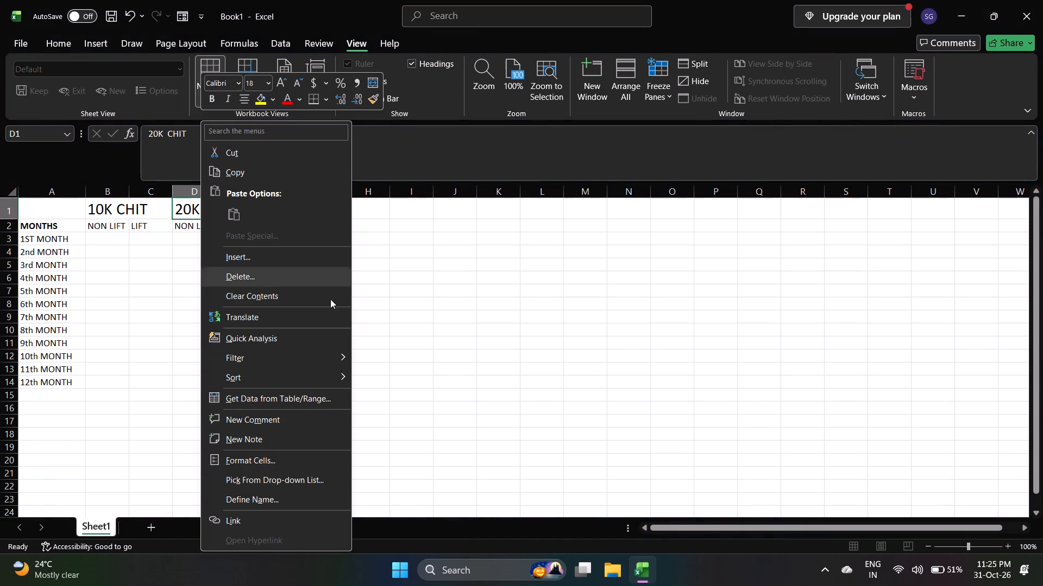
pyautogui.click(301, 166)
pyautogui.click(297, 215)
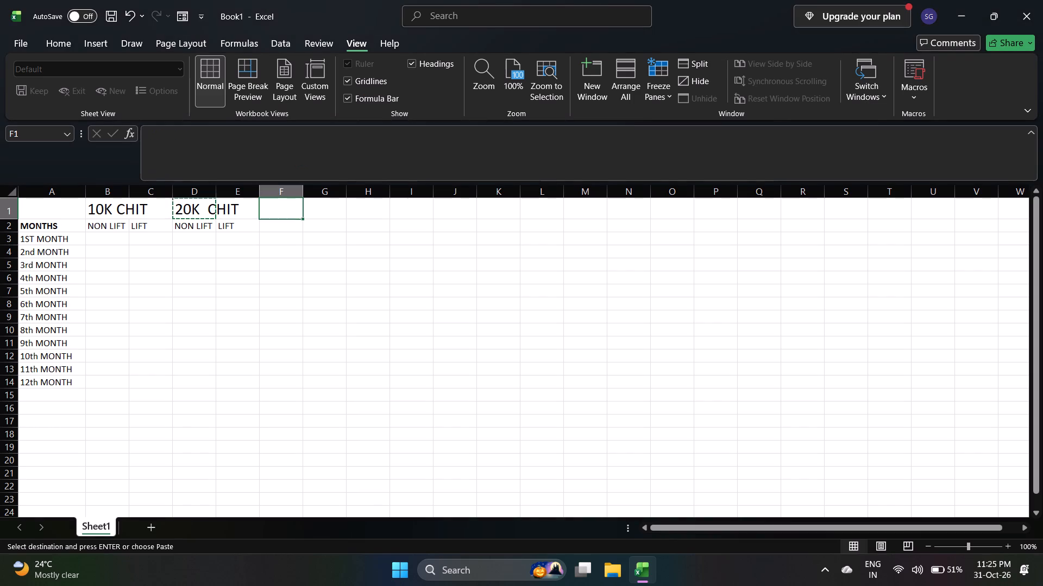
pyautogui.hotkey('ctrl', 'v')
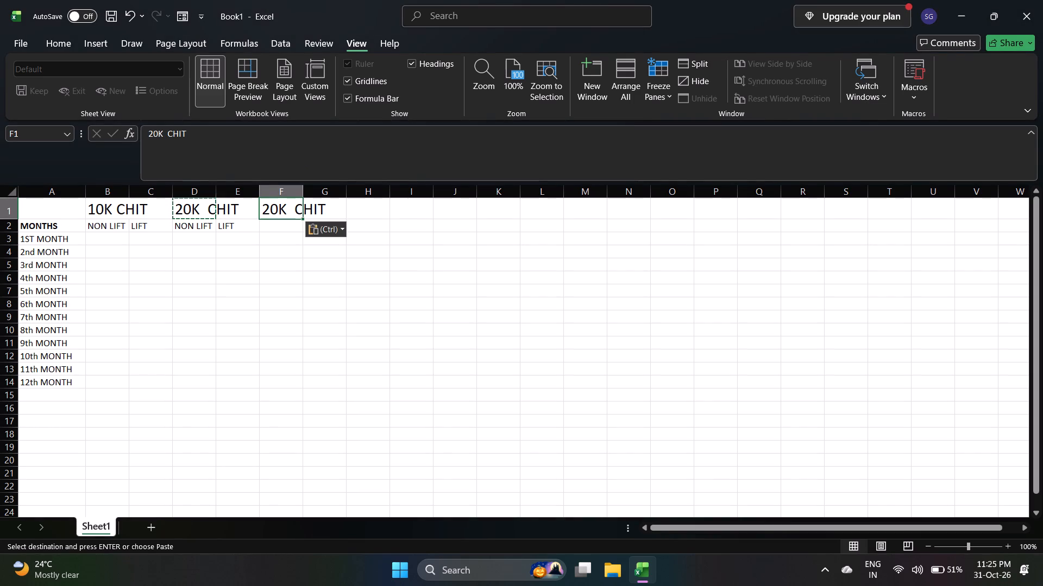
# Change the copied heading in F1 to 50K CHIT.
pyautogui.tripleClick(279, 208)
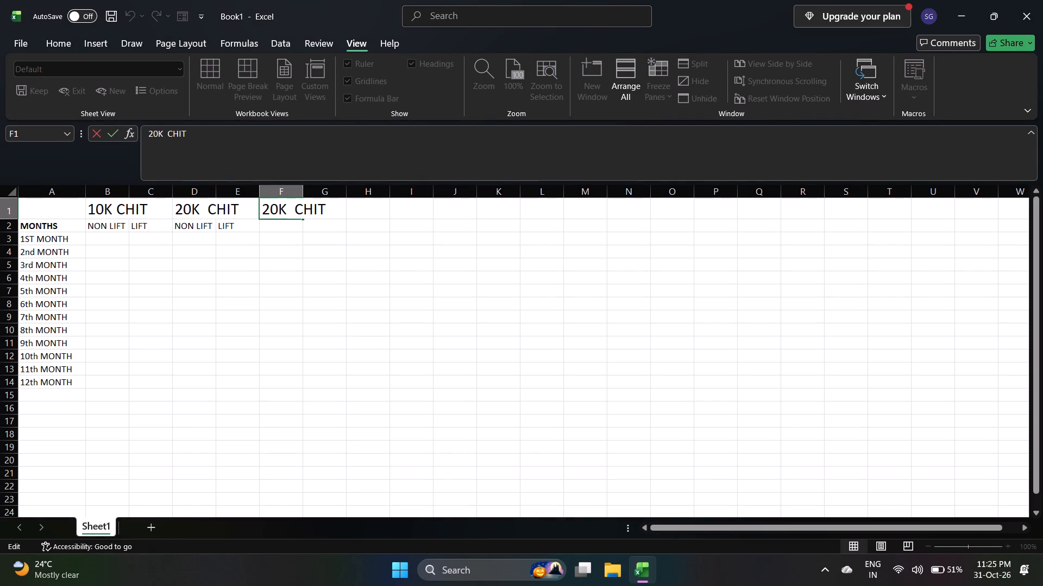
pyautogui.press('Left')
pyautogui.press('BackSpace')
pyautogui.write('50')
pyautogui.press('BackSpace')
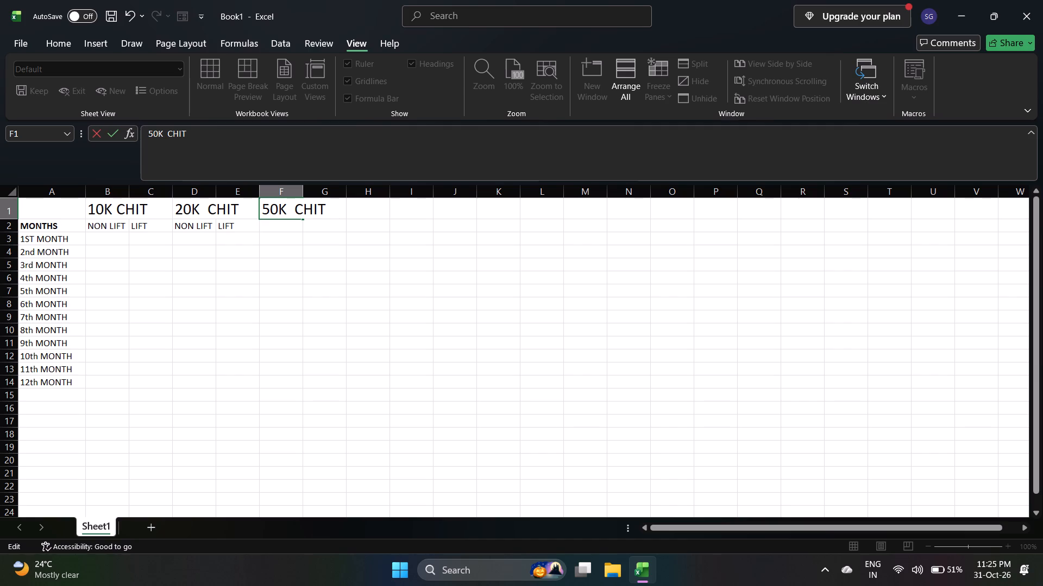
# Copy the NON LIFT and LIFT subheaders from D2:E2 to F2:G2 under 50K CHIT.
pyautogui.click(212, 231)
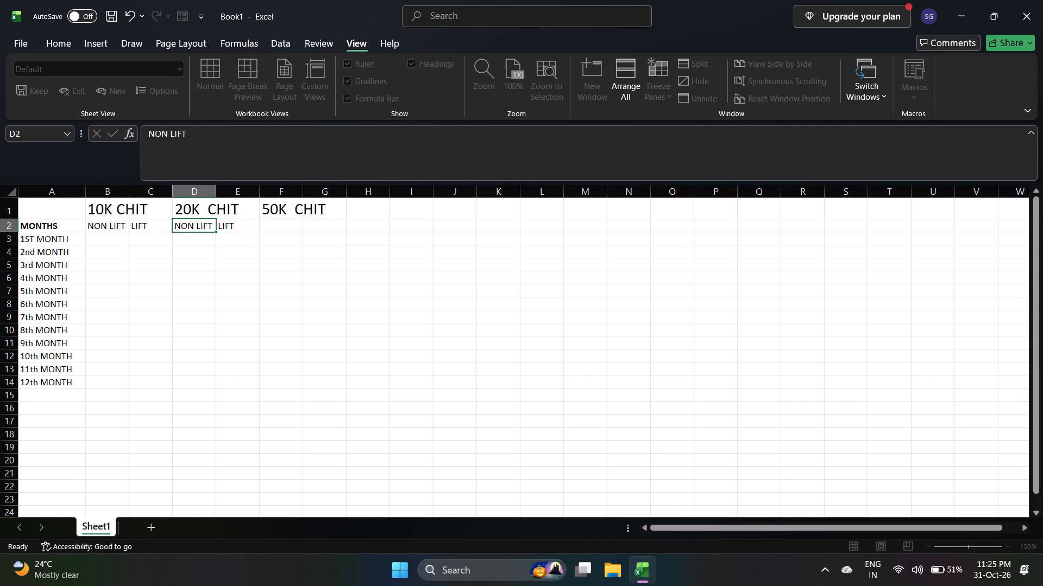
pyautogui.hotkey('shift', 'Right')
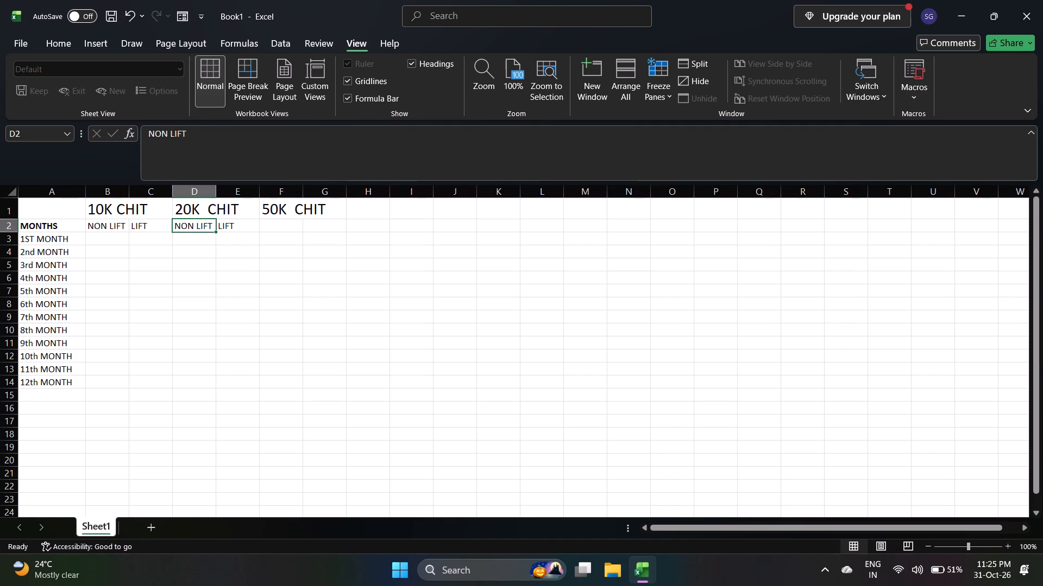
pyautogui.hotkey('ctrl', 'c')
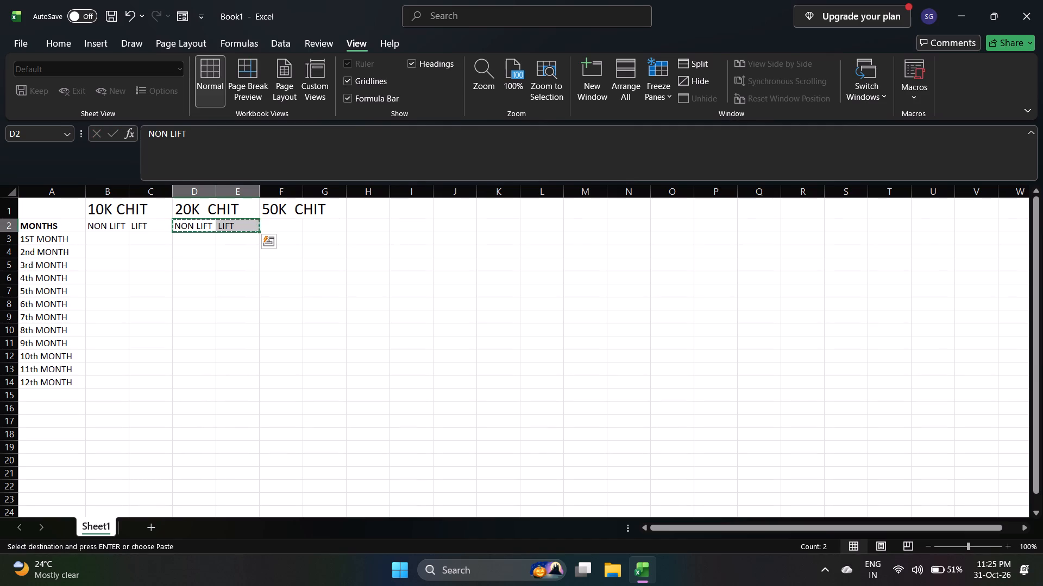
pyautogui.click(285, 230)
pyautogui.hotkey('ctrl', 'v')
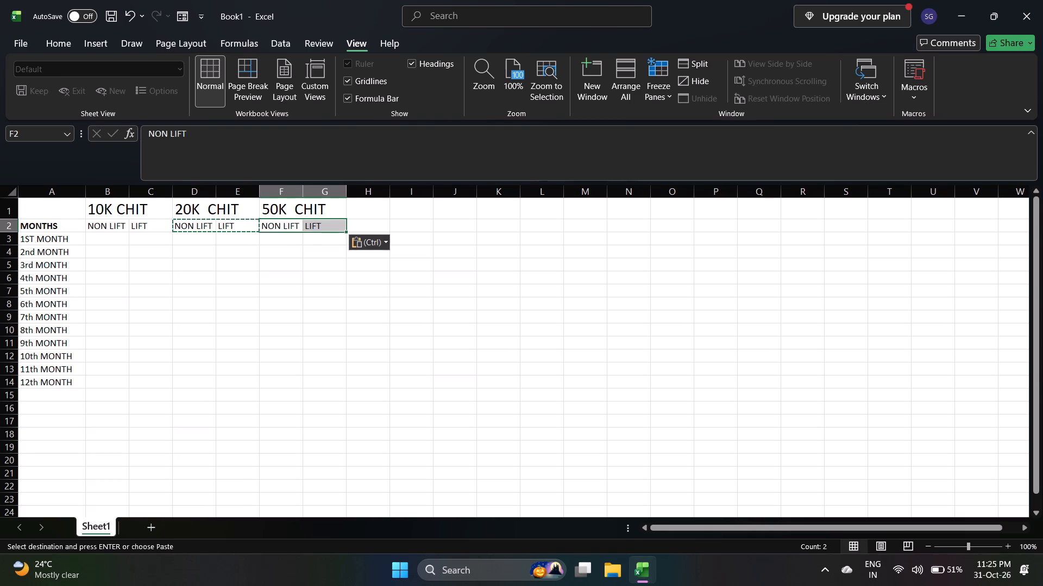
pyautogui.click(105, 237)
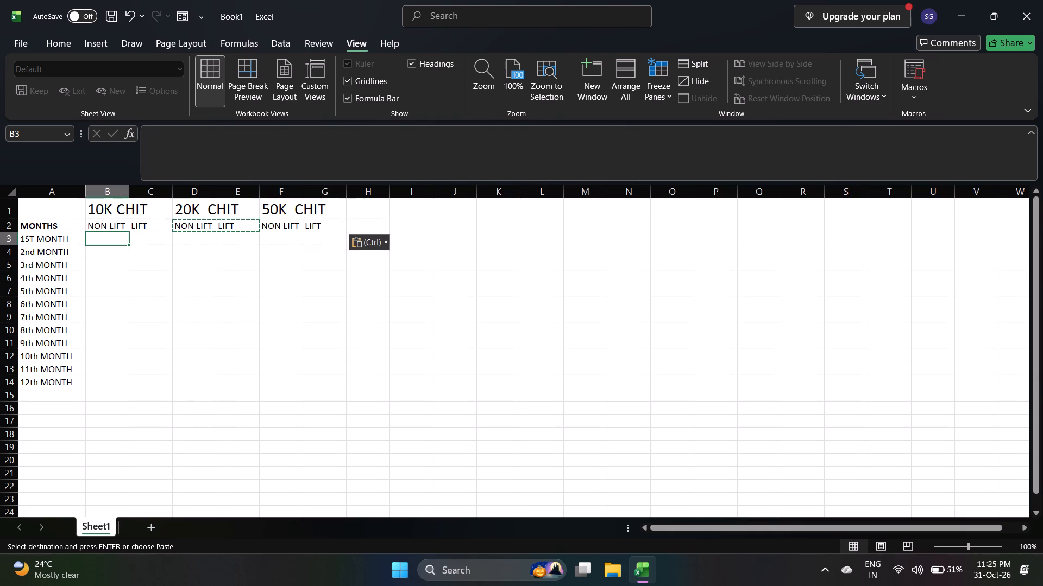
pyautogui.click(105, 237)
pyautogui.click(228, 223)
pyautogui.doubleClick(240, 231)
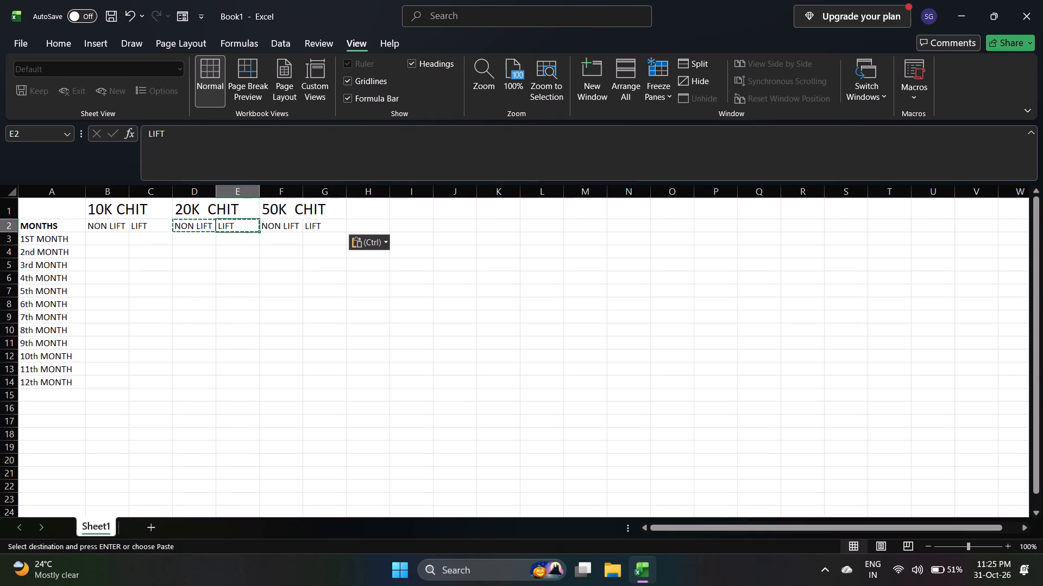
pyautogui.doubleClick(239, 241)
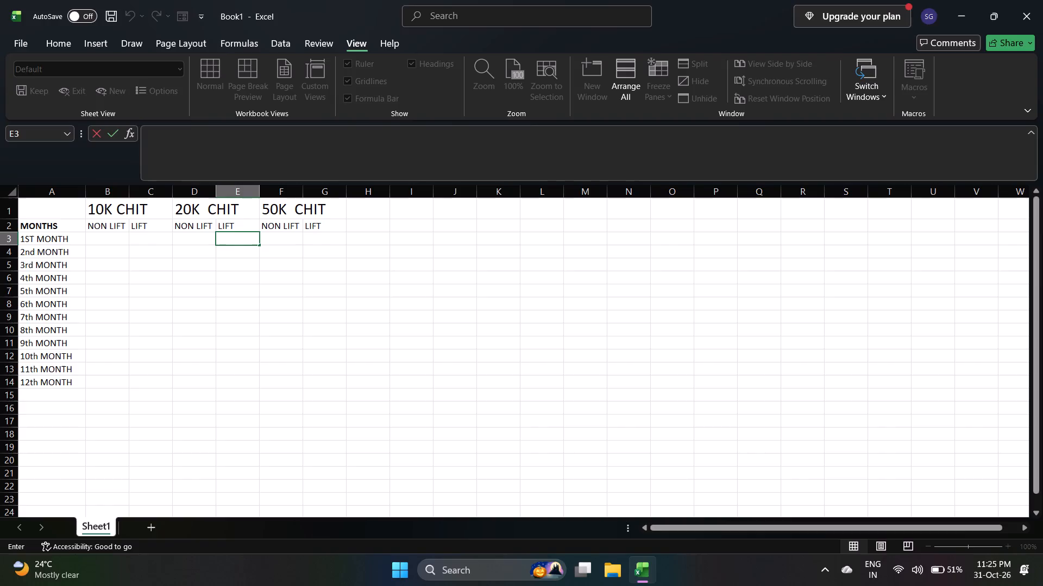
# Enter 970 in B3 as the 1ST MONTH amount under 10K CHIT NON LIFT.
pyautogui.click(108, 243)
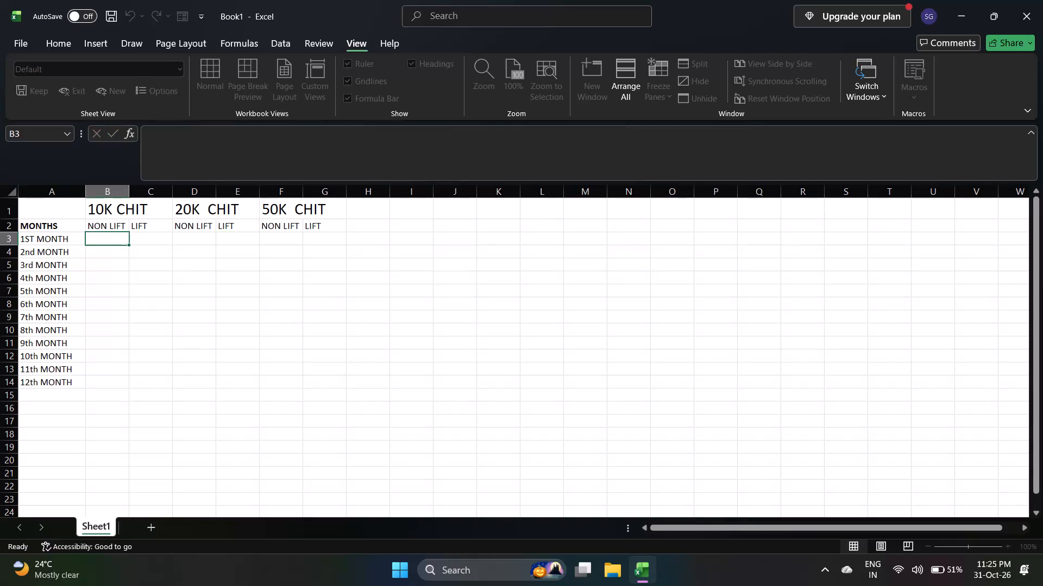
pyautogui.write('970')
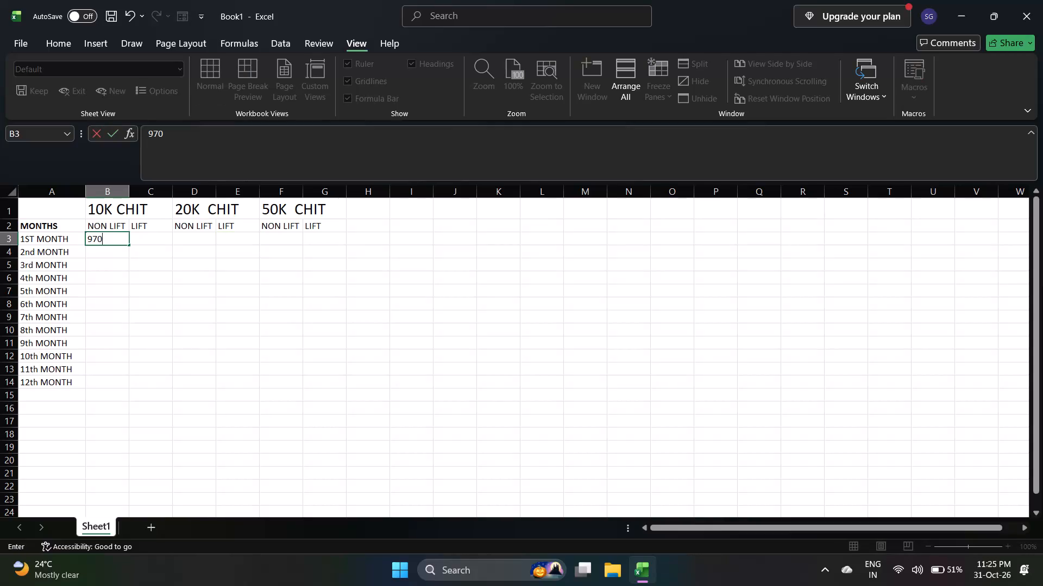
# Put 9 in B4 for the 2nd MONTH and change the 1ST MONTH amount in B3 to 1000.
pyautogui.click(117, 252)
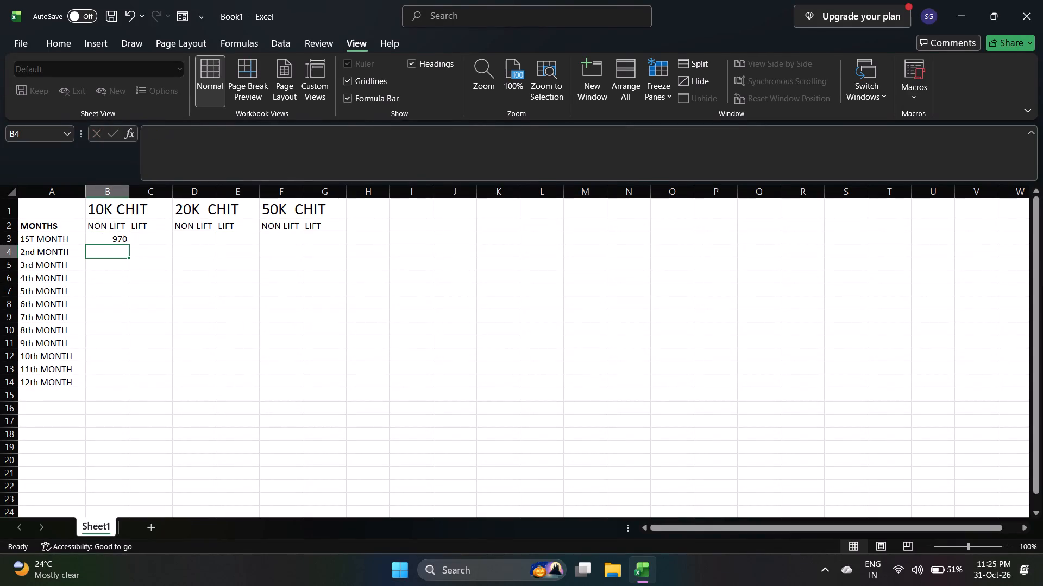
pyautogui.press('9')
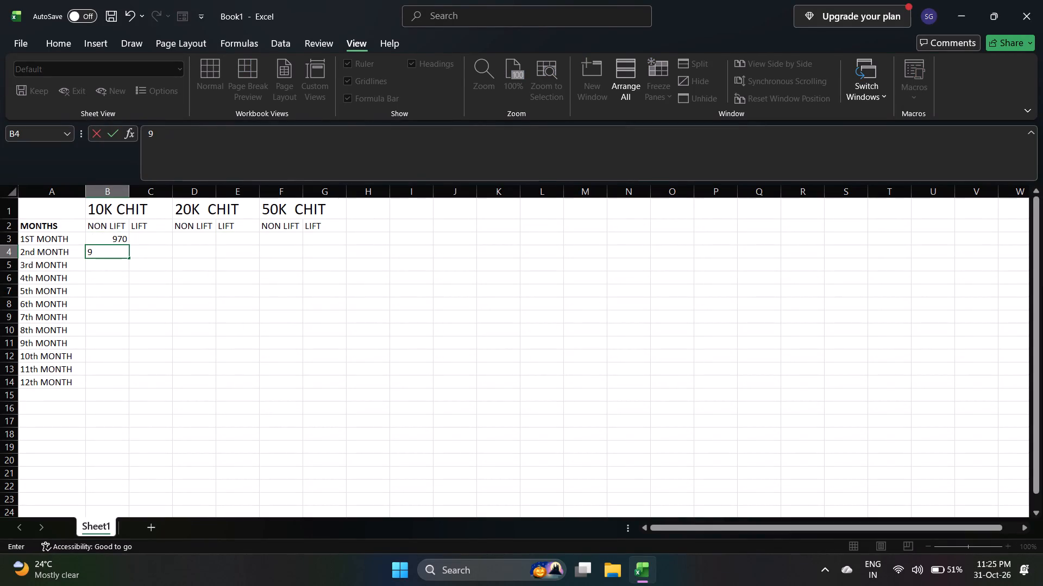
pyautogui.doubleClick(125, 239)
pyautogui.press('BackSpace')
pyautogui.press('BackSpace')
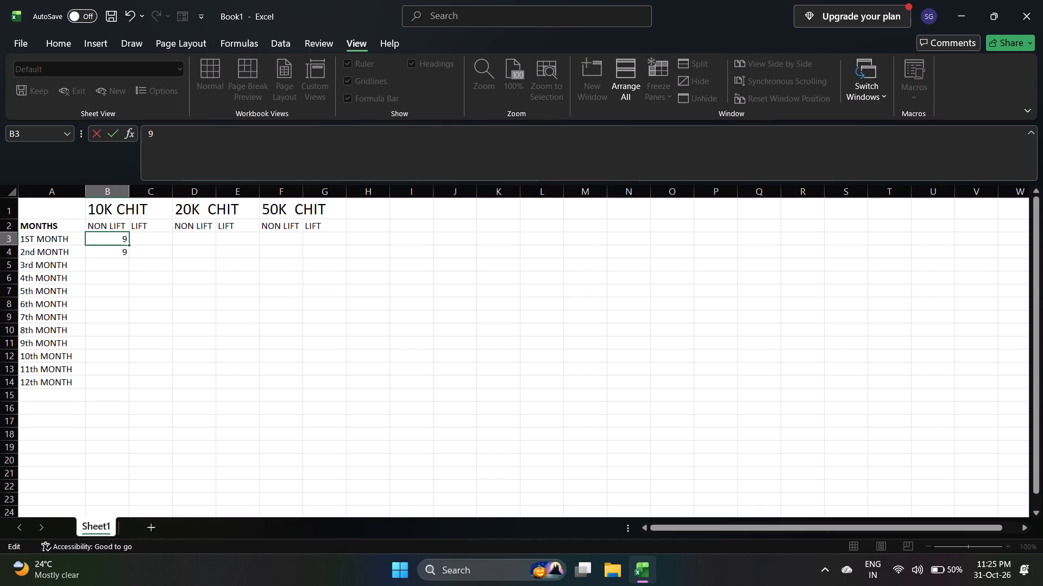
pyautogui.press('BackSpace')
pyautogui.write('1000')
# Complete the 10K CHIT NON LIFT amount for the 2nd MONTH in B4 as 970 and enter 930 for the 3rd MONTH in B5.
pyautogui.click(128, 253)
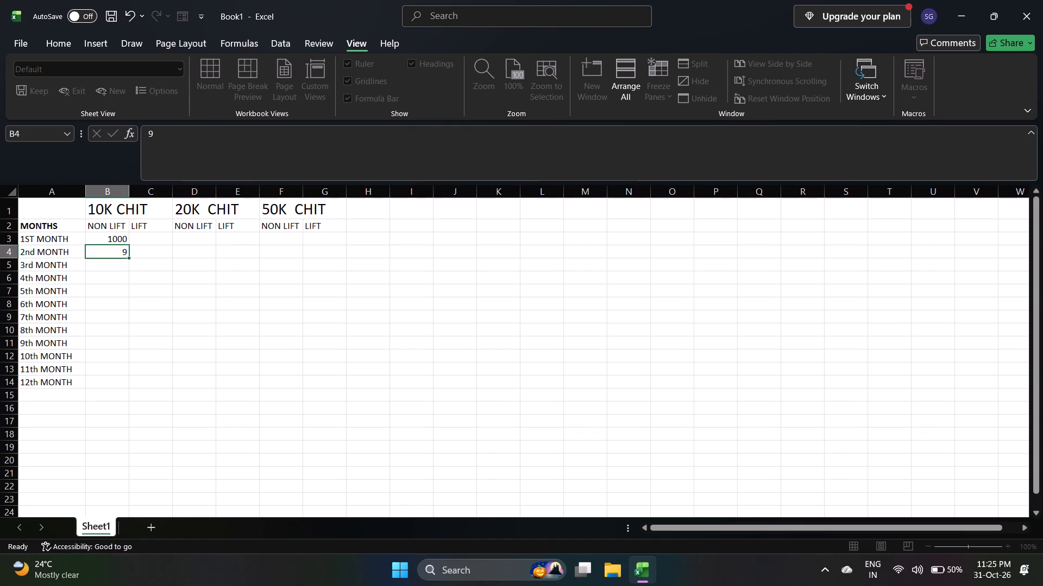
pyautogui.doubleClick(127, 252)
pyautogui.click(117, 259)
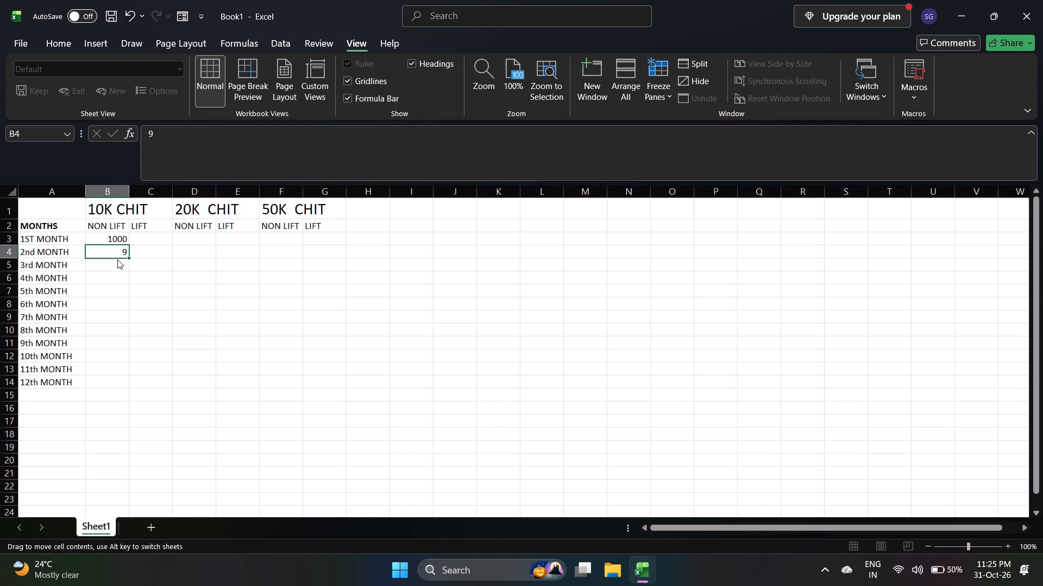
pyautogui.doubleClick(127, 251)
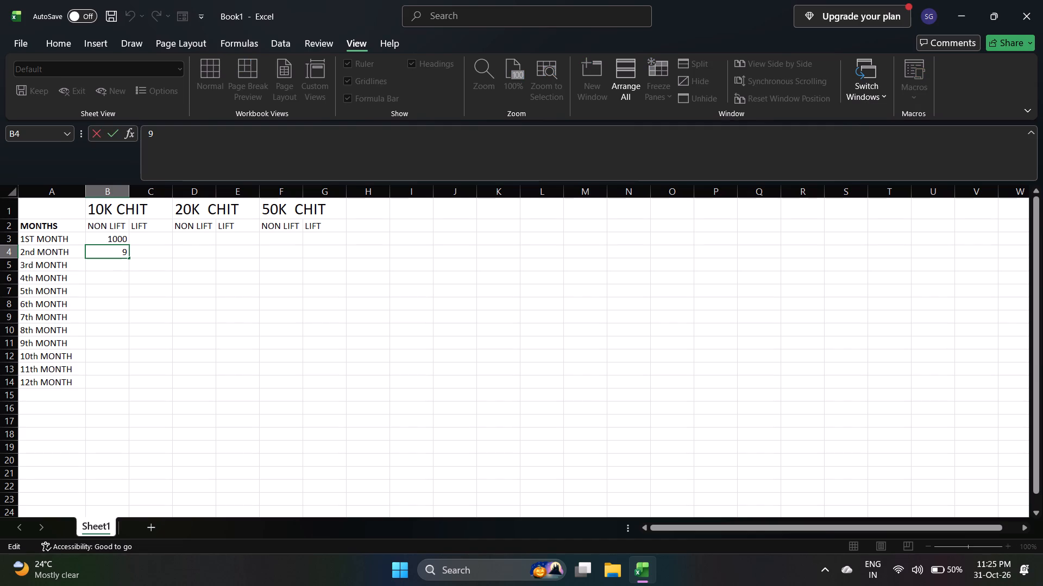
pyautogui.write('70')
pyautogui.press('Tab')
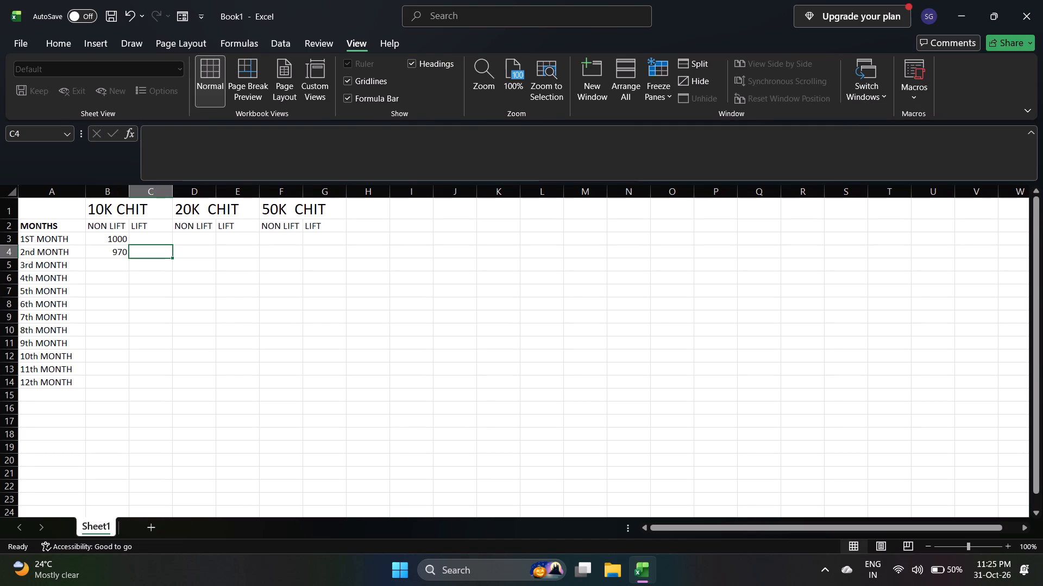
pyautogui.click(111, 262)
pyautogui.write('930')
pyautogui.click(118, 277)
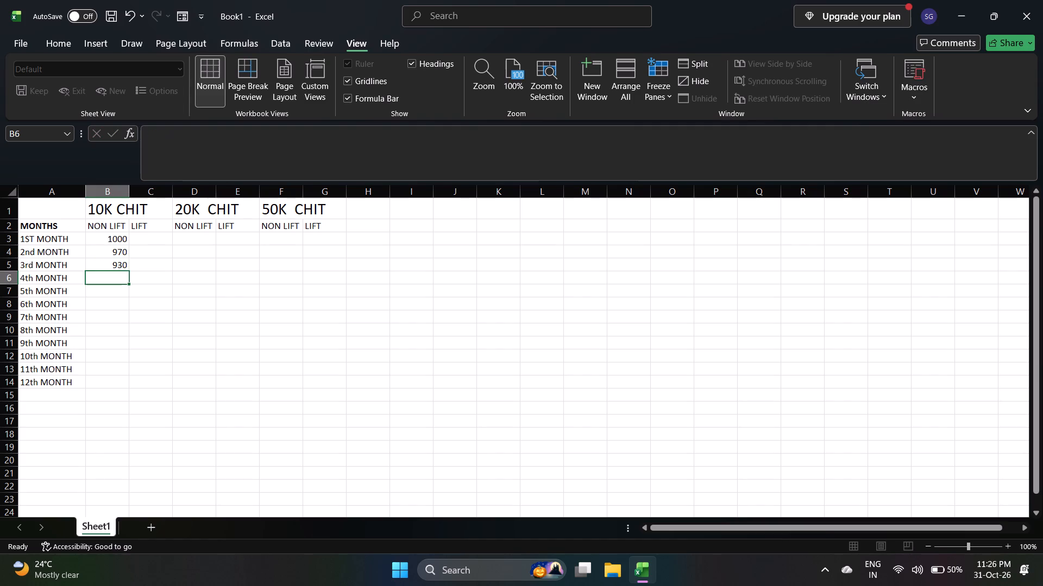
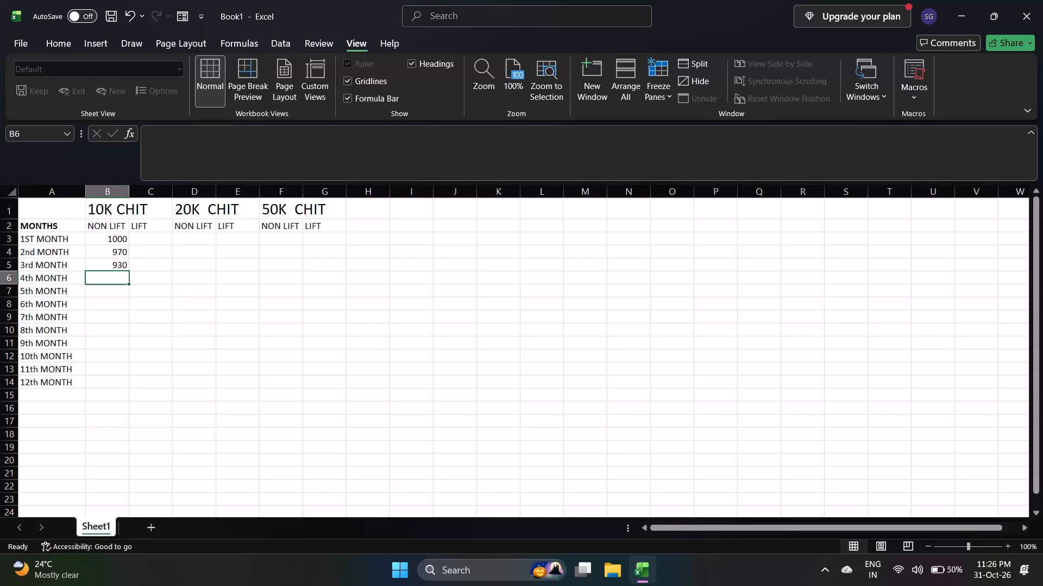
# Enter the 10K CHIT NON LIFT amounts 890, 850, 810, 740 and 660 for the 4th through 8th MONTH in B6:B10.
pyautogui.click(121, 279)
pyautogui.write('890')
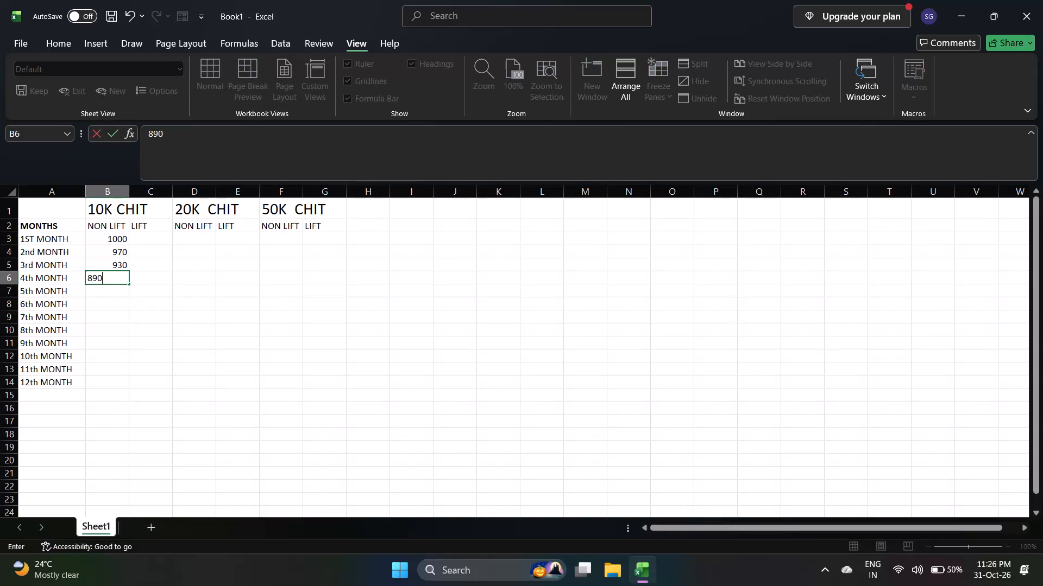
pyautogui.click(113, 292)
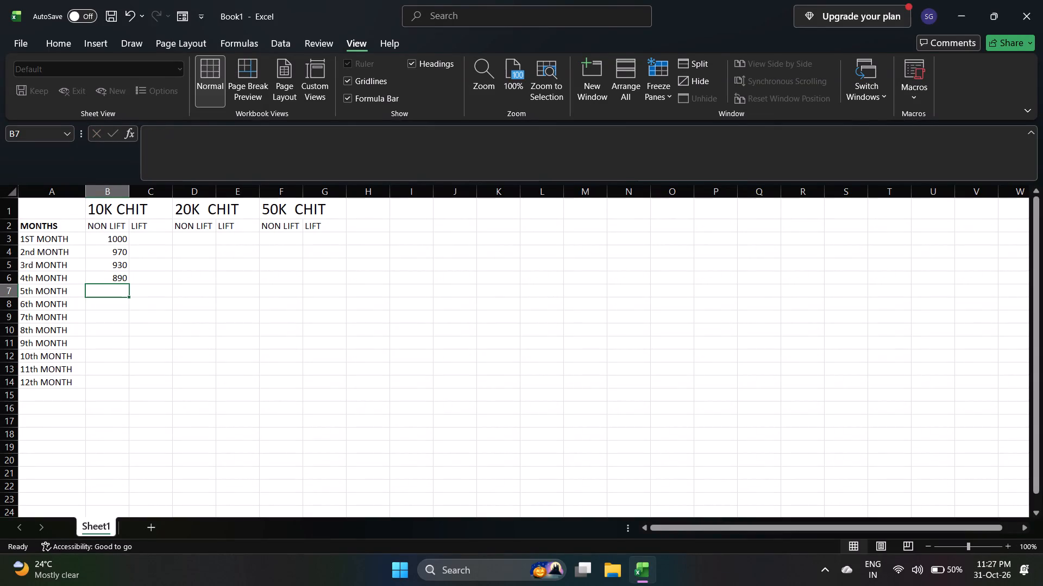
pyautogui.write('850')
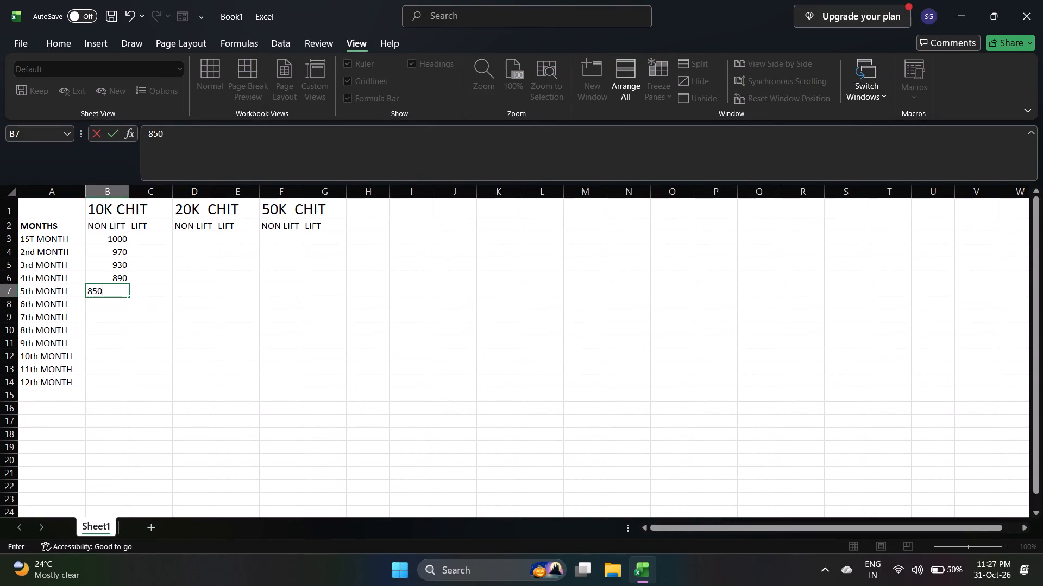
pyautogui.click(117, 302)
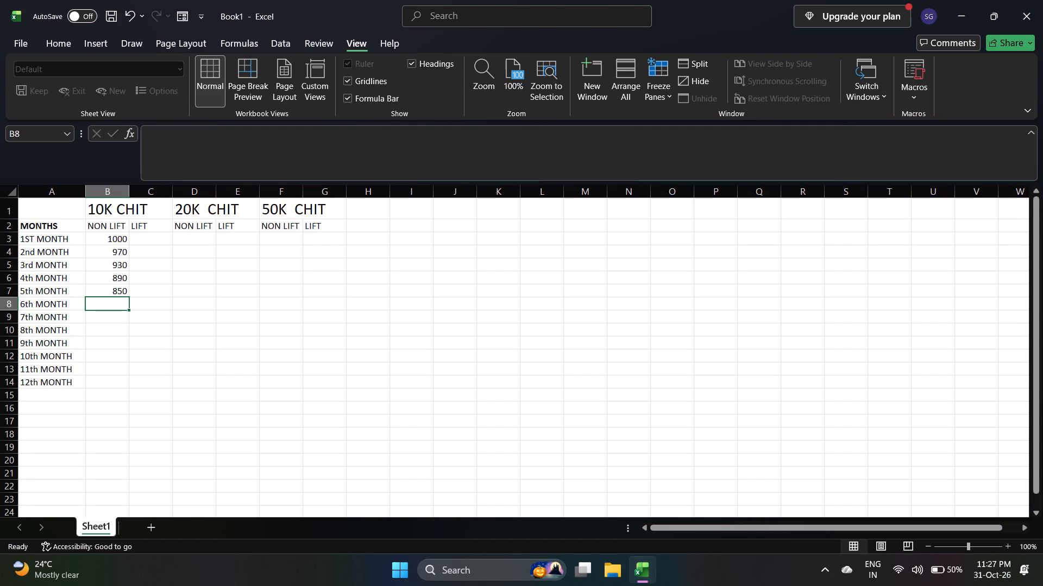
pyautogui.write('810')
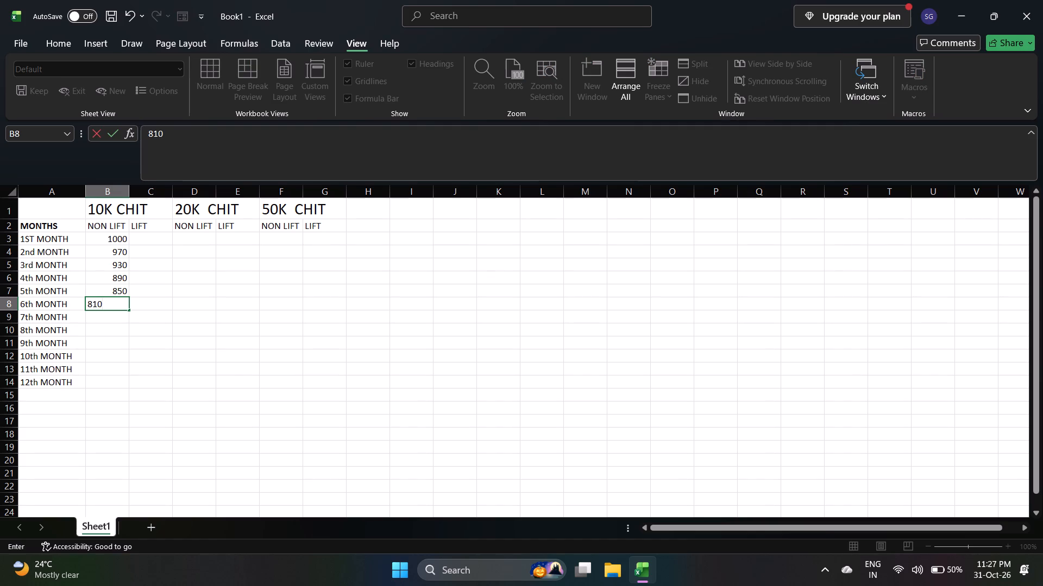
pyautogui.click(114, 319)
pyautogui.write('740')
pyautogui.click(116, 336)
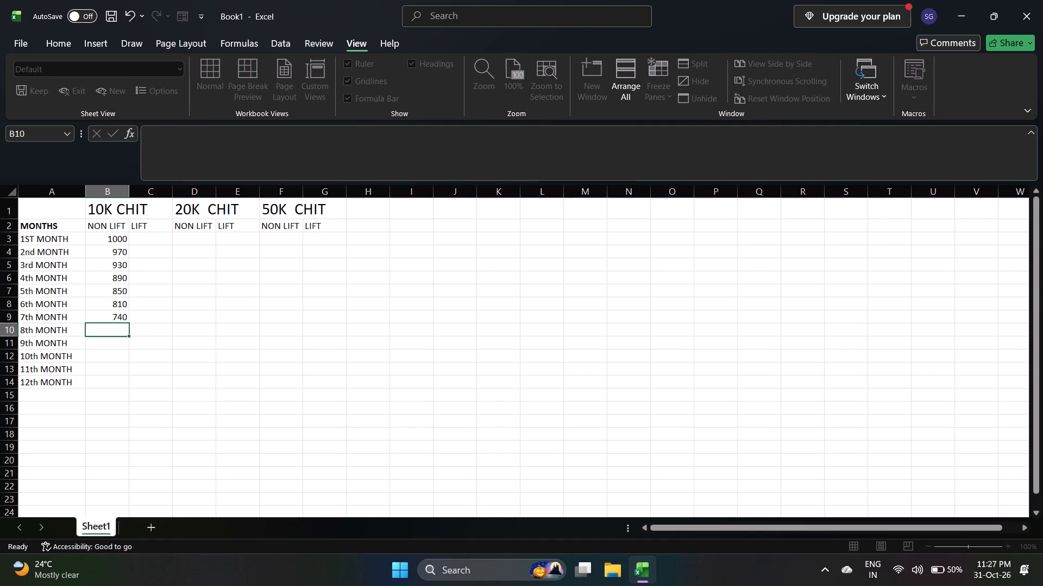
pyautogui.write('660')
# Enter the 10K CHIT NON LIFT amounts 540, 380, 240 and 100 for the 9th through 12th MONTH in B11:B14.
pyautogui.click(116, 350)
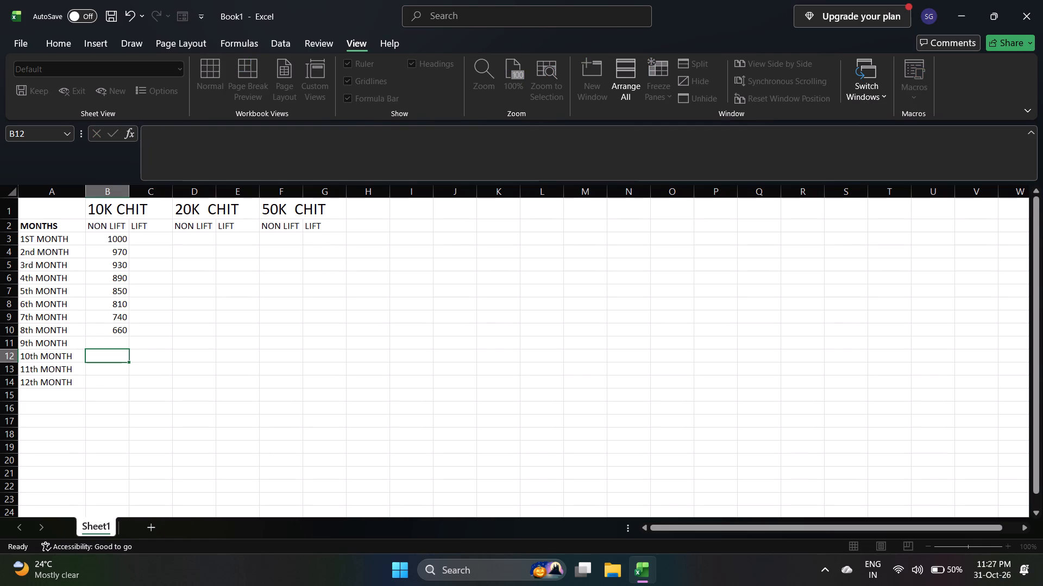
pyautogui.click(116, 347)
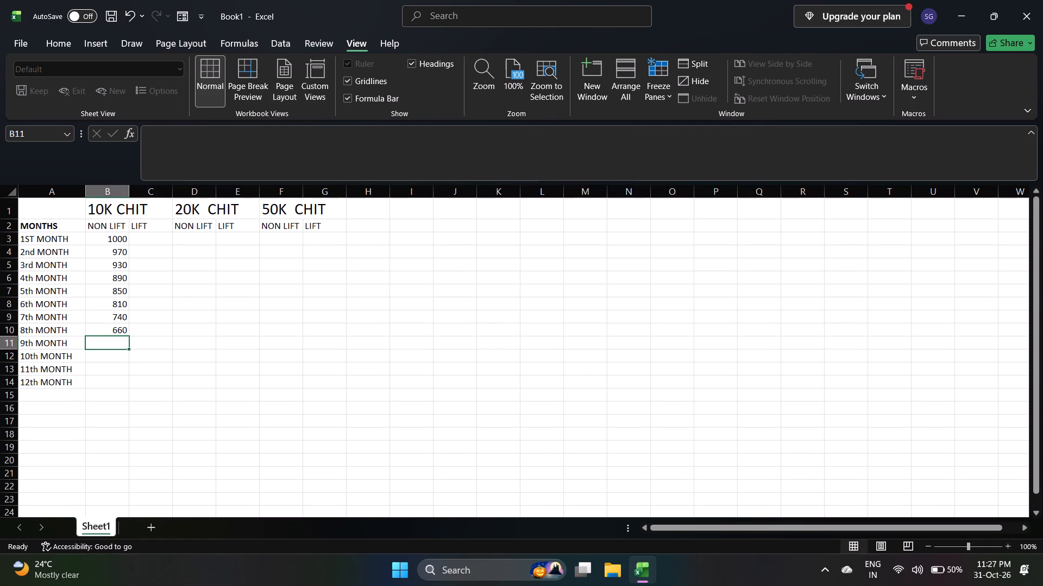
pyautogui.write('540')
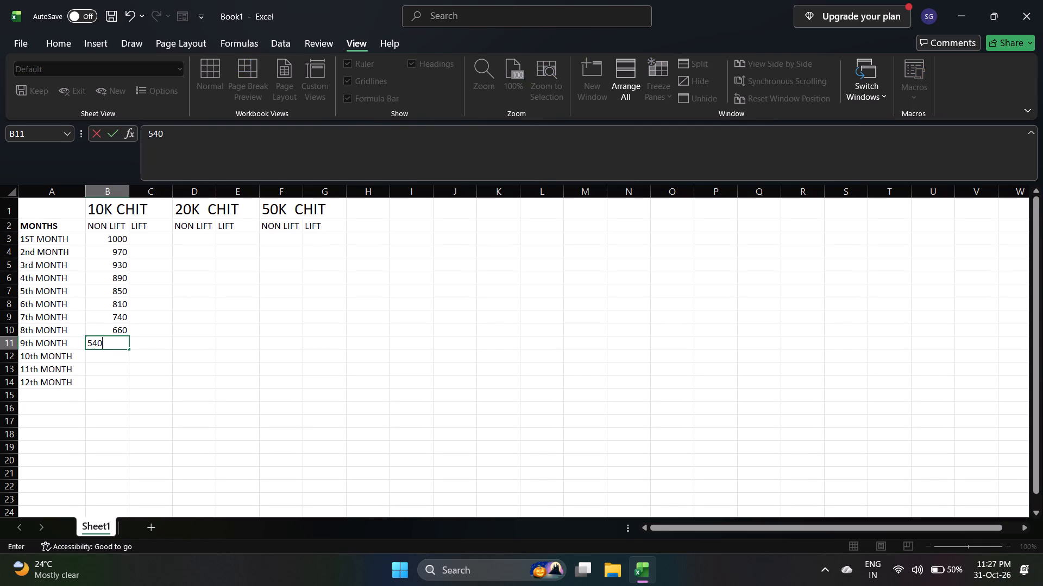
pyautogui.click(123, 361)
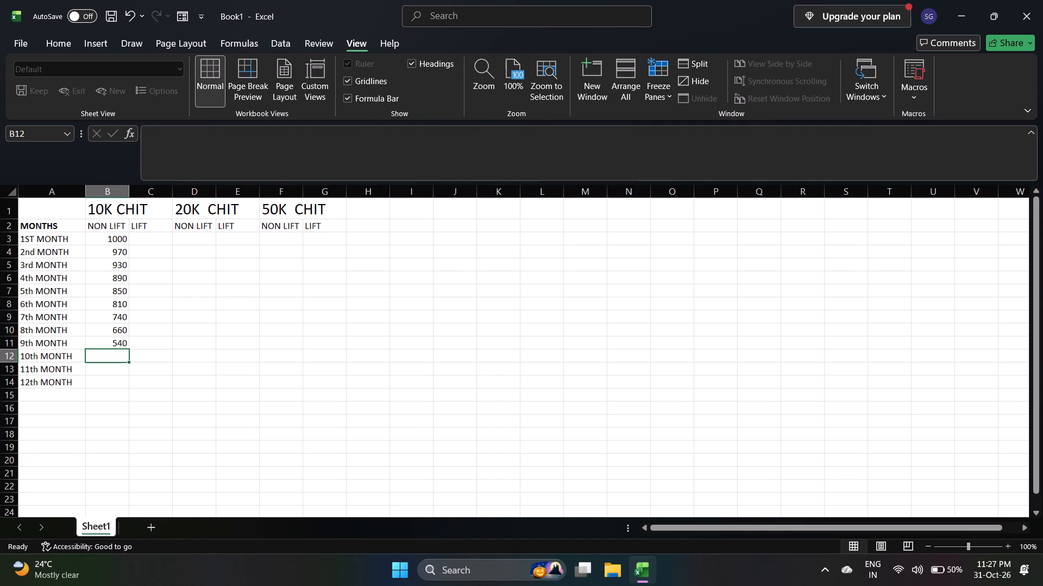
pyautogui.write('380')
pyautogui.click(115, 369)
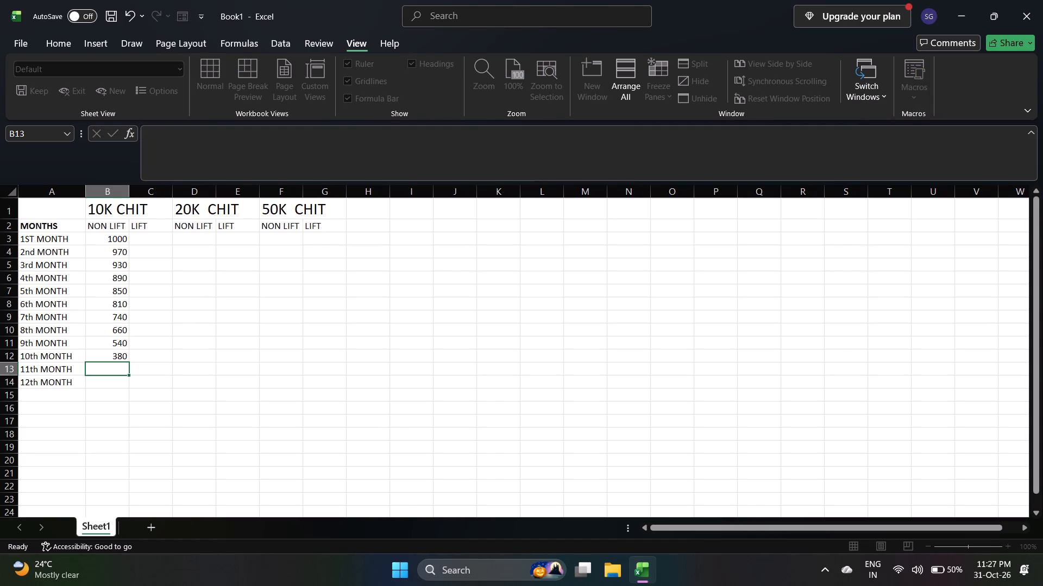
pyautogui.write('240')
pyautogui.click(114, 379)
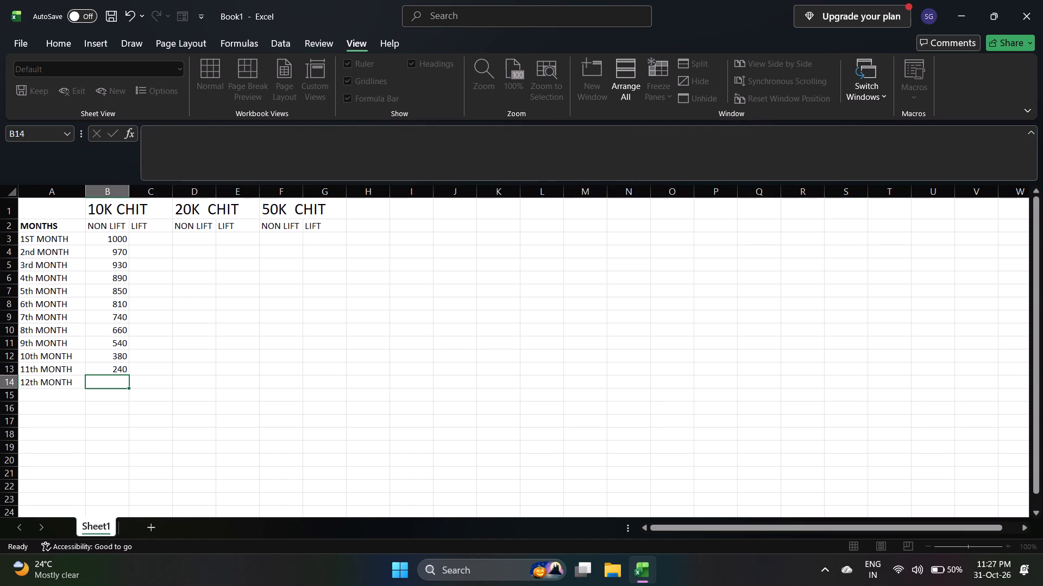
pyautogui.write('100')
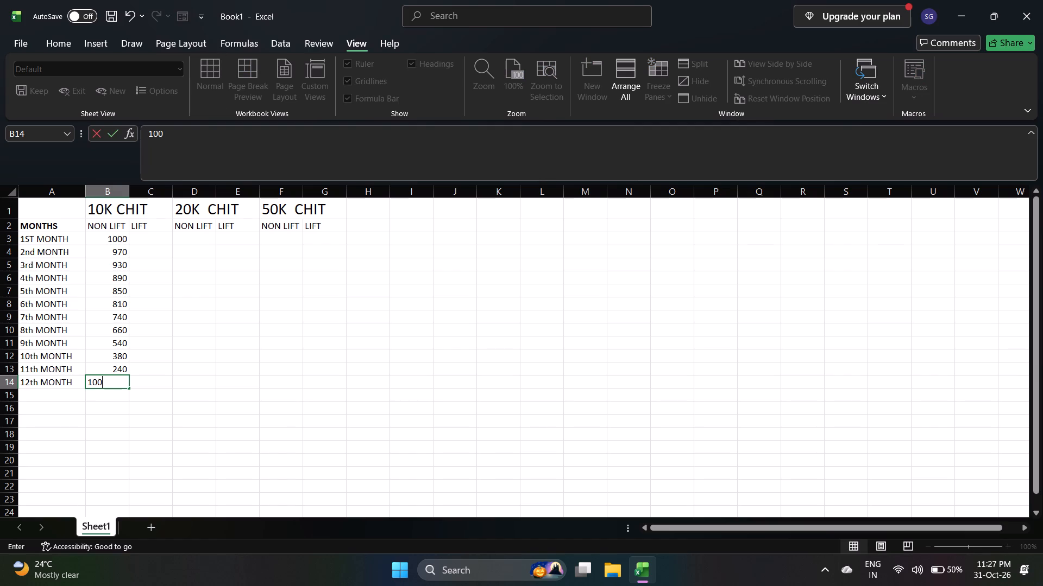
# Enter 1000 in C3 as the 10K CHIT LIFT amount and fill it down through the 12th MONTH in C14.
pyautogui.click(162, 238)
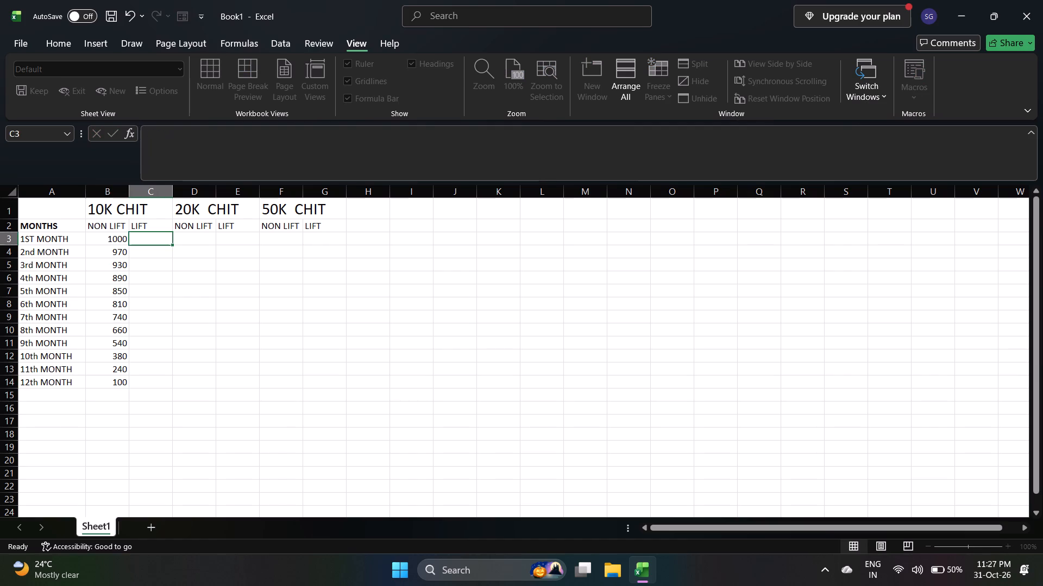
pyautogui.write('100')
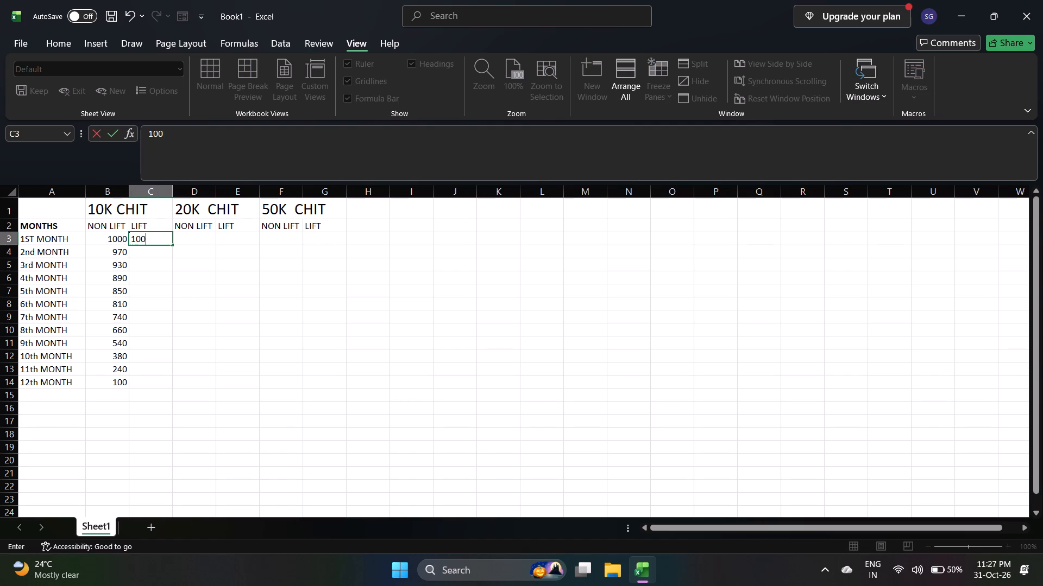
pyautogui.press('0')
pyautogui.moveTo(172, 245); pyautogui.dragTo(167, 385)
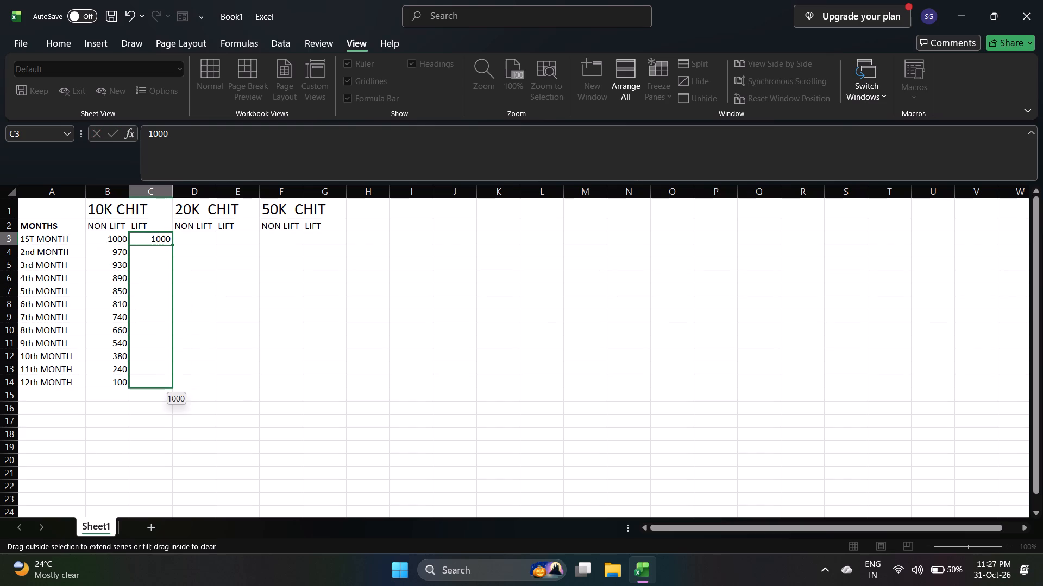
pyautogui.moveTo(167, 385); pyautogui.dragTo(168, 387)
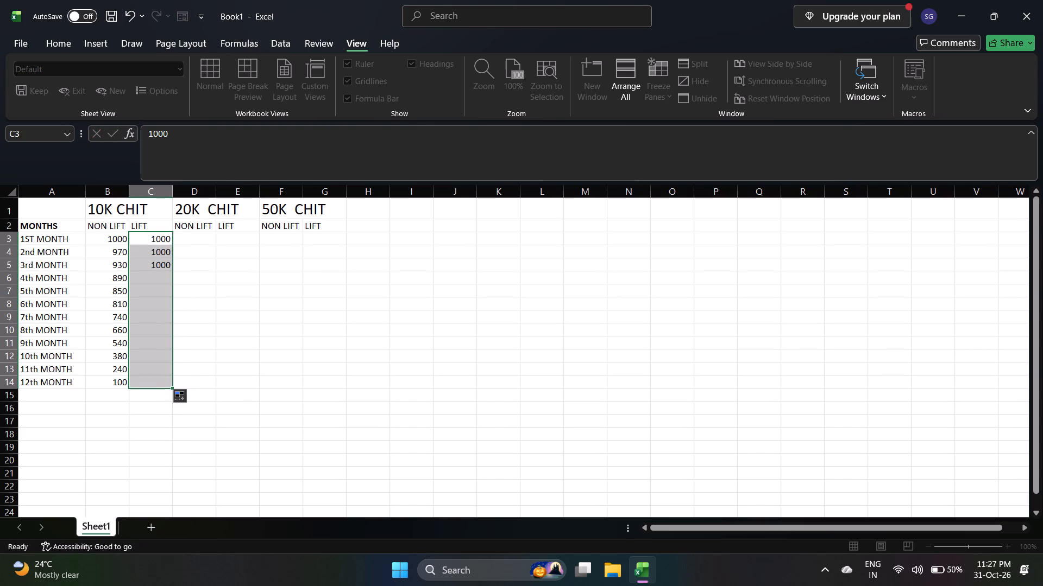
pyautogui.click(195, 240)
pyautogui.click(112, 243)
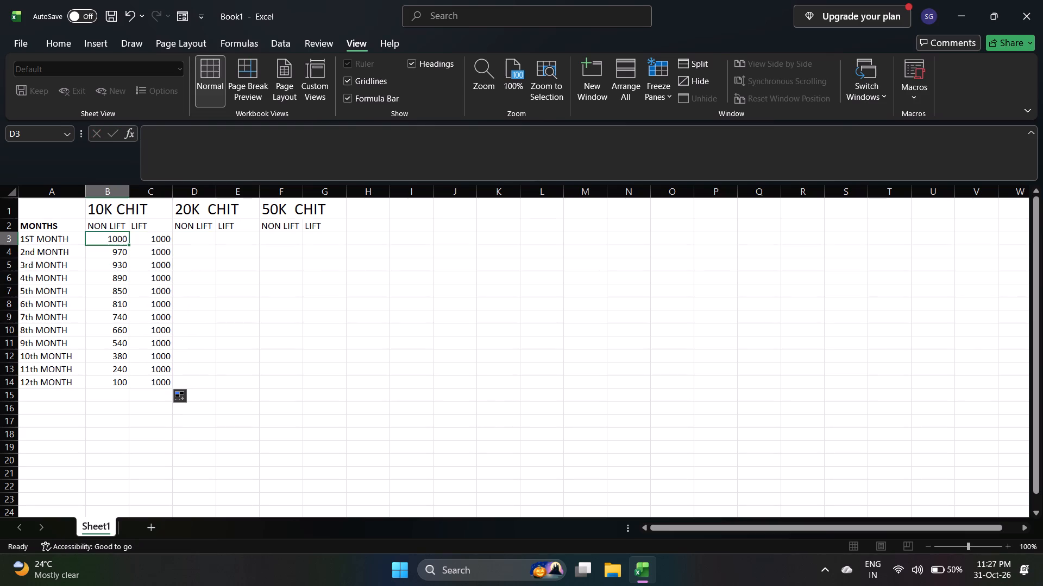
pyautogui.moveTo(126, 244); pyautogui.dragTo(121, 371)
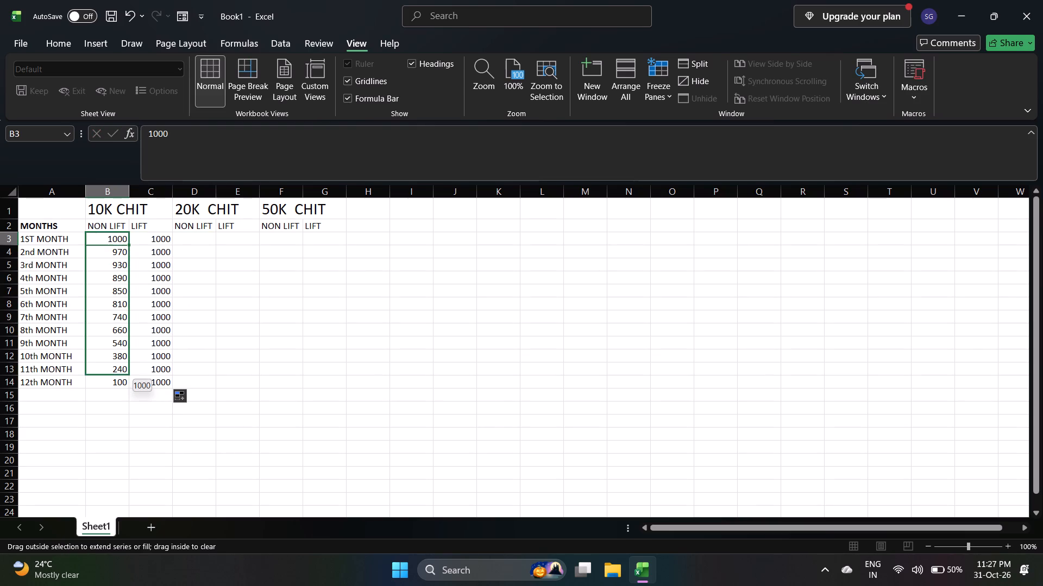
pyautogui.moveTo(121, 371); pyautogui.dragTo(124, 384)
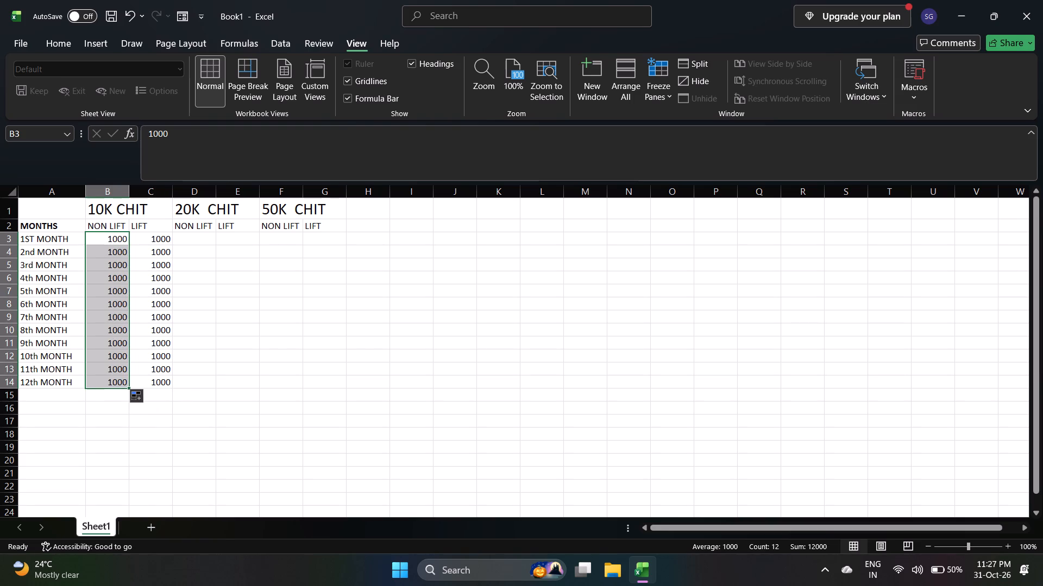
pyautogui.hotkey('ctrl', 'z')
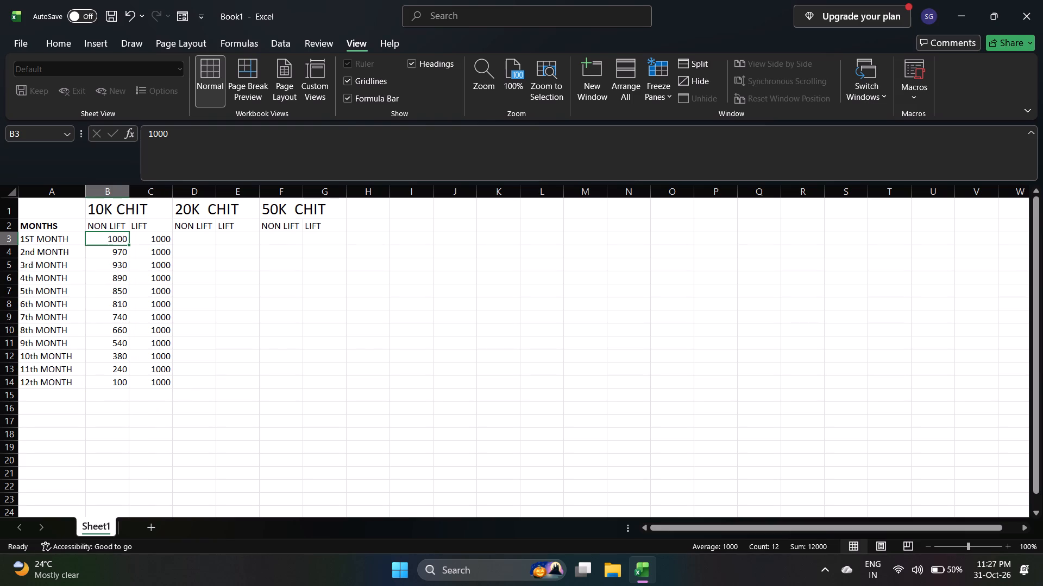
# Copy the 10K CHIT NON LIFT amounts in B3:B14 to the NON LIFT columns of 20K CHIT at D3 and 50K CHIT at F3.
pyautogui.moveTo(126, 240); pyautogui.dragTo(120, 383)
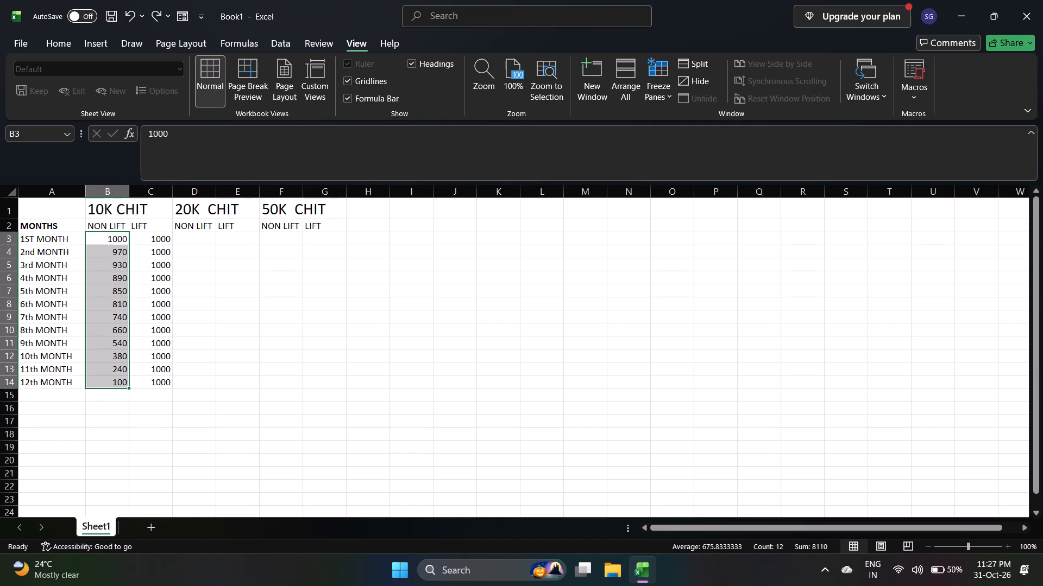
pyautogui.hotkey('ctrl', 'c')
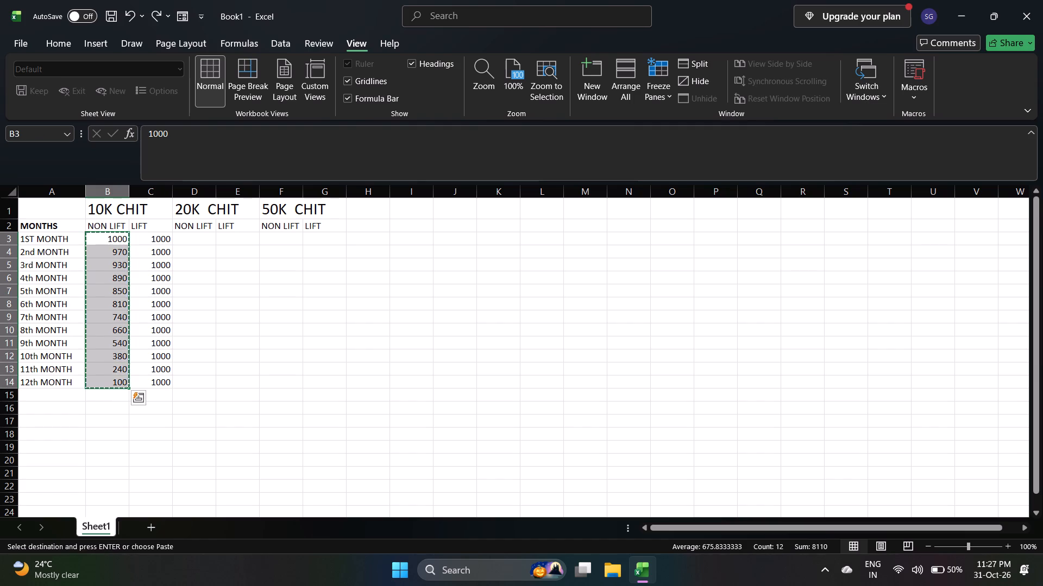
pyautogui.click(201, 236)
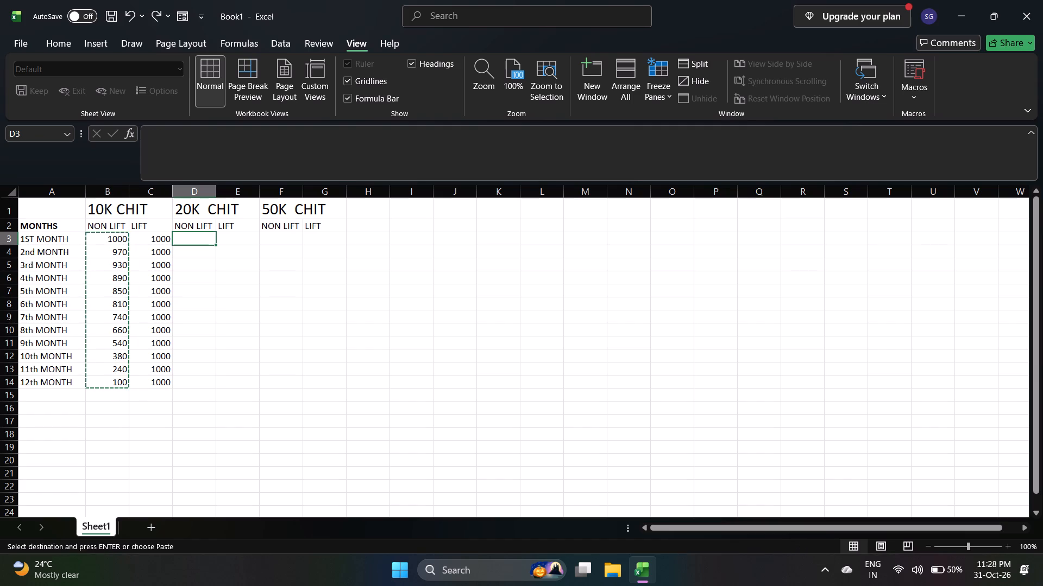
pyautogui.hotkey('ctrl', 'v')
pyautogui.click(281, 241)
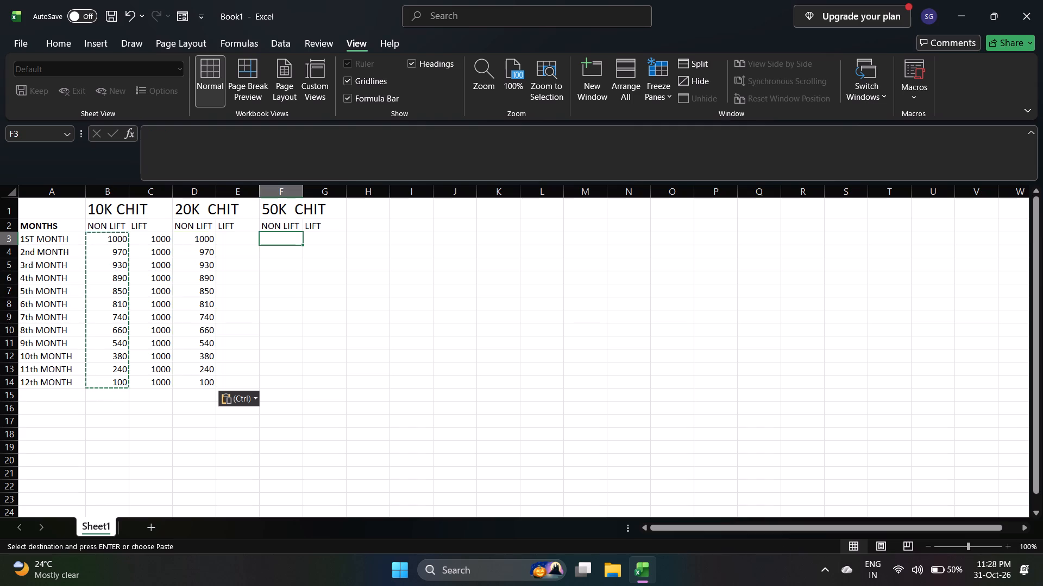
pyautogui.hotkey('ctrl', 'v')
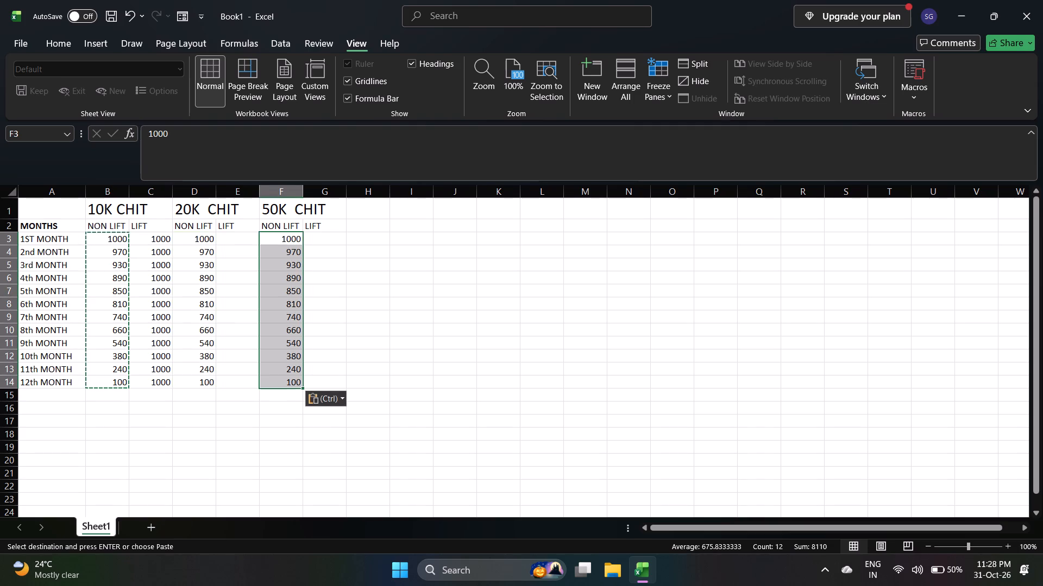
# Copy the 10K CHIT LIFT amounts in C3:C14 to the LIFT columns of 20K CHIT at E3 and 50K CHIT at G3.
pyautogui.click(161, 244)
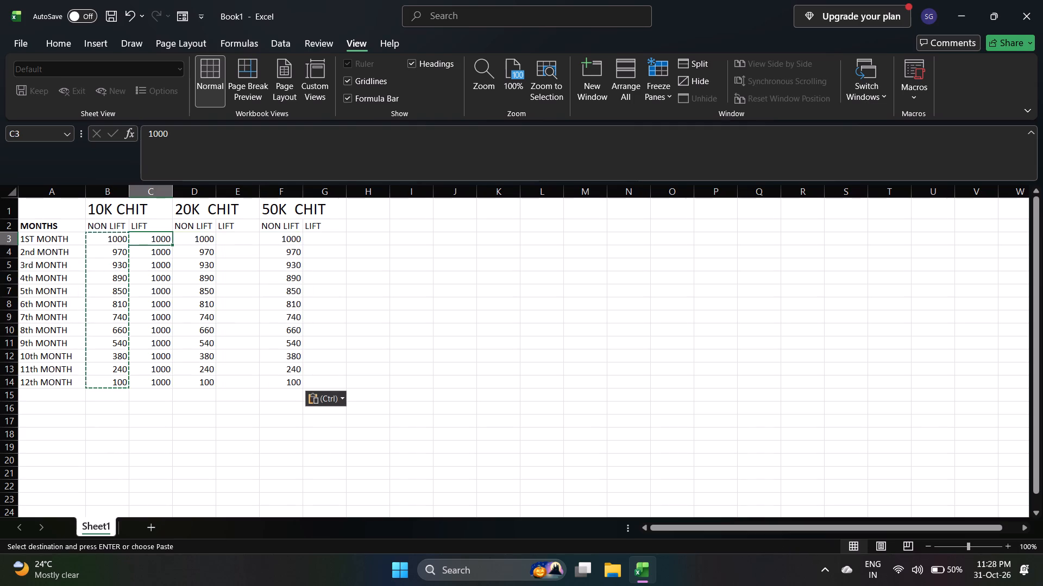
pyautogui.doubleClick(169, 244)
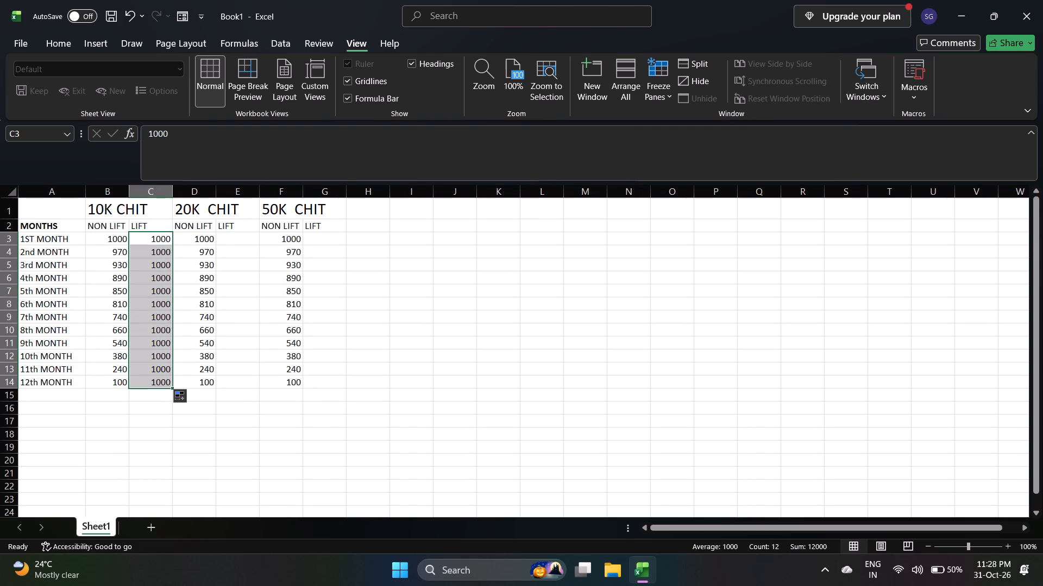
pyautogui.hotkey('ctrl', 'c')
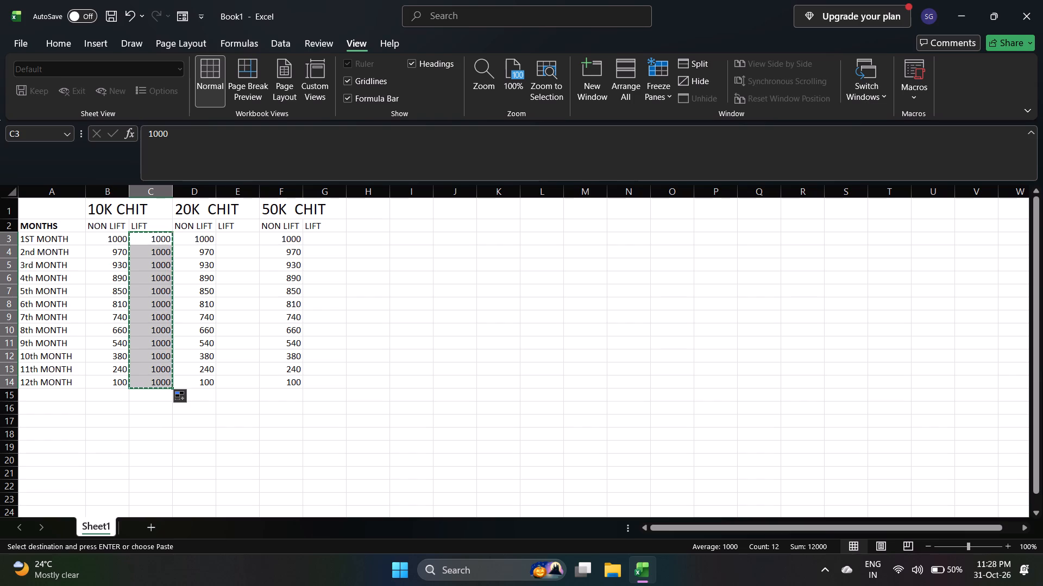
pyautogui.click(240, 245)
pyautogui.click(239, 238)
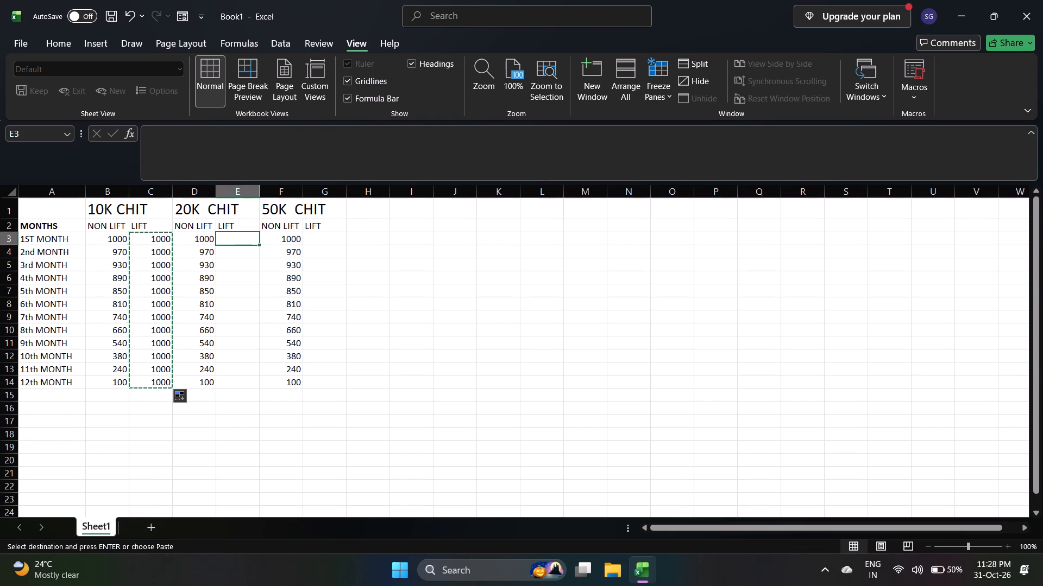
pyautogui.hotkey('ctrl', 'v')
pyautogui.click(321, 241)
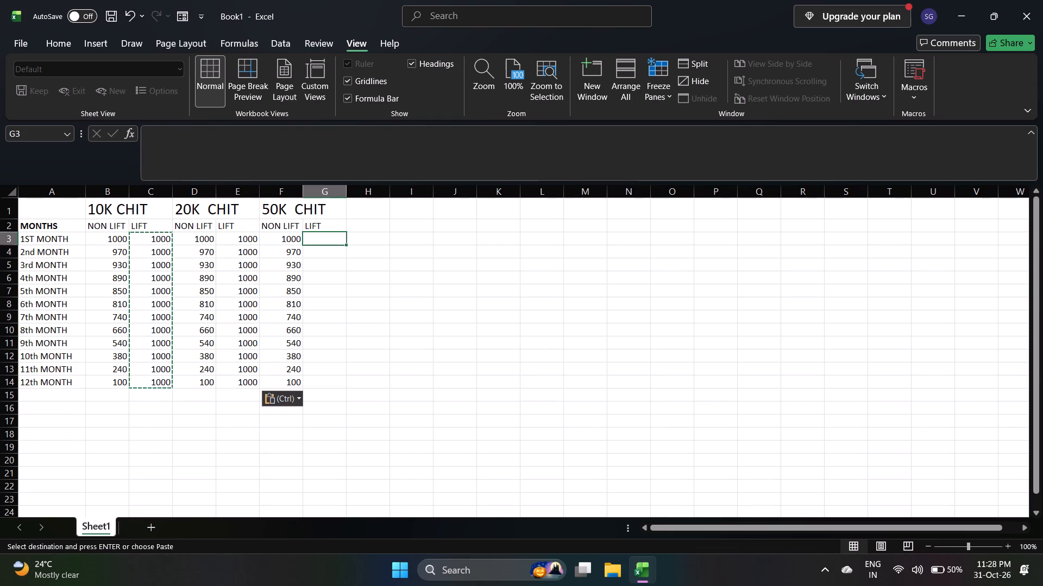
pyautogui.hotkey('ctrl', 'v')
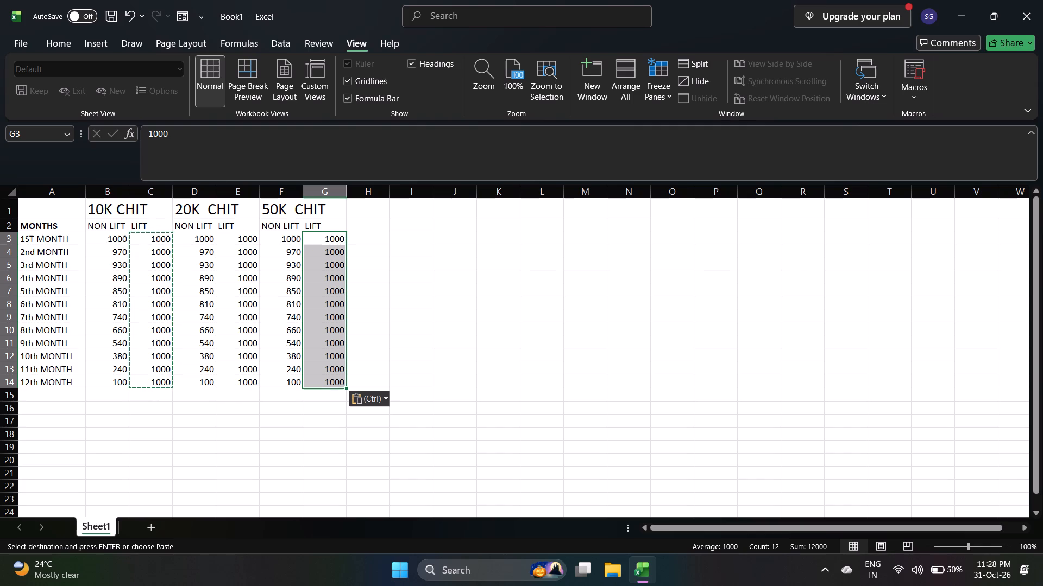
pyautogui.doubleClick(367, 341)
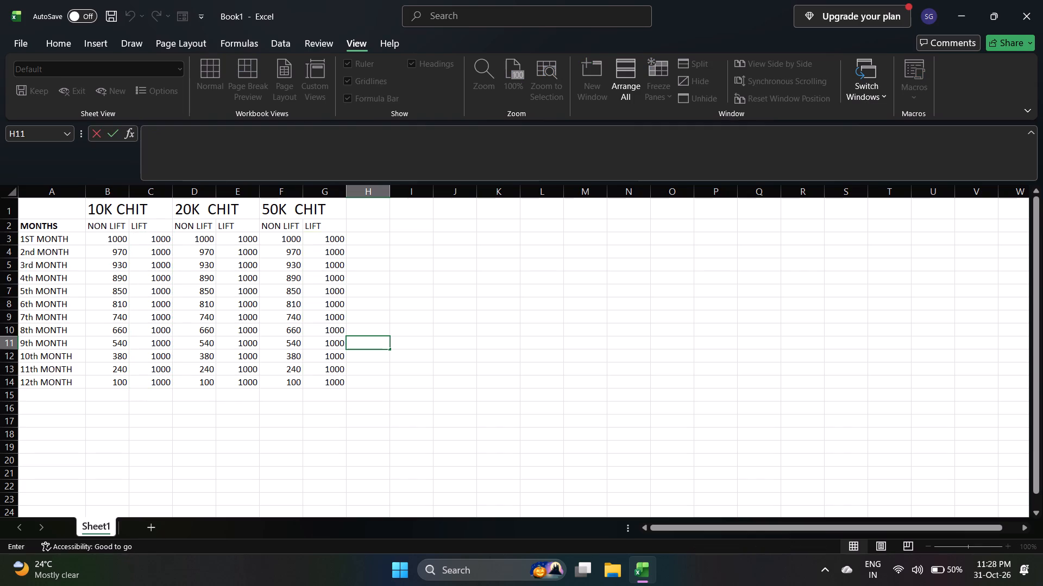
# Select the 20K CHIT NON LIFT amounts in D3:D14 and examine the Quick Analysis totals options.
pyautogui.click(336, 221)
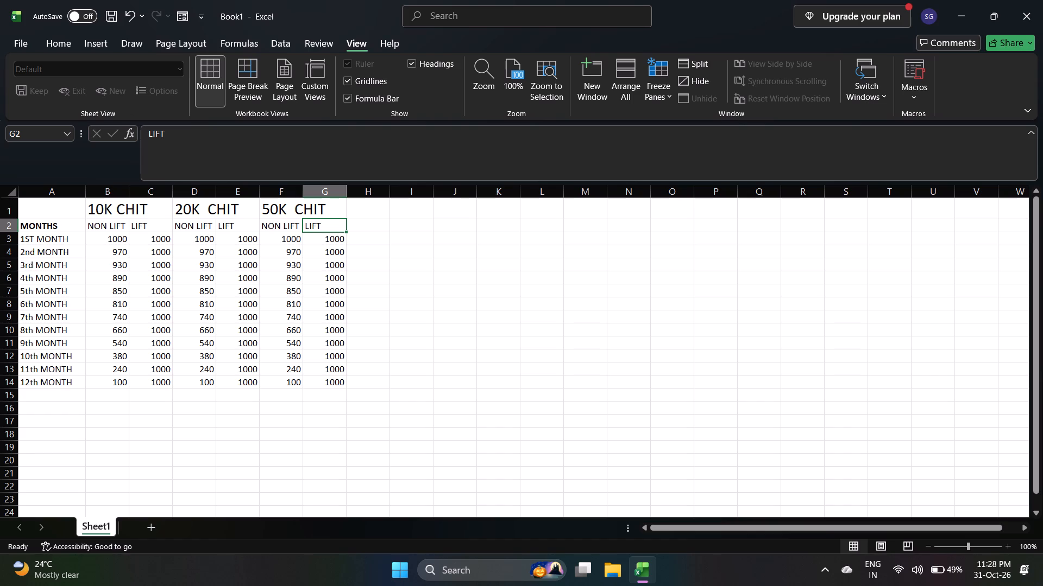
pyautogui.click(197, 234)
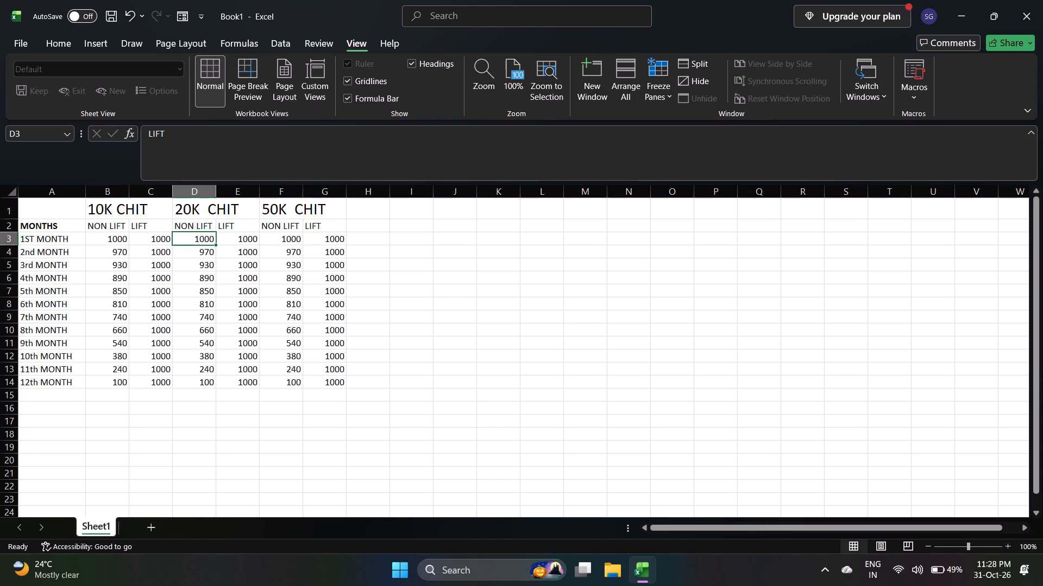
pyautogui.moveTo(210, 240); pyautogui.dragTo(212, 339)
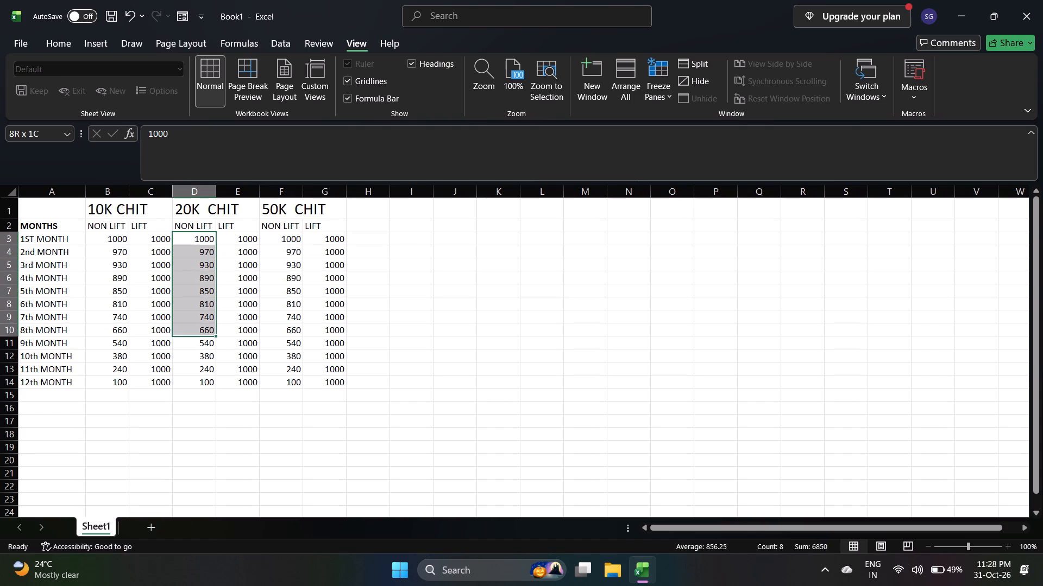
pyautogui.moveTo(212, 339); pyautogui.dragTo(213, 382)
pyautogui.click(226, 394)
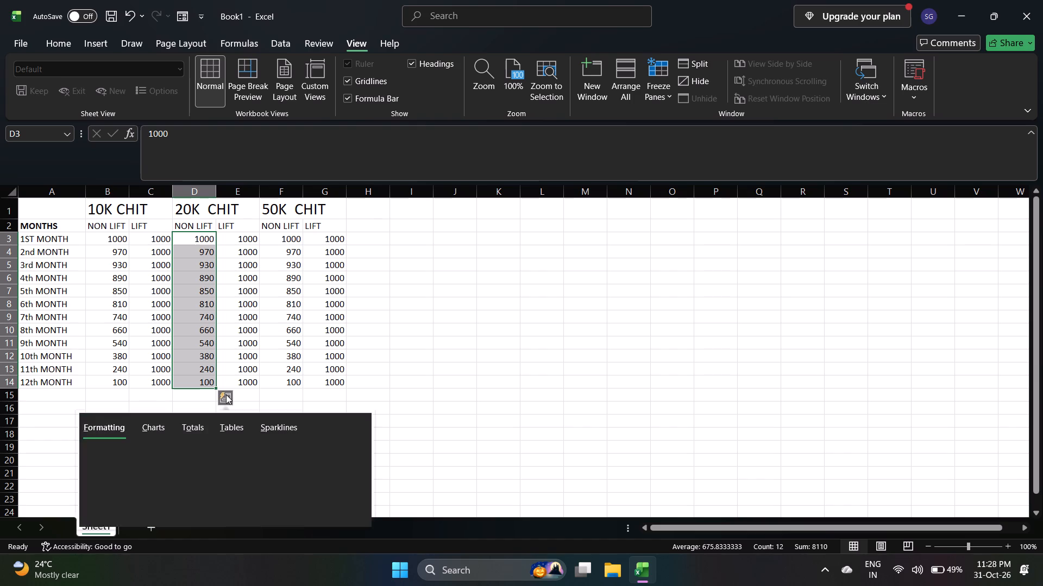
pyautogui.click(166, 428)
pyautogui.click(192, 426)
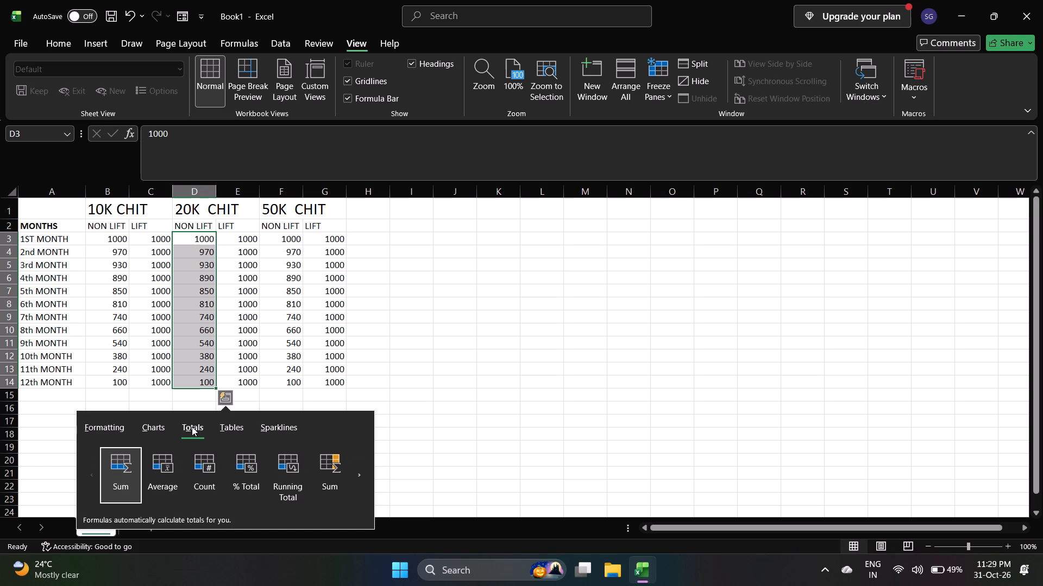
pyautogui.click(359, 470)
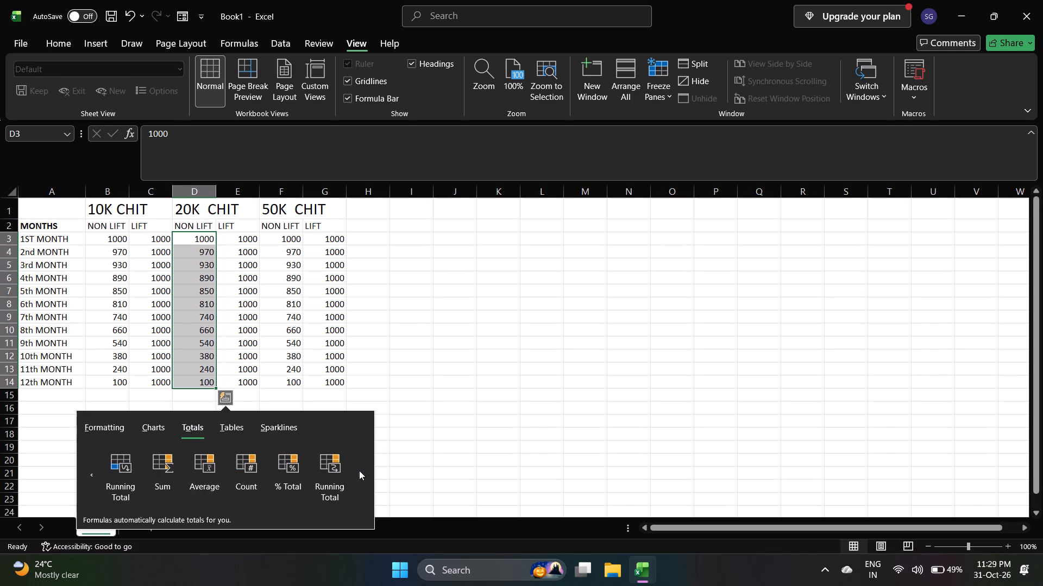
pyautogui.click(99, 476)
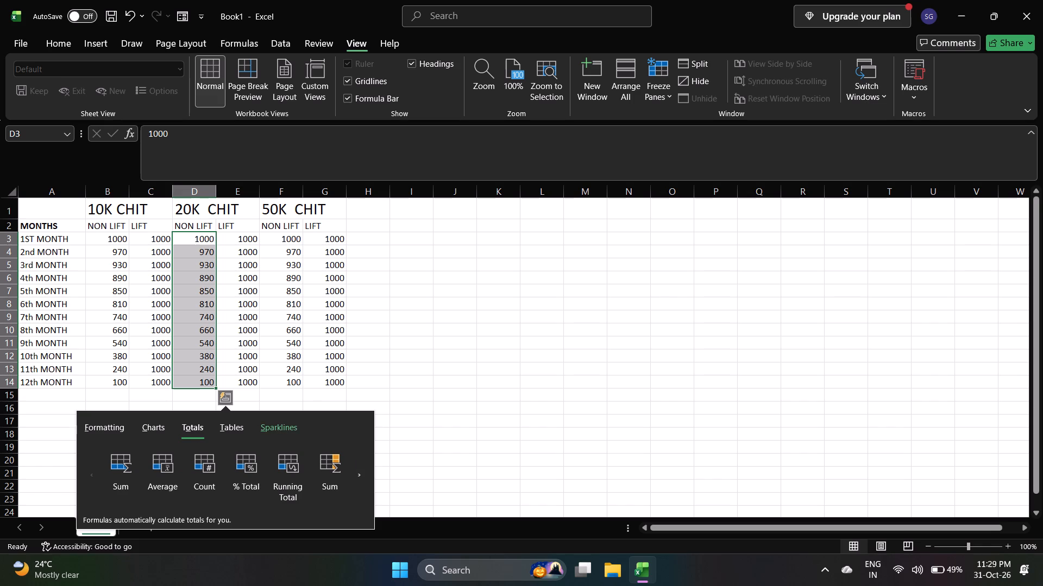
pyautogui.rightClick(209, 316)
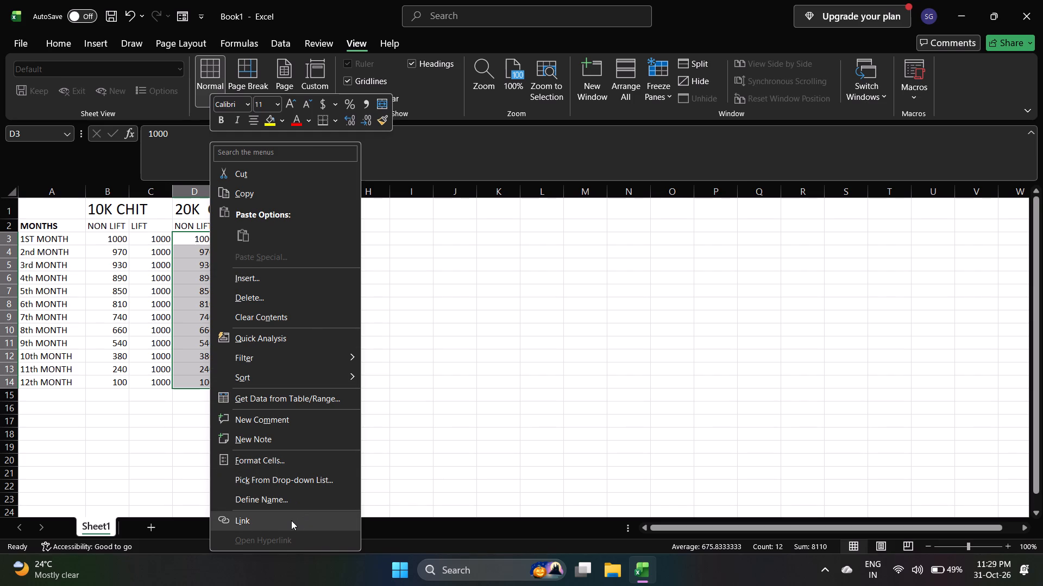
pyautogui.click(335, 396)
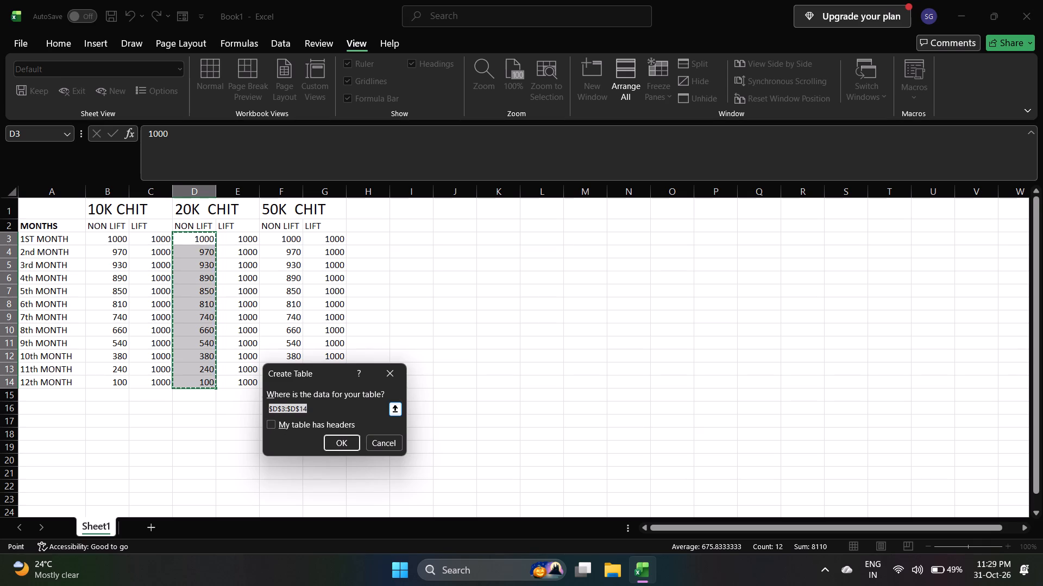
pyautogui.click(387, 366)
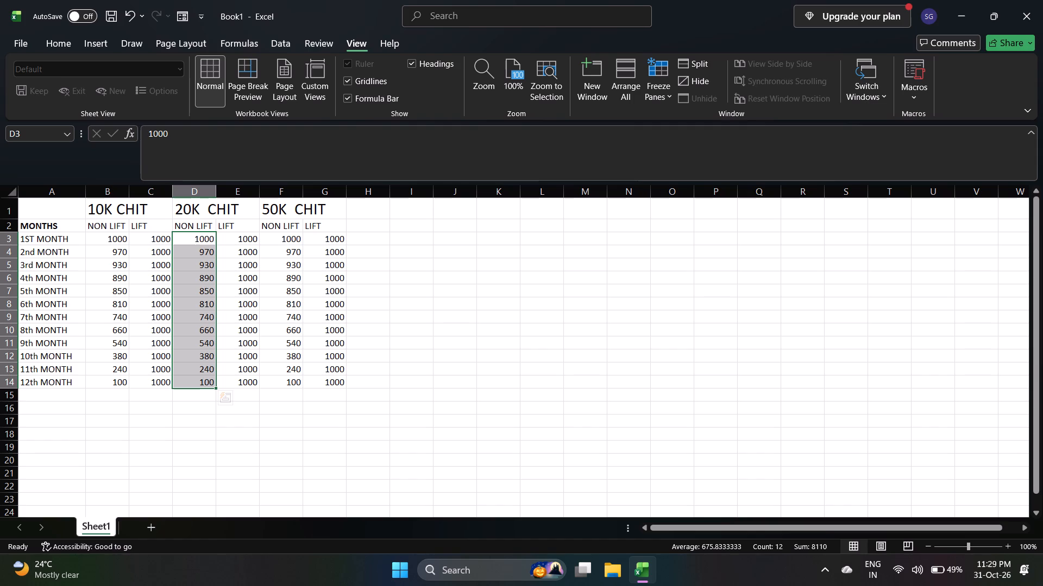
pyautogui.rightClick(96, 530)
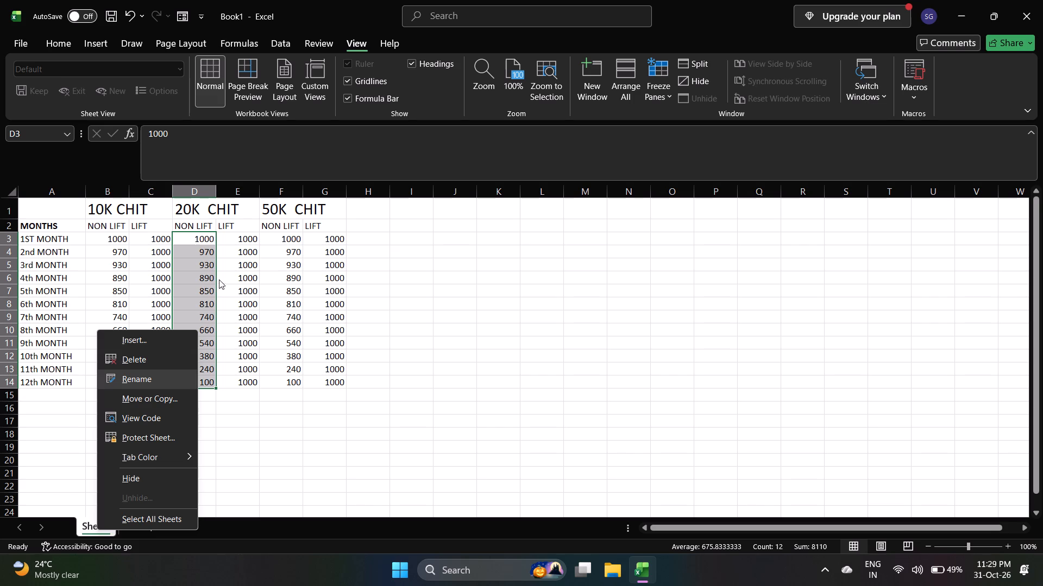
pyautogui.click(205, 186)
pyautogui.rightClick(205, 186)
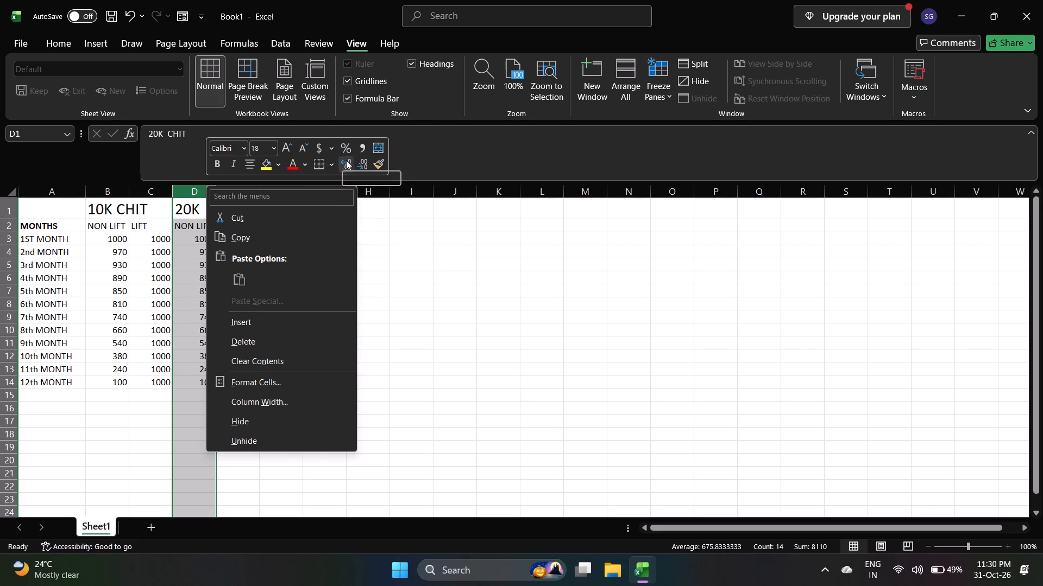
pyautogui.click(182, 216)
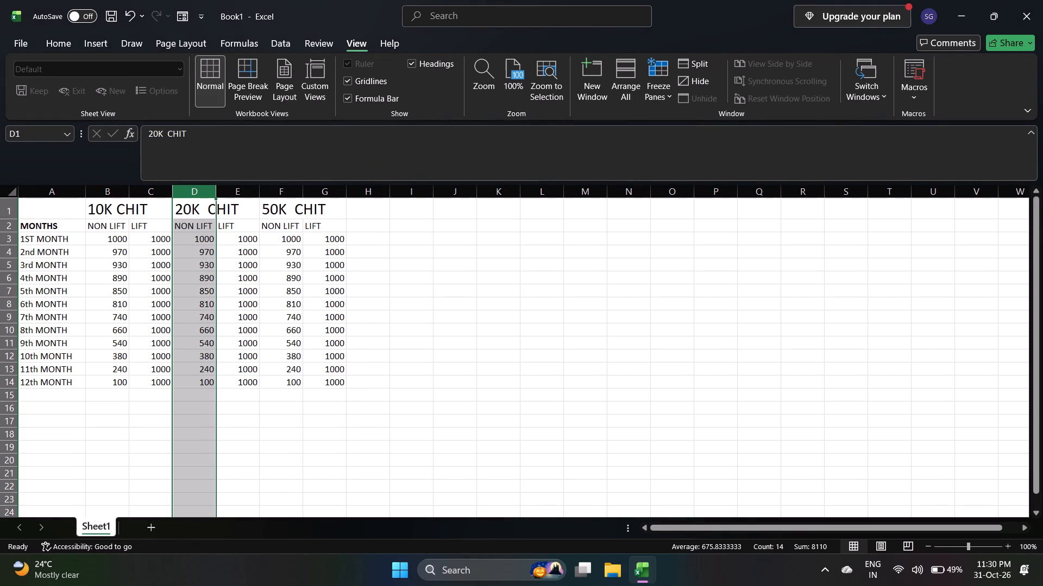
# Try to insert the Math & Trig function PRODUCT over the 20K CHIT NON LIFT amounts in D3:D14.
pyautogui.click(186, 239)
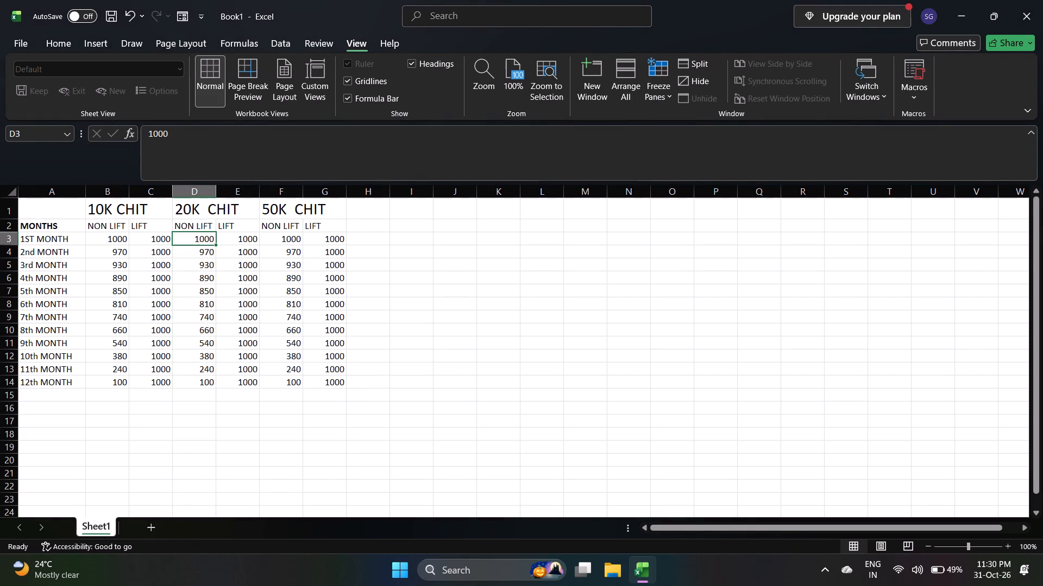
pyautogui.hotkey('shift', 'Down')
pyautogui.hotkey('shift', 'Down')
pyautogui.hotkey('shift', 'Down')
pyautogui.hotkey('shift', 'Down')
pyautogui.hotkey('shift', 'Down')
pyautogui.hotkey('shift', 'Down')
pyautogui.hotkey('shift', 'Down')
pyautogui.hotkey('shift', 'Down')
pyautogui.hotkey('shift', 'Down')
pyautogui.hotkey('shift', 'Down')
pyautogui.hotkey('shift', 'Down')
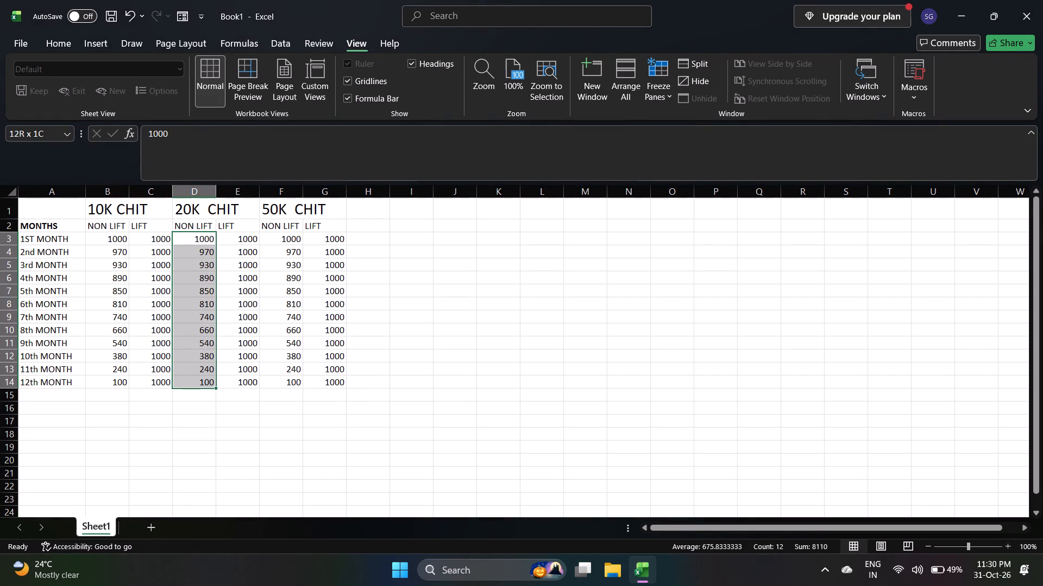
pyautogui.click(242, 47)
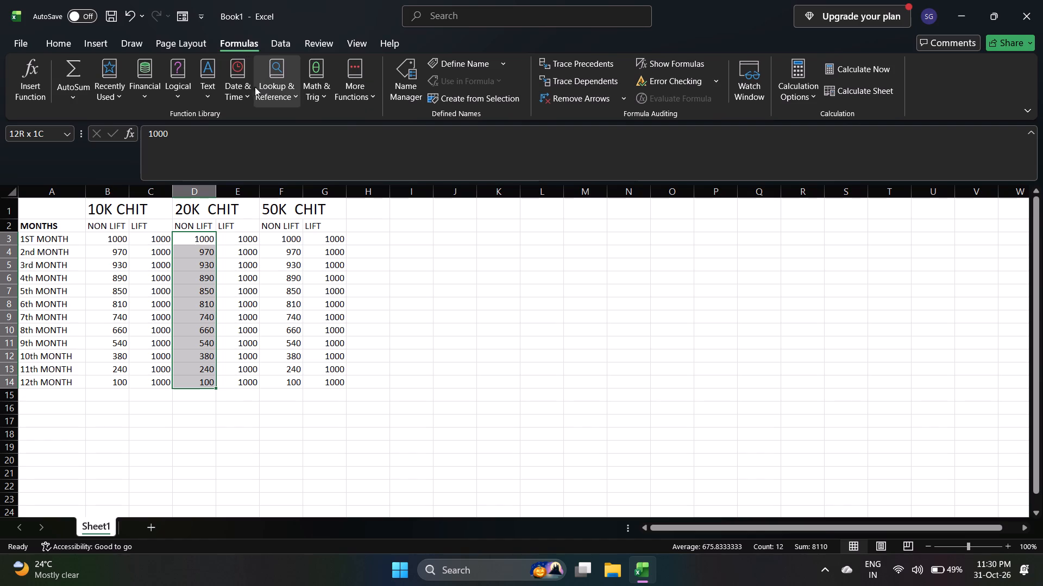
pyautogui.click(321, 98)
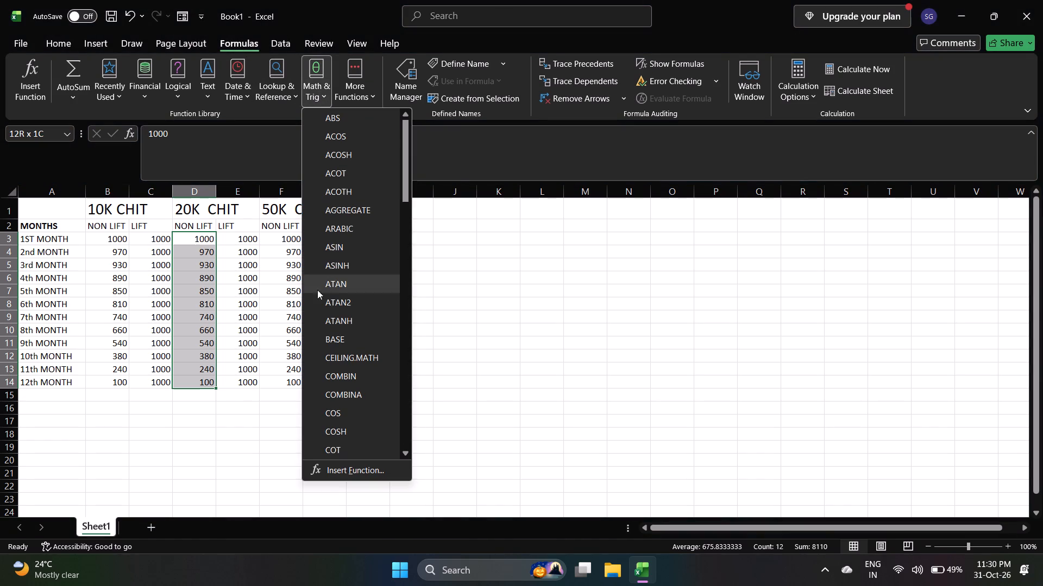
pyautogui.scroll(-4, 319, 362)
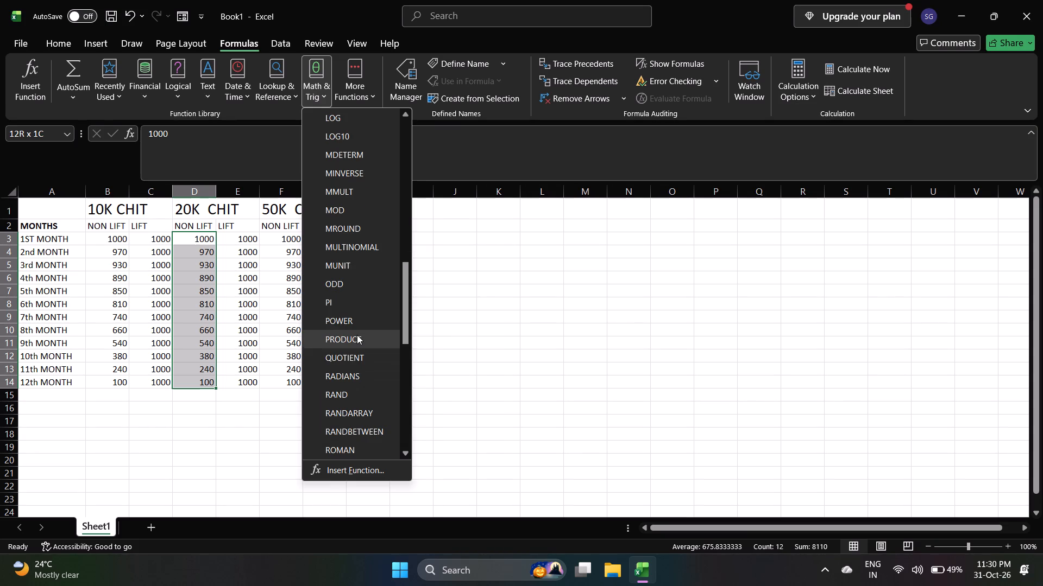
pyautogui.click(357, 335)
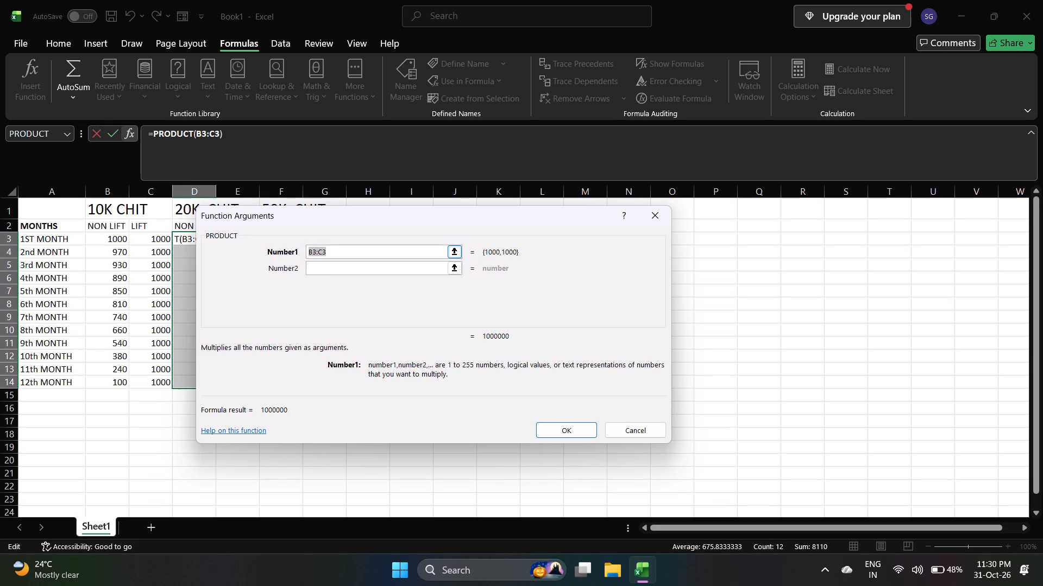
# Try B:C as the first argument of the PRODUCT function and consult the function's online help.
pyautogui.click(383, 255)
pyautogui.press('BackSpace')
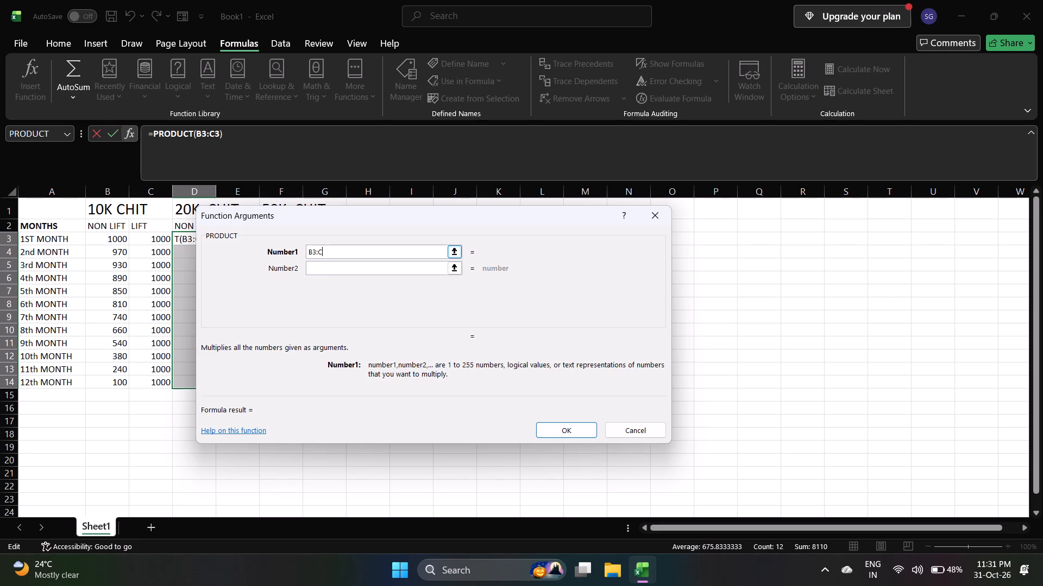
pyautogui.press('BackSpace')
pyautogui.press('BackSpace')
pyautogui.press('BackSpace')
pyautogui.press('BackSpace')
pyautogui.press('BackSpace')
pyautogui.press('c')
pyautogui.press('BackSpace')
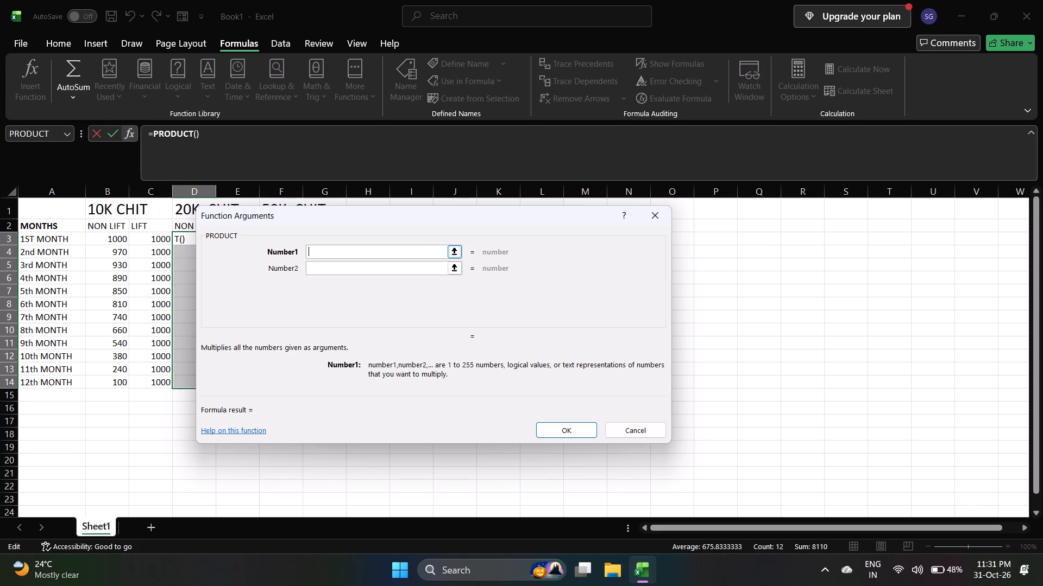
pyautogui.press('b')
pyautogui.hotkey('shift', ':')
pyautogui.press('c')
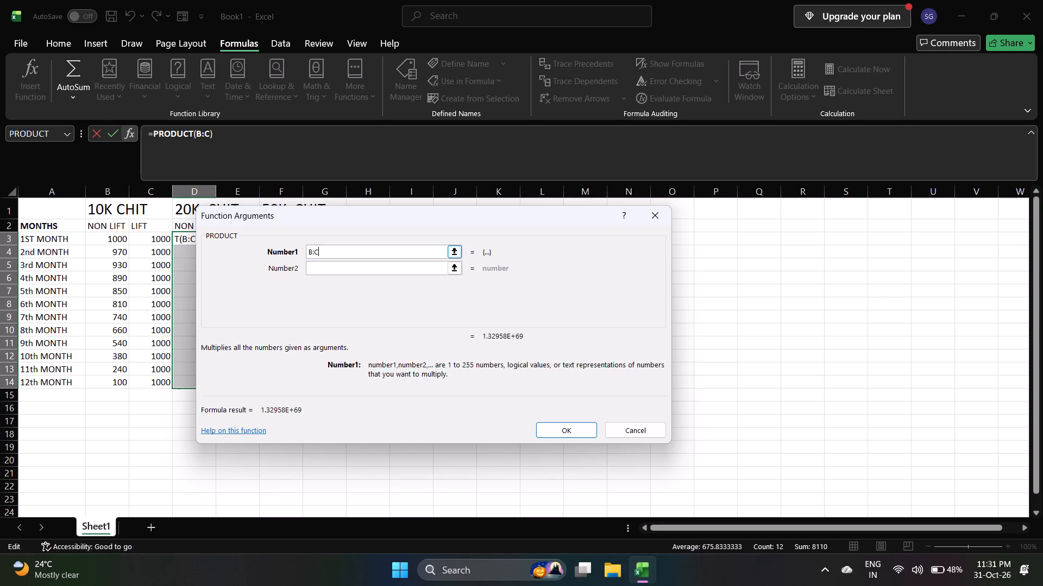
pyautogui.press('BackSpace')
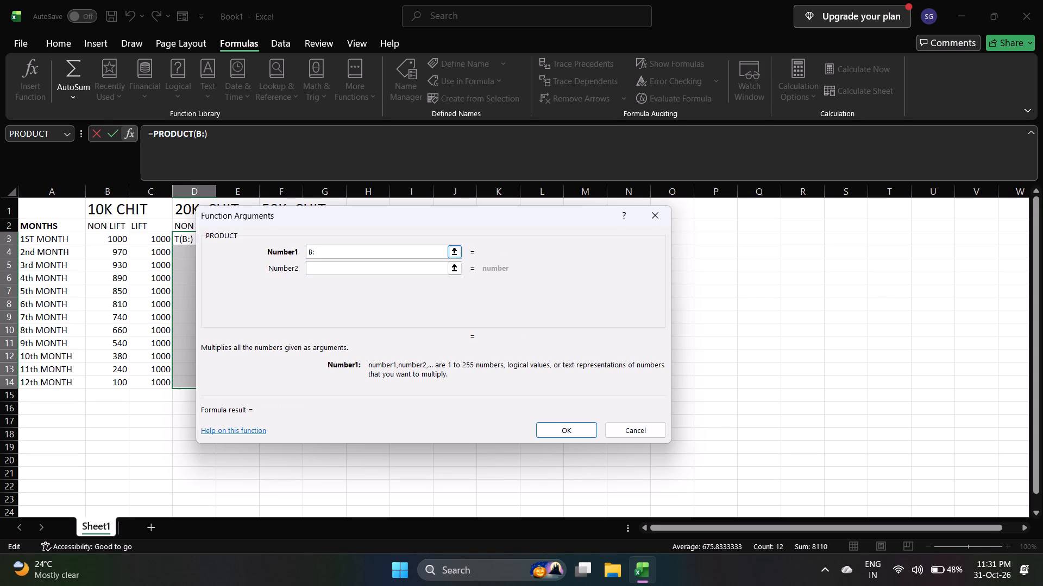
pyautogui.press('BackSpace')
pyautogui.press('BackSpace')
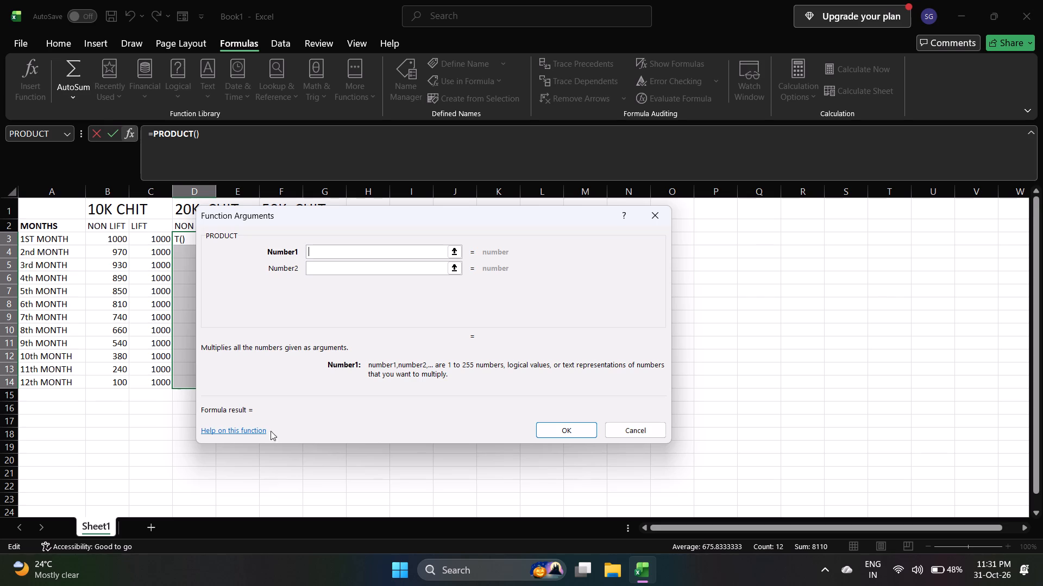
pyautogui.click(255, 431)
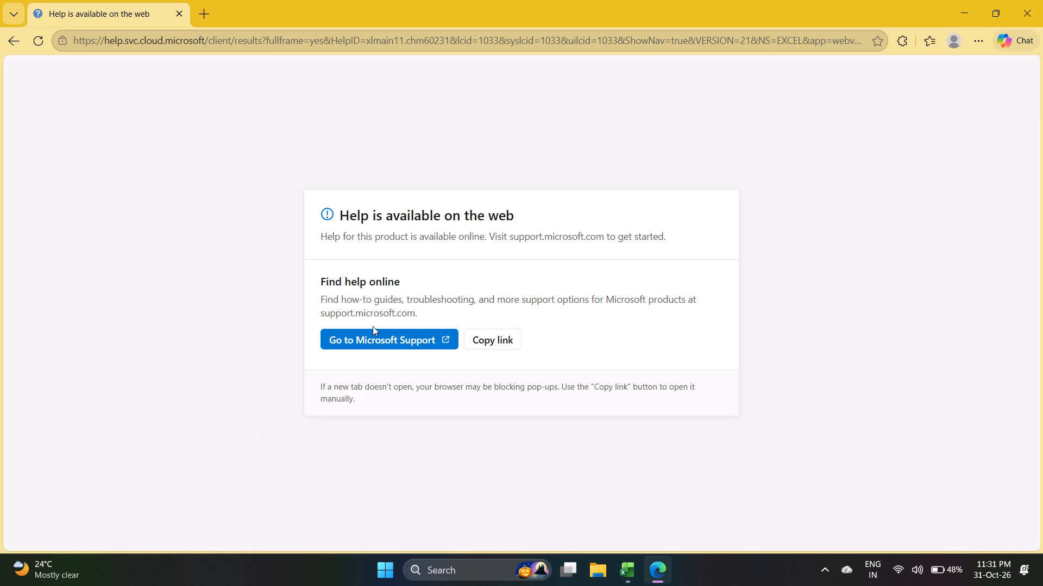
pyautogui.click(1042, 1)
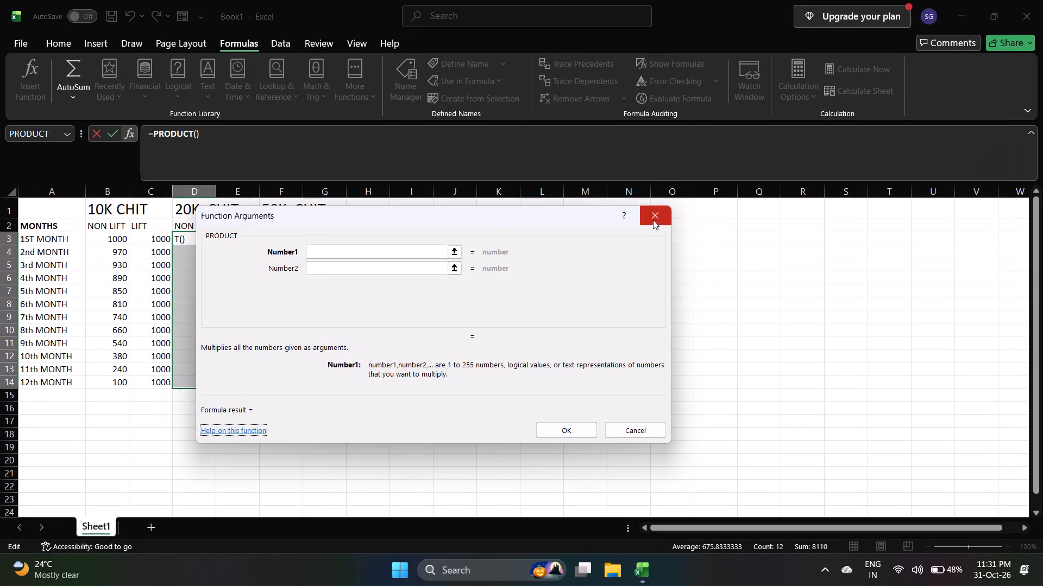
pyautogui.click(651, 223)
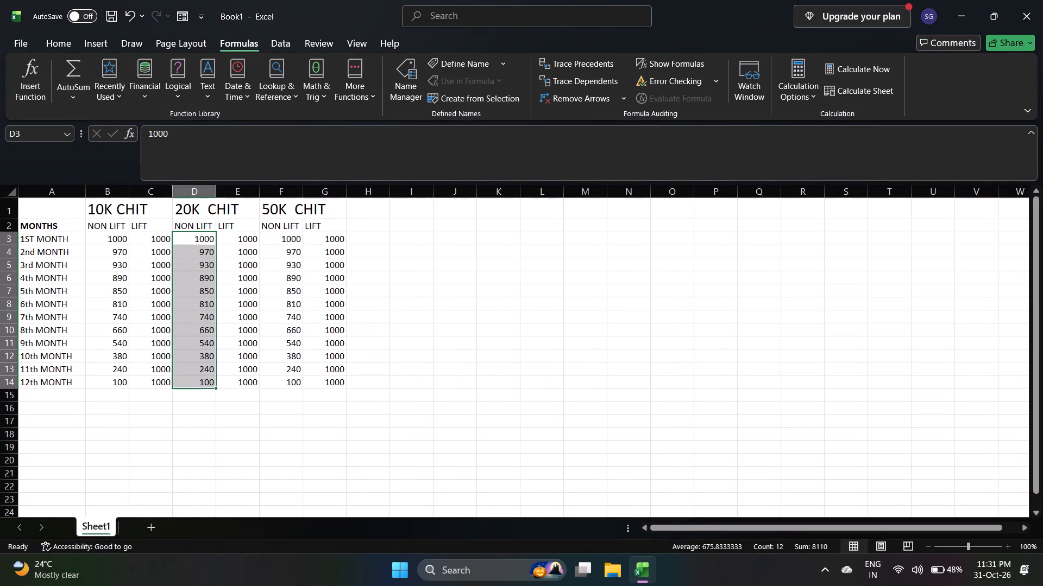
# Insert the Math & Trig function PRODUCT in 20K CHIT NON LIFT cell D3, with C3 and 2 as its arguments.
pyautogui.click(204, 237)
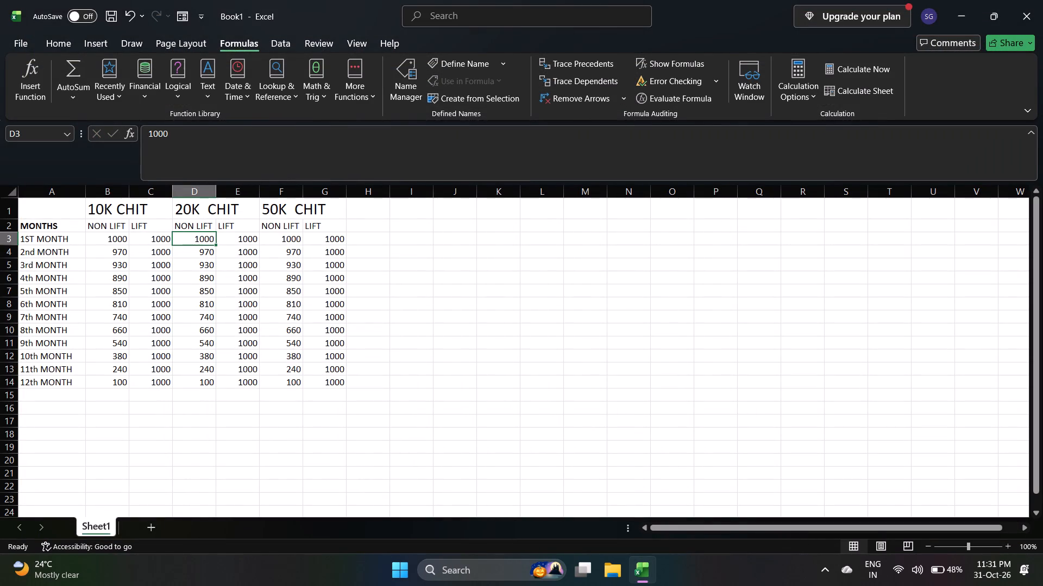
pyautogui.moveTo(209, 238); pyautogui.dragTo(208, 265)
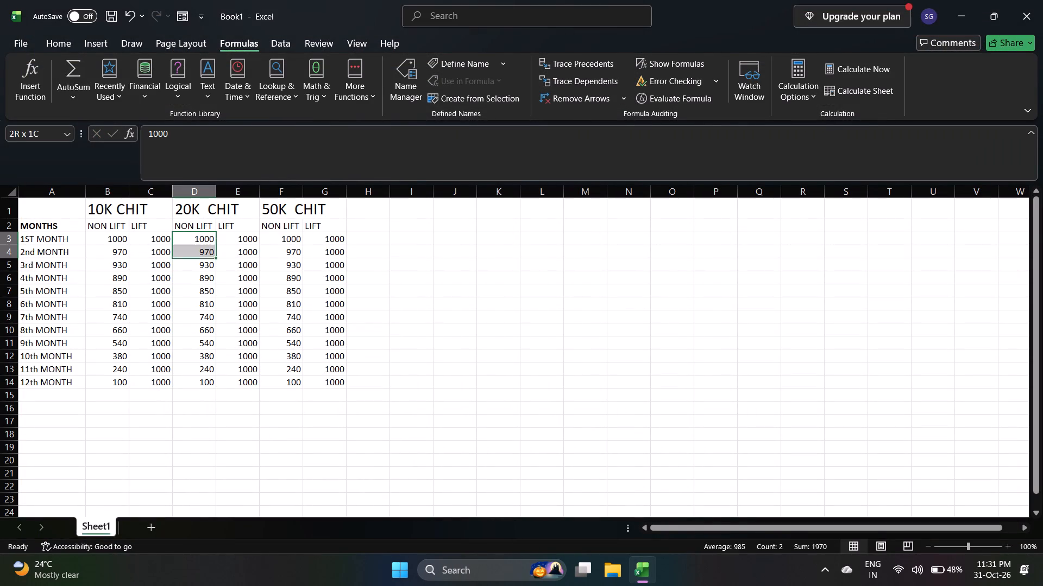
pyautogui.moveTo(208, 265); pyautogui.dragTo(211, 381)
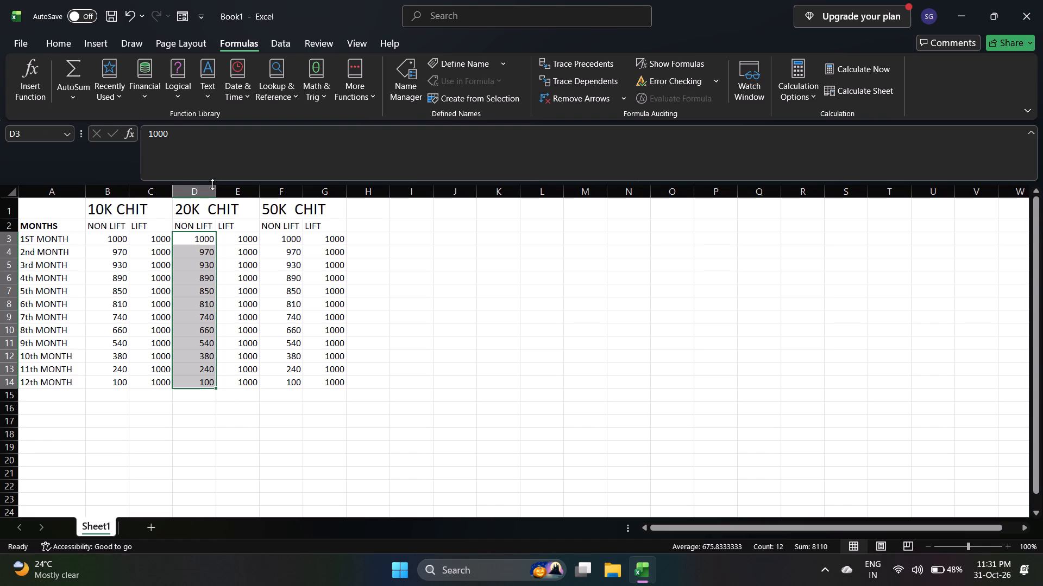
pyautogui.click(320, 90)
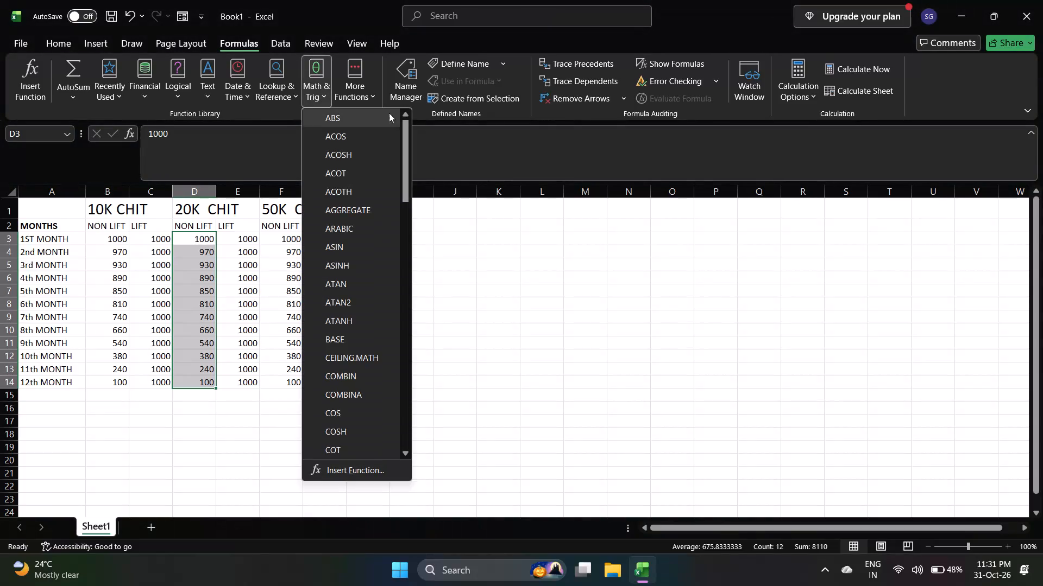
pyautogui.doubleClick(405, 449)
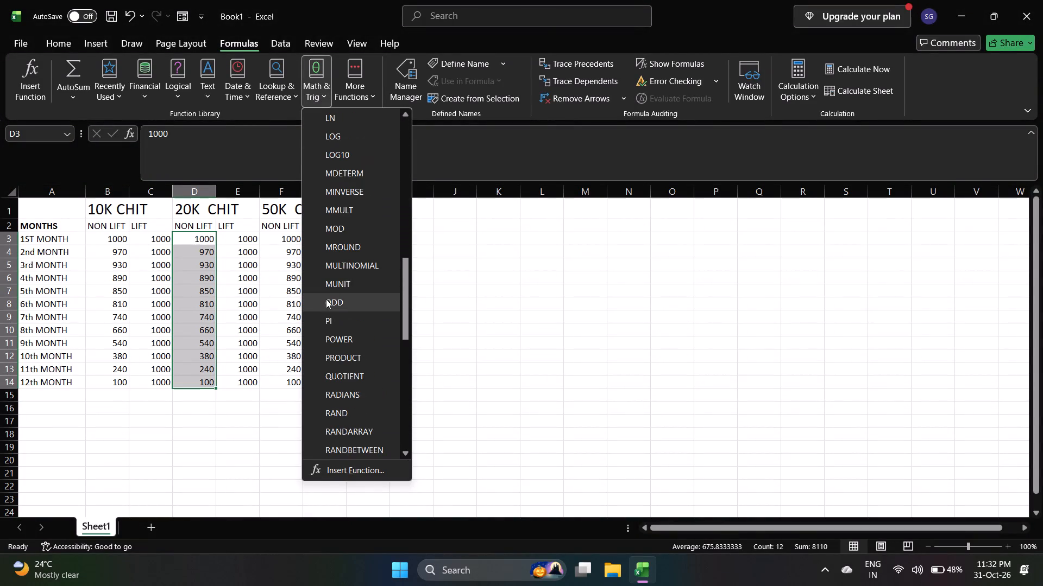
pyautogui.click(343, 360)
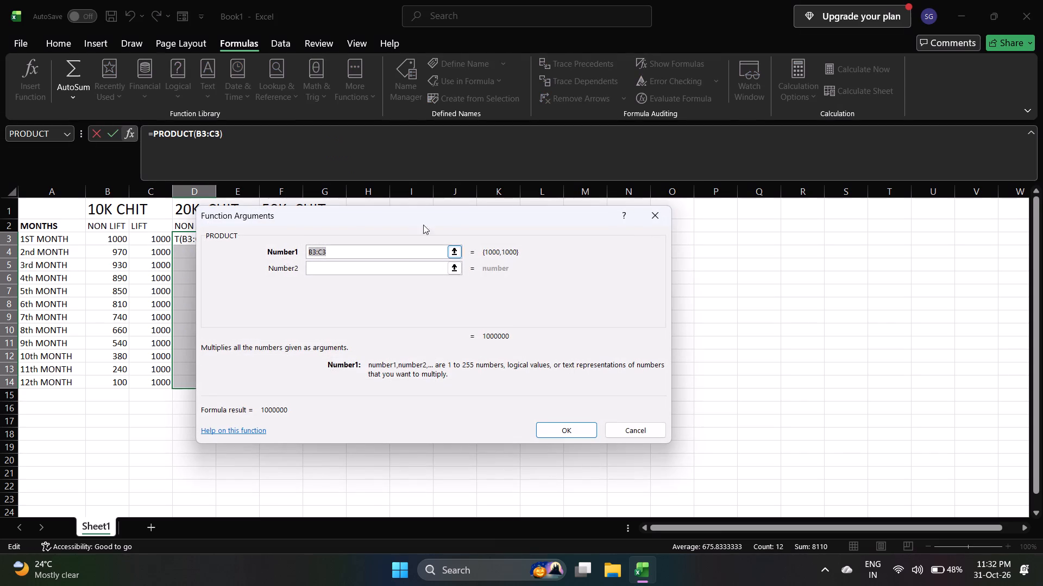
pyautogui.click(407, 272)
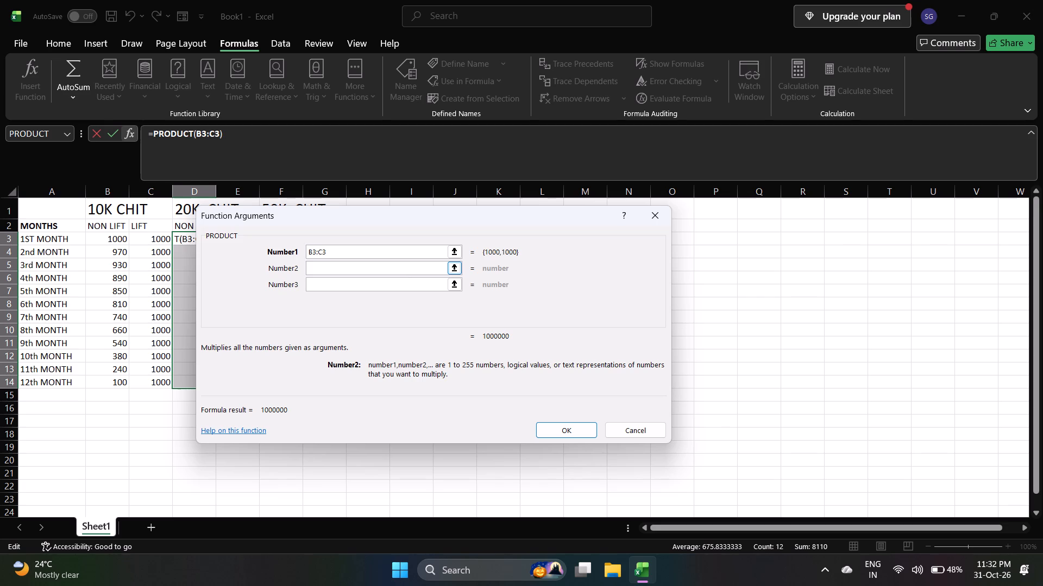
pyautogui.press('2')
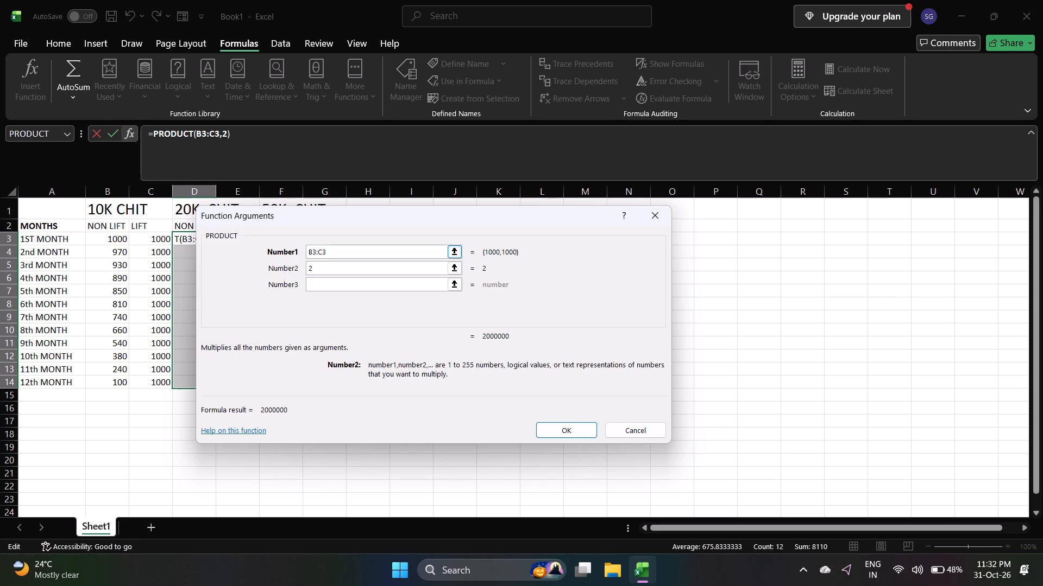
pyautogui.click(318, 251)
pyautogui.press('BackSpace')
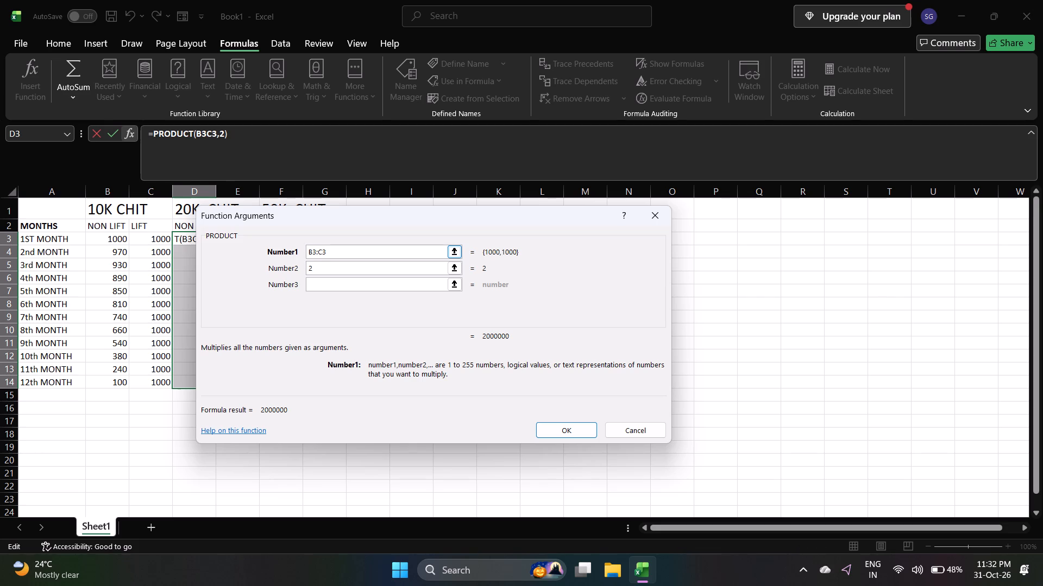
pyautogui.press('BackSpace')
pyautogui.press('BackSpace')
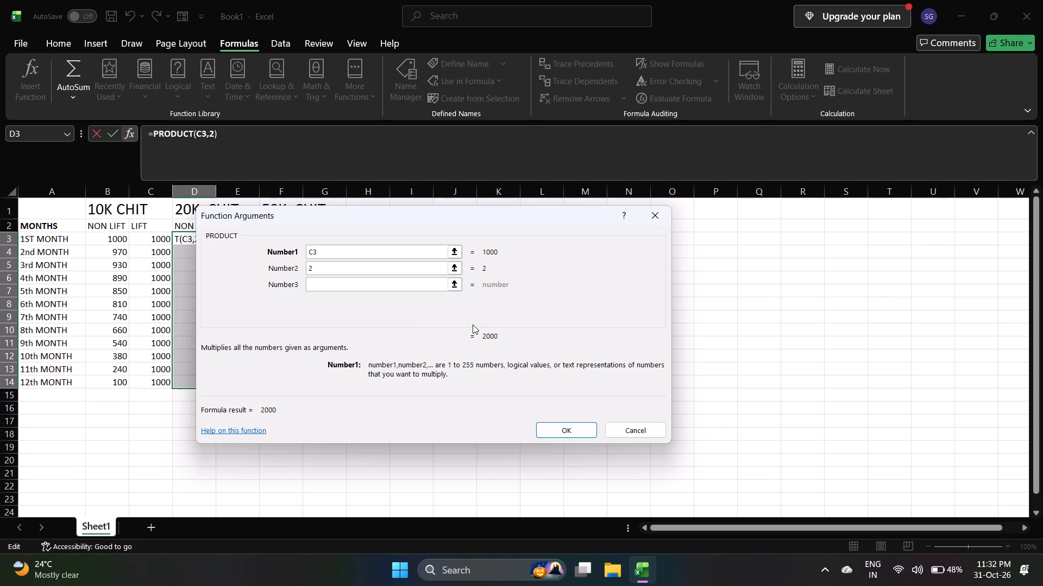
pyautogui.click(556, 425)
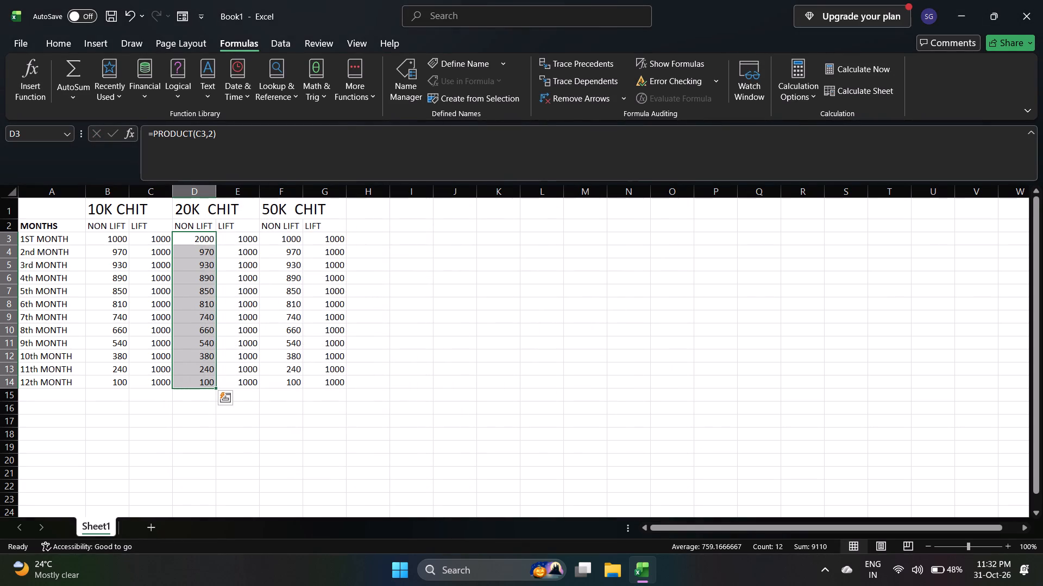
# Fill the PRODUCT formula from D3 down the 20K CHIT NON LIFT column to the 12th month in D14.
pyautogui.click(212, 238)
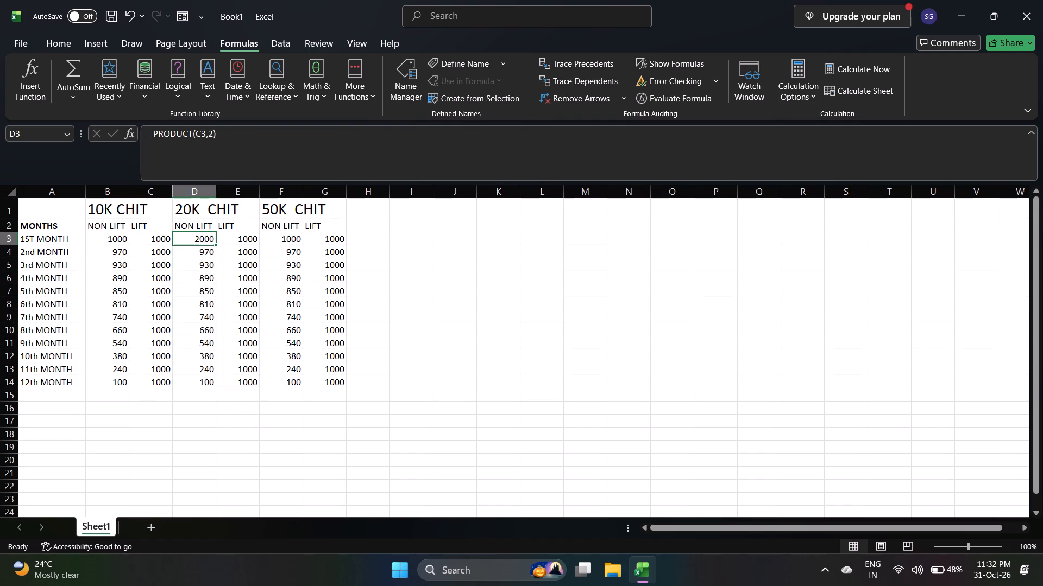
pyautogui.rightClick(212, 238)
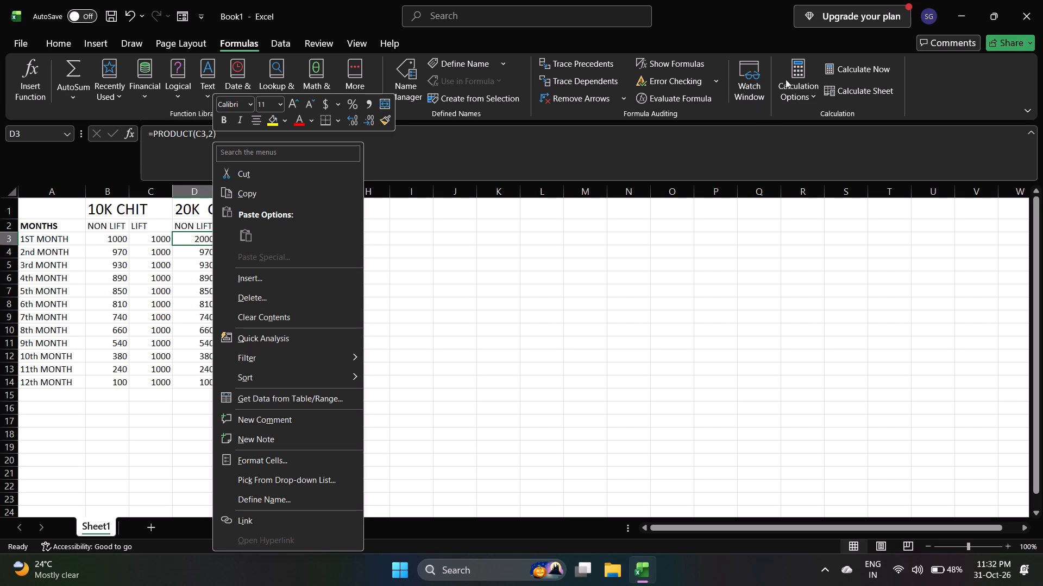
pyautogui.click(808, 101)
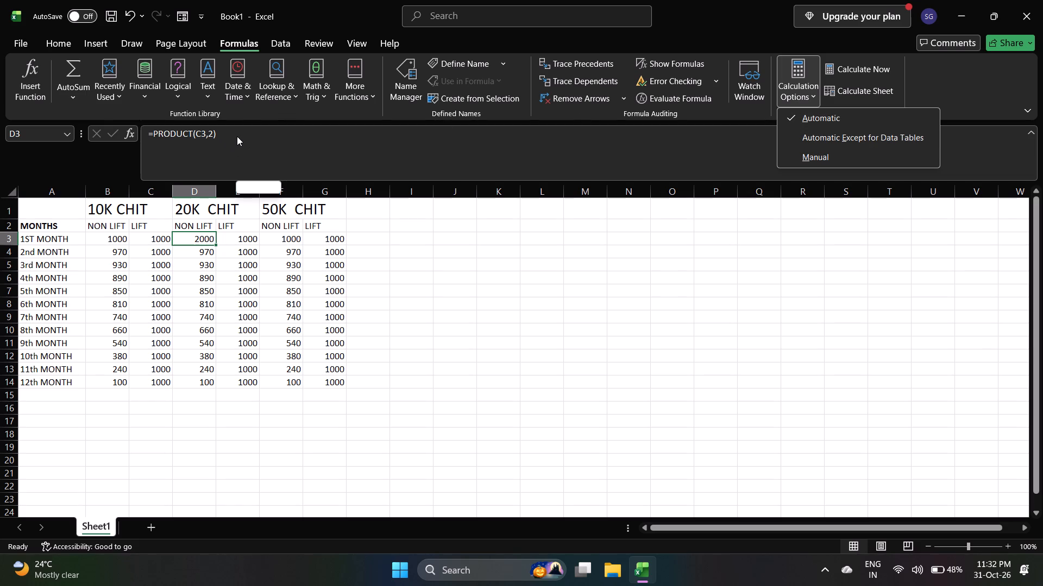
pyautogui.click(200, 246)
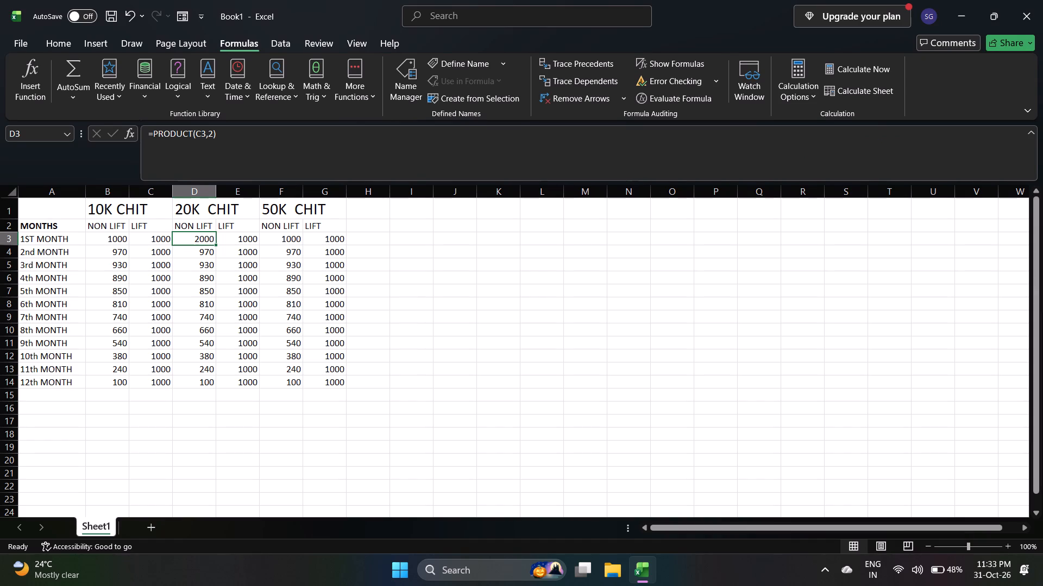
pyautogui.moveTo(215, 244); pyautogui.dragTo(216, 380)
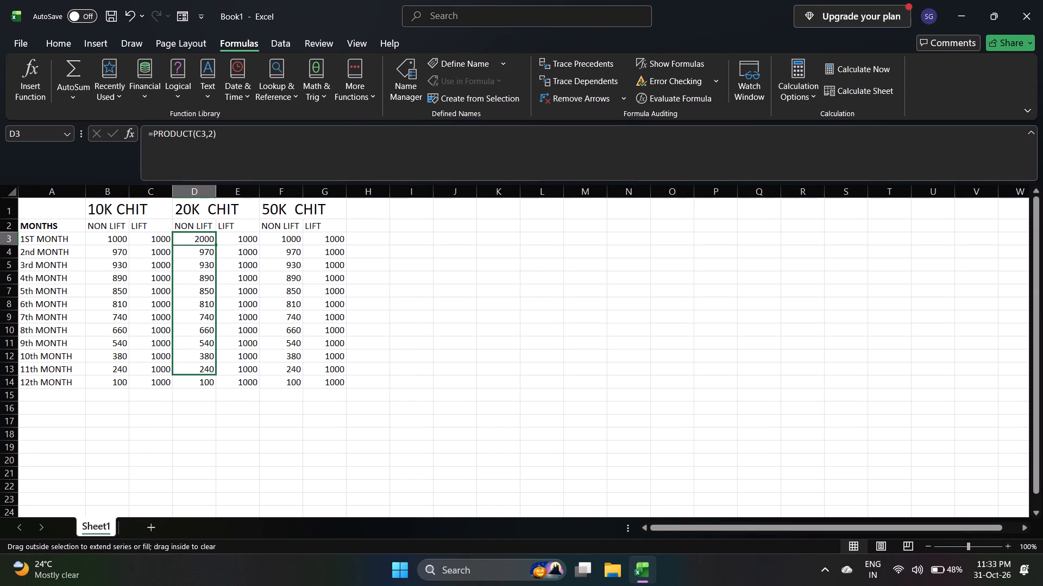
pyautogui.moveTo(216, 380); pyautogui.dragTo(215, 387)
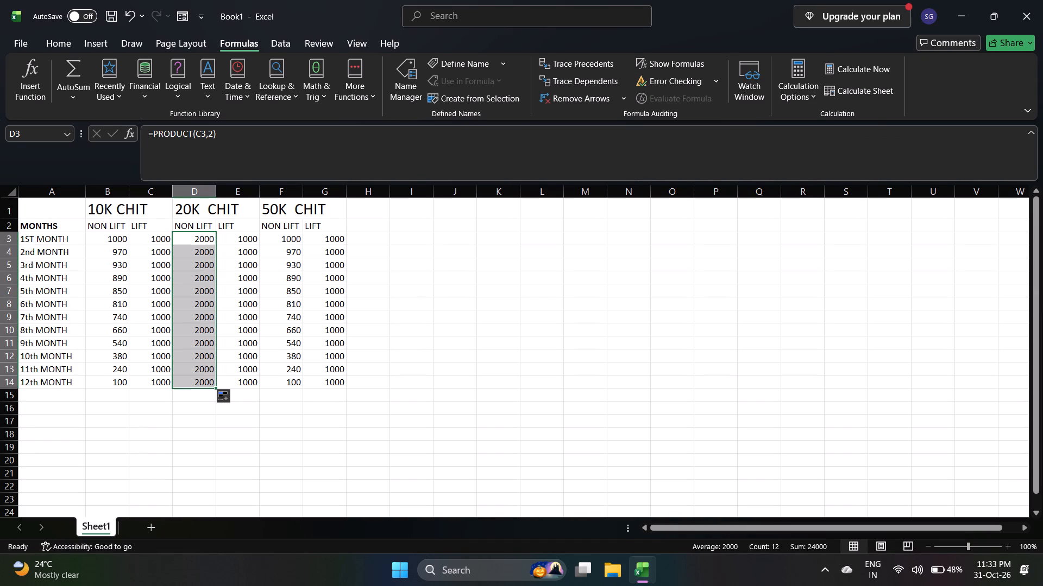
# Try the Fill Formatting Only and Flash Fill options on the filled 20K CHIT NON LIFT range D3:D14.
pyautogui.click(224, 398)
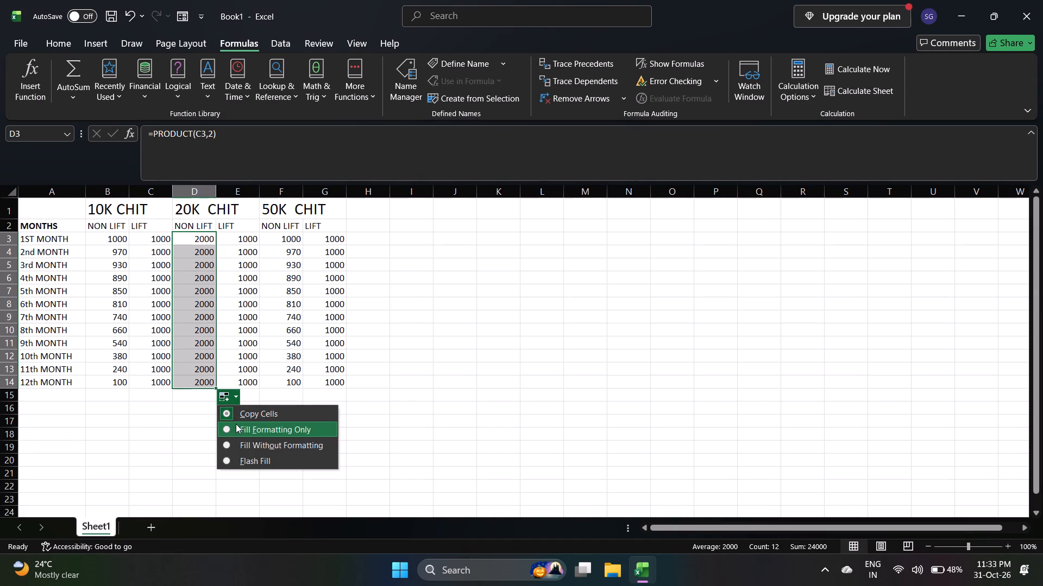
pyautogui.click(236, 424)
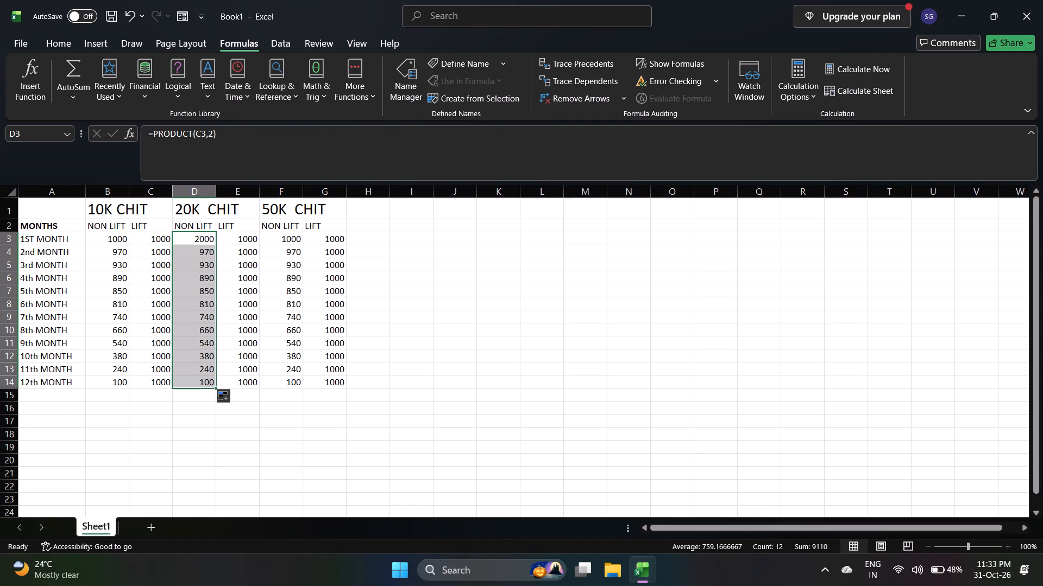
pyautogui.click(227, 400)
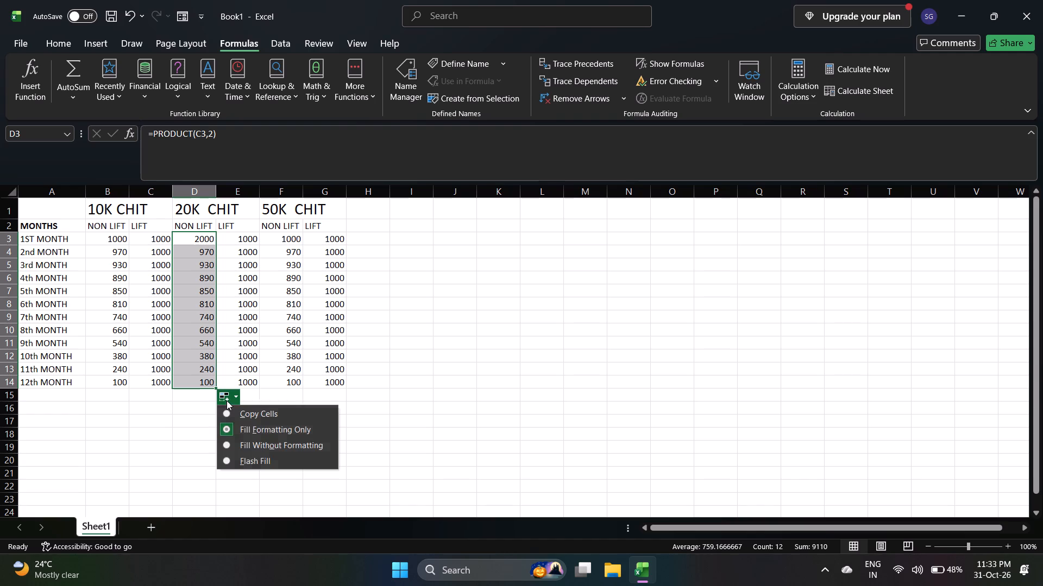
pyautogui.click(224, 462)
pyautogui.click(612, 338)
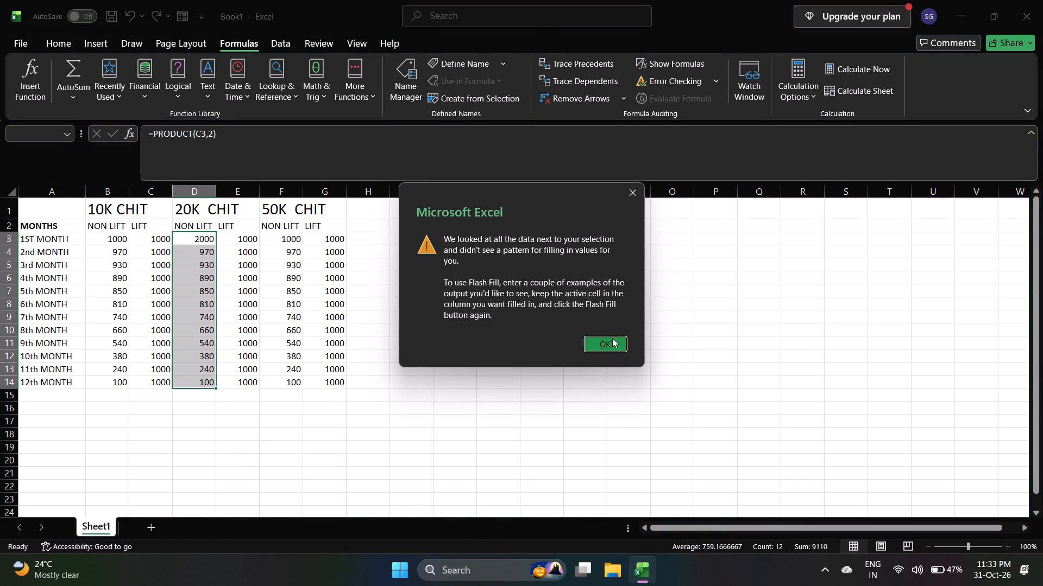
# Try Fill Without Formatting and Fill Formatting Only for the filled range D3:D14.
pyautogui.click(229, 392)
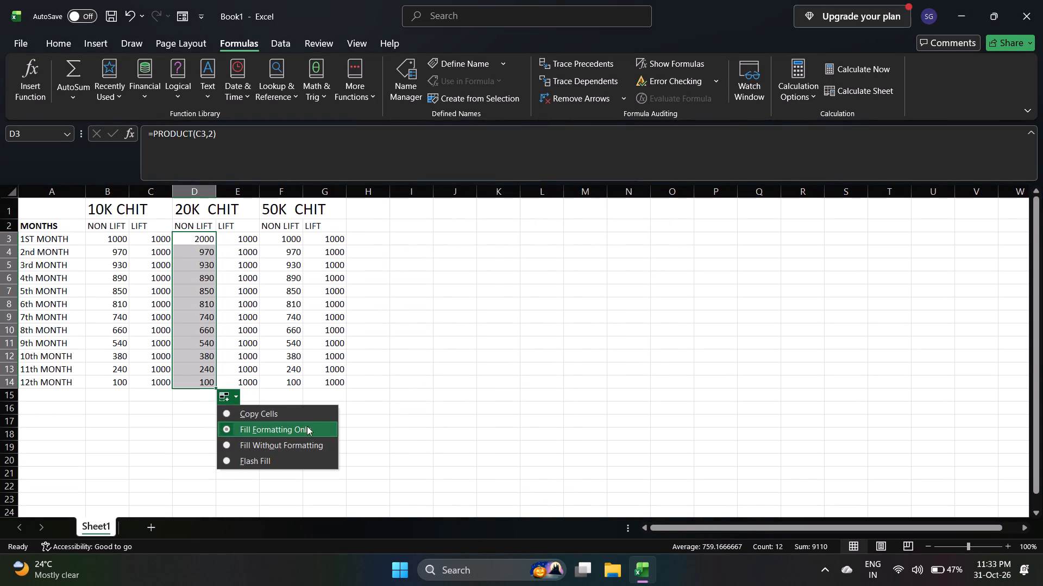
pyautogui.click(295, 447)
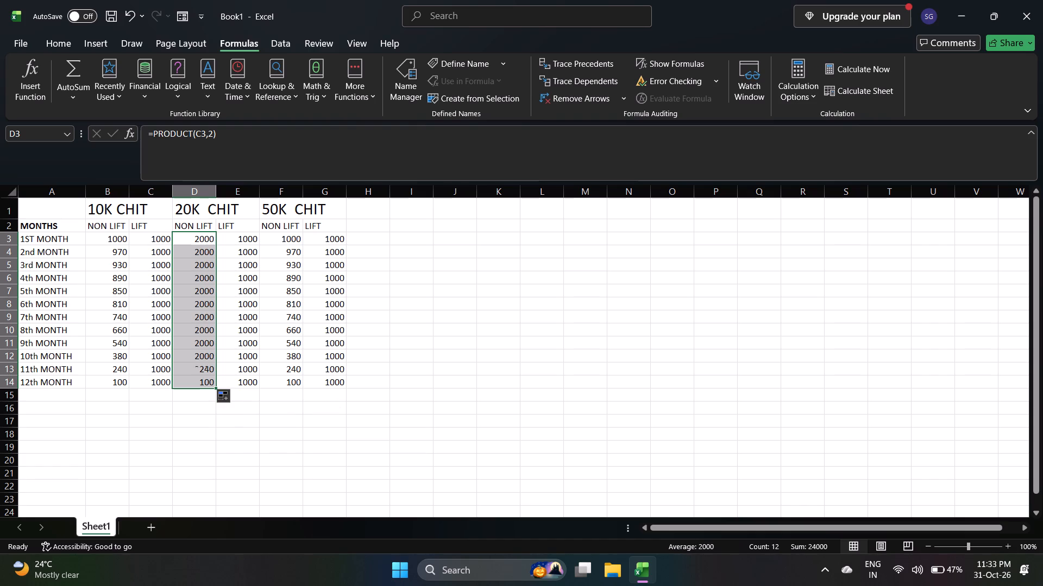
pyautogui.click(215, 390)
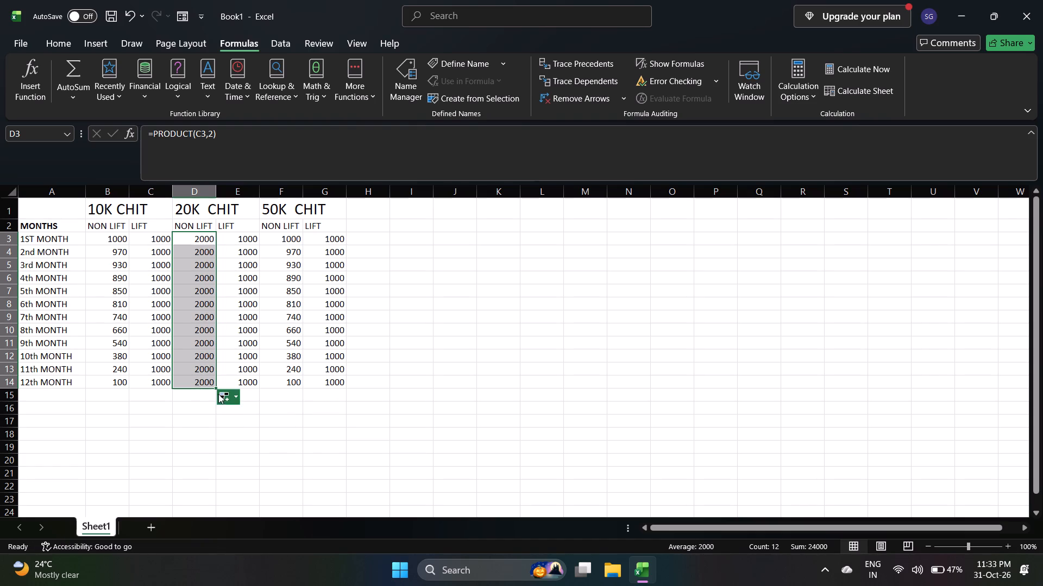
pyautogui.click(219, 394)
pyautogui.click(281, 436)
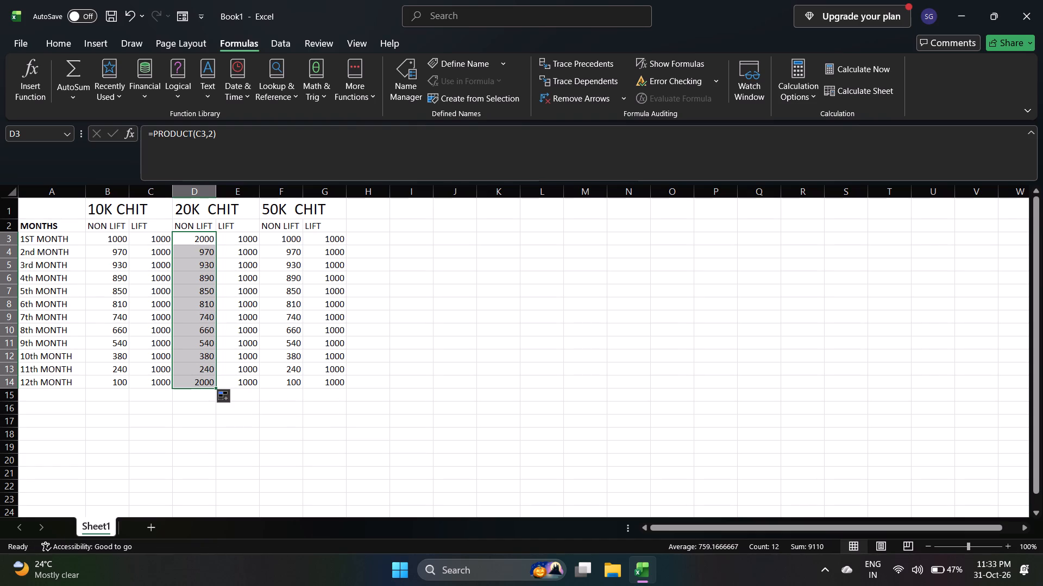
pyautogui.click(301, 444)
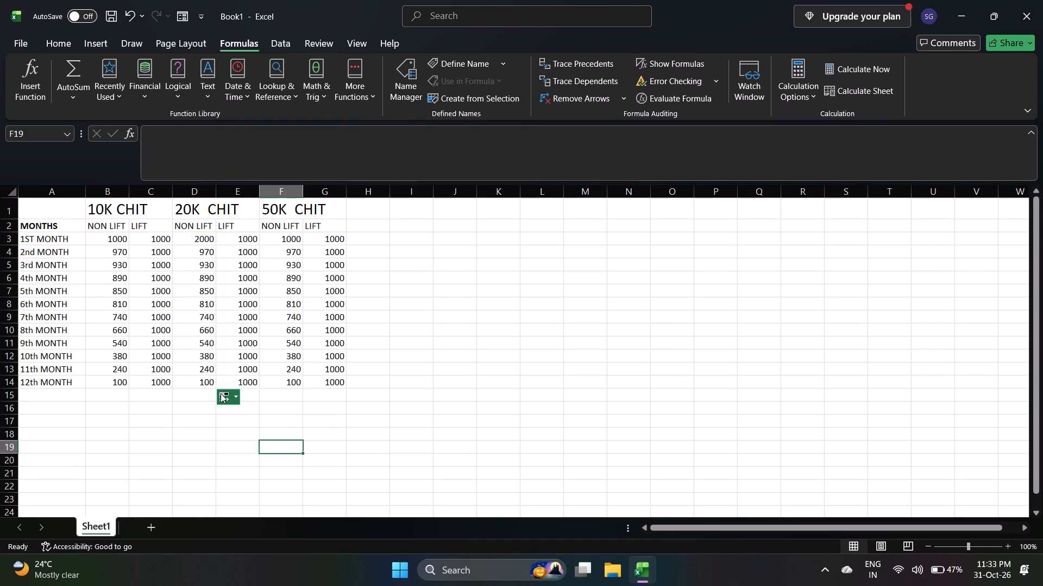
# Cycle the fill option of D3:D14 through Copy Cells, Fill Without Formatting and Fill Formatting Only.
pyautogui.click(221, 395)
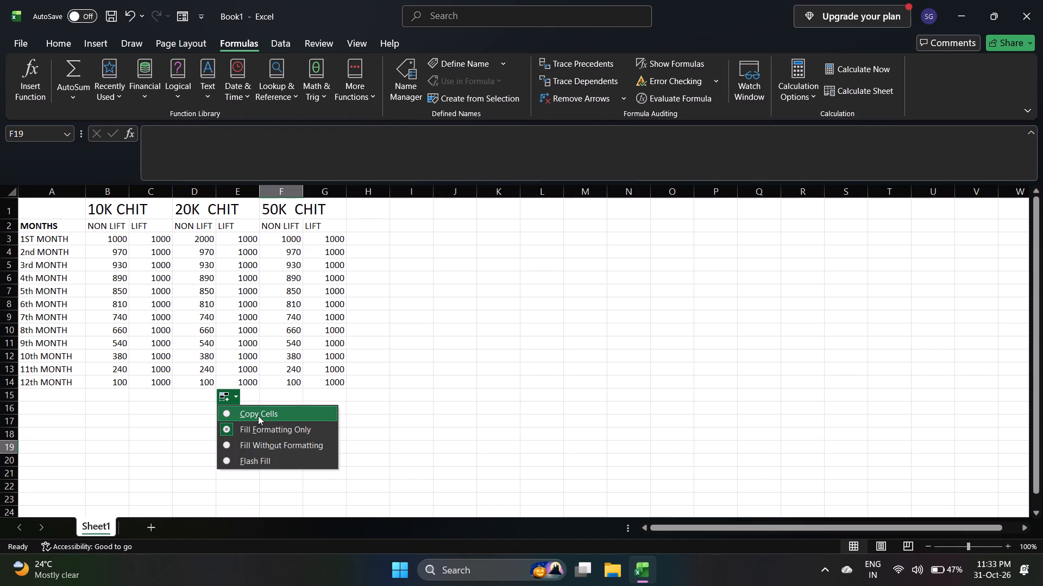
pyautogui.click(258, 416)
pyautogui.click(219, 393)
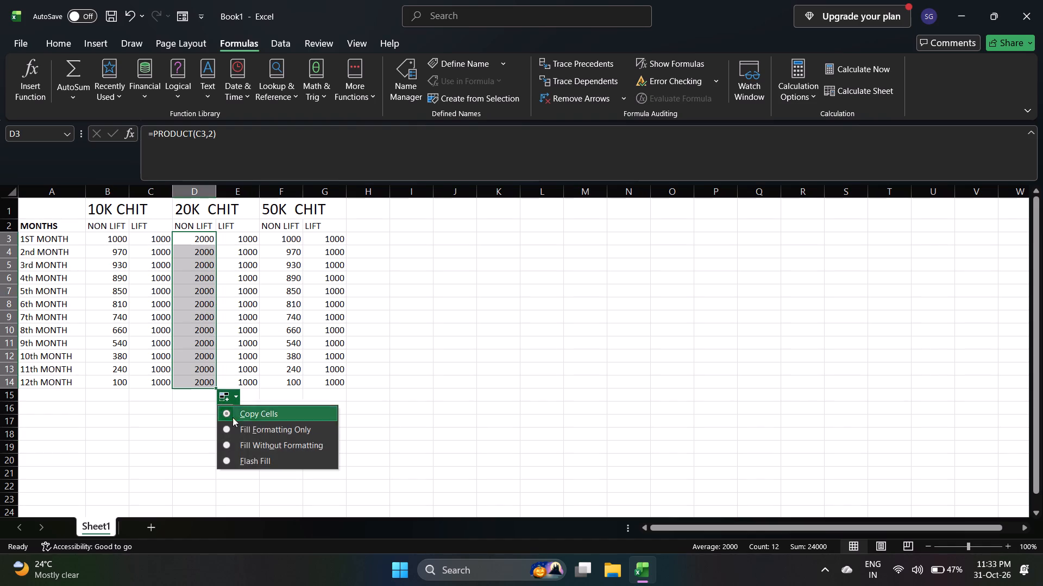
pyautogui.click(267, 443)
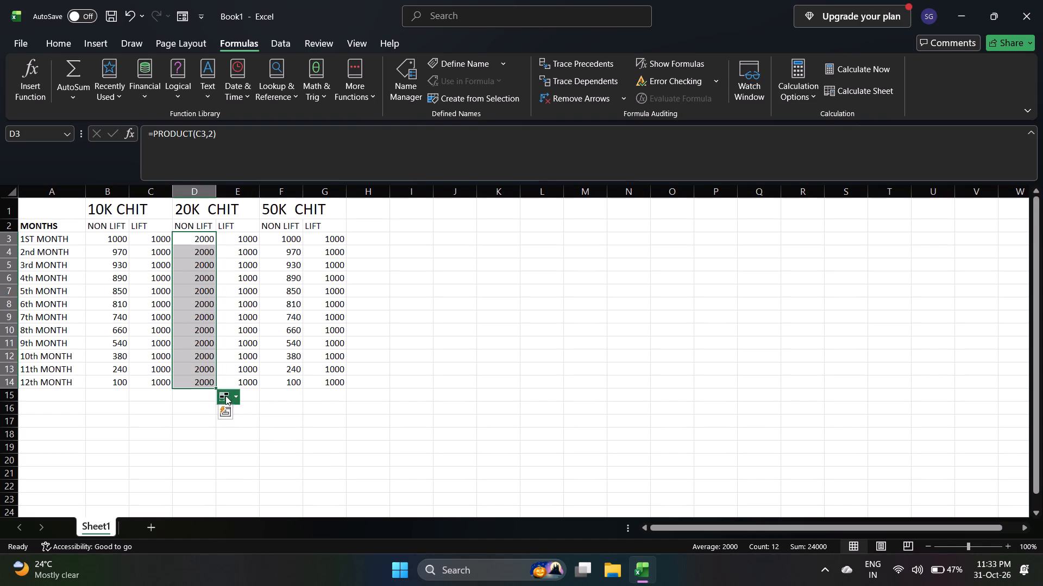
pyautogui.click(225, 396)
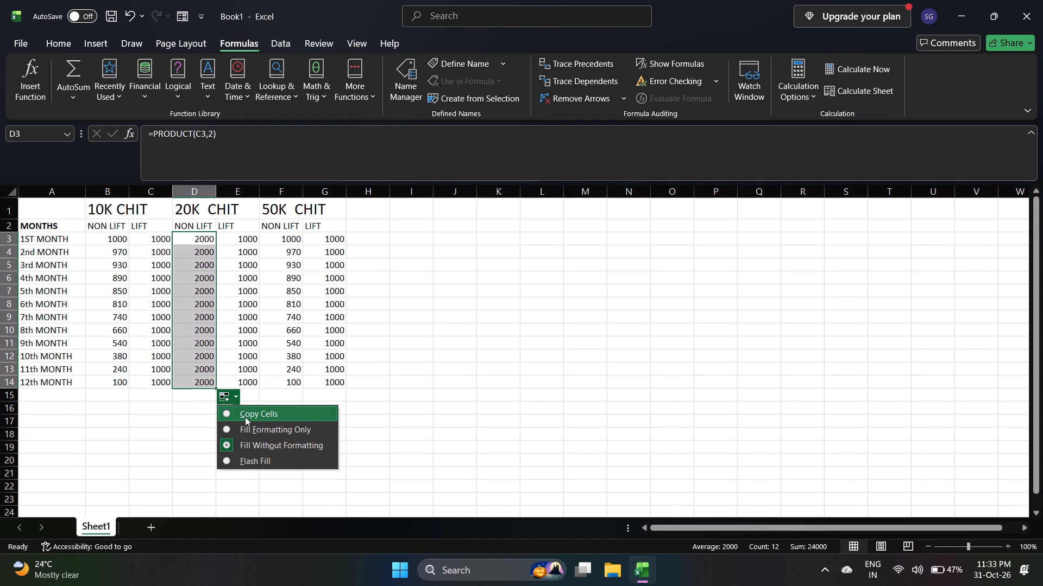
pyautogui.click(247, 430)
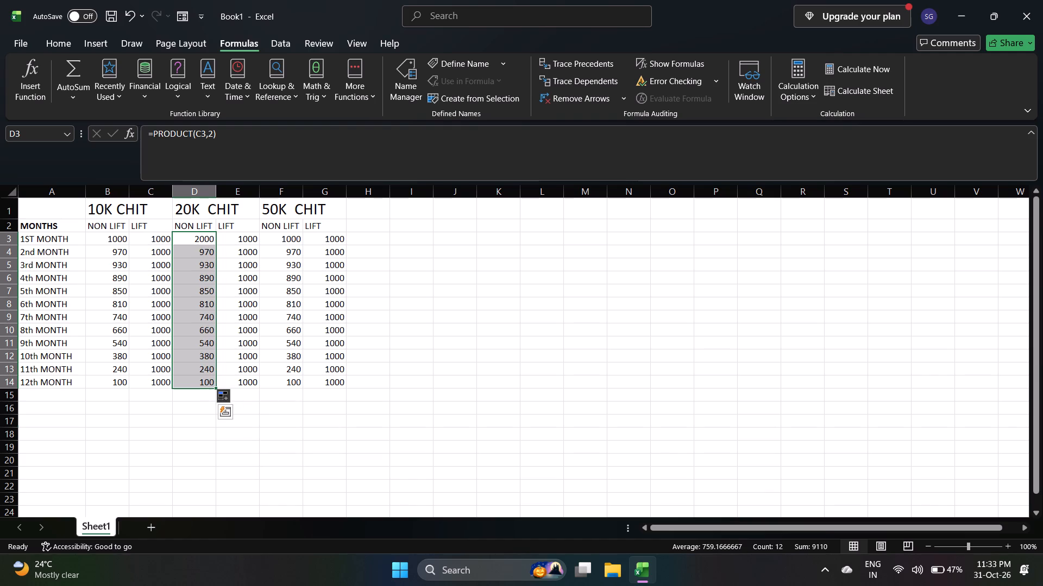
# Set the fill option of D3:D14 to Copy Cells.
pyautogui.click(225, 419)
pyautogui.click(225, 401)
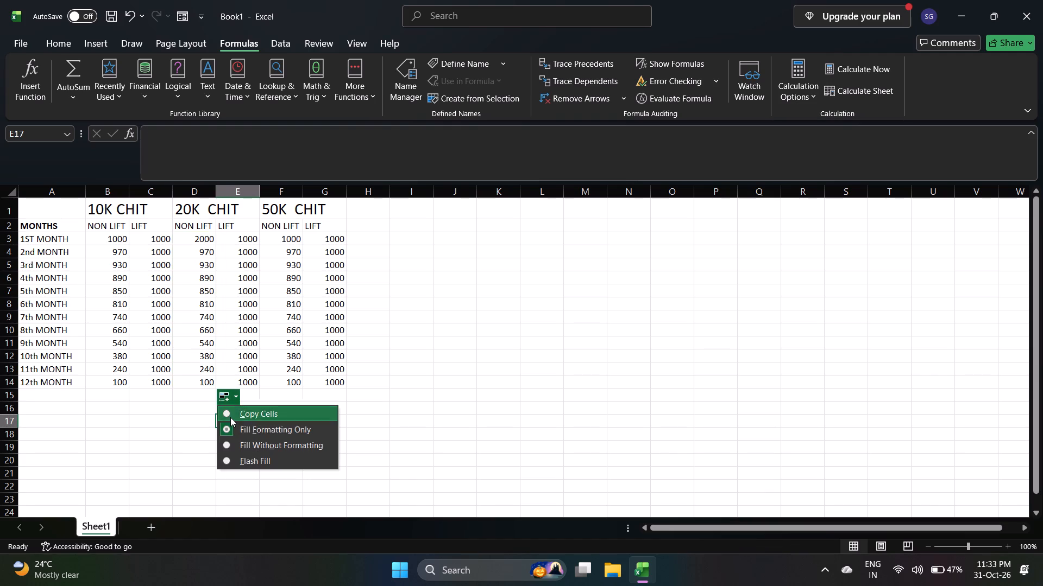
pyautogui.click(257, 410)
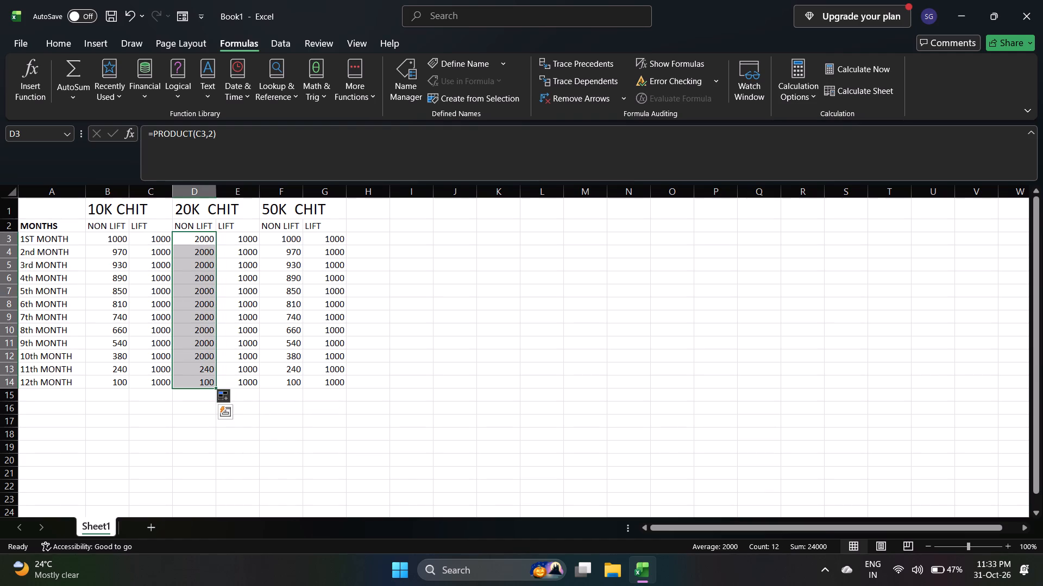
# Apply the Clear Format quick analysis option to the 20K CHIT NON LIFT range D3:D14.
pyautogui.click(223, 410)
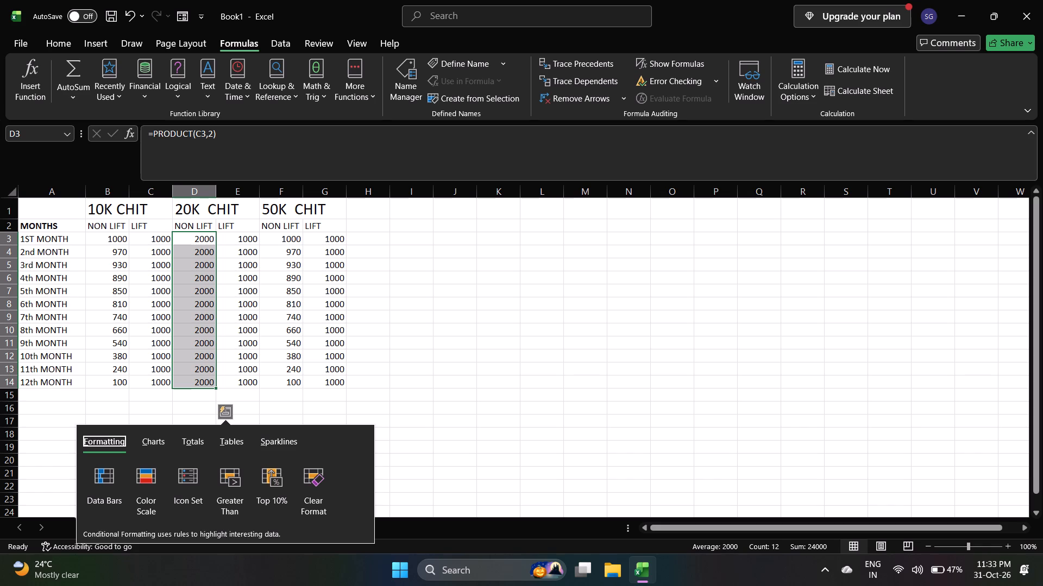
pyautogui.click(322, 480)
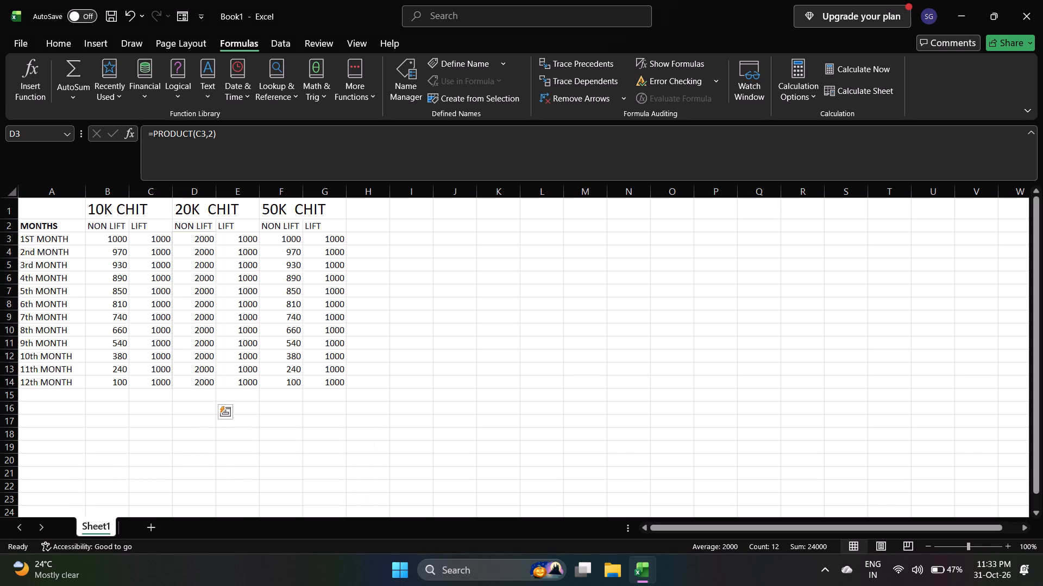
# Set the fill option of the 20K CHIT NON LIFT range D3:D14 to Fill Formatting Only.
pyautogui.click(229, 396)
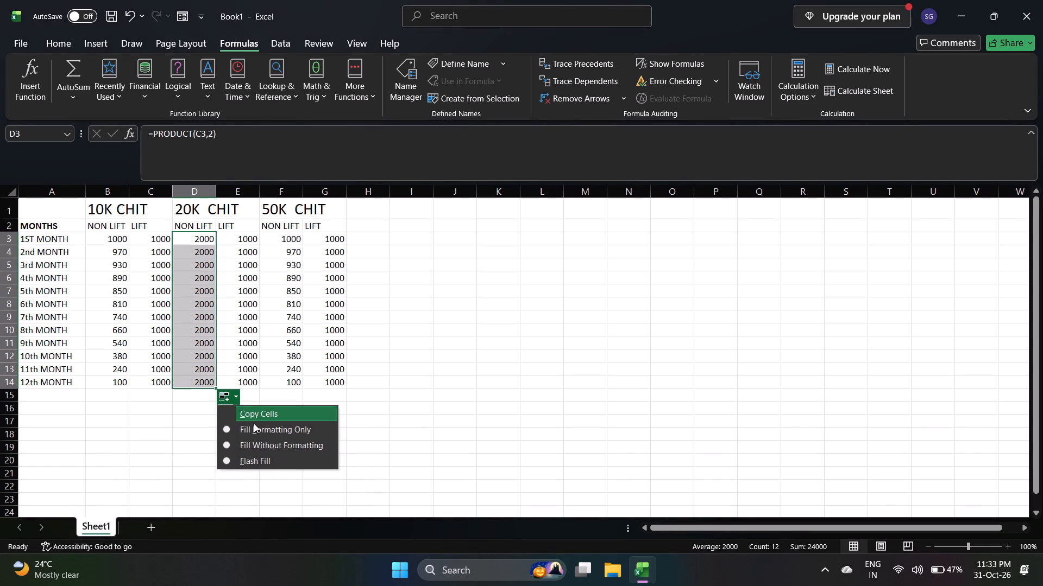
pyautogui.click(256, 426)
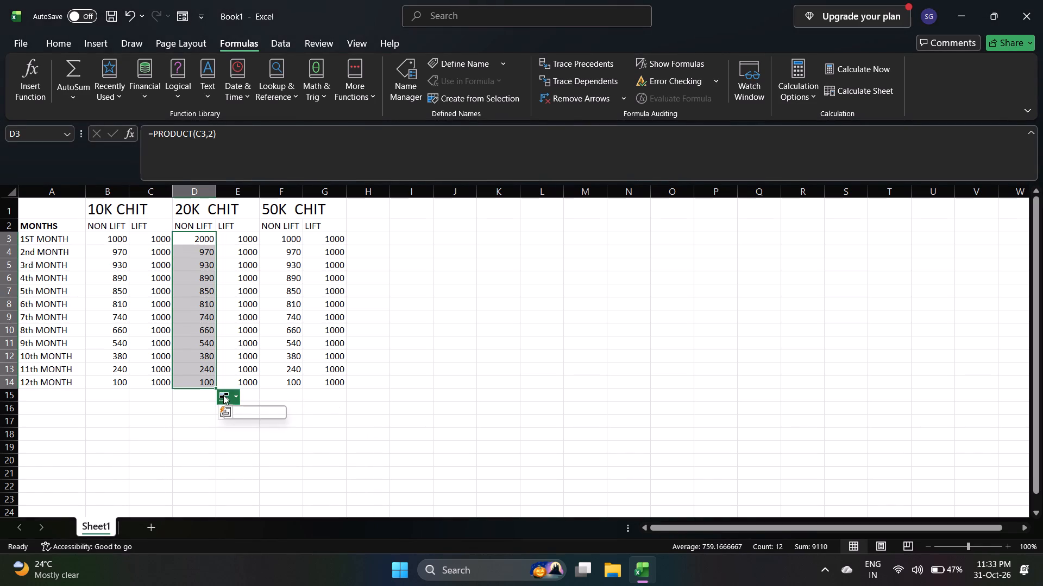
# Examine the quick analysis options for D3:D14, covering formatting, charts, totals, tables and sparklines, without applying any.
pyautogui.click(223, 414)
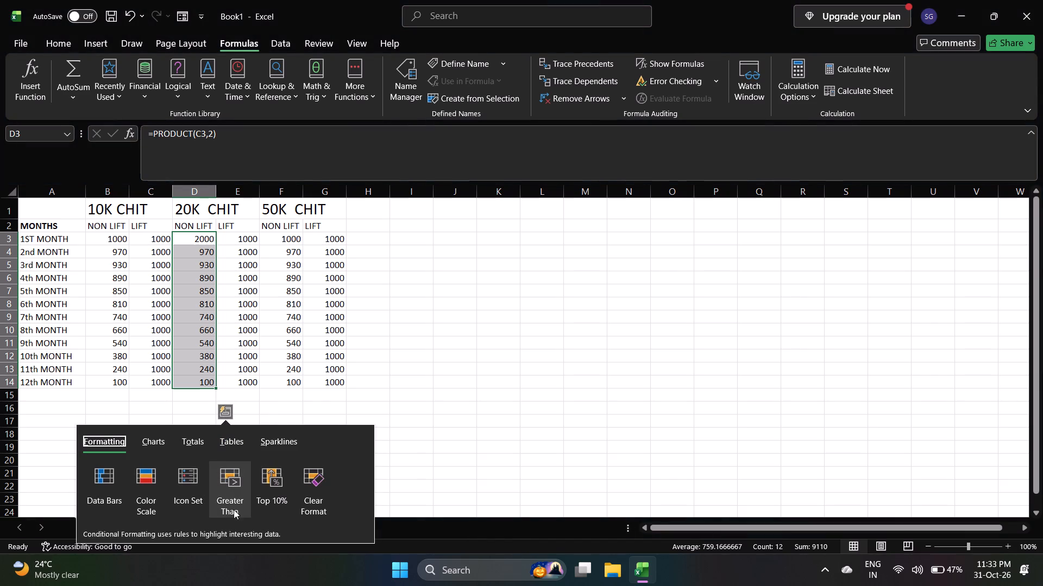
pyautogui.click(154, 443)
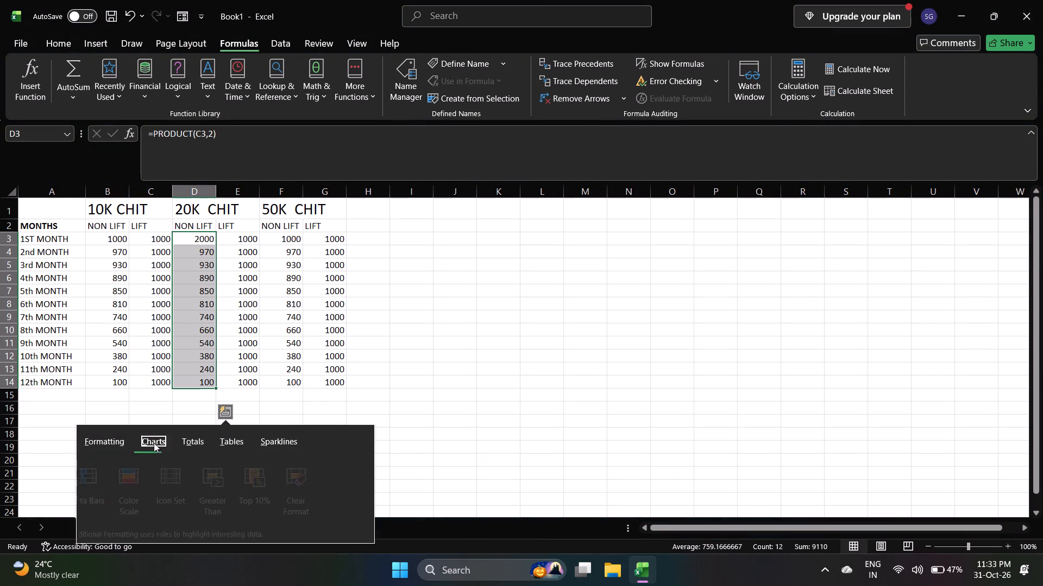
pyautogui.click(190, 442)
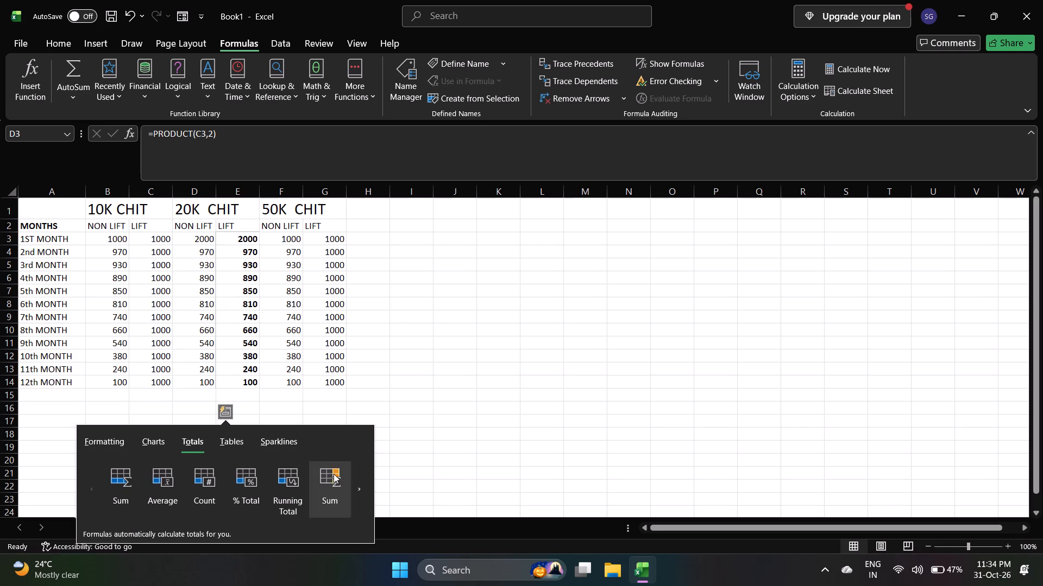
pyautogui.click(355, 484)
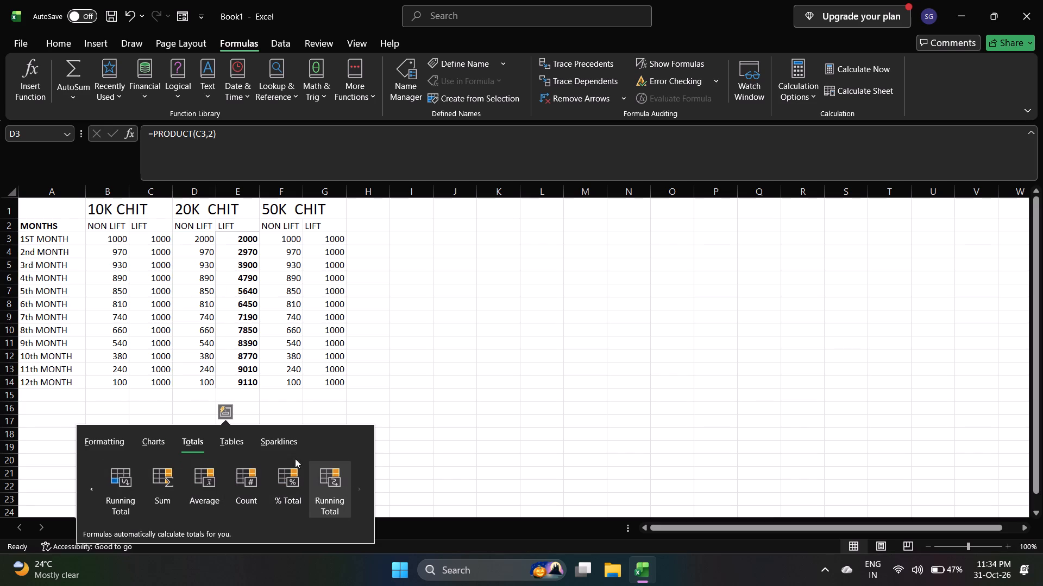
pyautogui.click(239, 448)
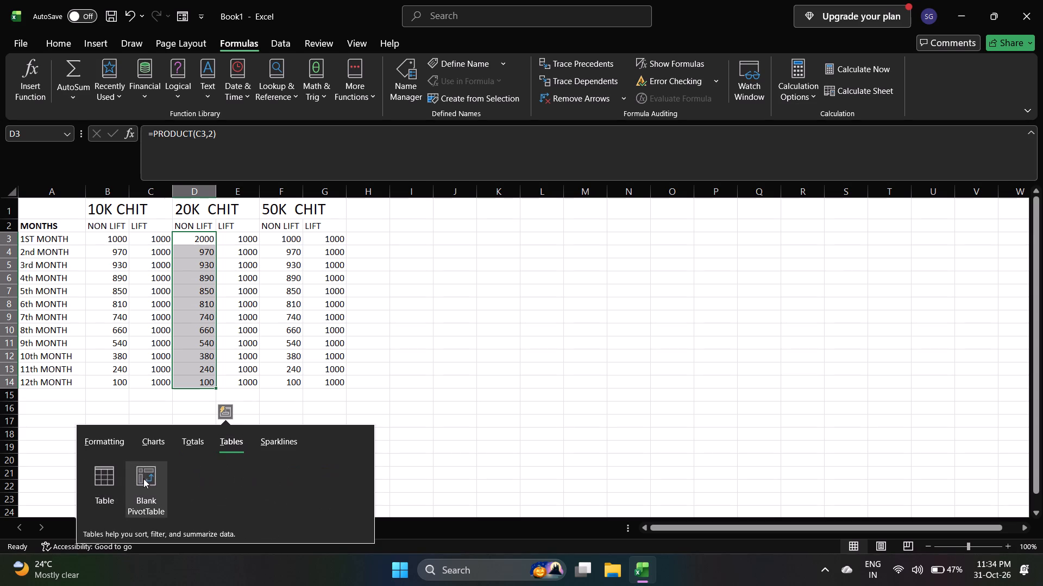
pyautogui.click(290, 442)
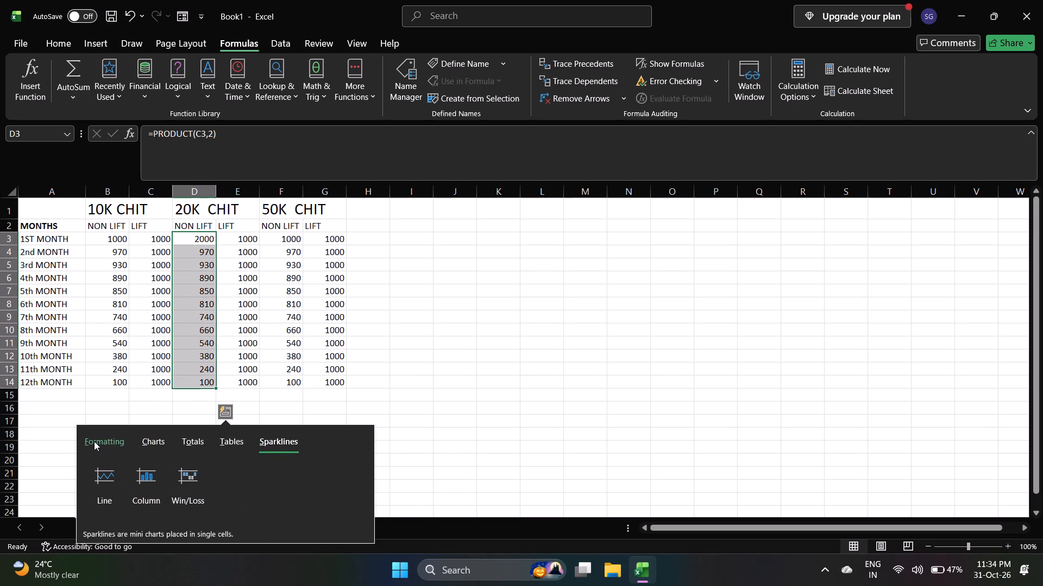
pyautogui.click(468, 381)
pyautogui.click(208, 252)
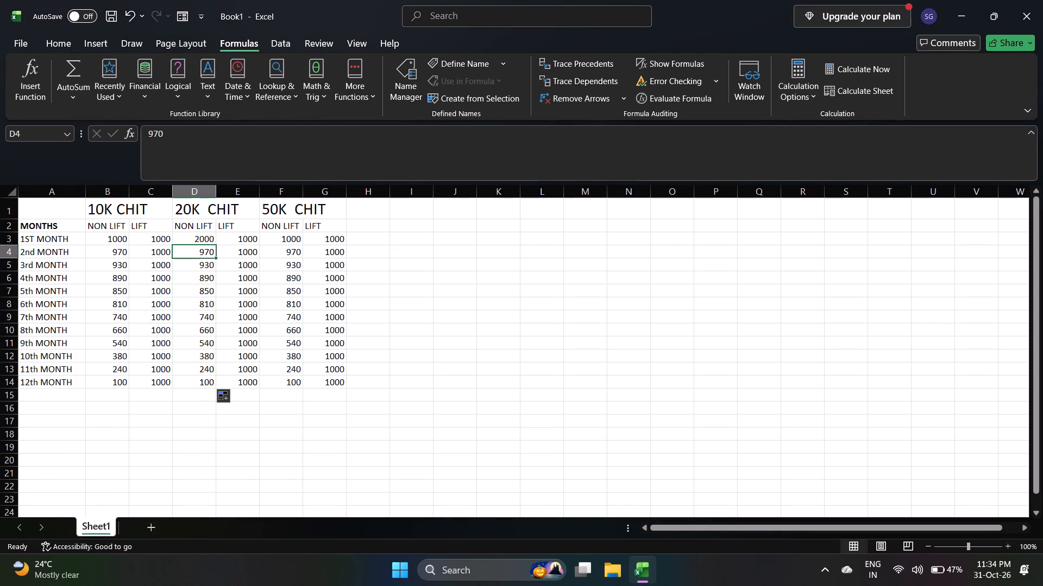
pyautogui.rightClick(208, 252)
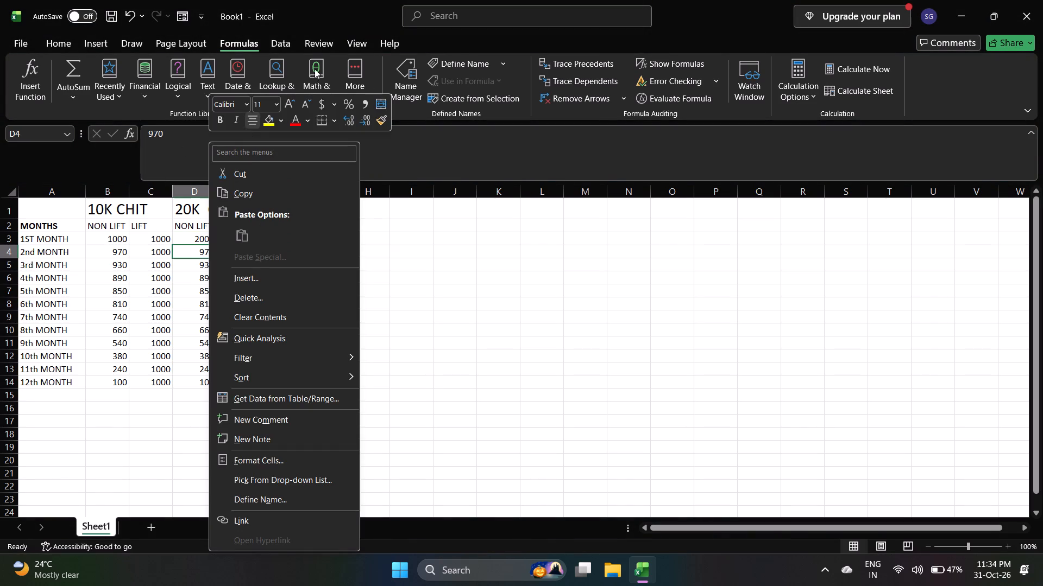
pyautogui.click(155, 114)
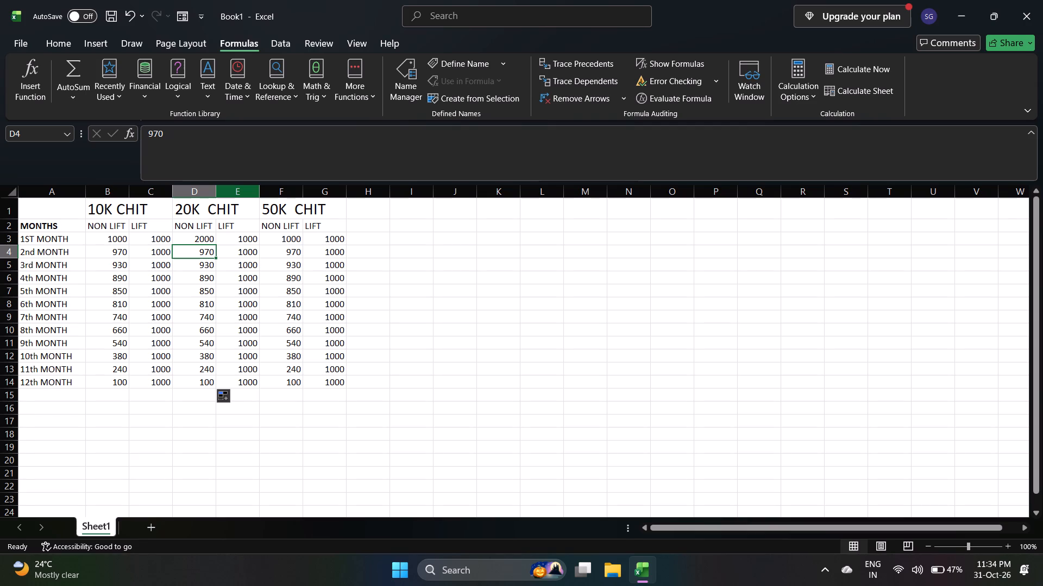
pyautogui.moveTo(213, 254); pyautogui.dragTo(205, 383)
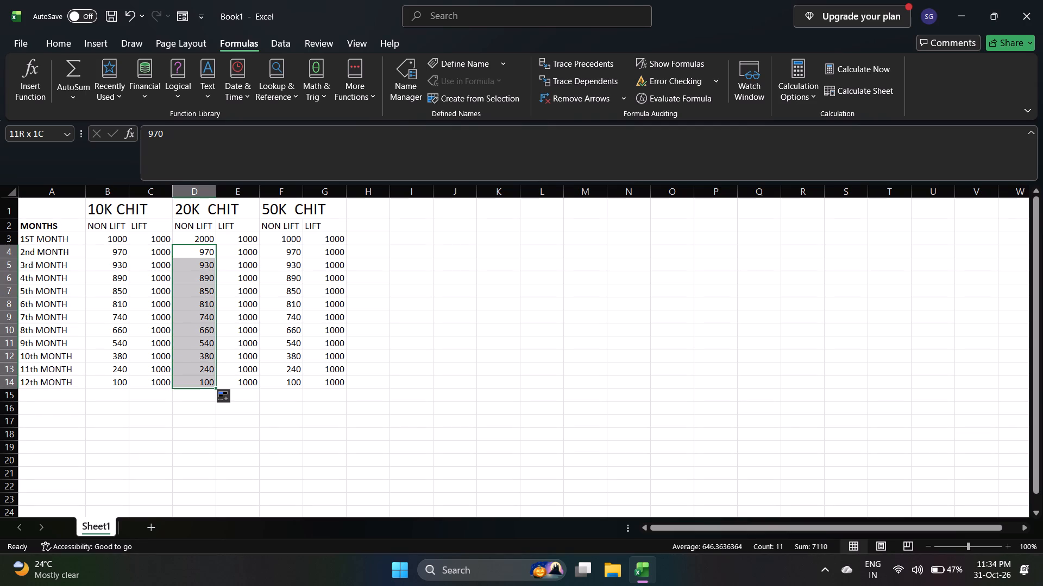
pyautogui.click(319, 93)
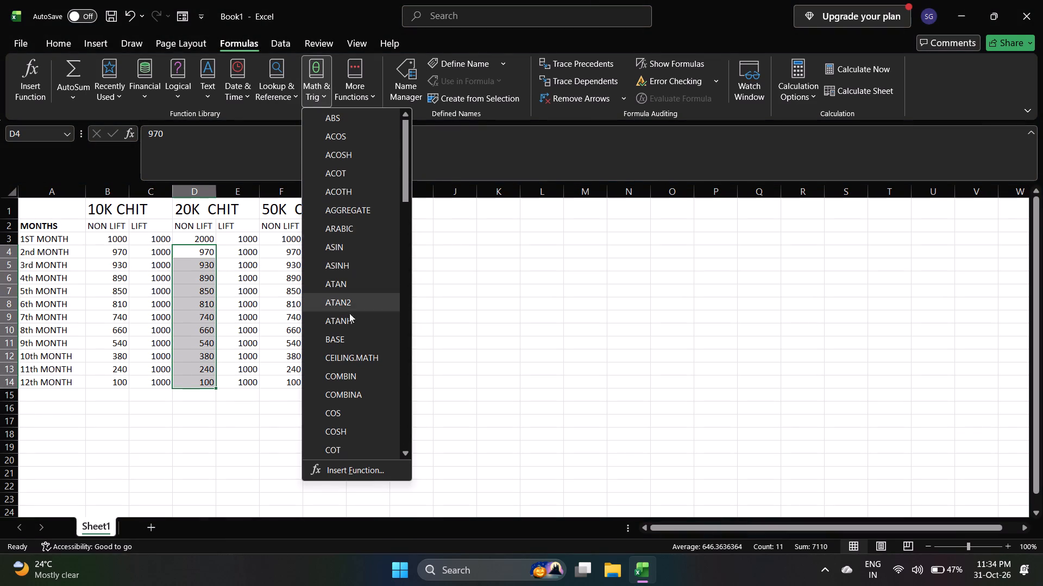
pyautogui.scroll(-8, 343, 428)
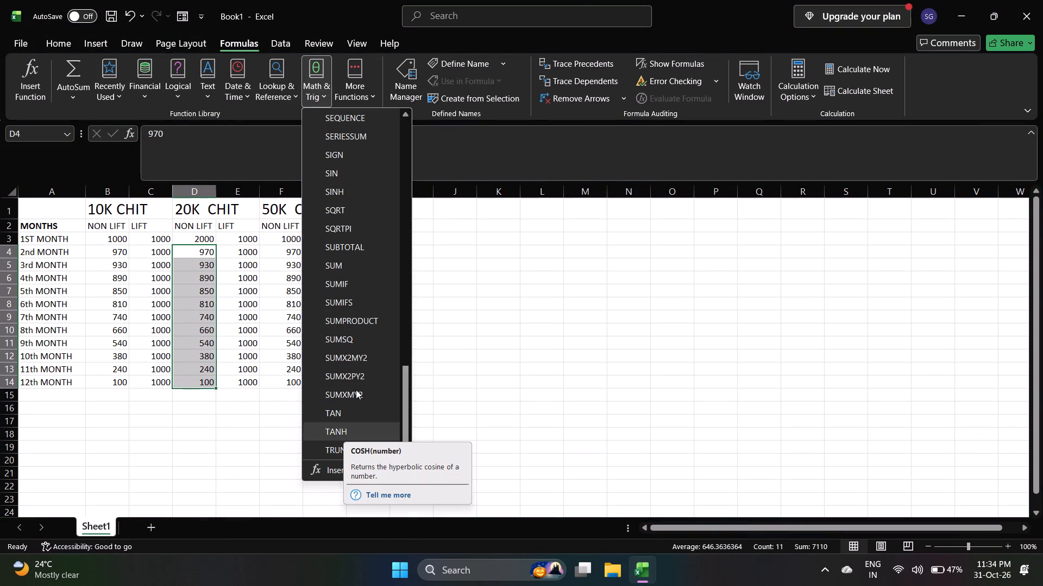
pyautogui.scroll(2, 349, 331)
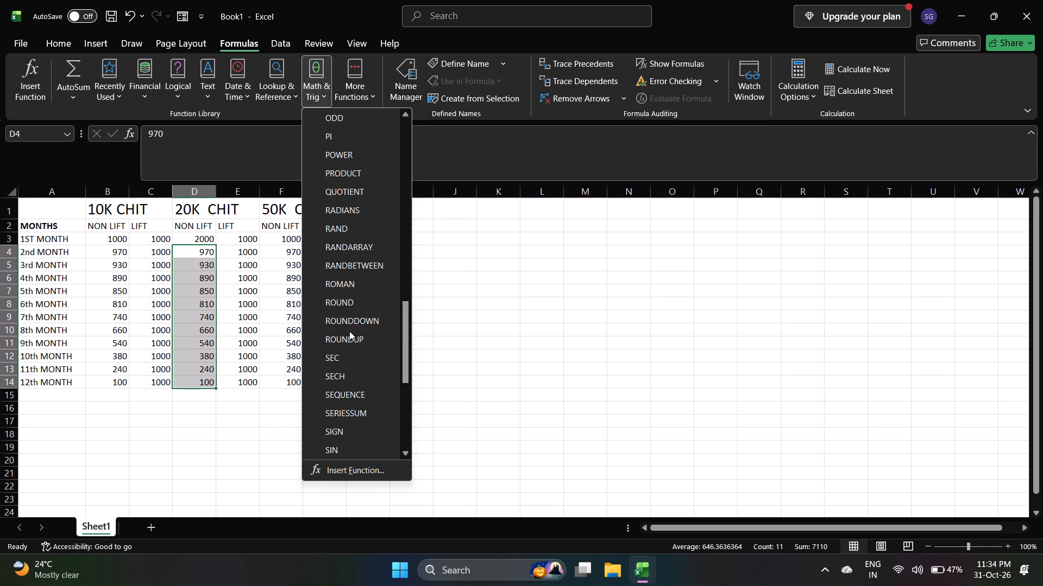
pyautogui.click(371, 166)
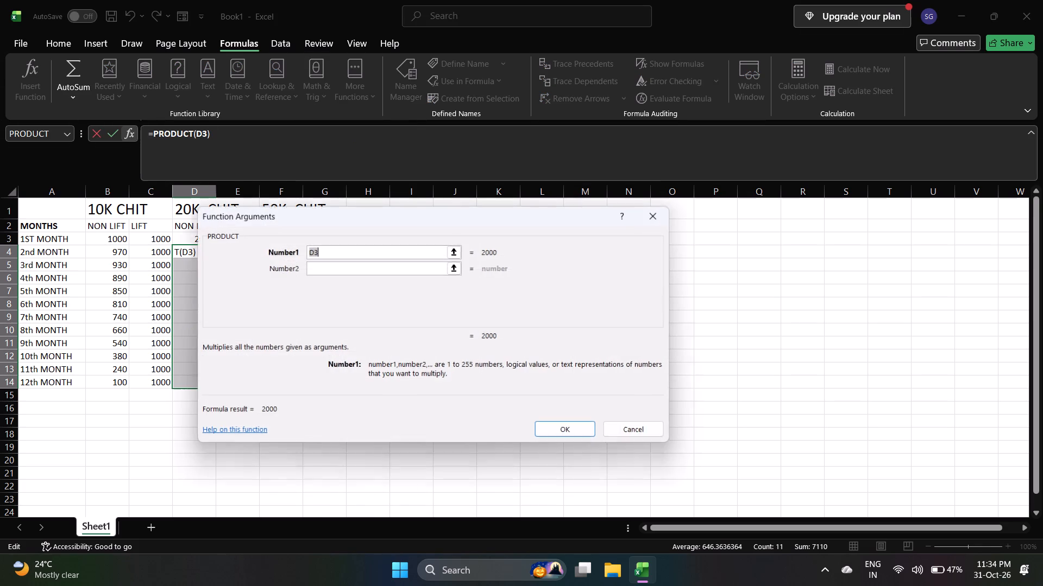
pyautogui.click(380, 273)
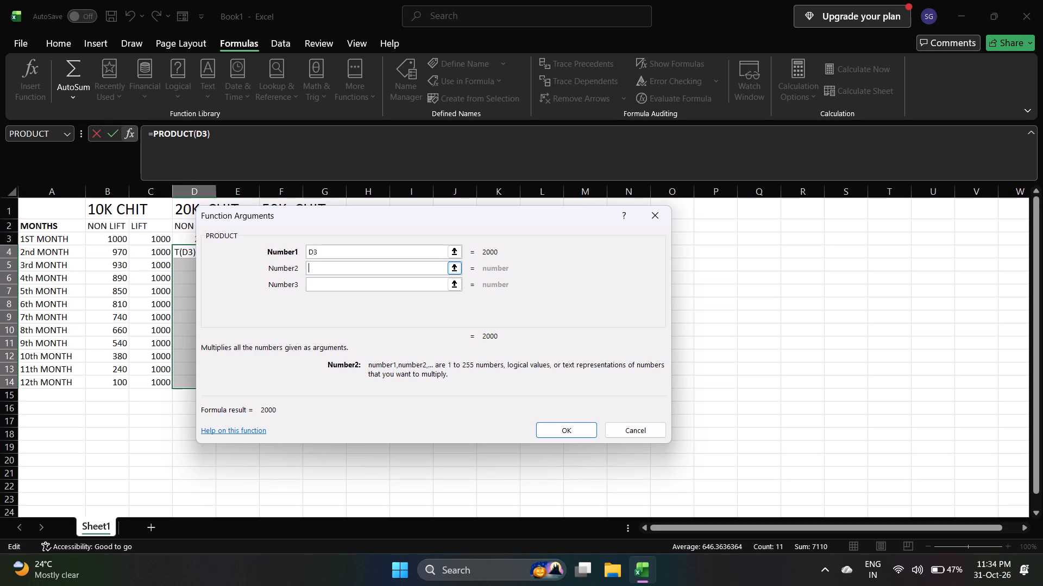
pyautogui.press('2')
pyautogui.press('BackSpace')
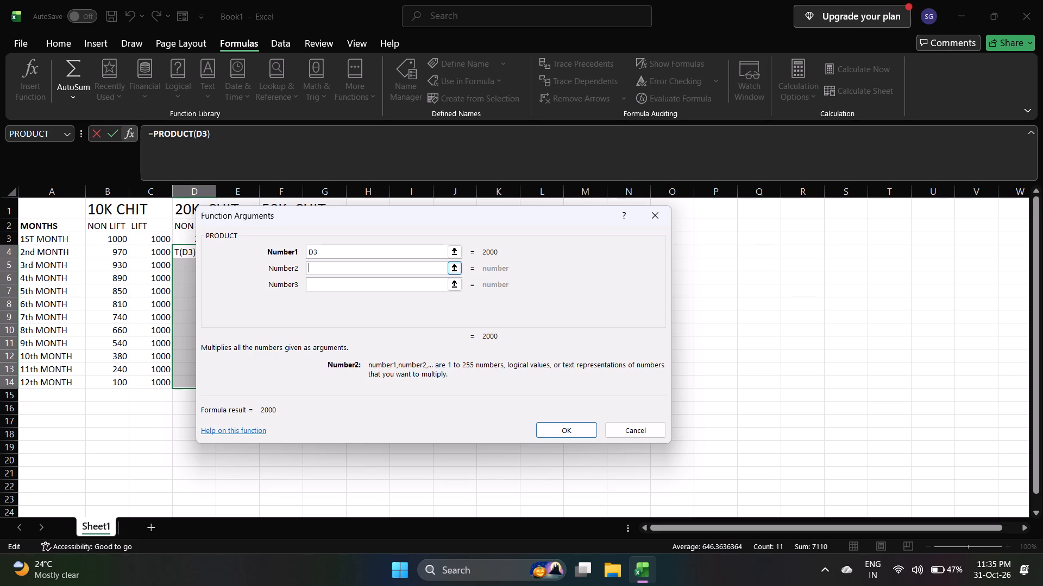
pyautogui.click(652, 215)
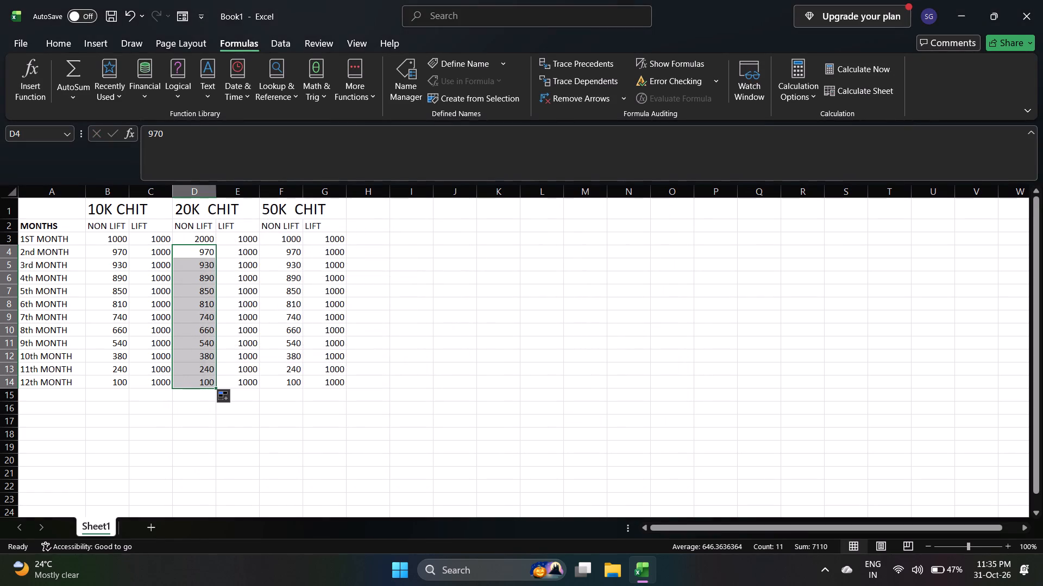
# Undo the last fill of the 20K CHIT NON LIFT range D3:D14 and the PRODUCT formula in D3.
pyautogui.click(511, 291)
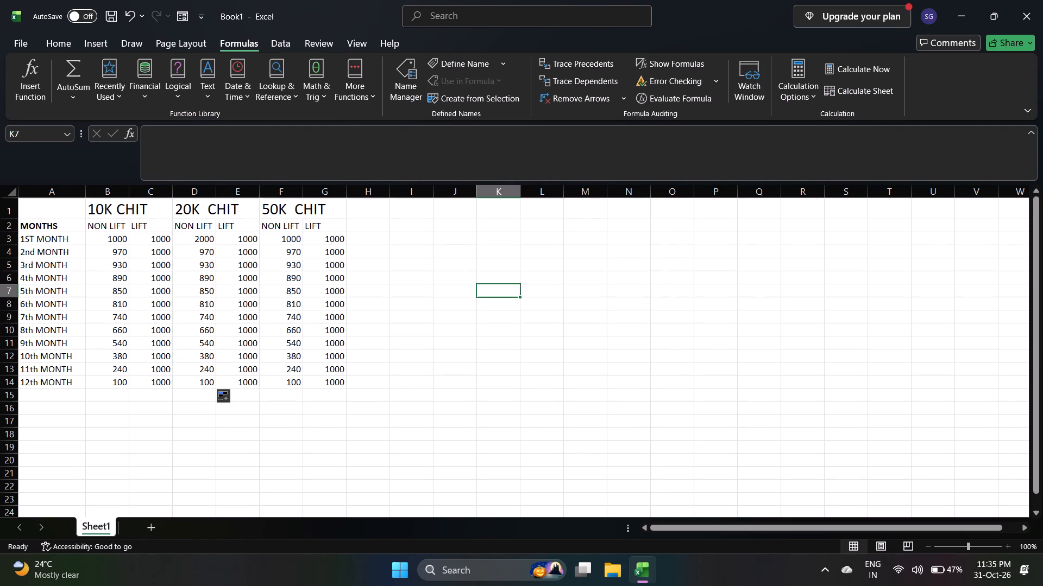
pyautogui.hotkey('ctrl', 'z')
pyautogui.hotkey('ctrl', 'z')
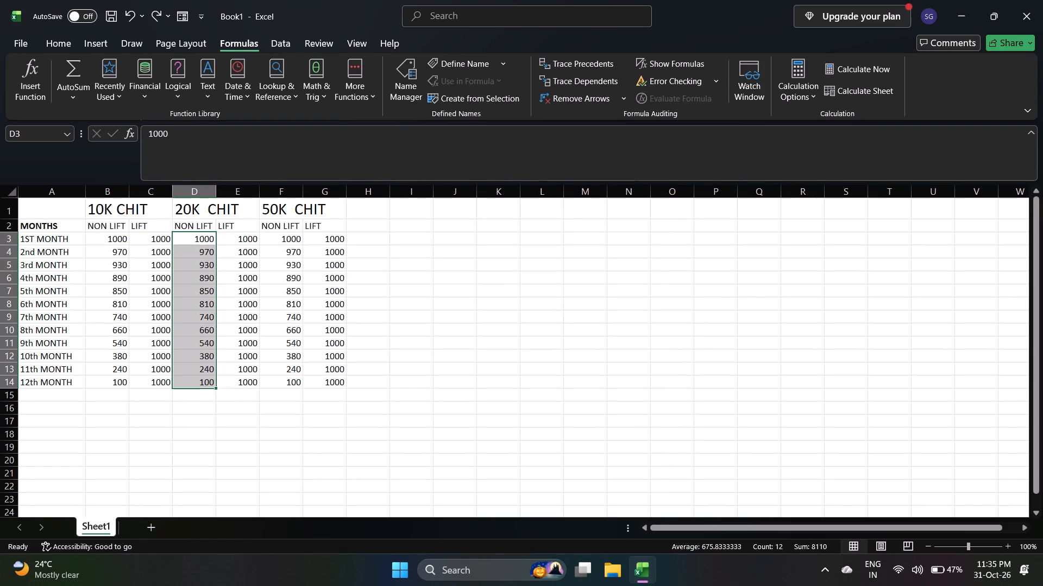
# Insert a PRODUCT function in D3 with D3 as Number1 and D2 as Number2.
pyautogui.click(313, 98)
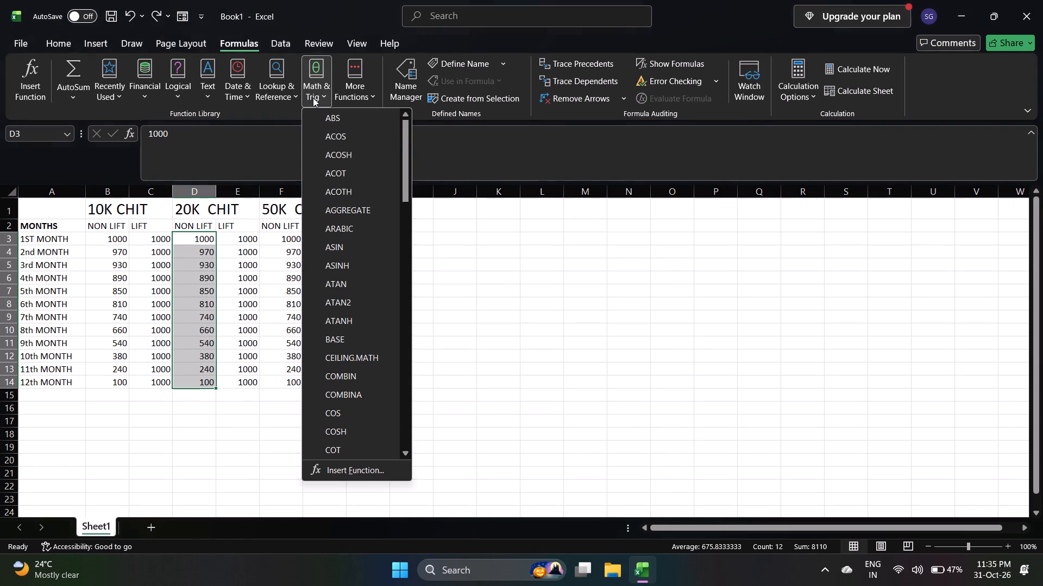
pyautogui.scroll(-13, 351, 372)
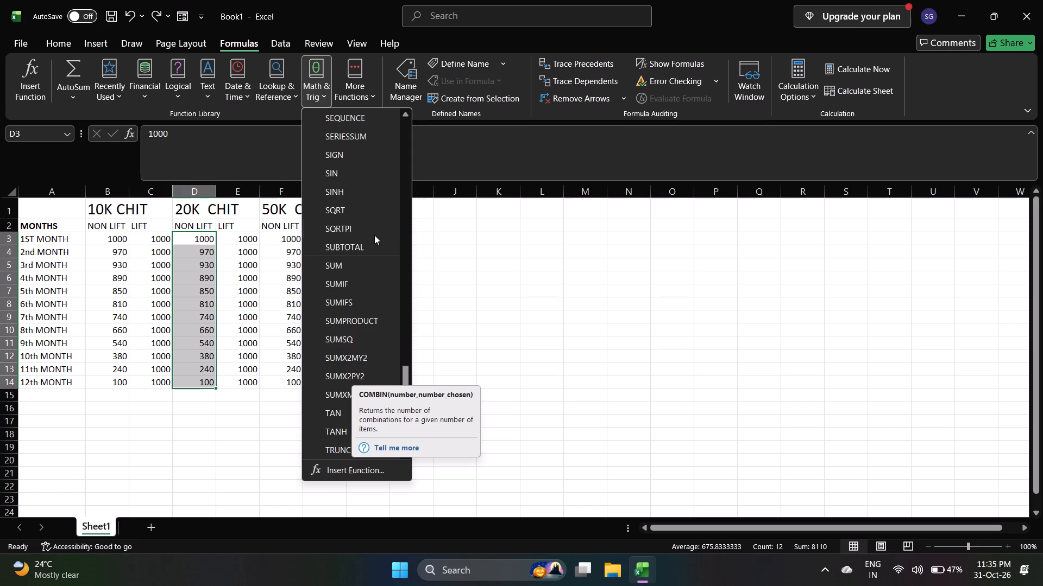
pyautogui.scroll(1, 348, 203)
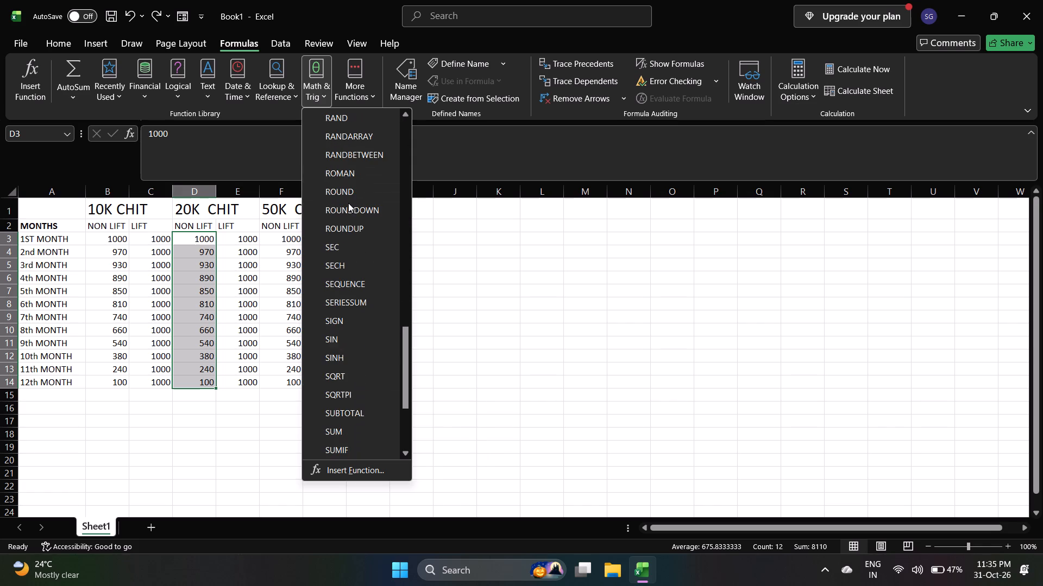
pyautogui.scroll(1, 348, 203)
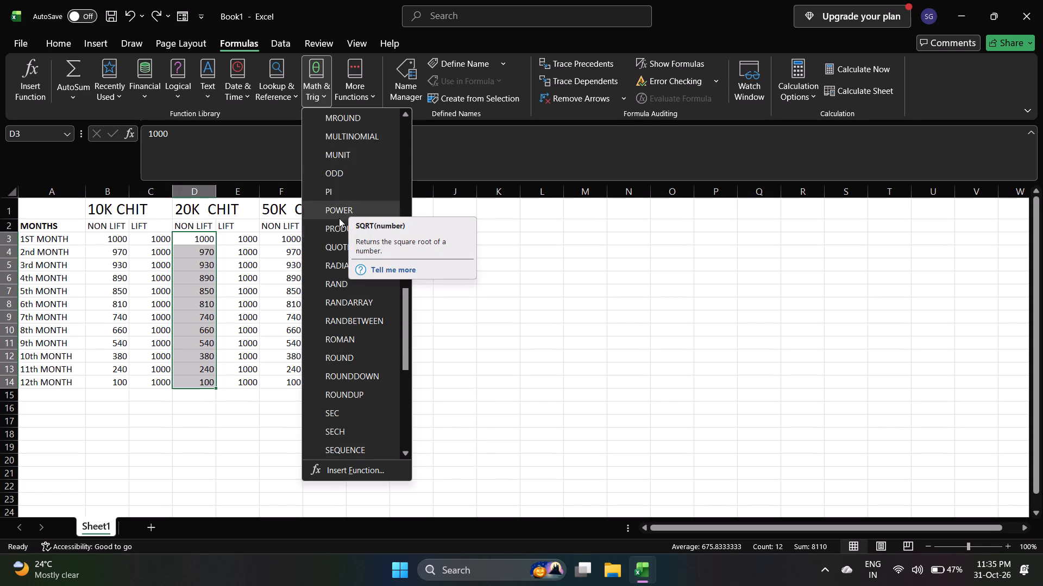
pyautogui.click(338, 224)
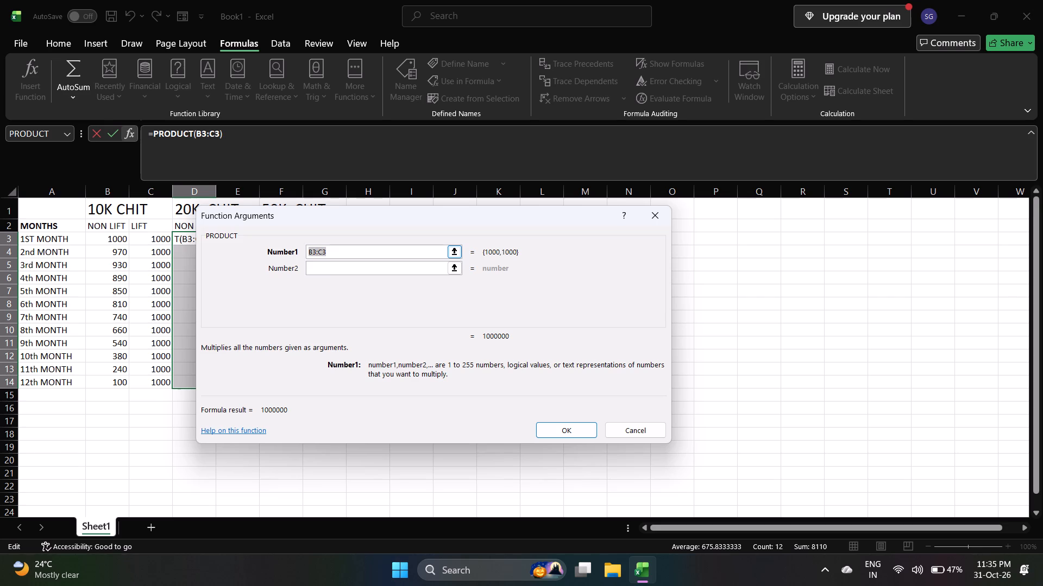
pyautogui.press('BackSpace')
pyautogui.press('BackSpace')
pyautogui.press('BackSpace')
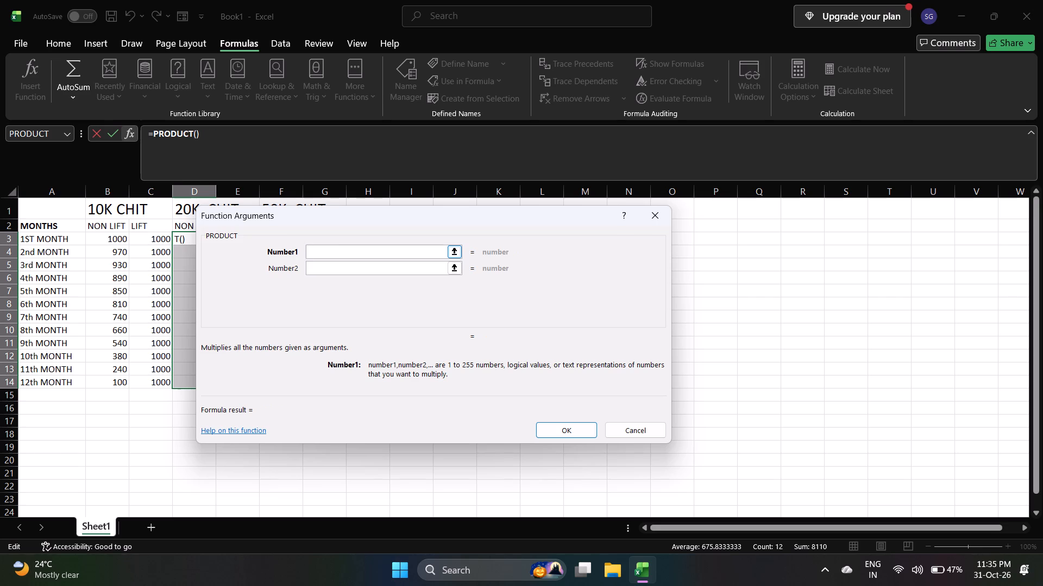
pyautogui.press('d')
pyautogui.press('3')
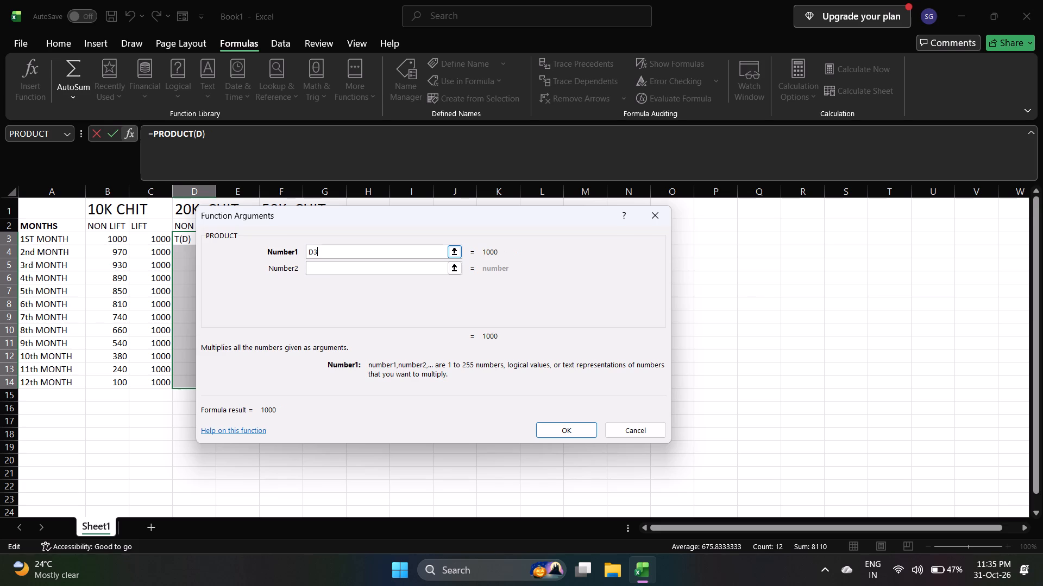
pyautogui.click(425, 269)
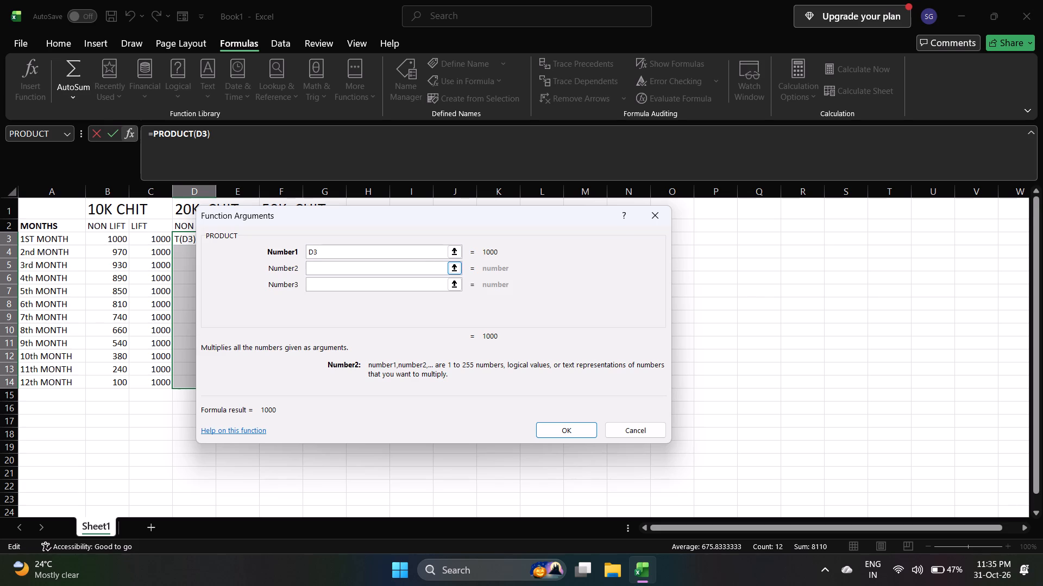
pyautogui.write('D2')
pyautogui.click(420, 283)
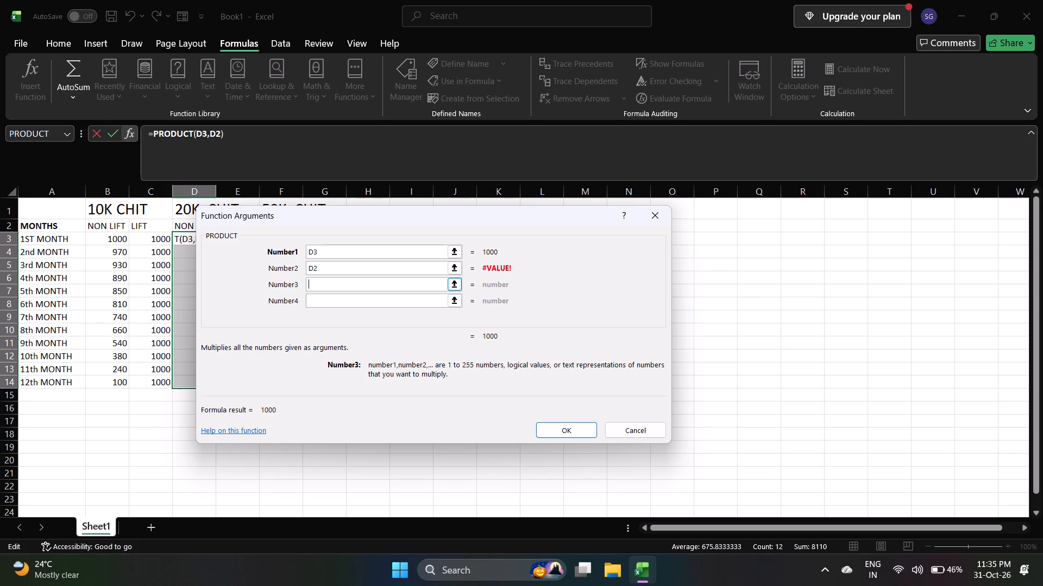
# Try D3:2 as the PRODUCT function's Number1 argument, and replace it with D3*2.
pyautogui.click(400, 251)
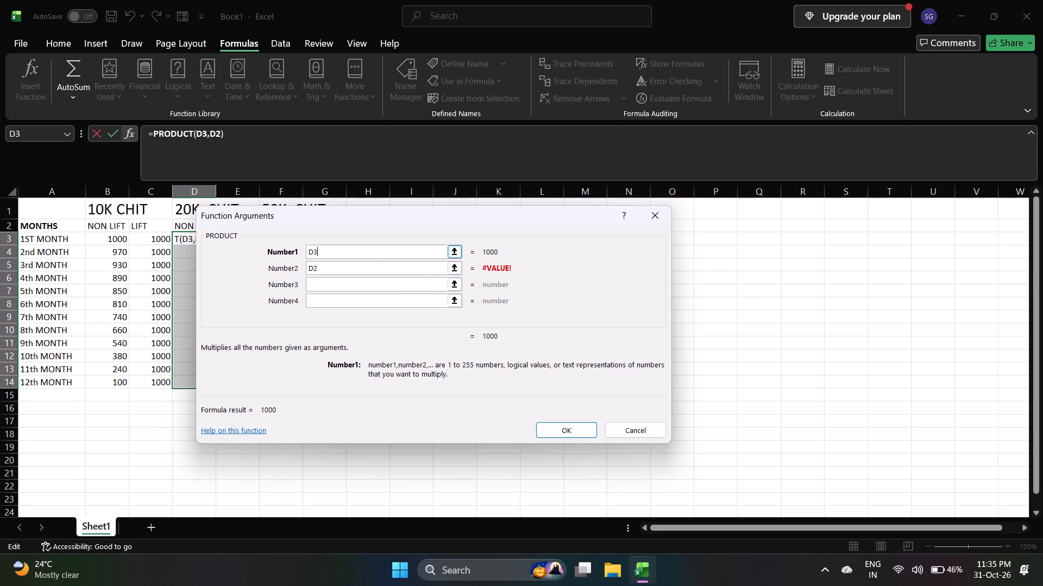
pyautogui.hotkey('shift', ':')
pyautogui.press('2')
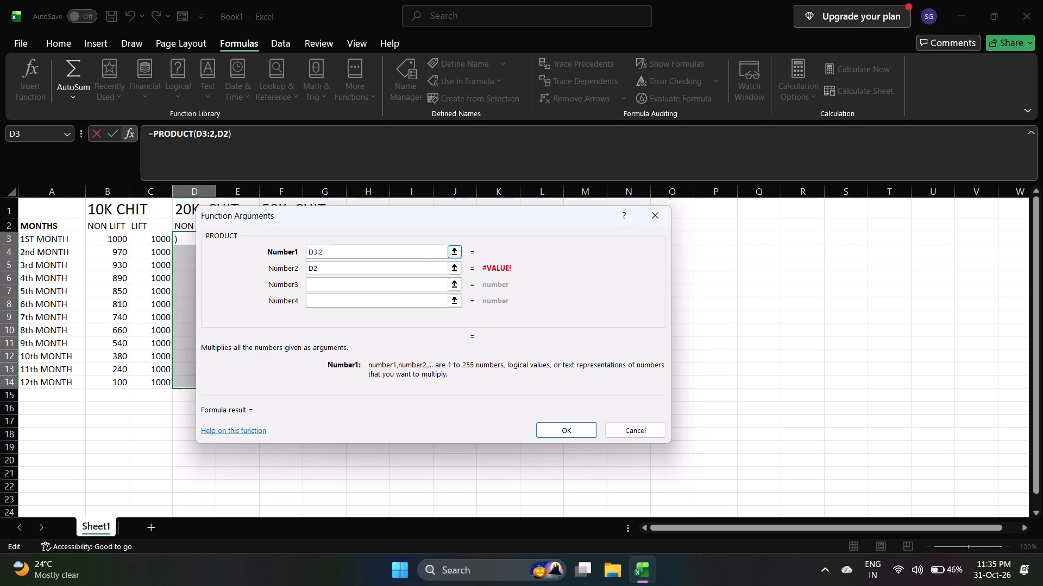
pyautogui.click(404, 270)
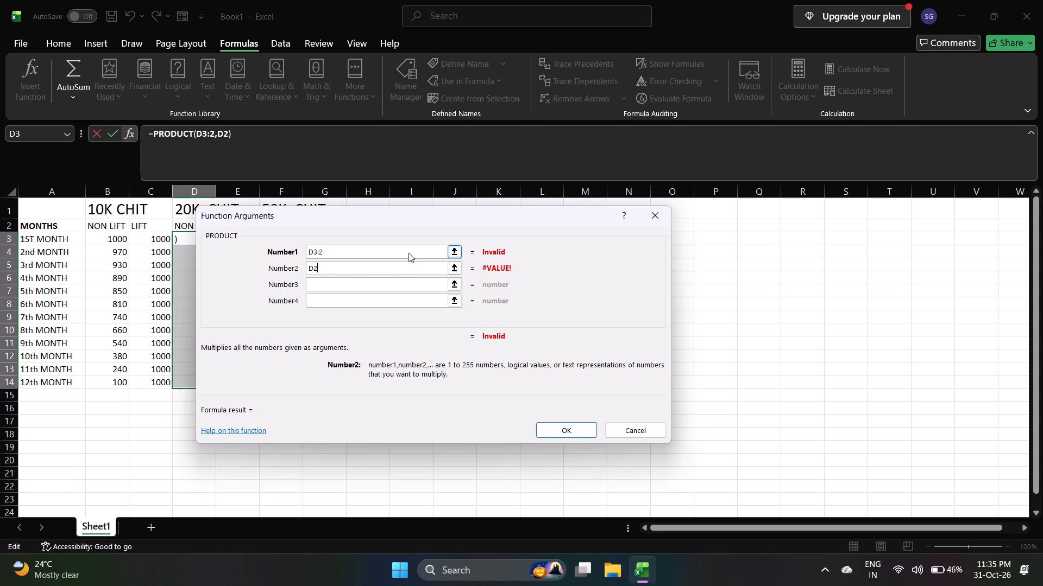
pyautogui.click(409, 253)
pyautogui.press('BackSpace')
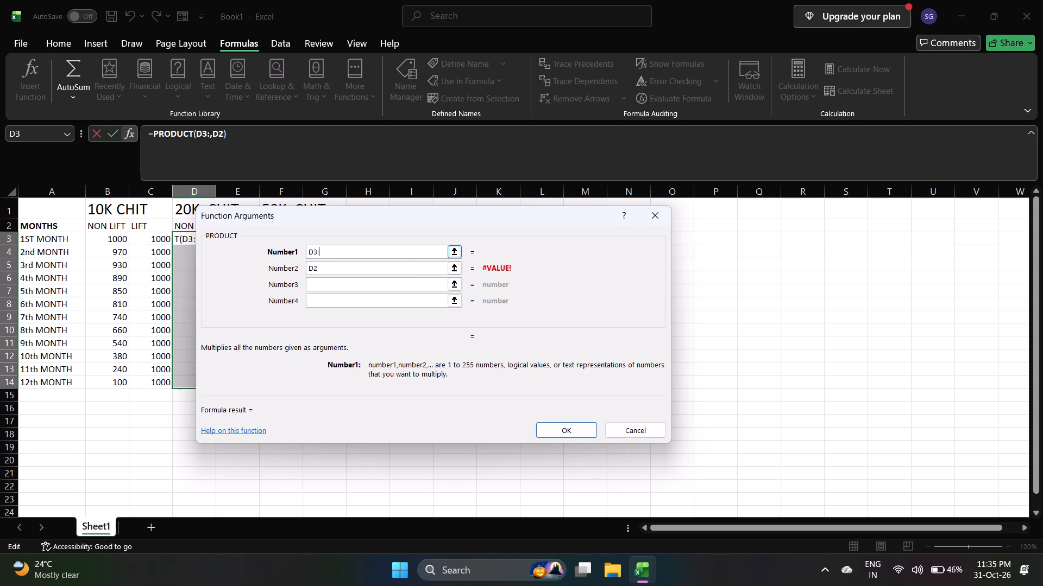
pyautogui.press('BackSpace')
pyautogui.write('*2')
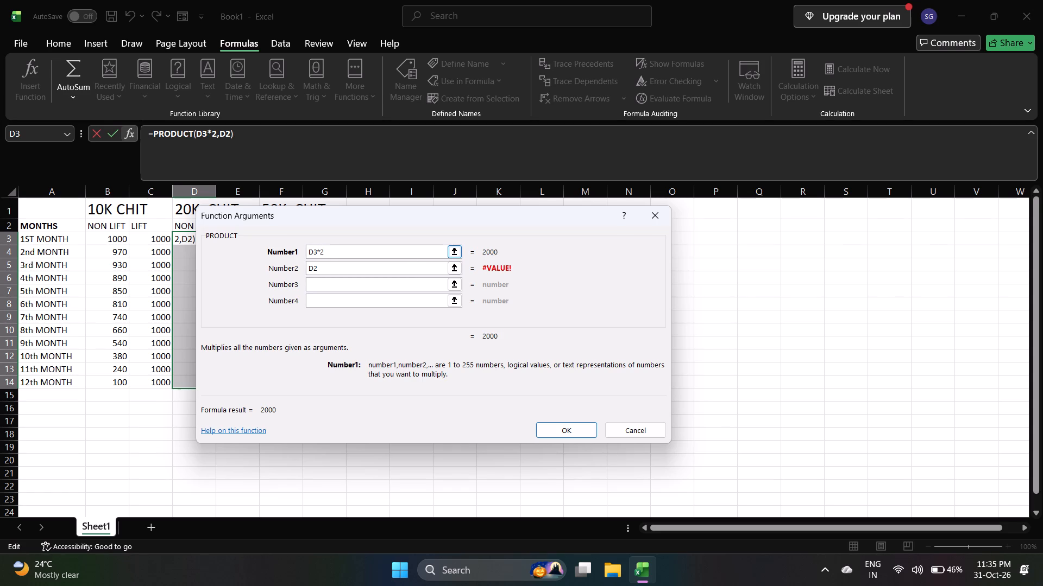
# Change the PRODUCT function's Number2 argument to D4*2.
pyautogui.click(407, 273)
pyautogui.press('*')
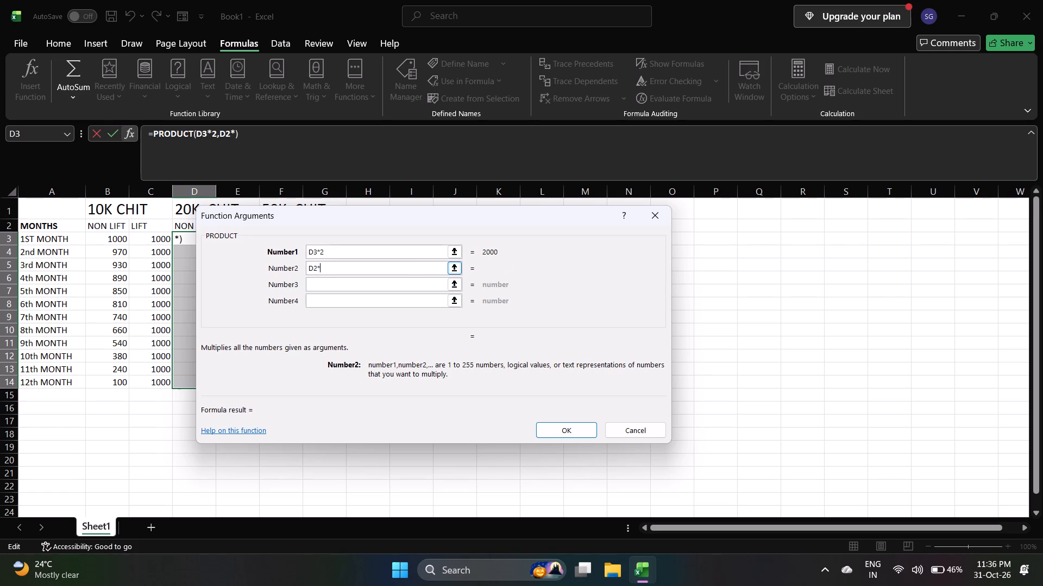
pyautogui.press('2')
pyautogui.click(399, 285)
pyautogui.click(316, 269)
pyautogui.press('BackSpace')
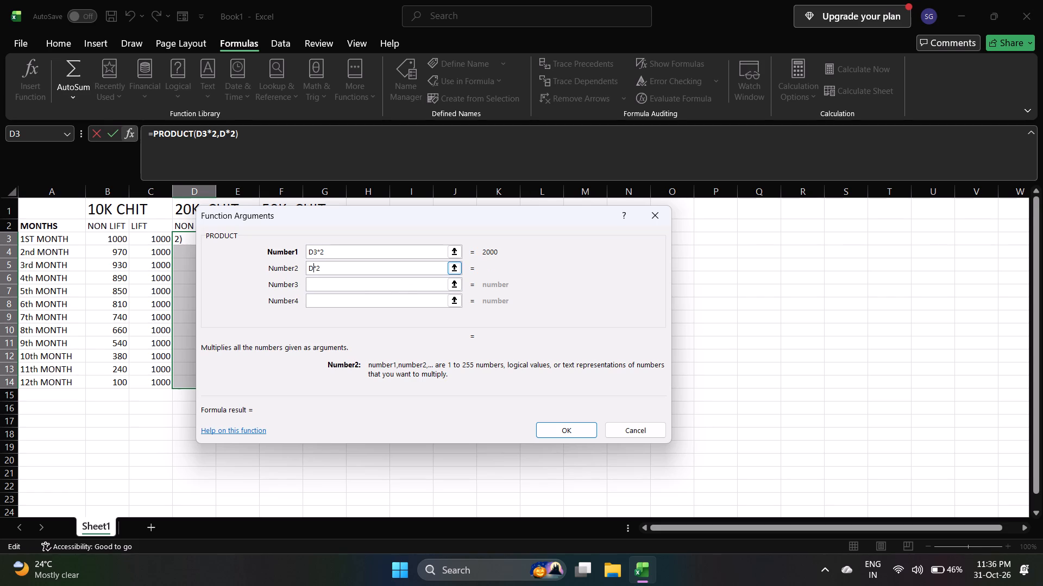
pyautogui.press('4')
# Enter D5, D6 and D7 as the Number3, Number4 and Number5 arguments of the PRODUCT function.
pyautogui.click(327, 278)
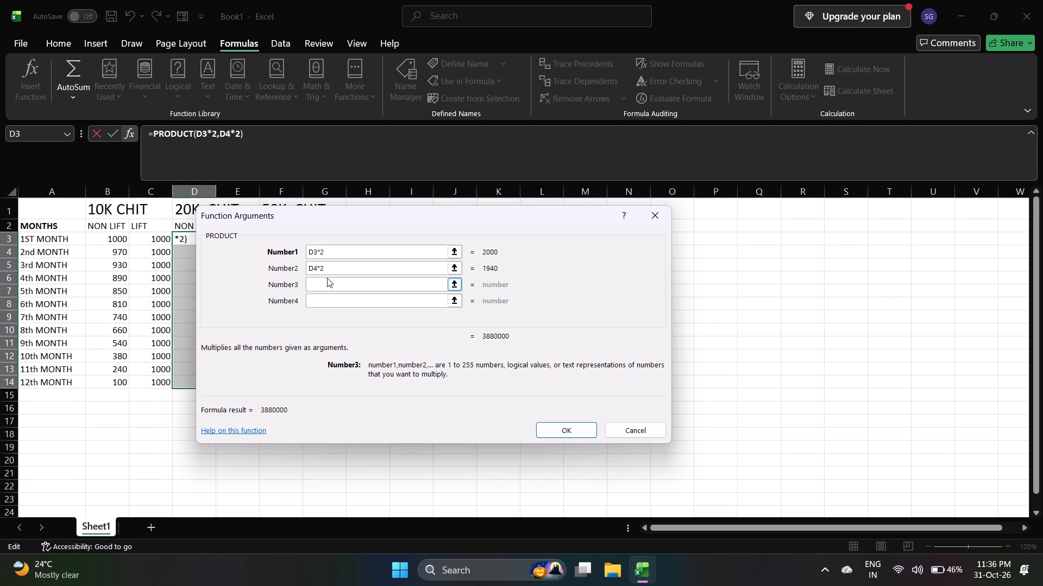
pyautogui.press('d')
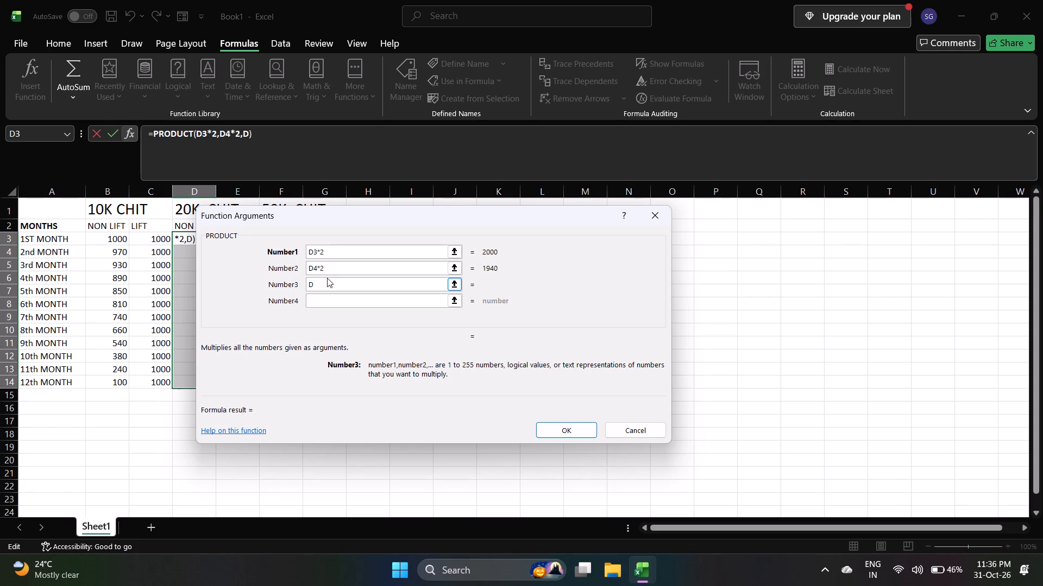
pyautogui.press('5')
pyautogui.click(324, 307)
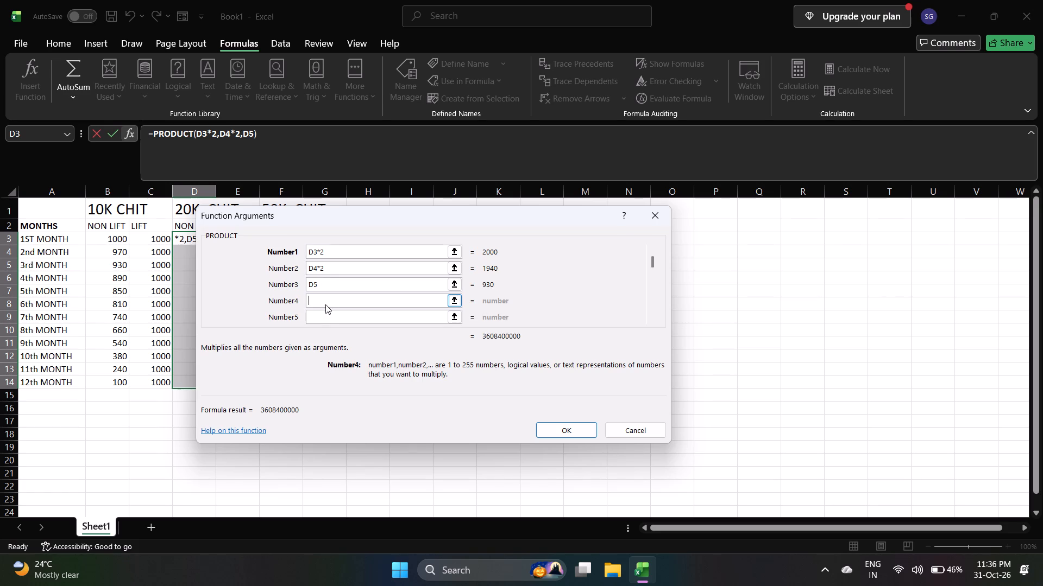
pyautogui.write('D6')
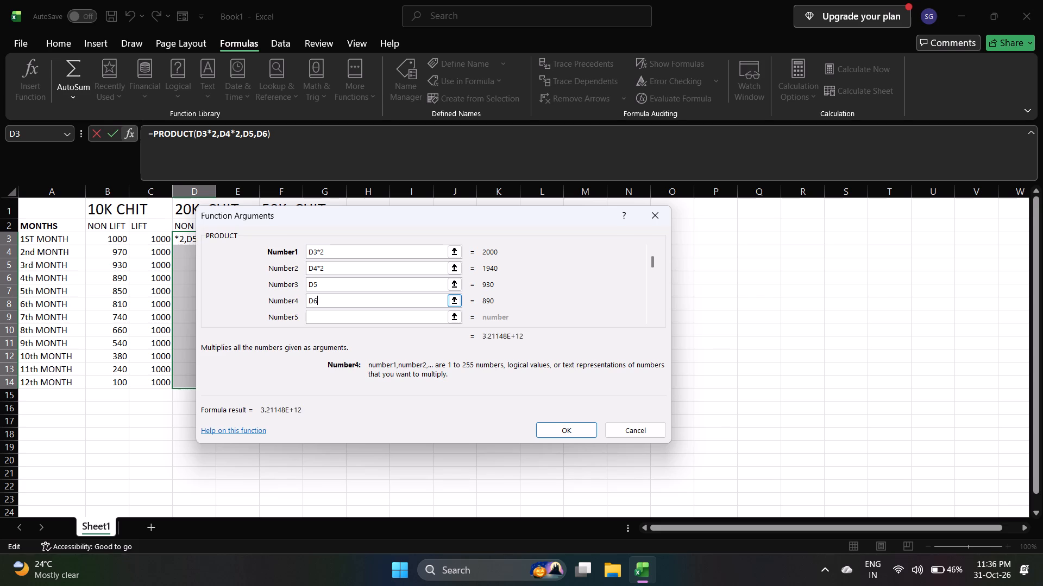
pyautogui.click(326, 314)
pyautogui.write('D7')
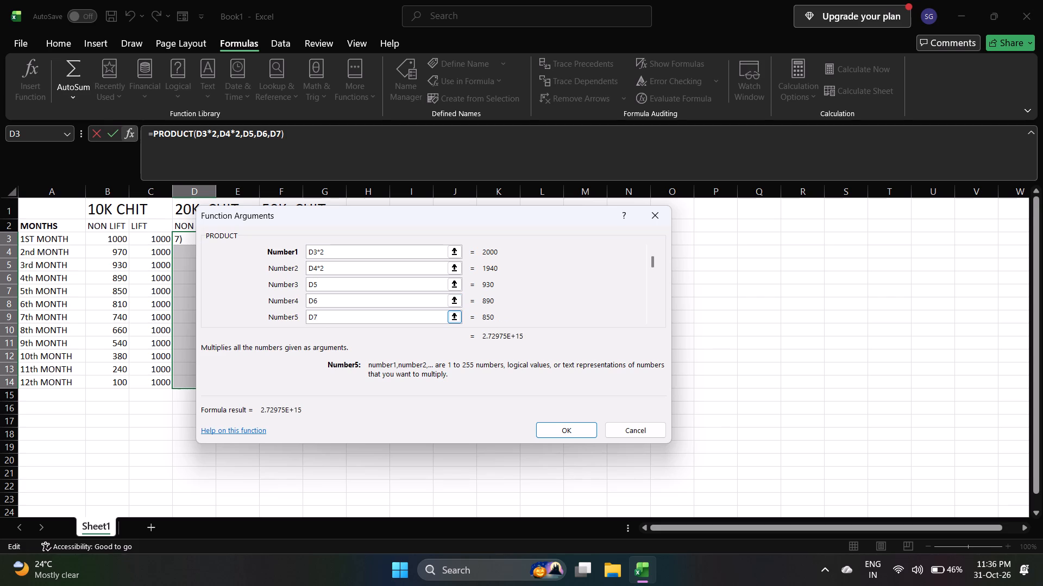
# Change the PRODUCT function's Number3, Number4 and Number5 arguments to D5*2, D6*2 and D7*2.
pyautogui.scroll(-1, 374, 299)
pyautogui.click(340, 283)
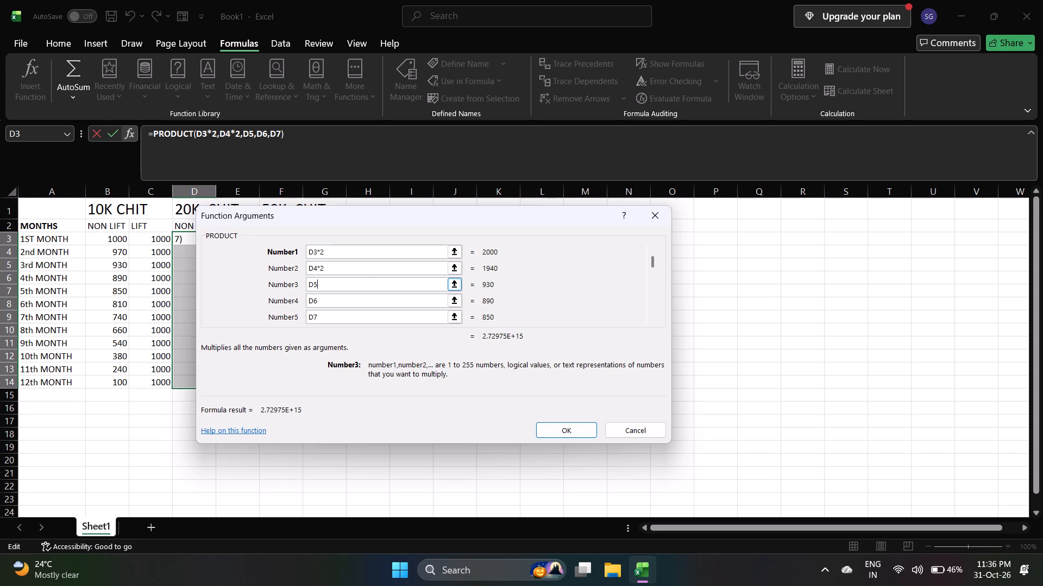
pyautogui.click(339, 284)
pyautogui.click(451, 284)
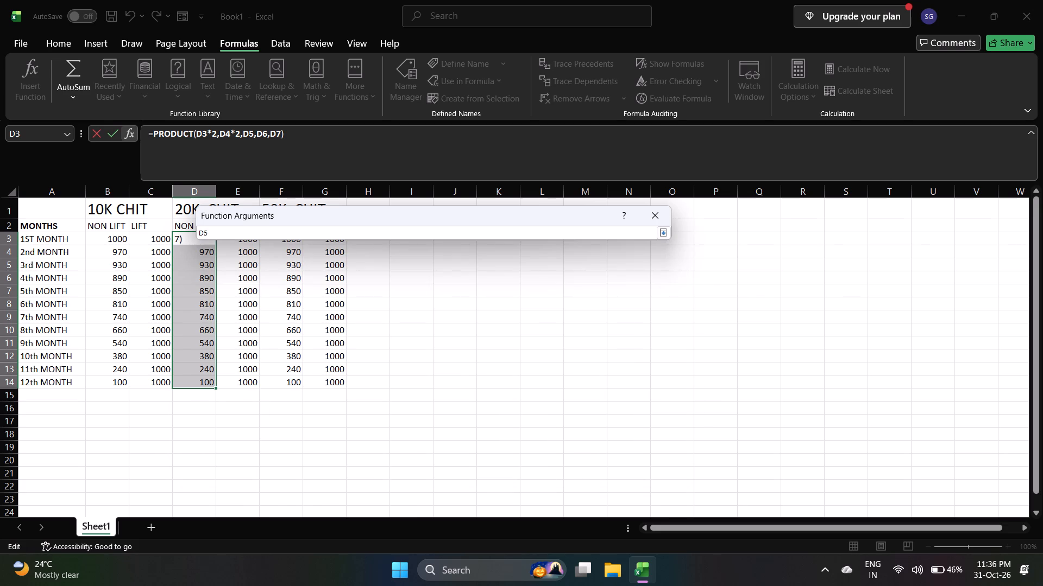
pyautogui.click(668, 232)
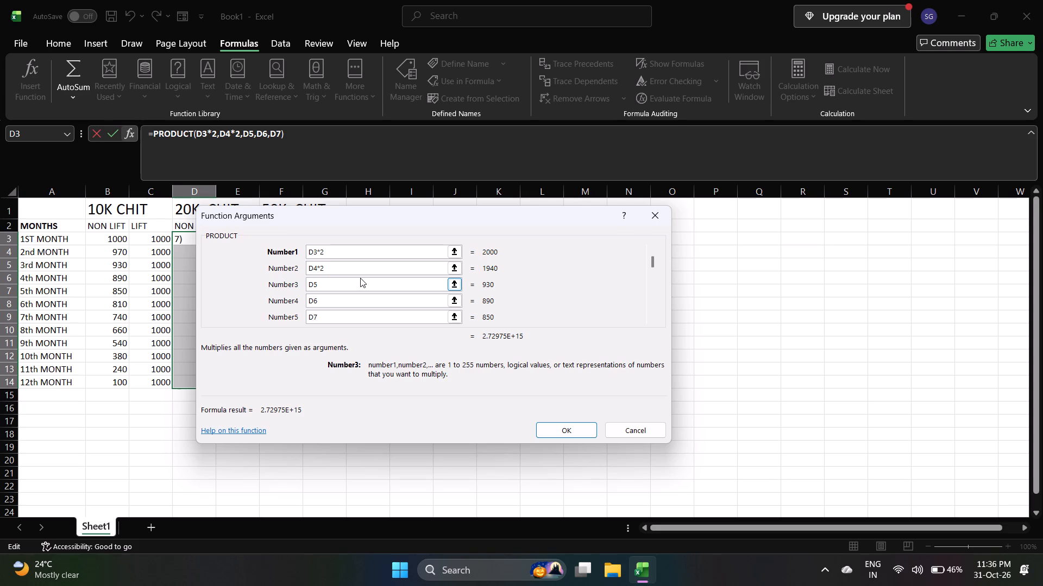
pyautogui.write('*2')
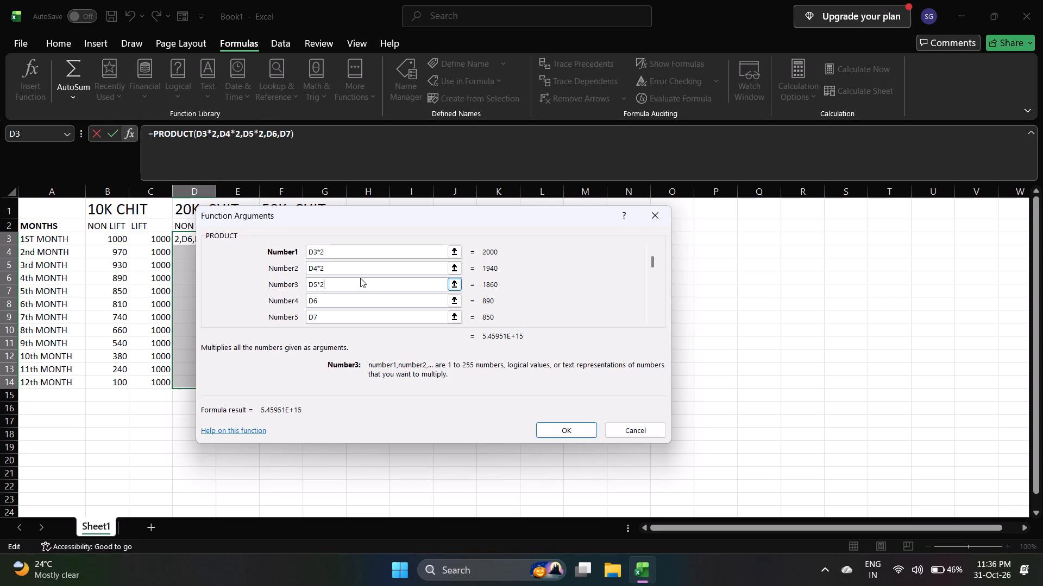
pyautogui.click(353, 297)
pyautogui.press('*')
pyautogui.press('2')
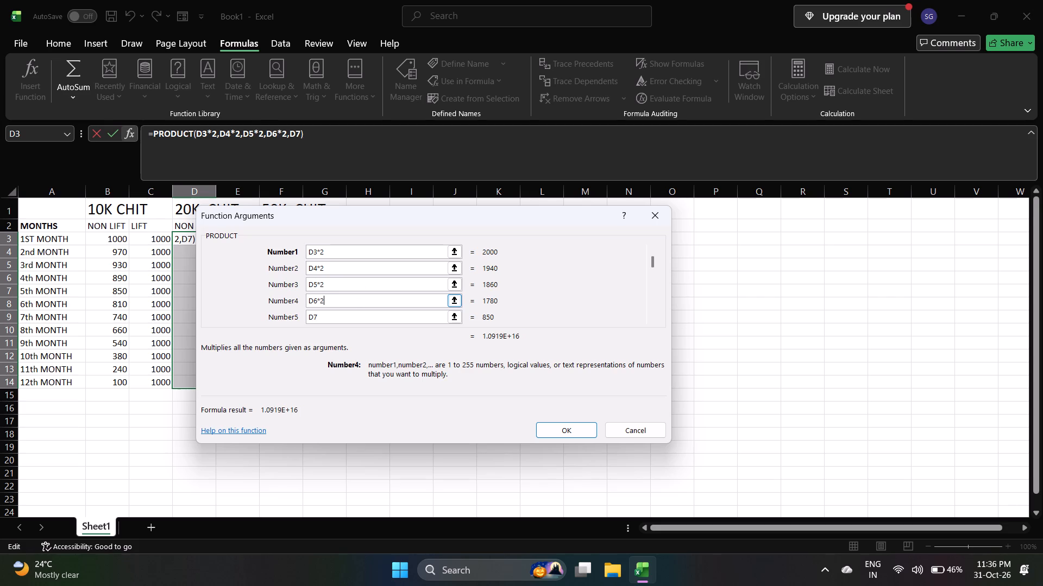
pyautogui.click(346, 317)
pyautogui.write('*2')
# Enter D8*2 as the Number6 argument of the PRODUCT function.
pyautogui.scroll(-1, 346, 317)
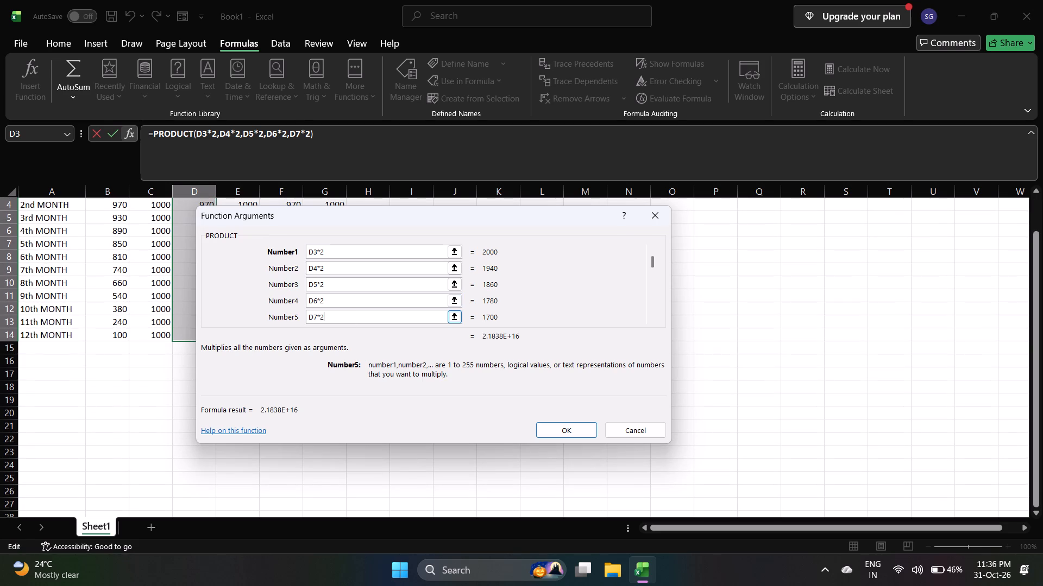
pyautogui.moveTo(654, 263); pyautogui.dragTo(651, 302)
pyautogui.moveTo(651, 302); pyautogui.dragTo(649, 320)
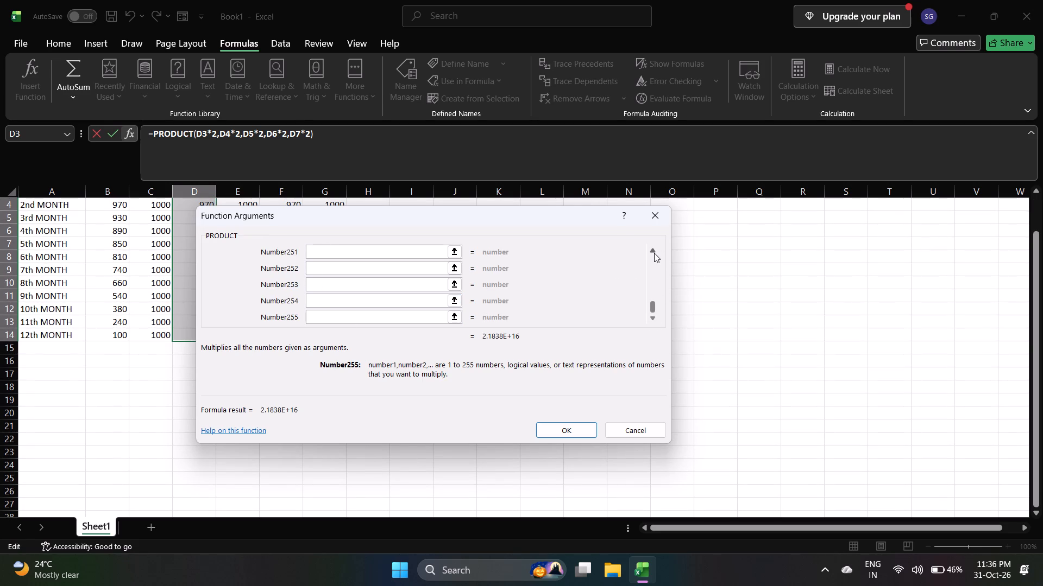
pyautogui.tripleClick(654, 252)
pyautogui.click(654, 252)
pyautogui.moveTo(654, 252); pyautogui.dragTo(652, 298)
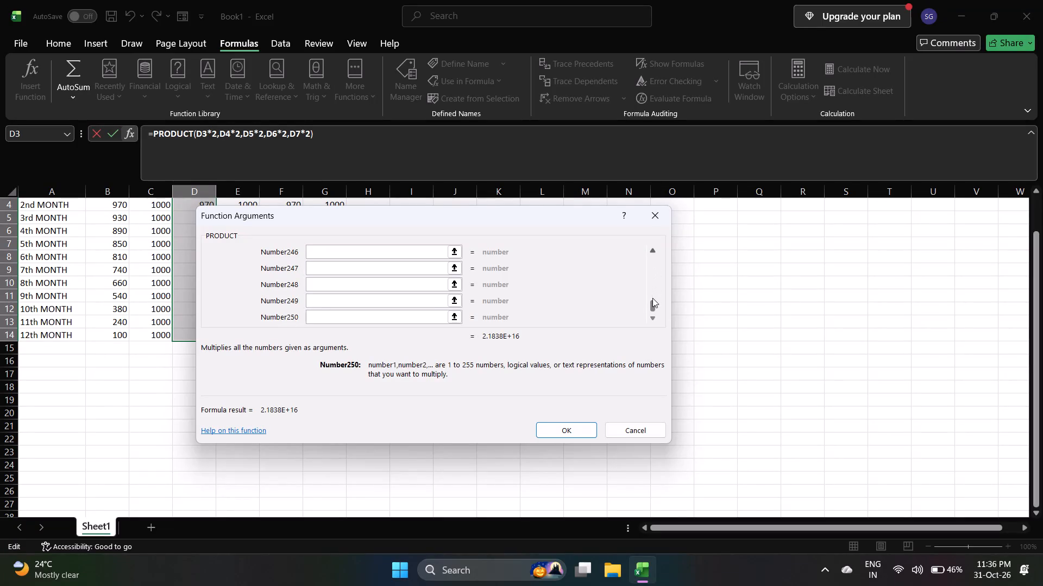
pyautogui.moveTo(652, 298); pyautogui.dragTo(654, 256)
pyautogui.moveTo(653, 295); pyautogui.dragTo(655, 258)
pyautogui.click(654, 317)
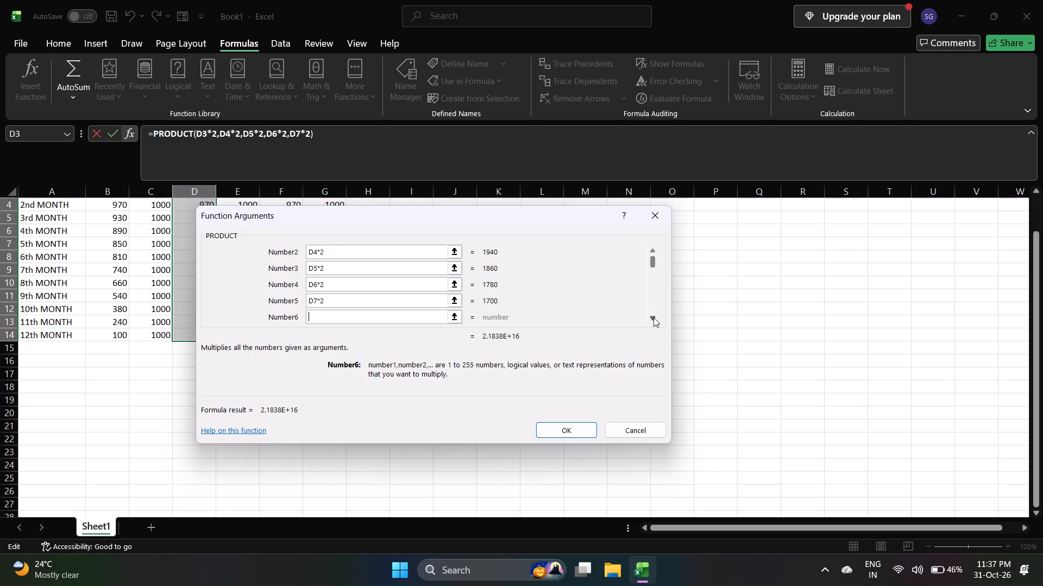
pyautogui.click(360, 321)
pyautogui.press('d')
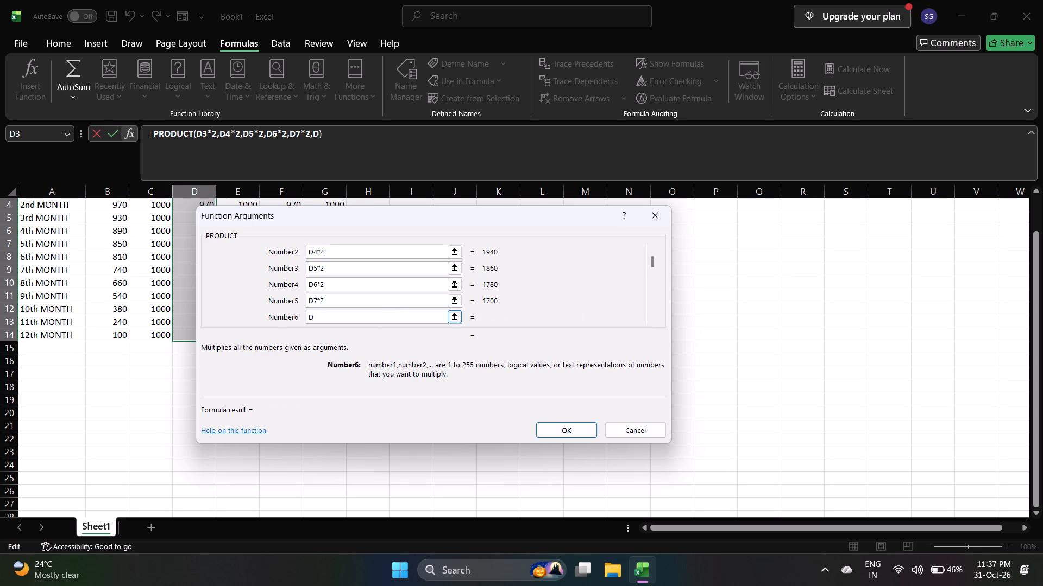
pyautogui.press('8')
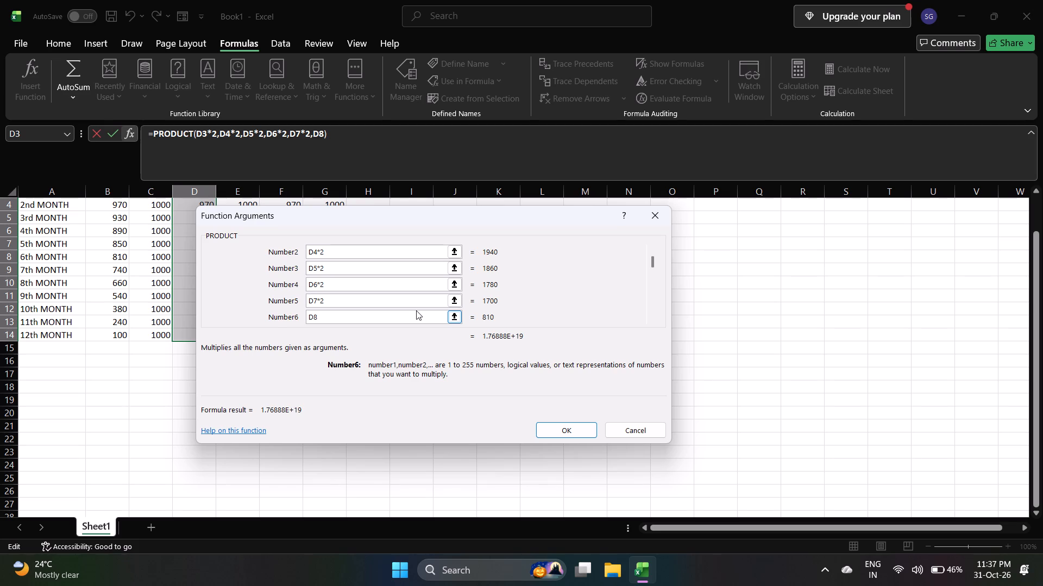
pyautogui.press('*')
pyautogui.press('2')
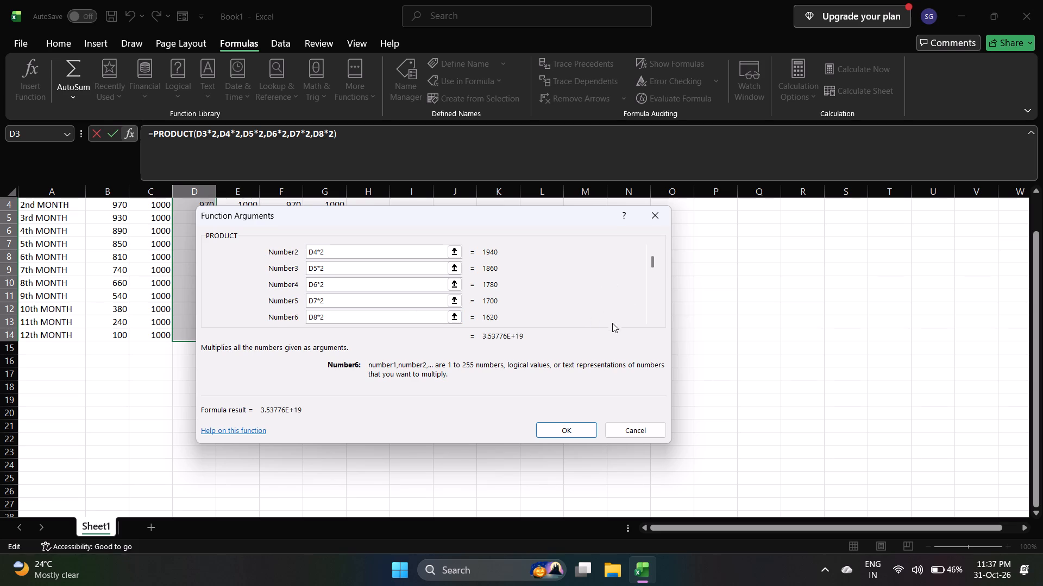
# Enter D9*2, D10*2, D11*2 and D12*2 as the PRODUCT function's Number7 through Number10 arguments.
pyautogui.tripleClick(656, 319)
pyautogui.click(656, 319)
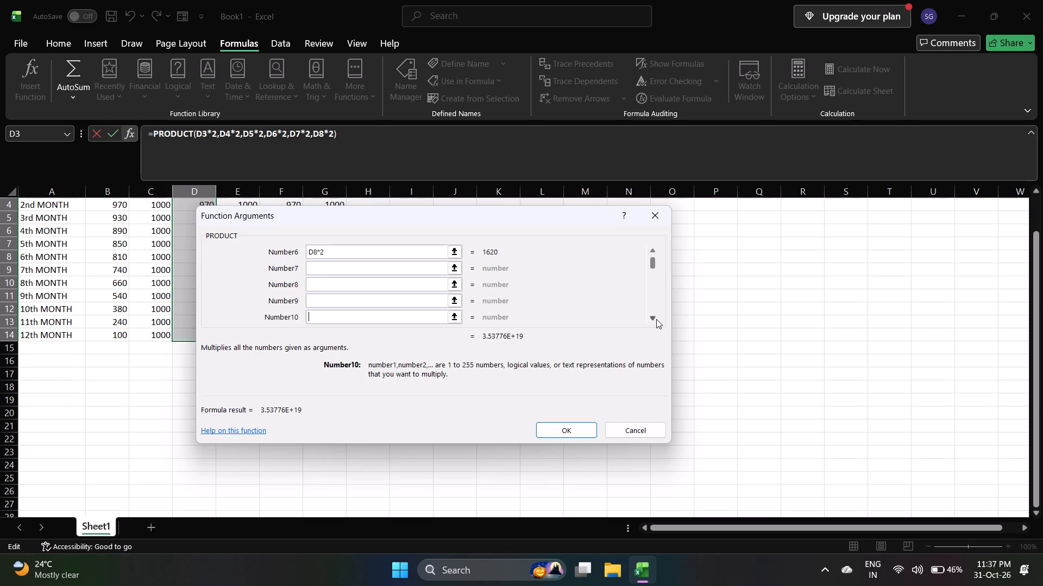
pyautogui.click(409, 271)
pyautogui.write('D9')
pyautogui.press('*')
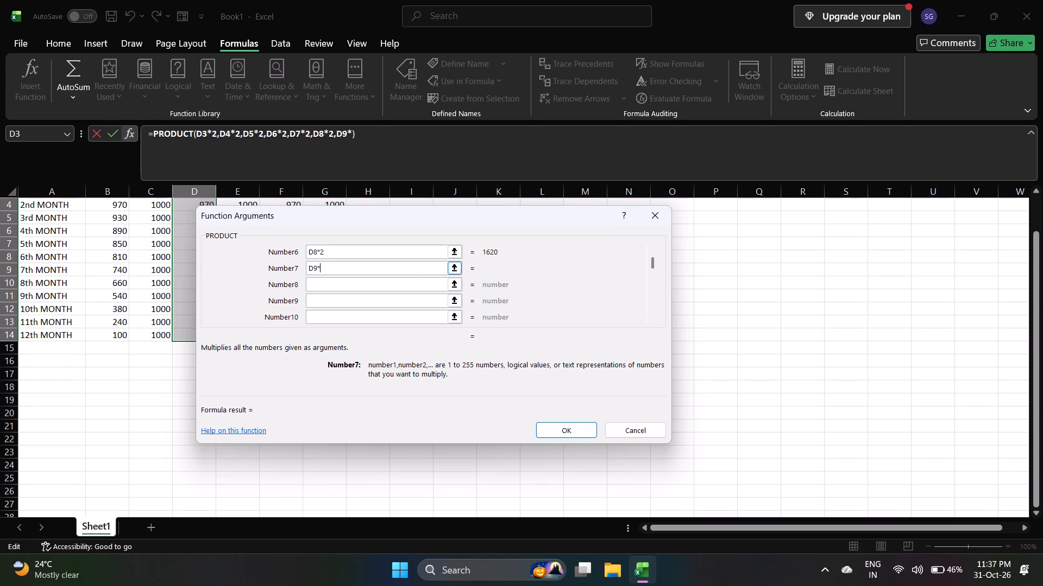
pyautogui.press('2')
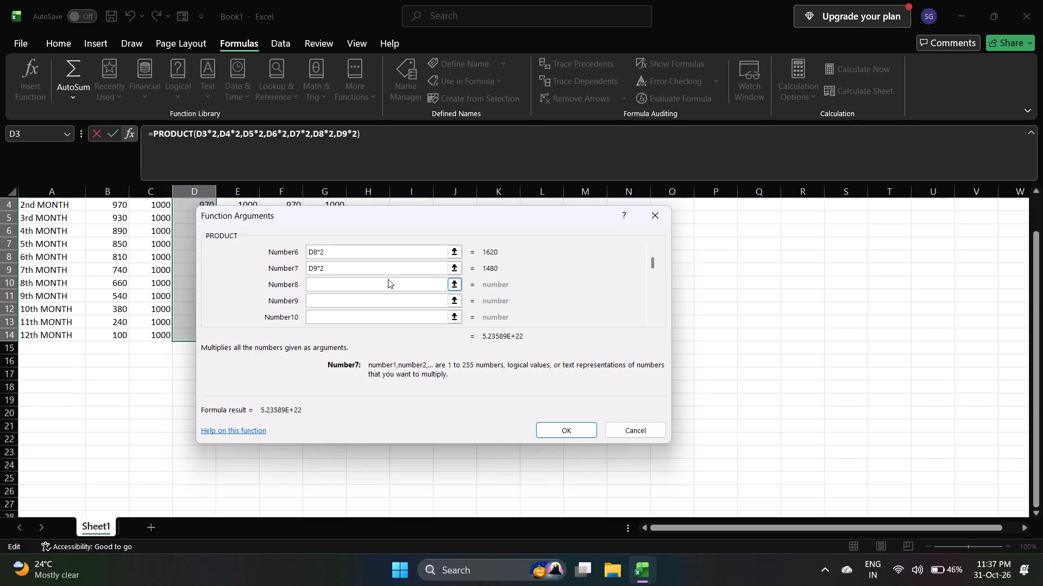
pyautogui.click(384, 286)
pyautogui.press('d')
pyautogui.write('10')
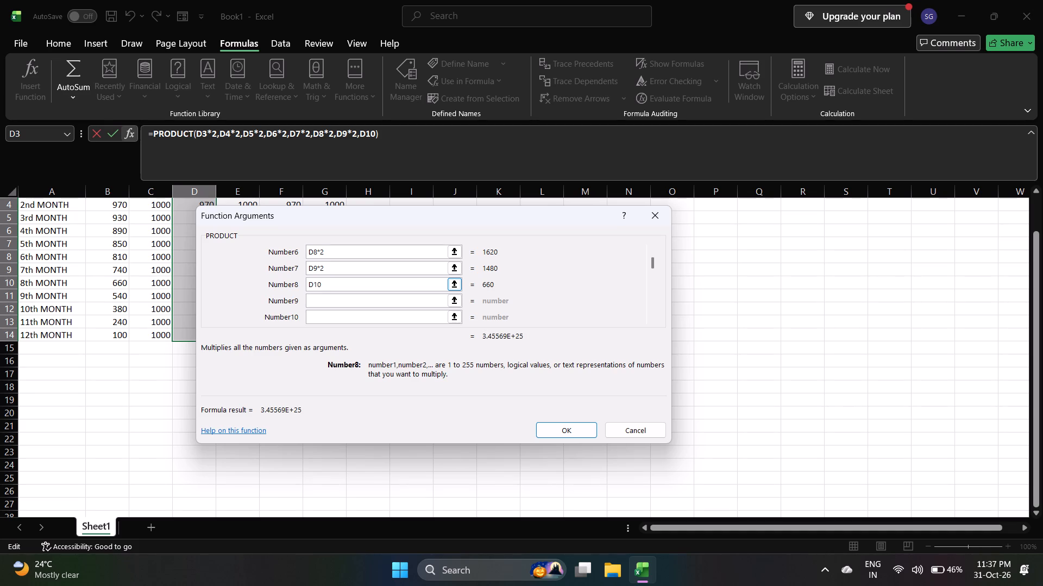
pyautogui.write('*2')
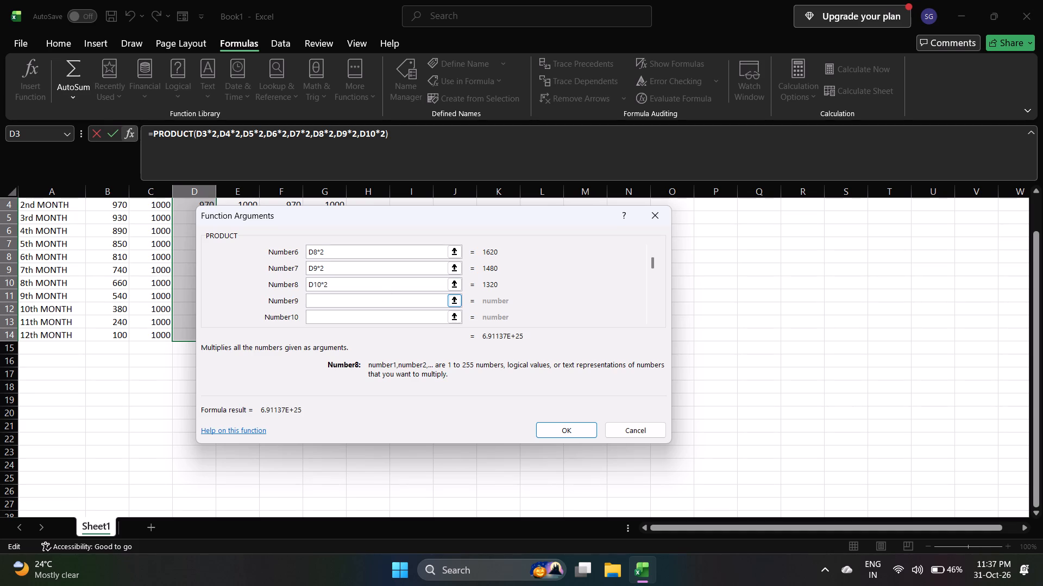
pyautogui.click(372, 298)
pyautogui.write('D11')
pyautogui.write('*2')
pyautogui.click(361, 319)
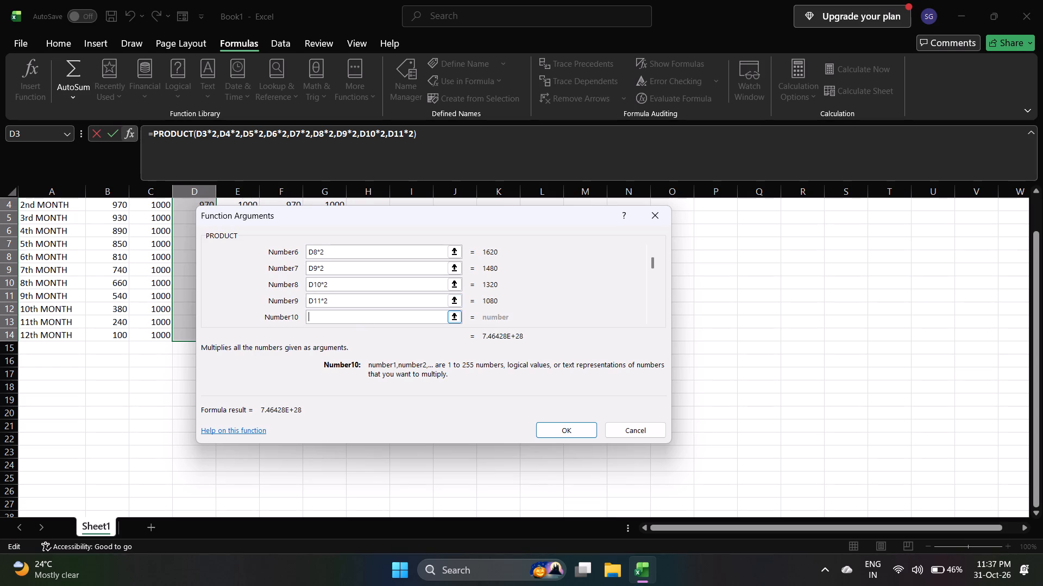
pyautogui.write('D12*2')
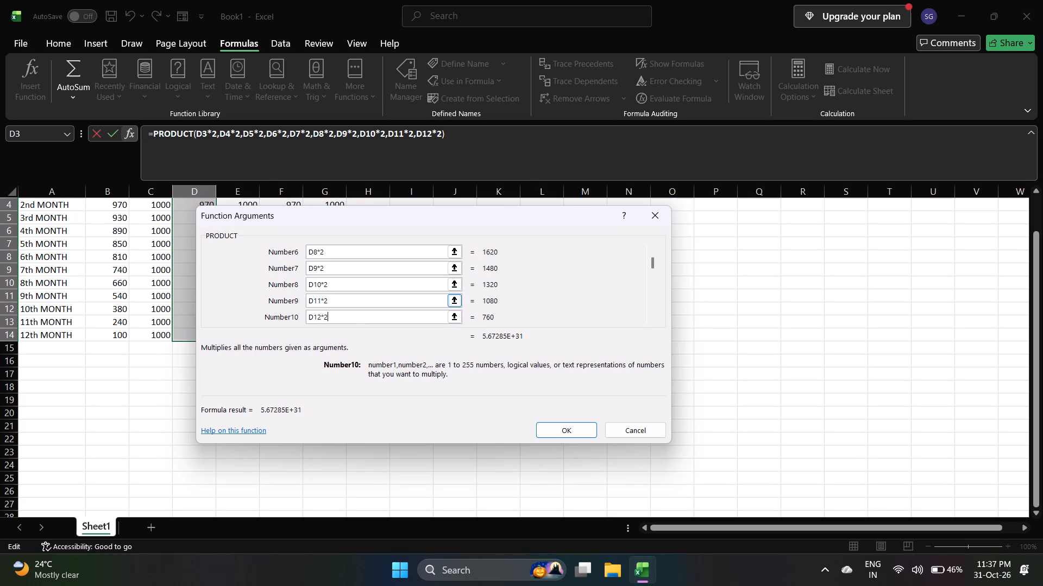
# Enter D13*2 and D14*2 as the Number11 and Number12 arguments of the PRODUCT function.
pyautogui.tripleClick(652, 321)
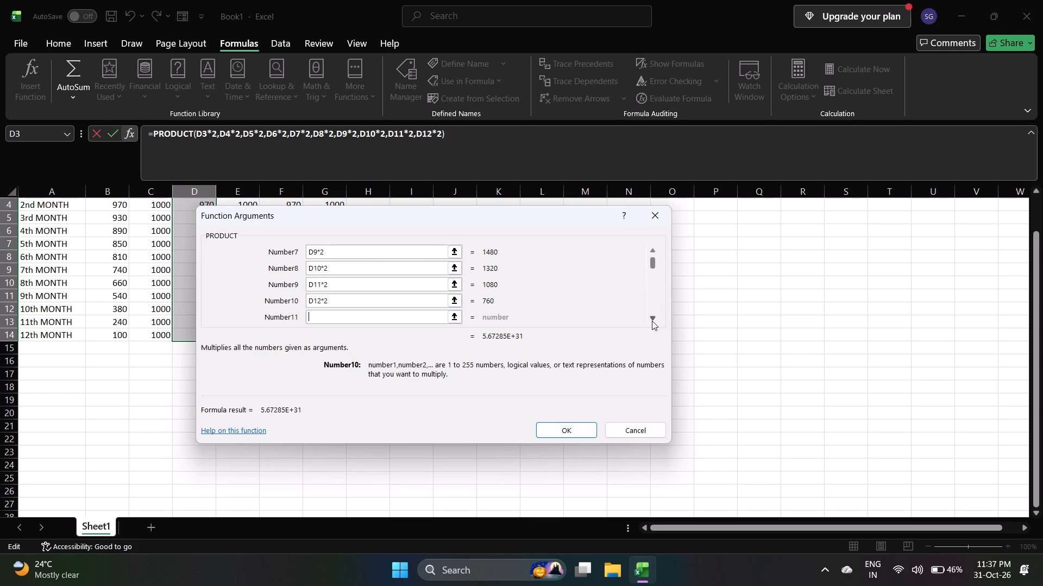
pyautogui.click(652, 321)
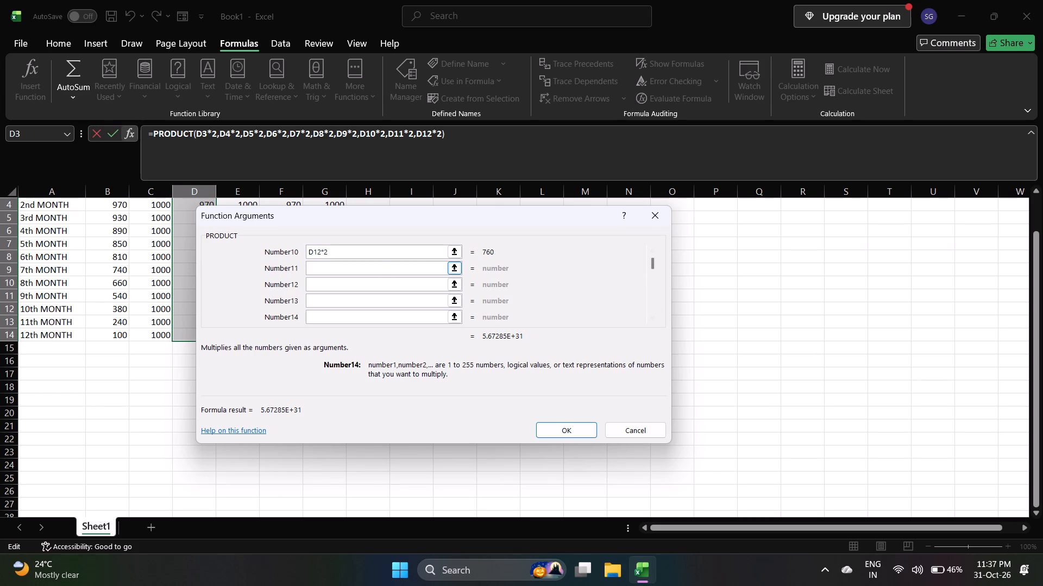
pyautogui.click(376, 268)
pyautogui.press('d')
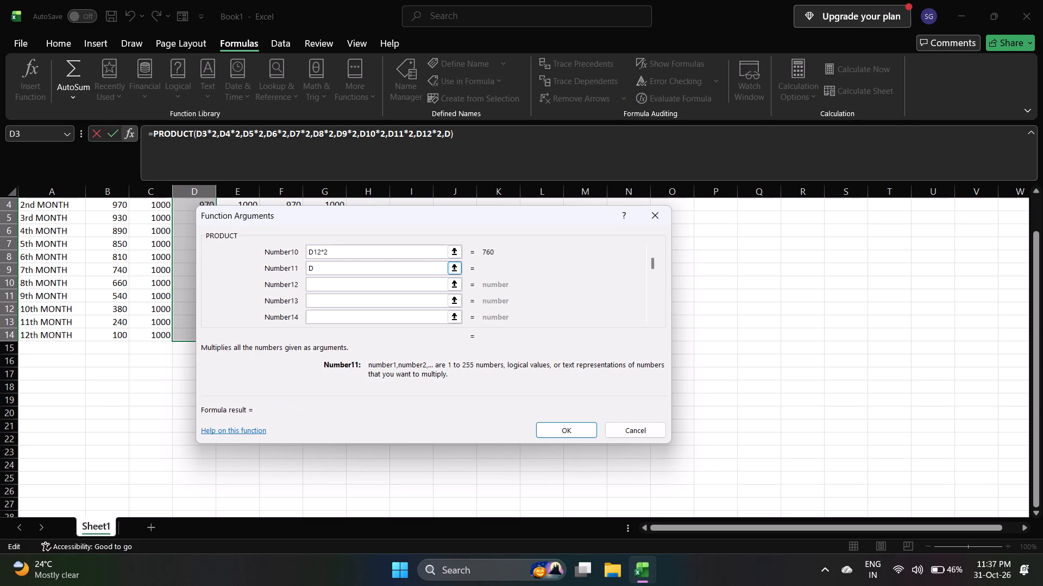
pyautogui.write('13')
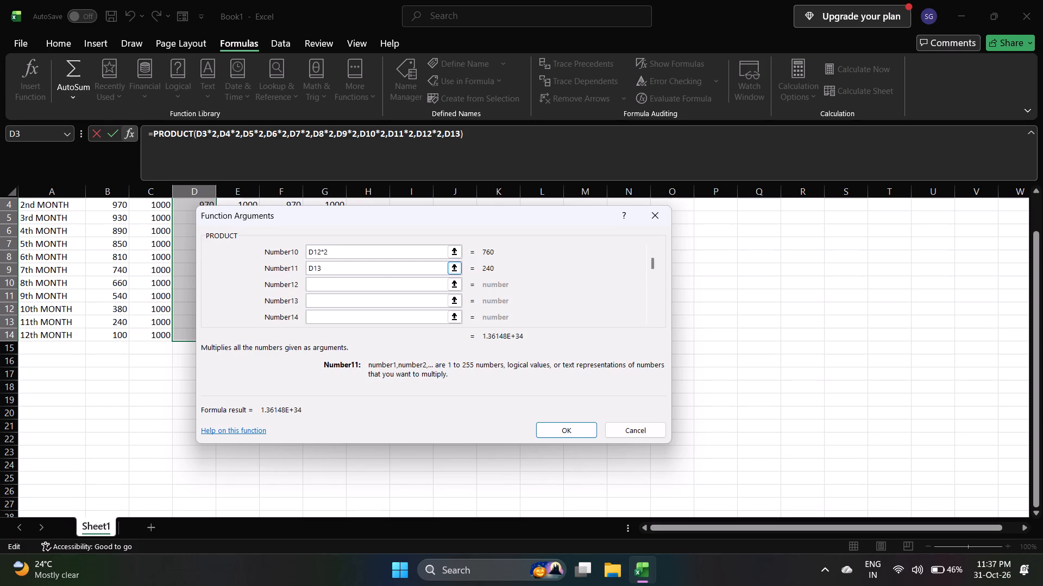
pyautogui.press('*')
pyautogui.press('2')
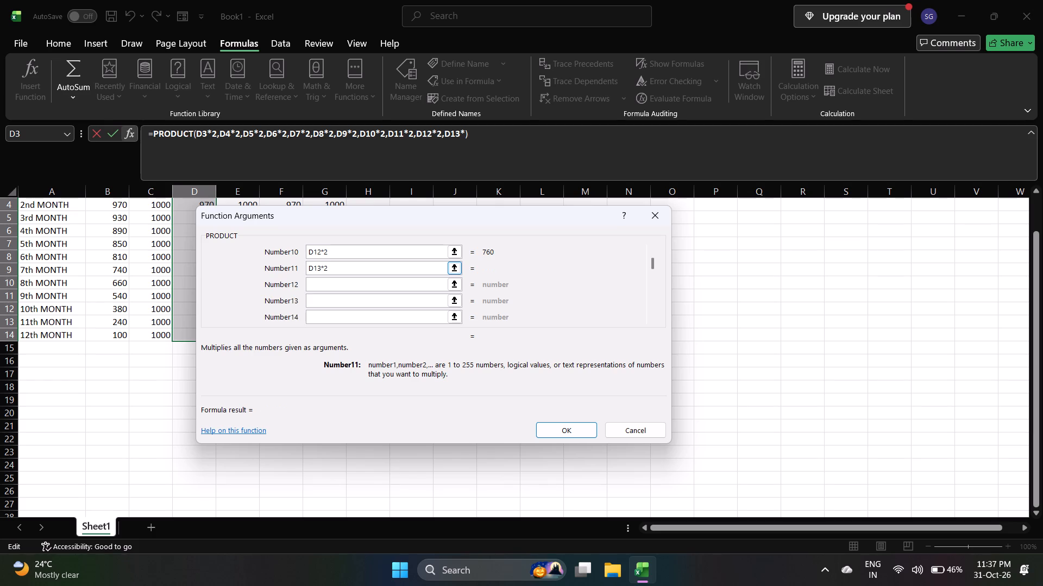
pyautogui.click(374, 281)
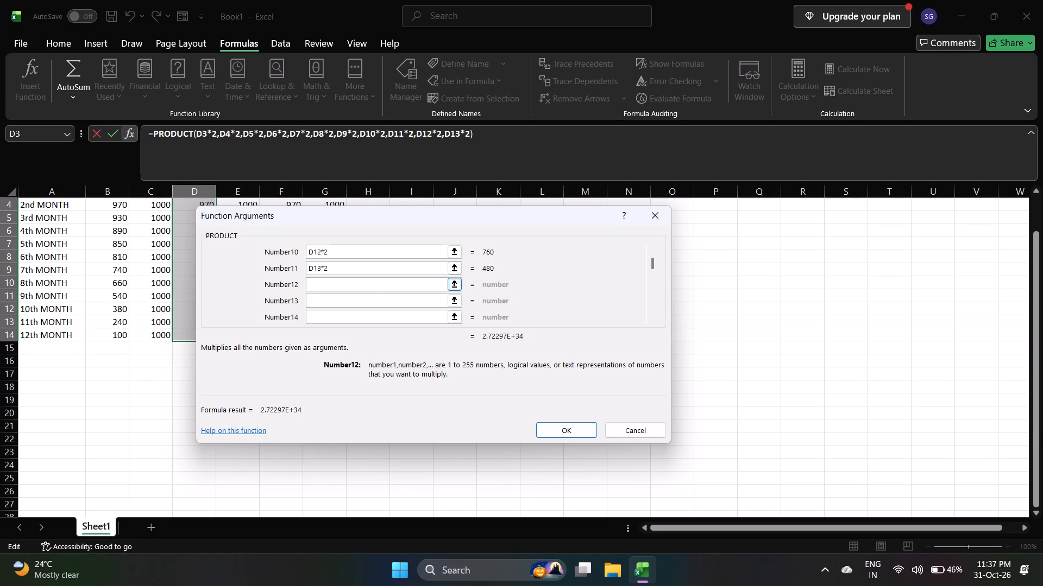
pyautogui.press('d')
pyautogui.write('14')
pyautogui.press('*')
pyautogui.press('2')
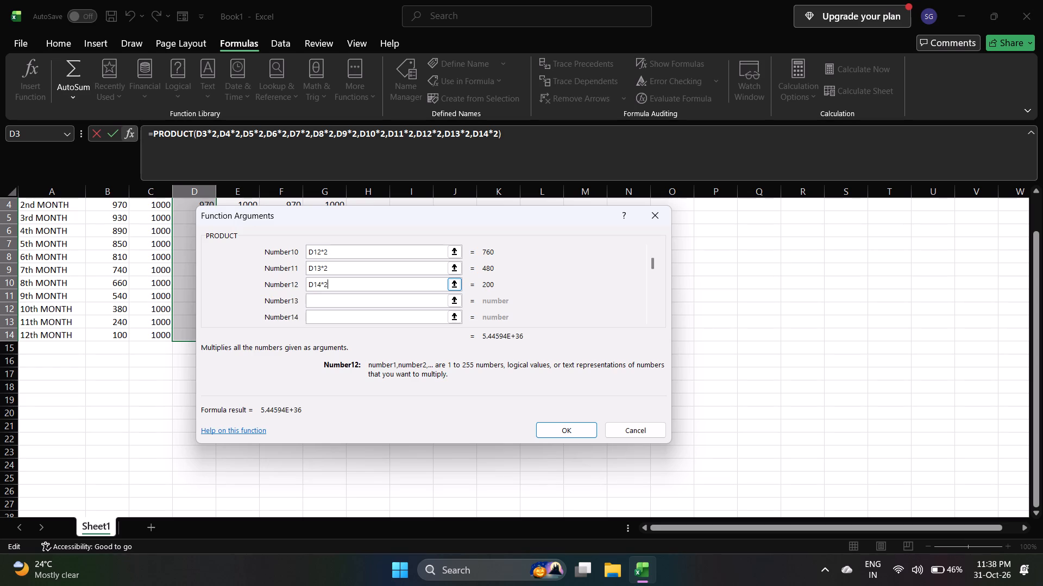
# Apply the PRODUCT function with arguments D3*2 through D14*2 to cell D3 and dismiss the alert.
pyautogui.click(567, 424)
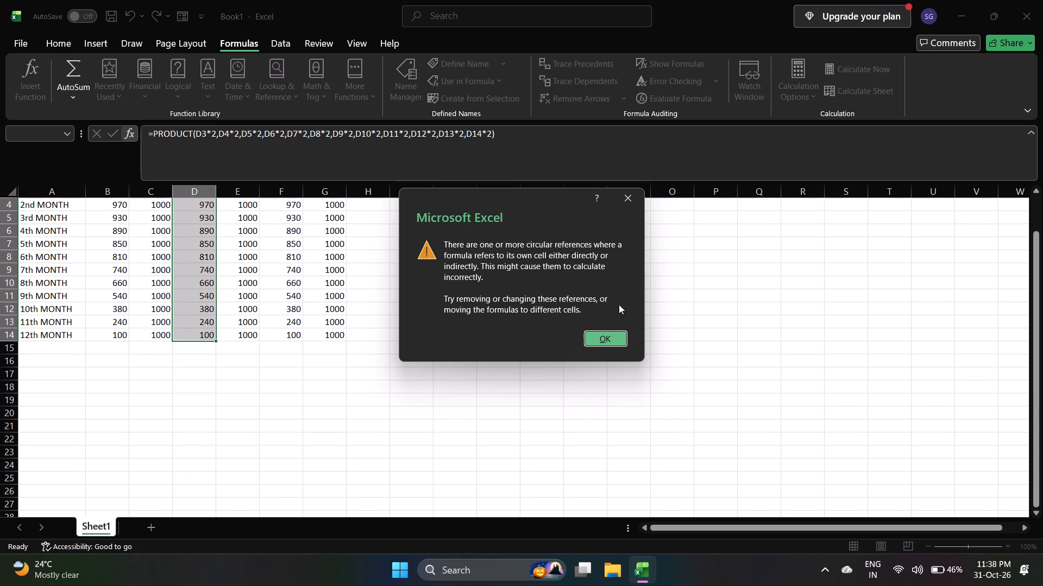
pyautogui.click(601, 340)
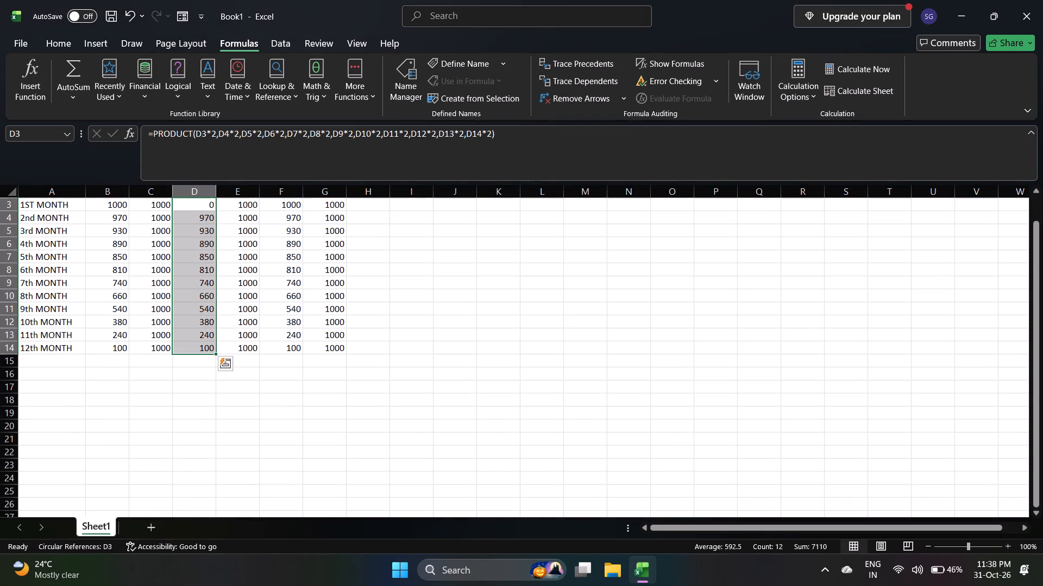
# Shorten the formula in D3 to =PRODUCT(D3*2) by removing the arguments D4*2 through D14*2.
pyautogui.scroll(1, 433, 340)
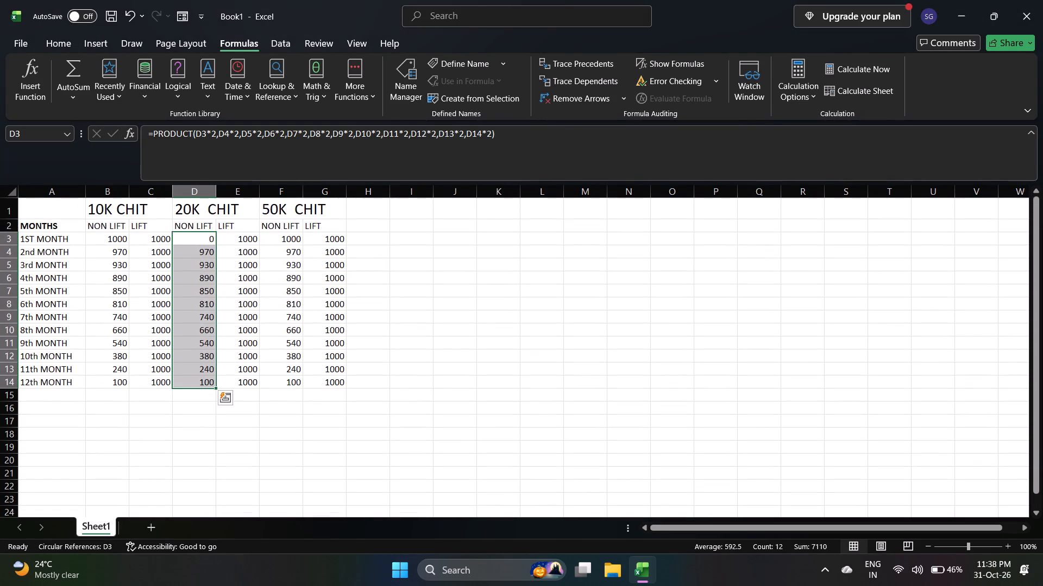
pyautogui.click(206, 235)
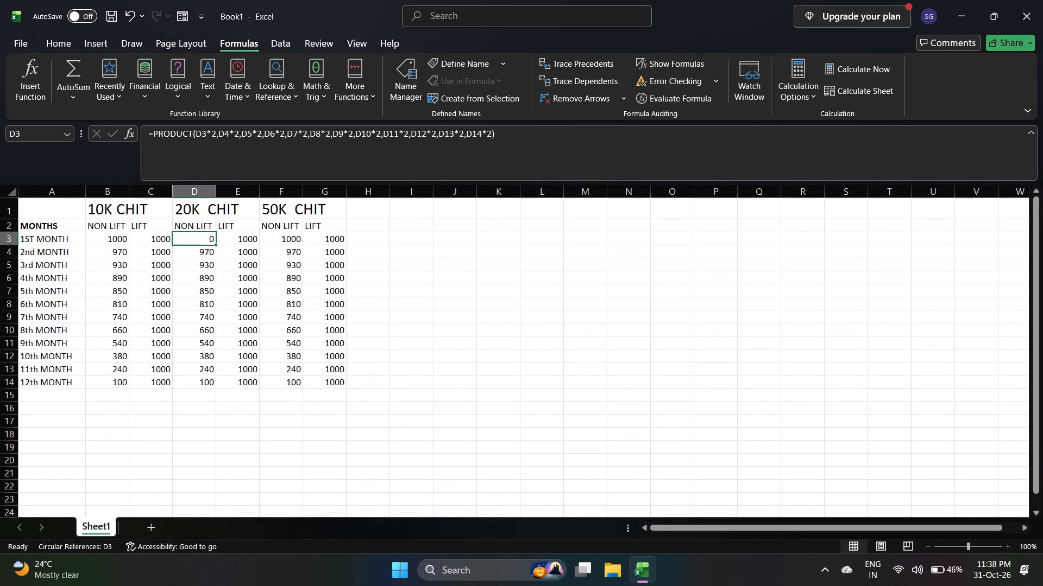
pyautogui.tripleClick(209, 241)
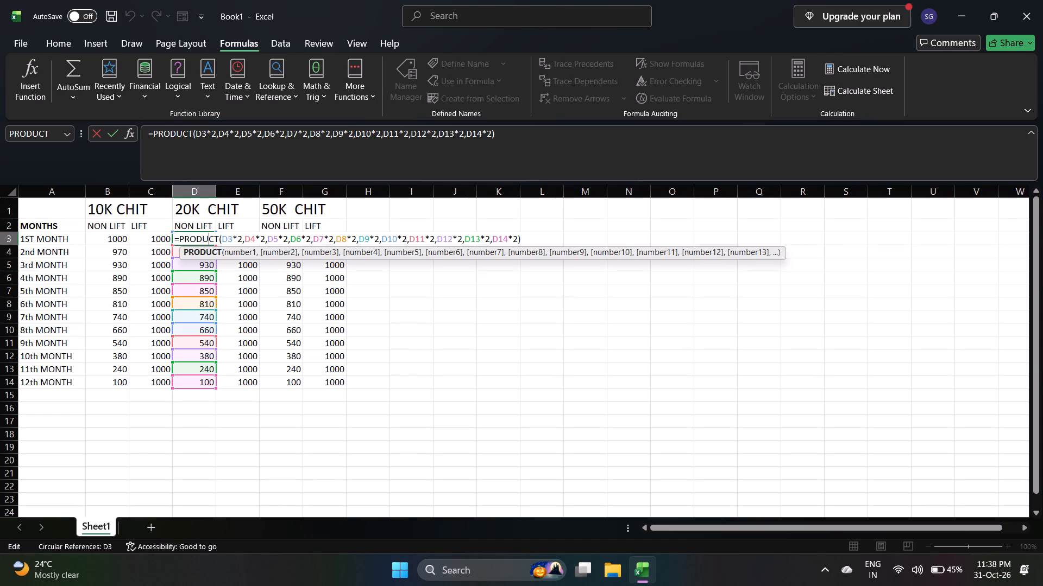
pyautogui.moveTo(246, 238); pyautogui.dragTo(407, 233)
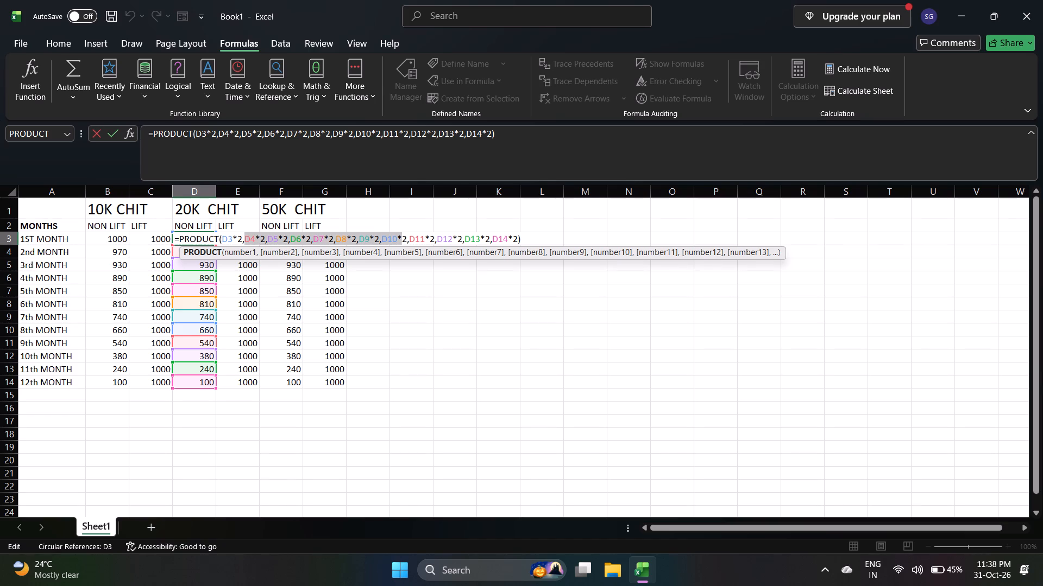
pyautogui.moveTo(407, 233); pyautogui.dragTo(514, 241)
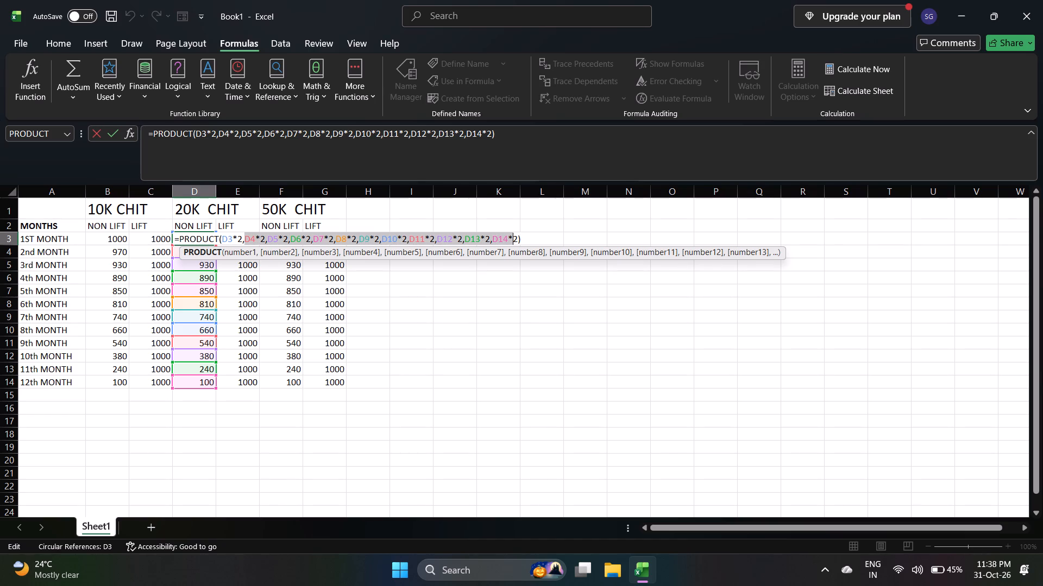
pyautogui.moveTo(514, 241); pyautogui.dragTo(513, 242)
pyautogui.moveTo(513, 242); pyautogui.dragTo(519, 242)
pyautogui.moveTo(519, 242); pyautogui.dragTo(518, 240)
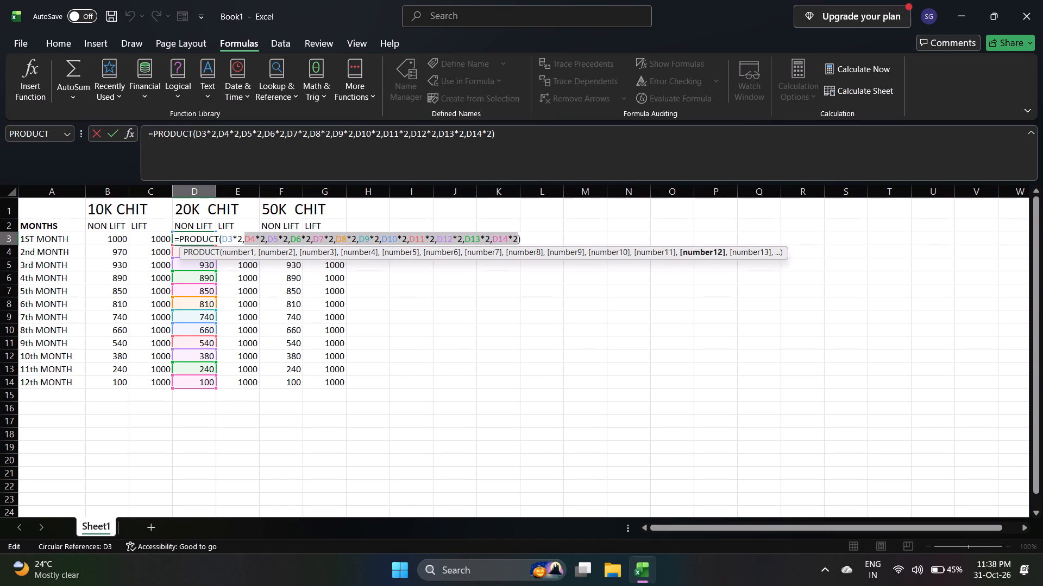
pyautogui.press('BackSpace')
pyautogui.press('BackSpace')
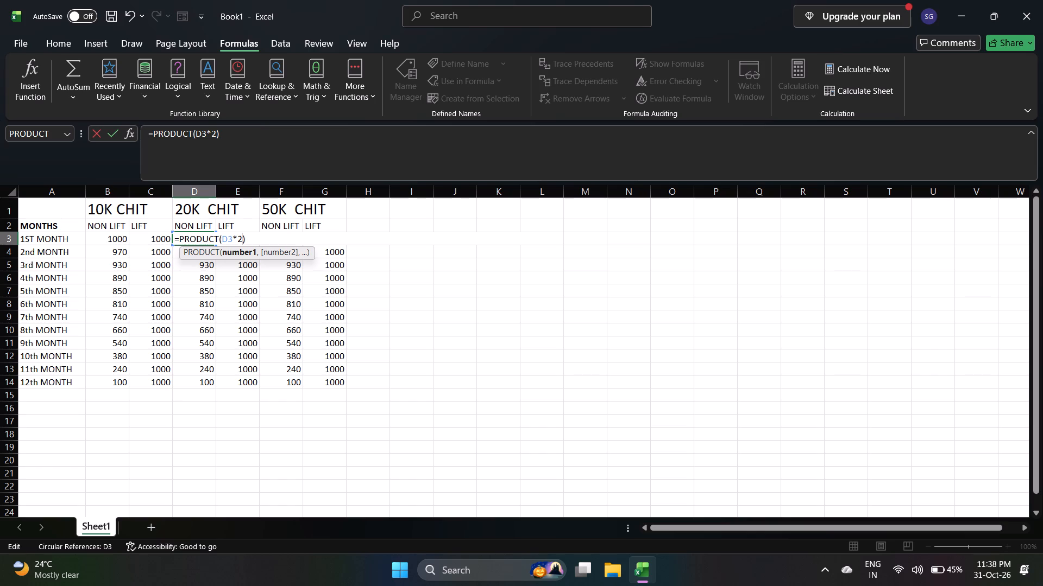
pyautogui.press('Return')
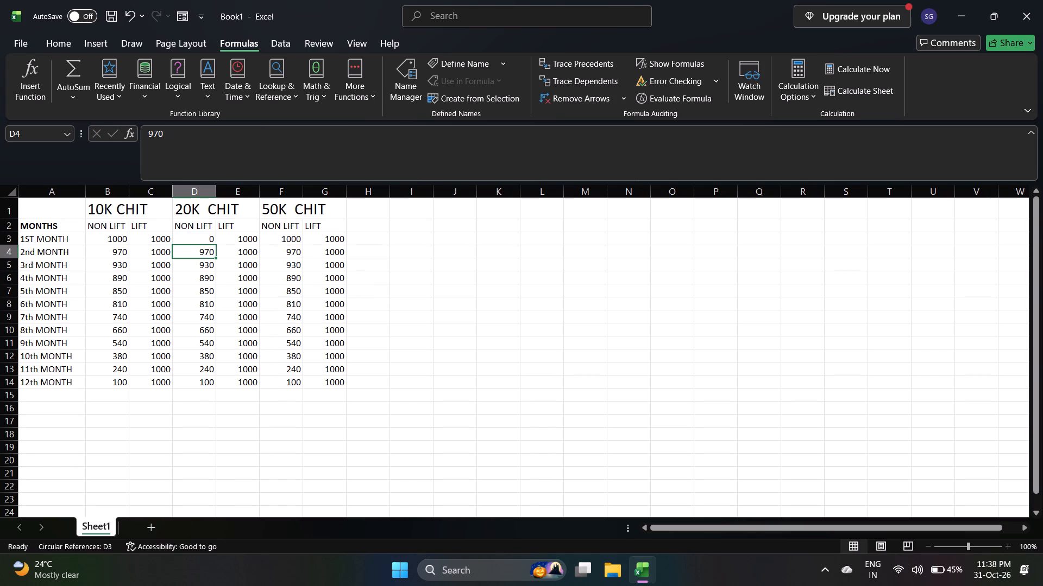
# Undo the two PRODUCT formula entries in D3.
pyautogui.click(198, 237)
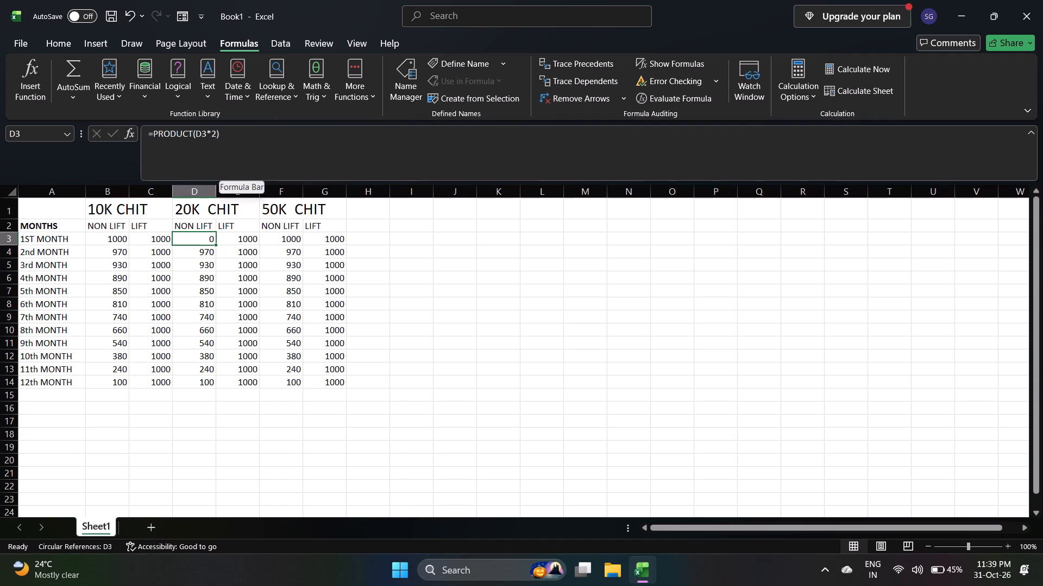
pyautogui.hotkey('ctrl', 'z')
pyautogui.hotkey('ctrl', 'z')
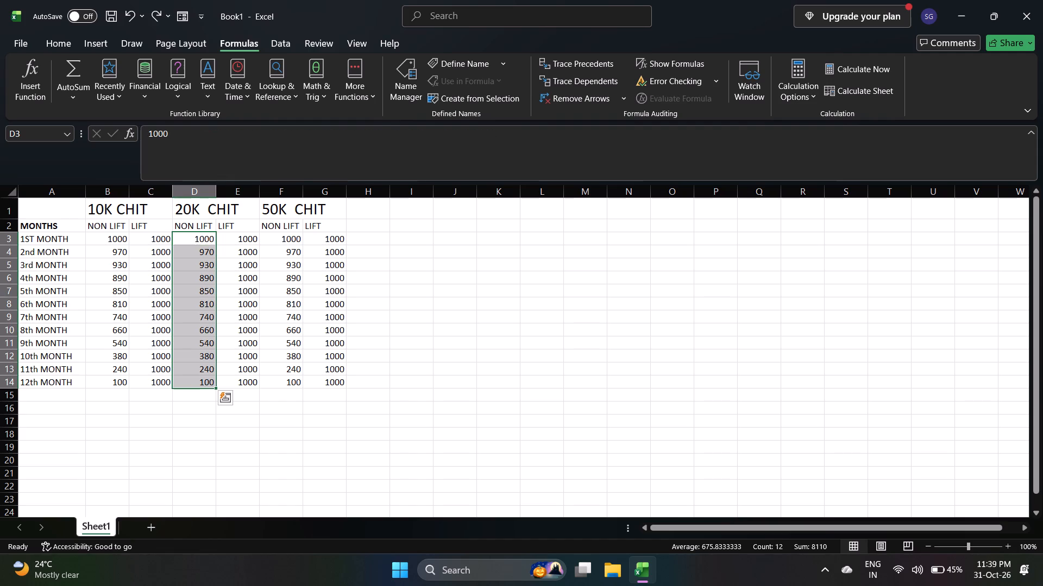
# Undo the paste of the 50K CHIT LIFT amounts in G3:G14.
pyautogui.hotkey('ctrl', 'z')
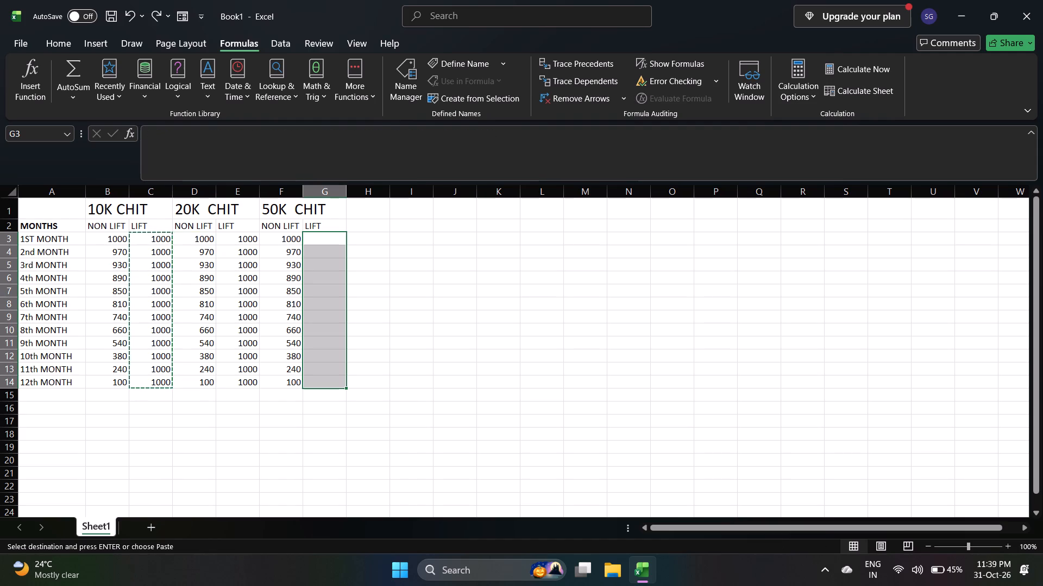
pyautogui.hotkey('ctrl', 'u')
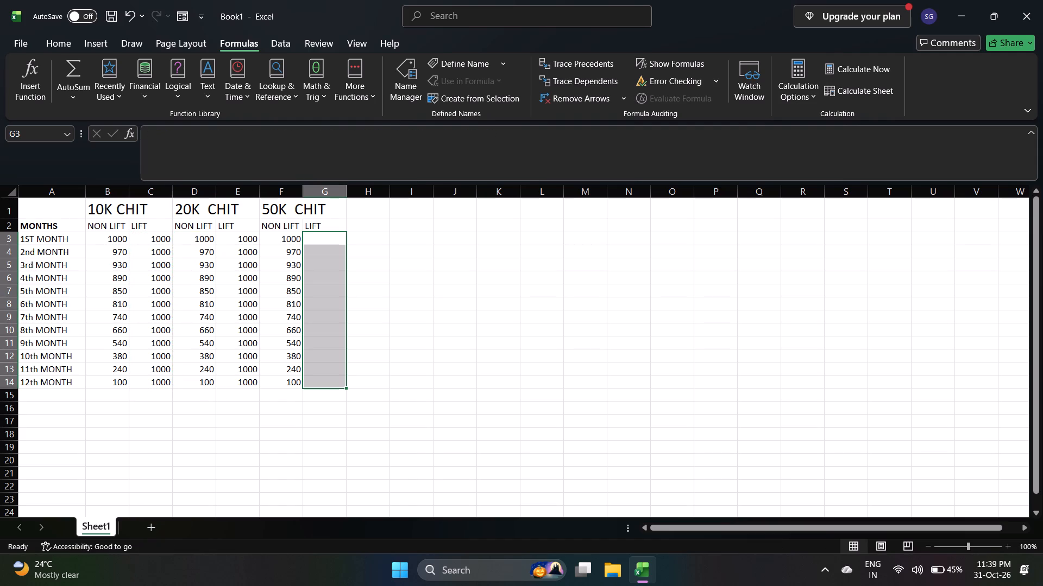
# Replace the 1ST MONTH 20K CHIT NON LIFT amount in D3 with the formula =PRODUCT(B3*2).
pyautogui.click(200, 236)
pyautogui.doubleClick(208, 240)
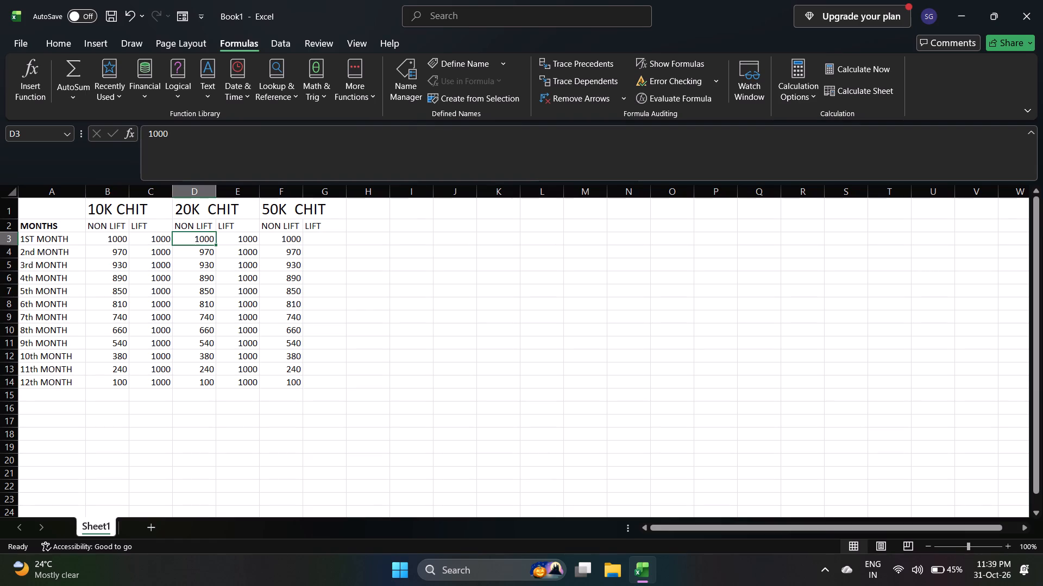
pyautogui.click(213, 241)
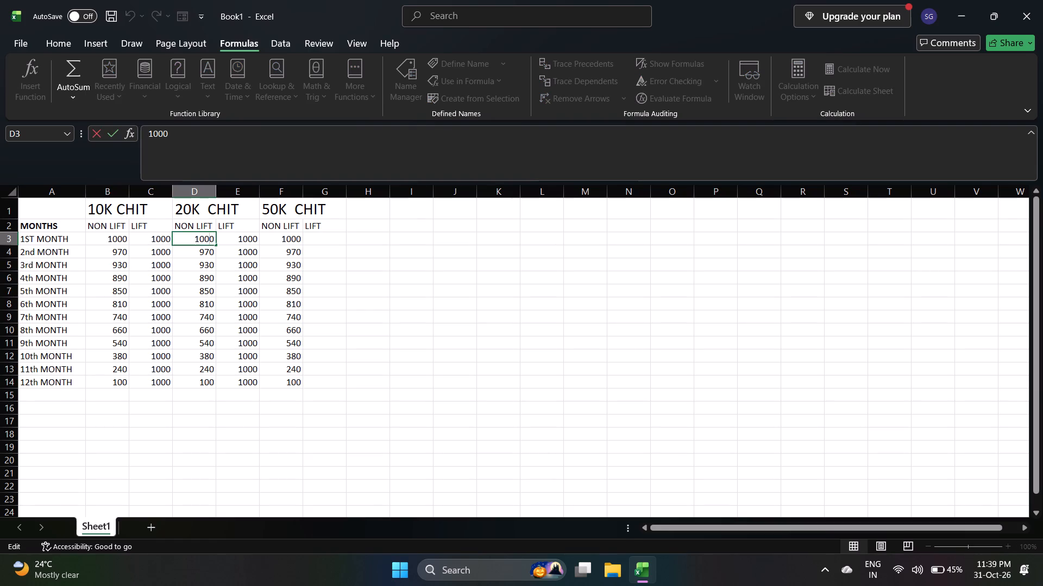
pyautogui.press('BackSpace')
pyautogui.press('BackSpace')
pyautogui.press('BackSpace')
pyautogui.press('BackSpace')
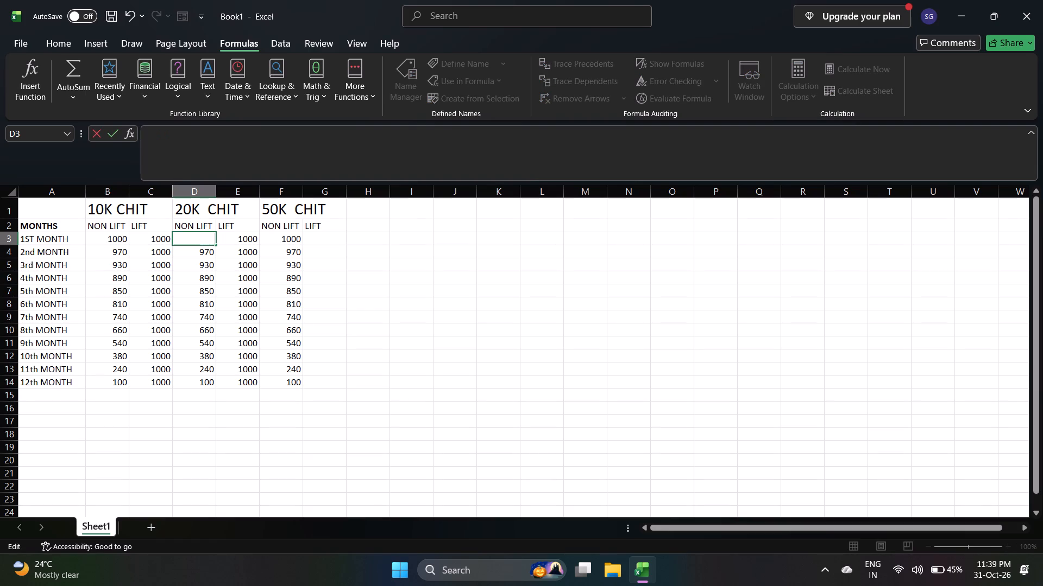
pyautogui.press('=')
pyautogui.write('PRO')
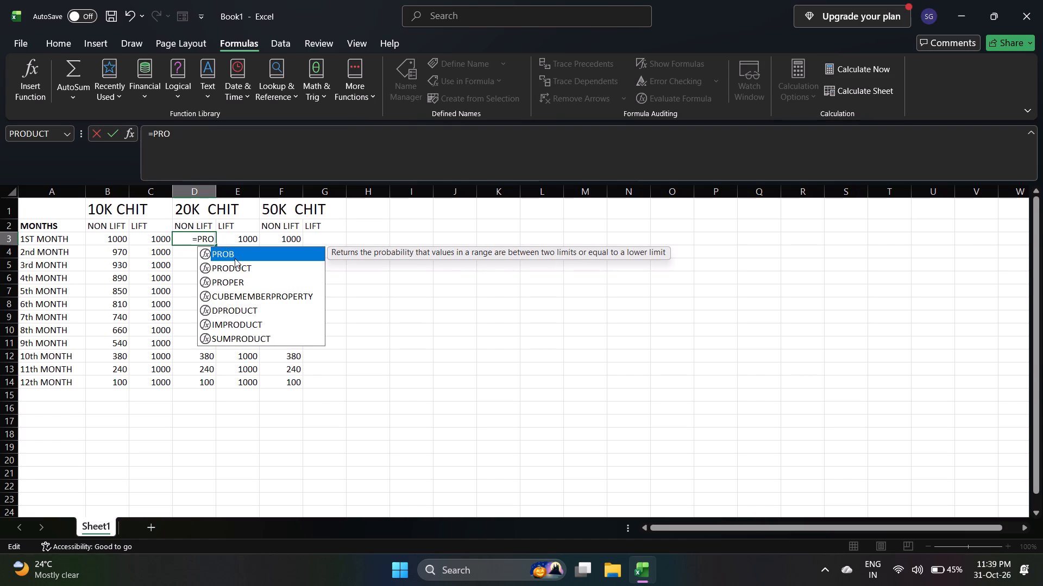
pyautogui.click(237, 265)
pyautogui.click(237, 265)
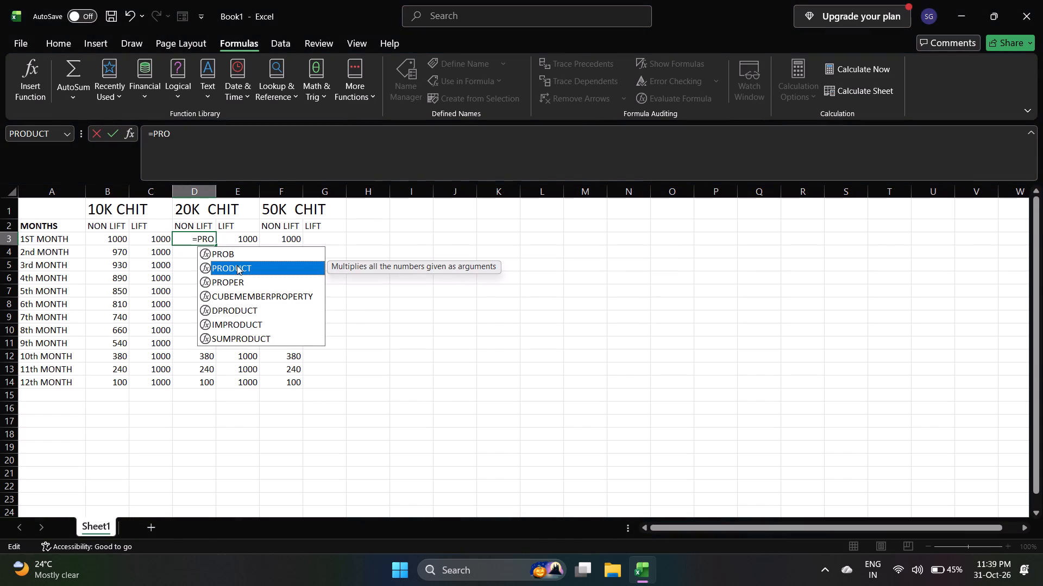
pyautogui.click(237, 265)
pyautogui.tripleClick(237, 265)
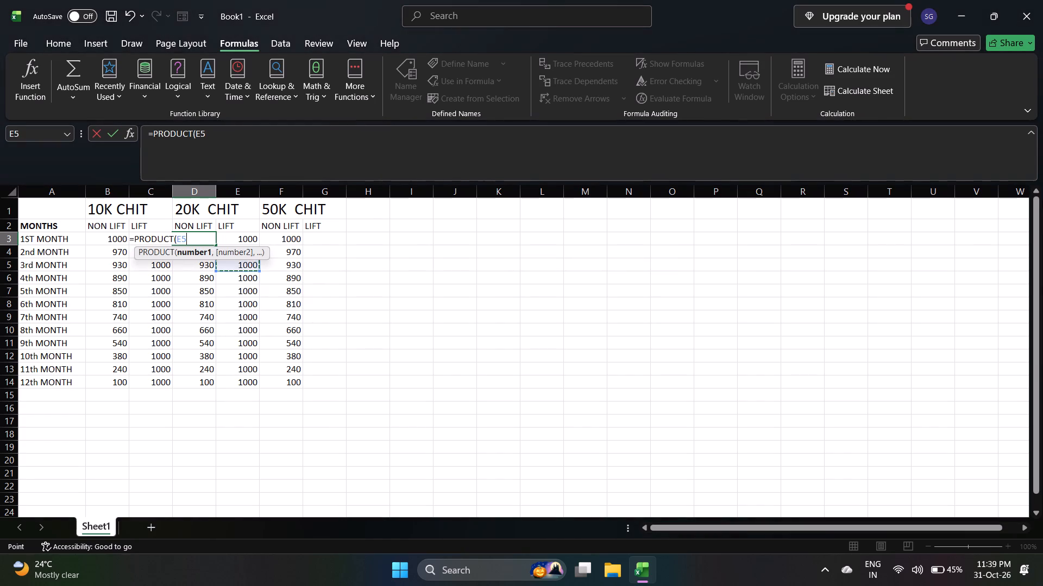
pyautogui.click(200, 238)
pyautogui.press('BackSpace')
pyautogui.press('BackSpace')
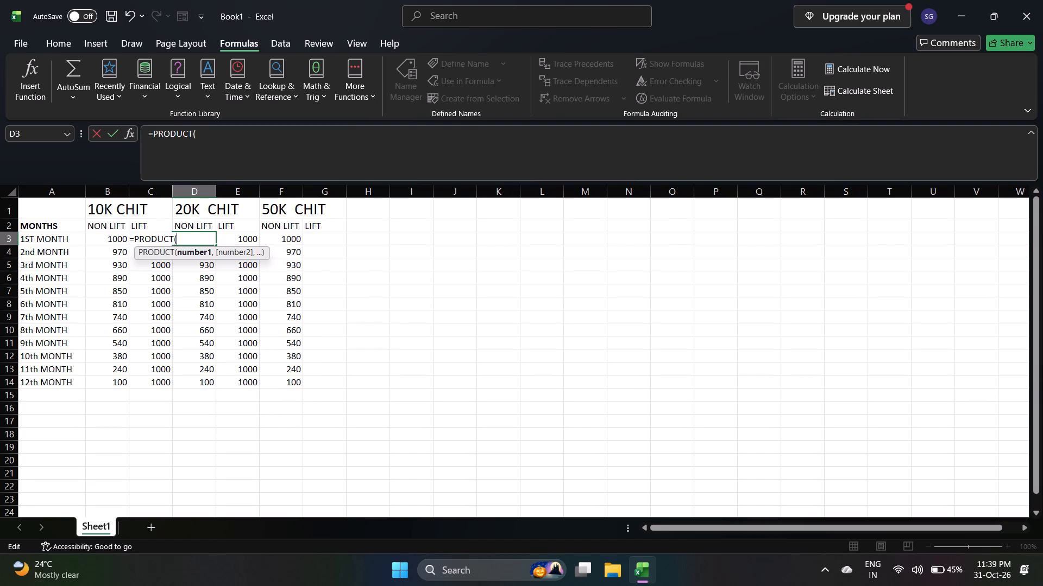
pyautogui.click(118, 237)
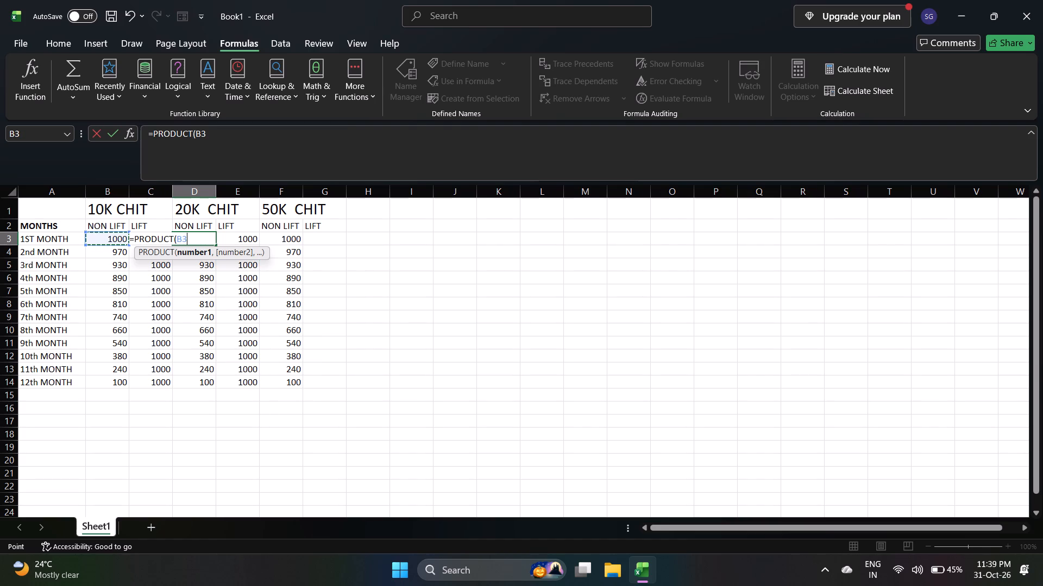
pyautogui.press('*')
pyautogui.press('2')
pyautogui.hotkey('shift', ')')
pyautogui.press('Return')
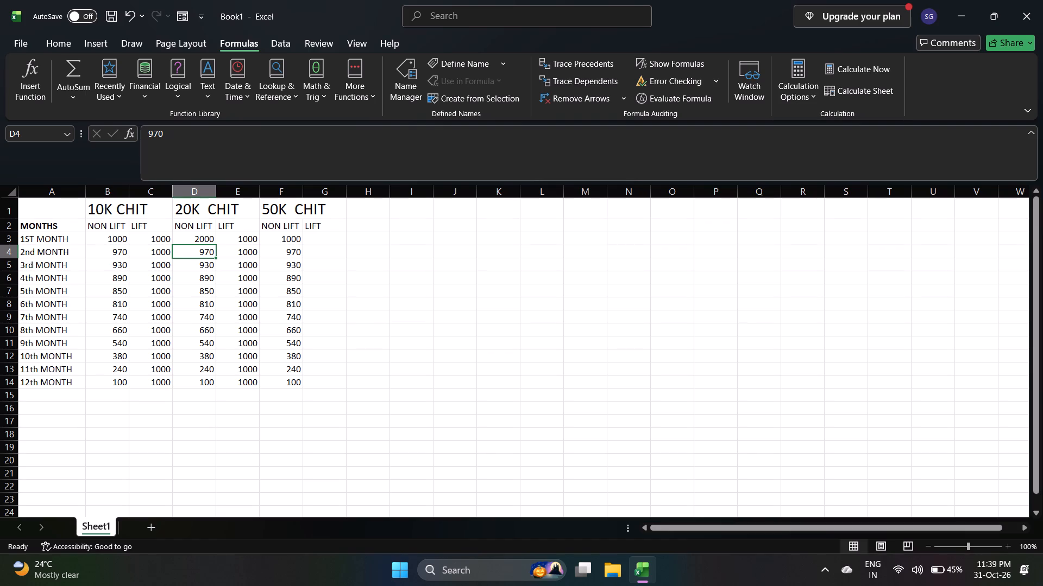
# Fill the D3 formula down the 20K CHIT NON LIFT column to the 12th MONTH in D14.
pyautogui.click(212, 239)
pyautogui.moveTo(213, 243); pyautogui.dragTo(219, 333)
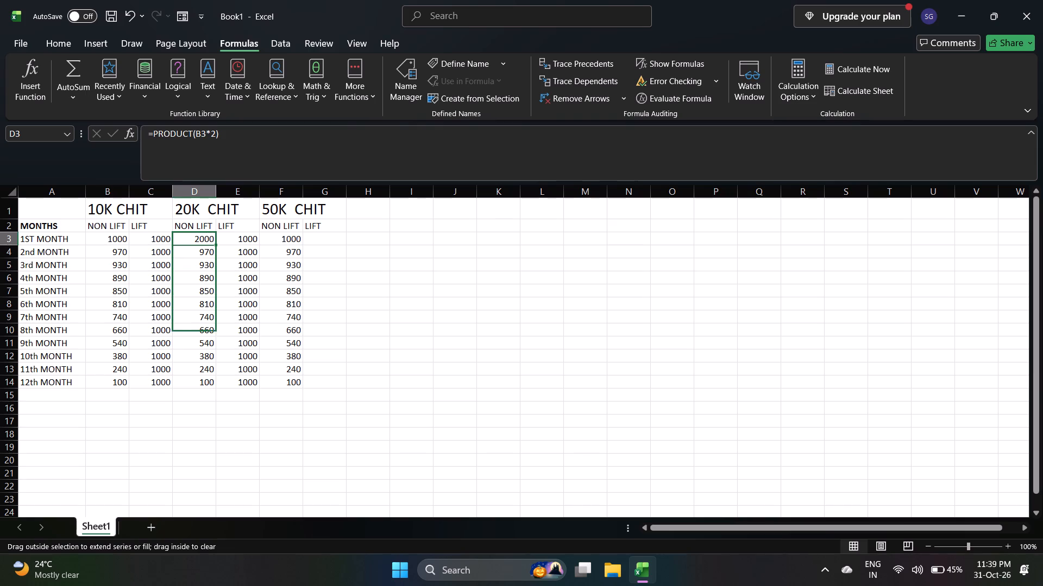
pyautogui.moveTo(219, 333); pyautogui.dragTo(215, 393)
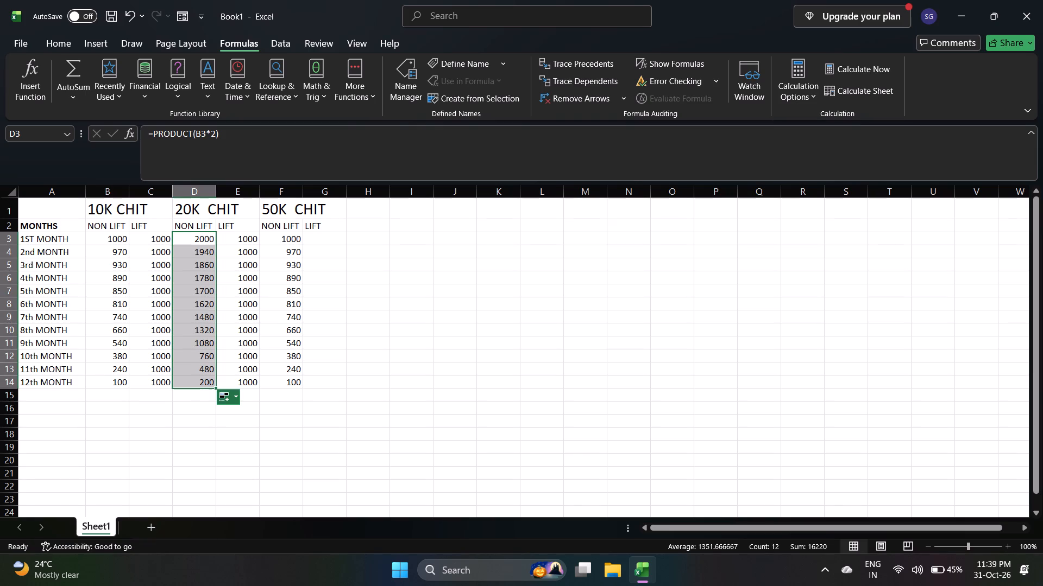
# Replace the 1ST MONTH 50K CHIT NON LIFT amount in F3 with the formula =PRODUCT(B3*2).
pyautogui.click(297, 239)
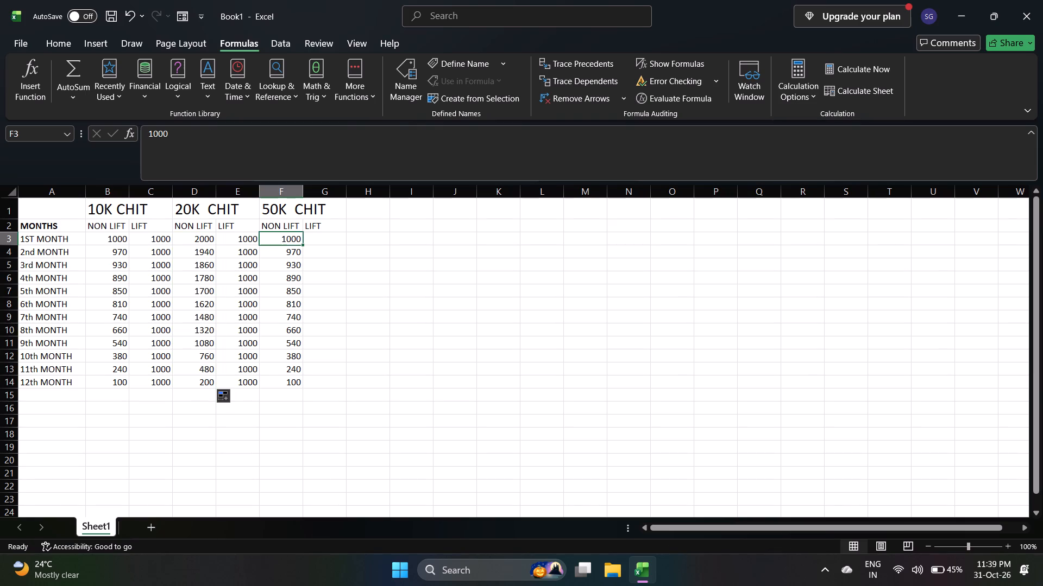
pyautogui.click(300, 239)
pyautogui.press('BackSpace')
pyautogui.press('BackSpace')
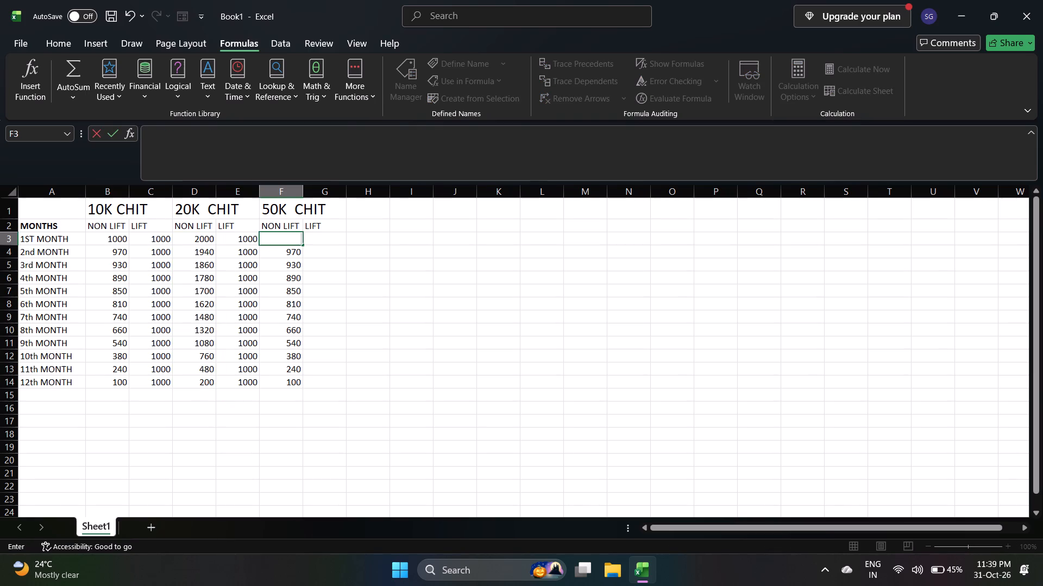
pyautogui.press('=')
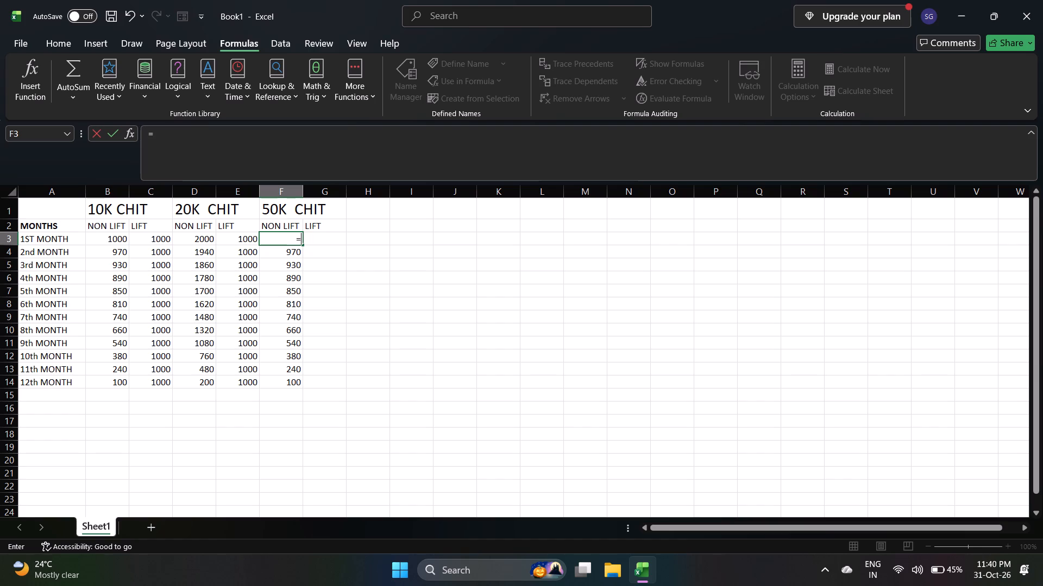
pyautogui.write('PRO')
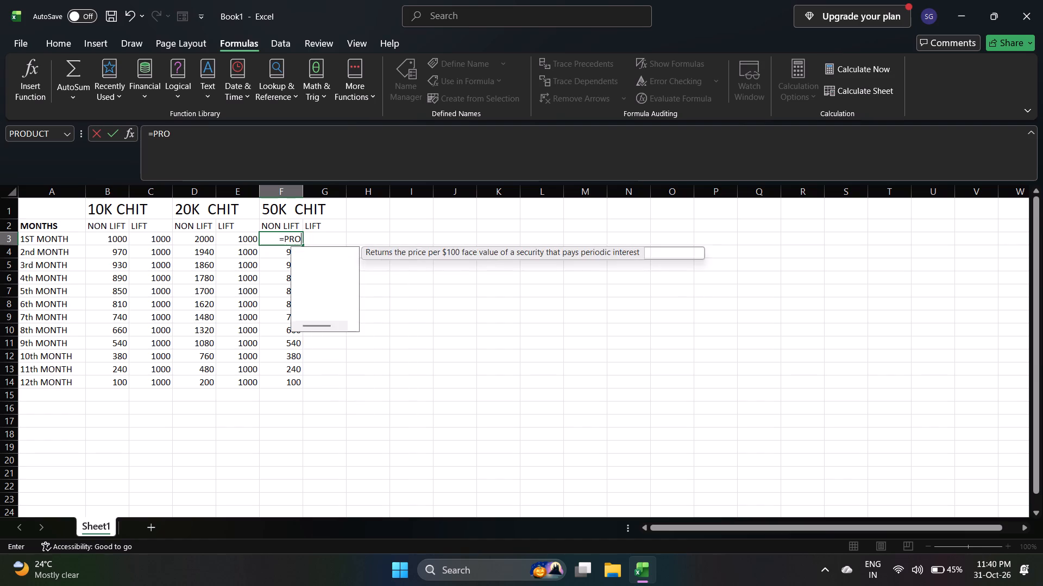
pyautogui.click(306, 262)
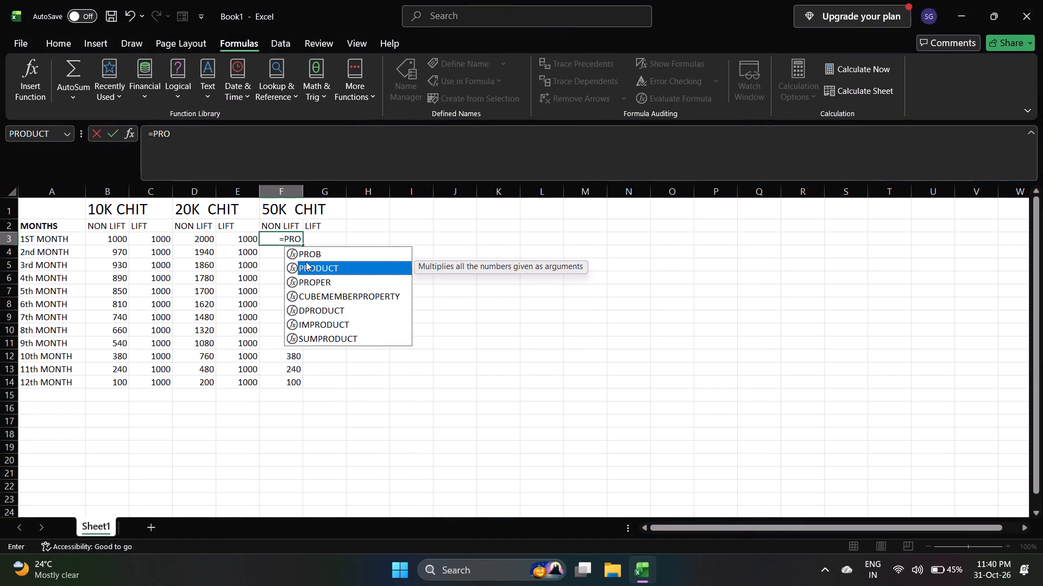
pyautogui.click(311, 265)
pyautogui.click(311, 265)
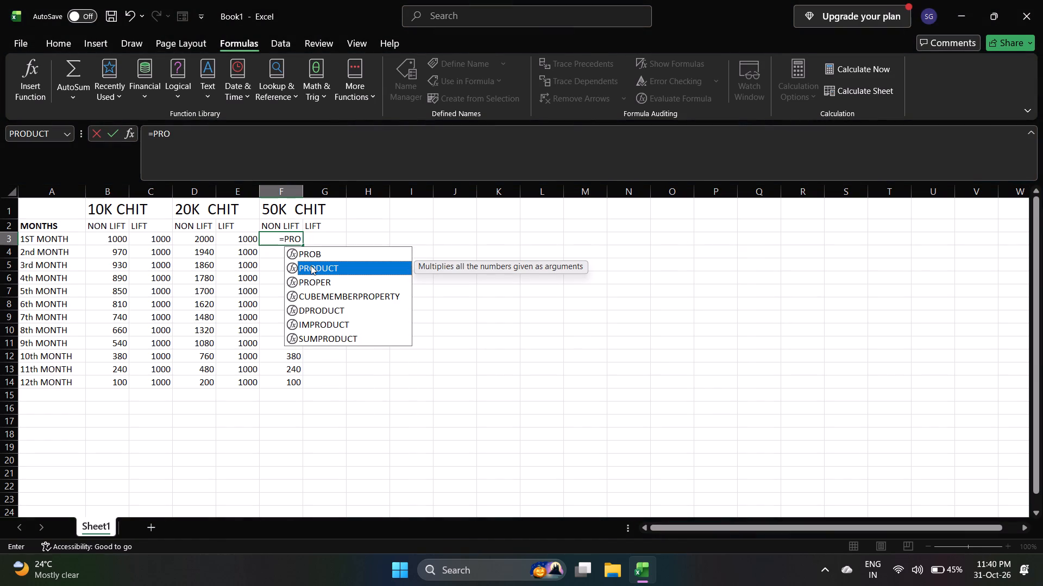
pyautogui.click(311, 265)
pyautogui.click(311, 265)
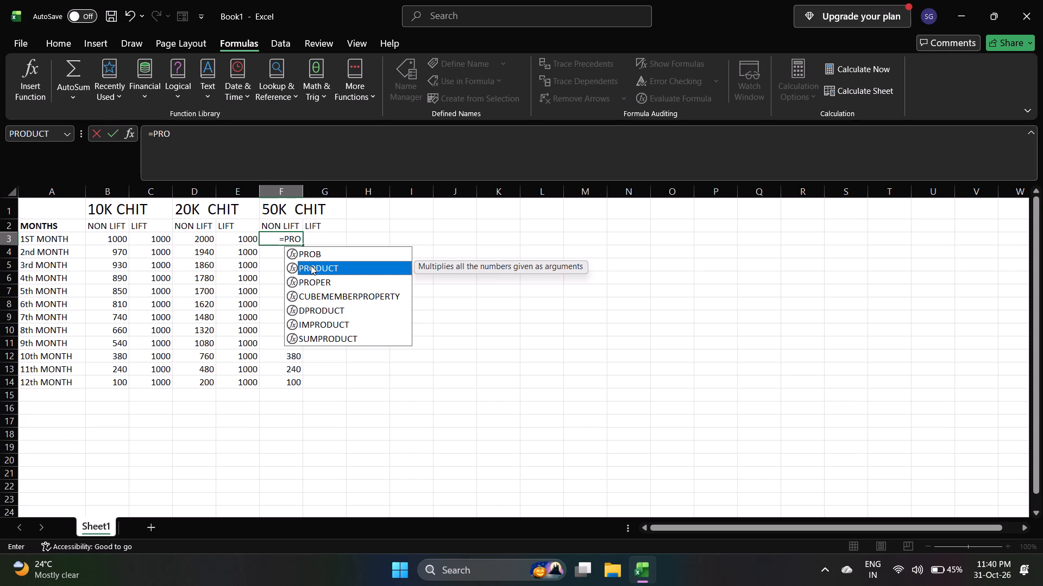
pyautogui.doubleClick(311, 265)
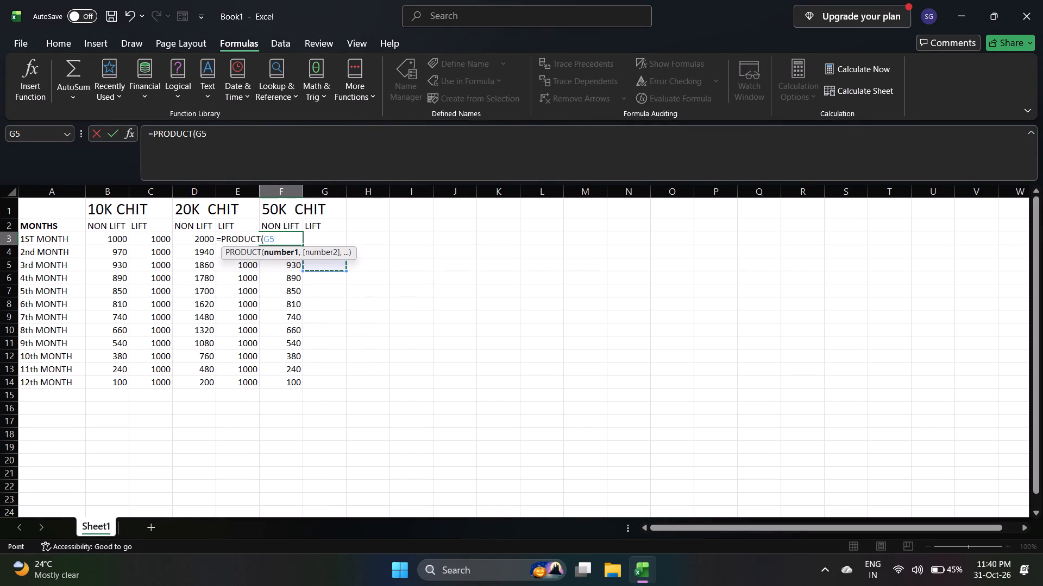
pyautogui.click(121, 243)
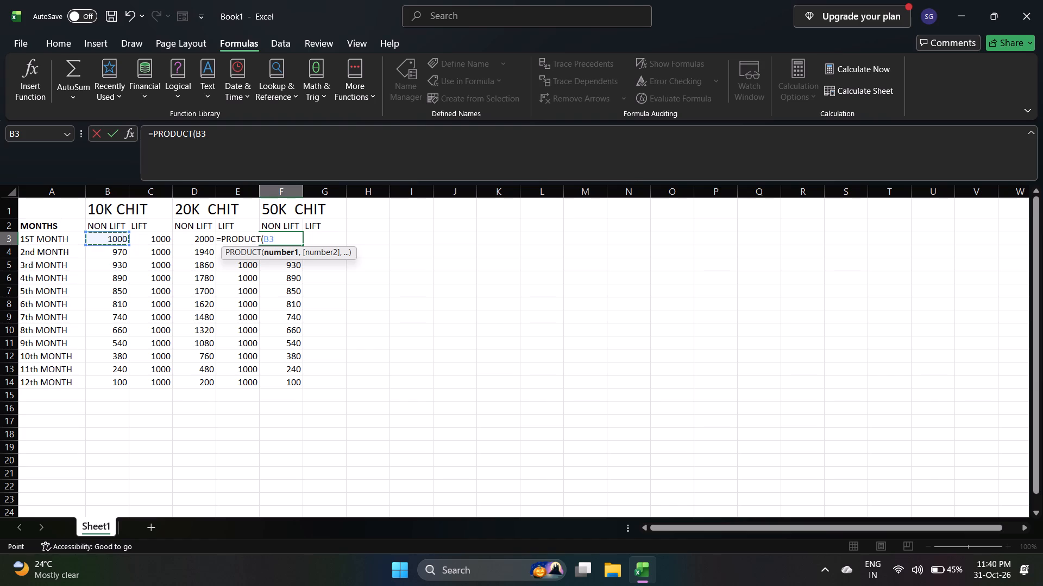
pyautogui.press('*')
pyautogui.press('2')
pyautogui.hotkey('shift', ')')
pyautogui.press('Return')
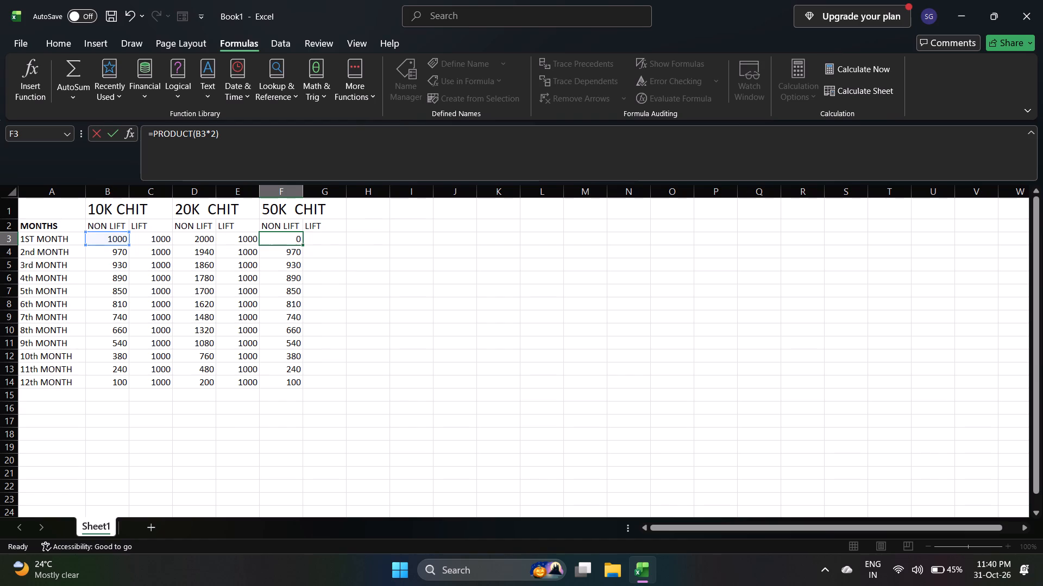
# Change the multiplier in the F3 formula to 5, making it =PRODUCT(B3*5).
pyautogui.click(299, 240)
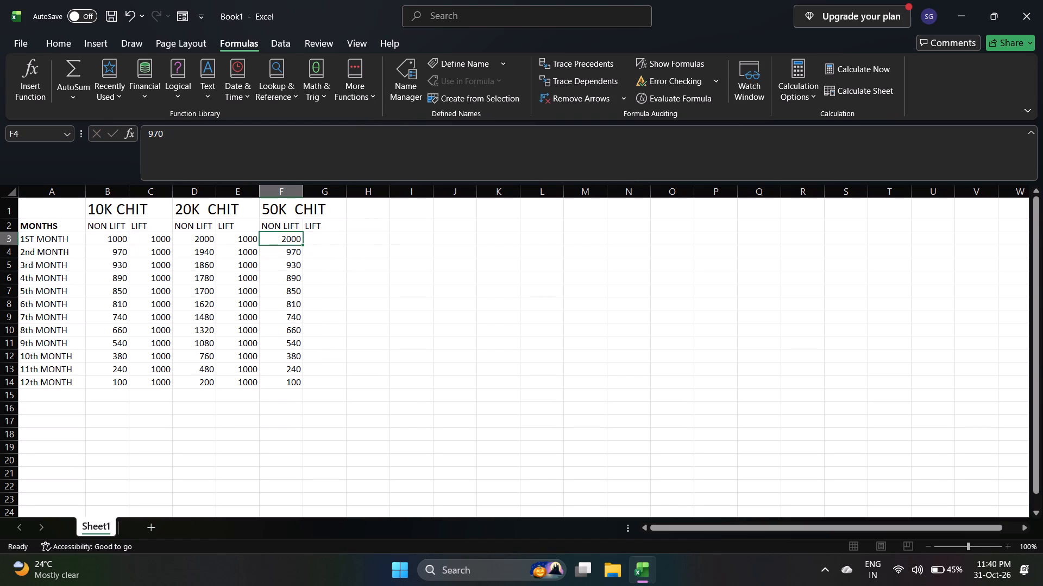
pyautogui.doubleClick(298, 239)
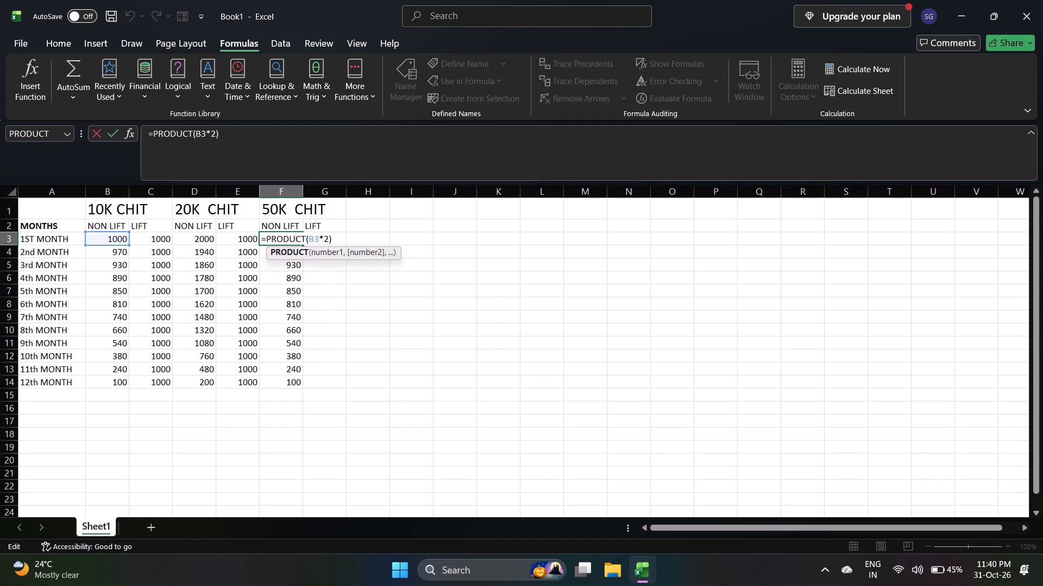
pyautogui.click(326, 239)
pyautogui.press('Right')
pyautogui.press('BackSpace')
pyautogui.press('5')
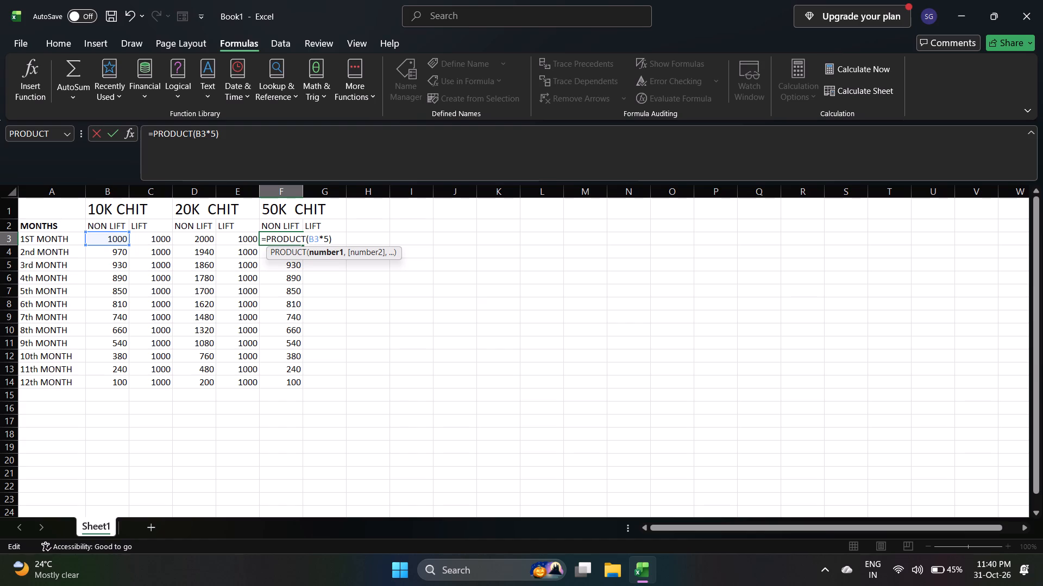
pyautogui.press('Return')
# Fill the F3 formula down the 50K CHIT NON LIFT column to the 12th MONTH in F14.
pyautogui.click(288, 239)
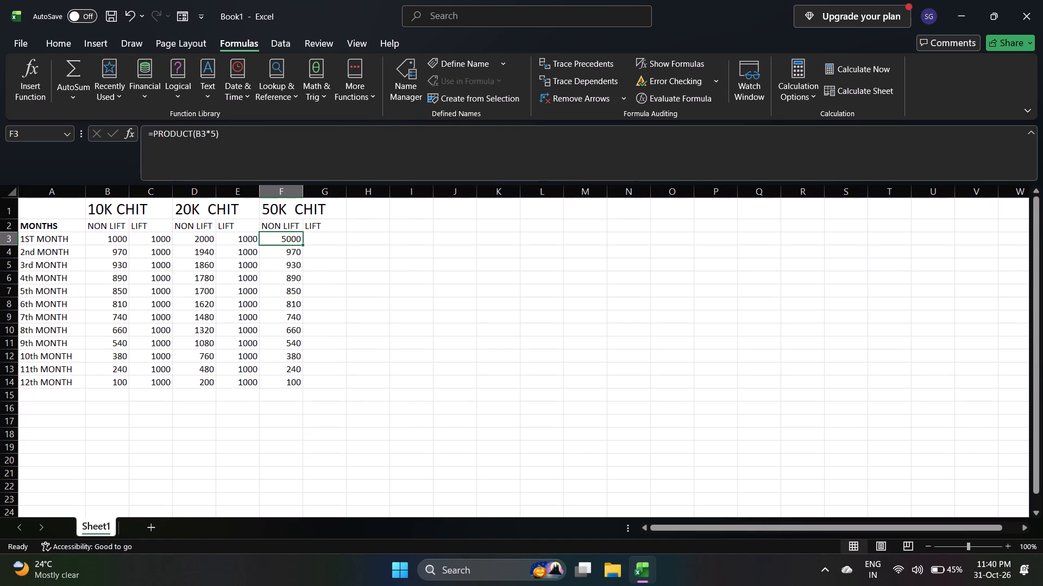
pyautogui.moveTo(303, 245); pyautogui.dragTo(305, 327)
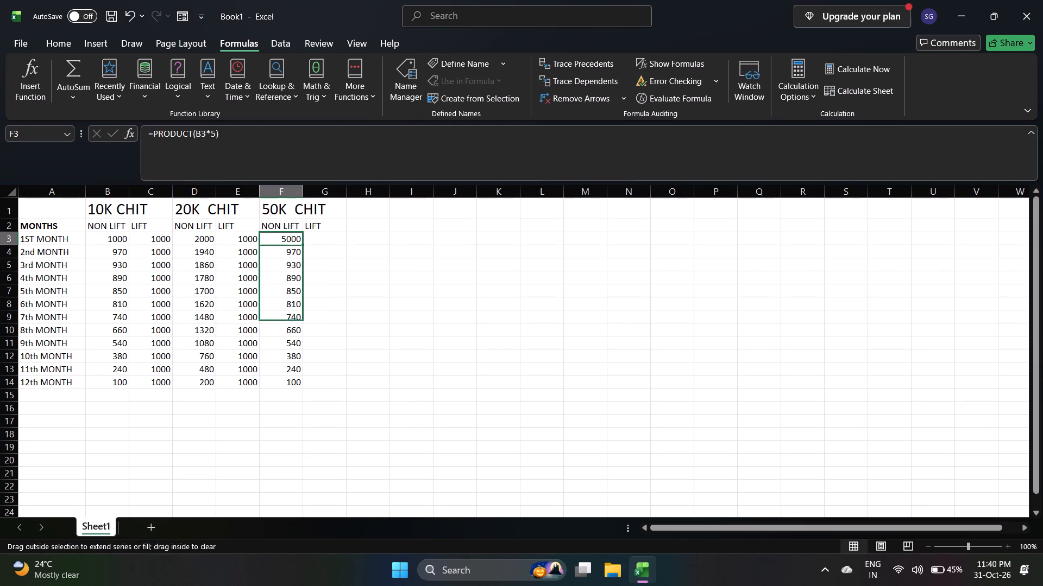
pyautogui.moveTo(305, 327); pyautogui.dragTo(303, 387)
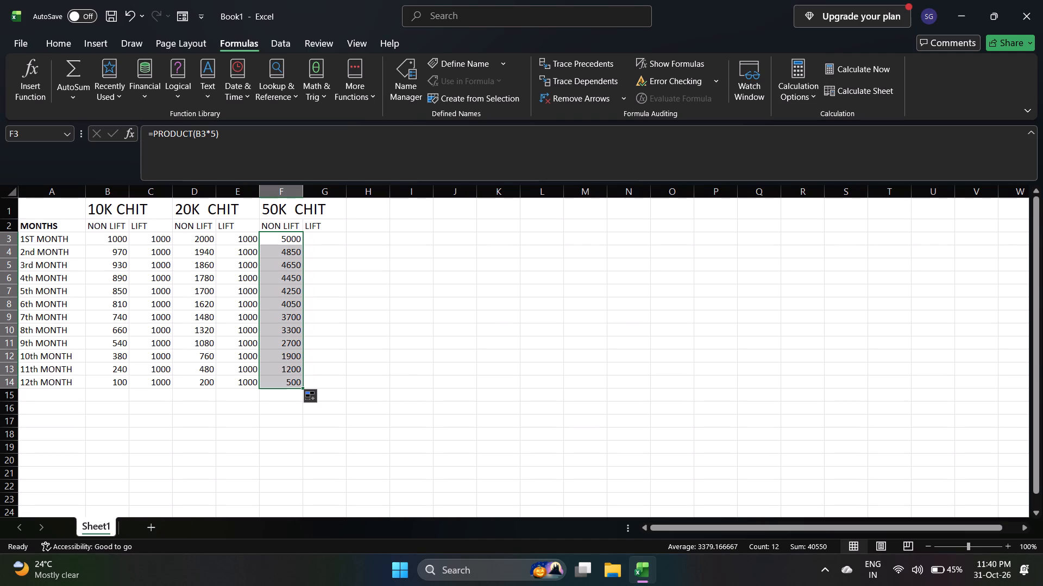
# Copy the 20K CHIT LIFT amounts in E3:E14 into the 50K CHIT LIFT column starting at G3.
pyautogui.click(237, 241)
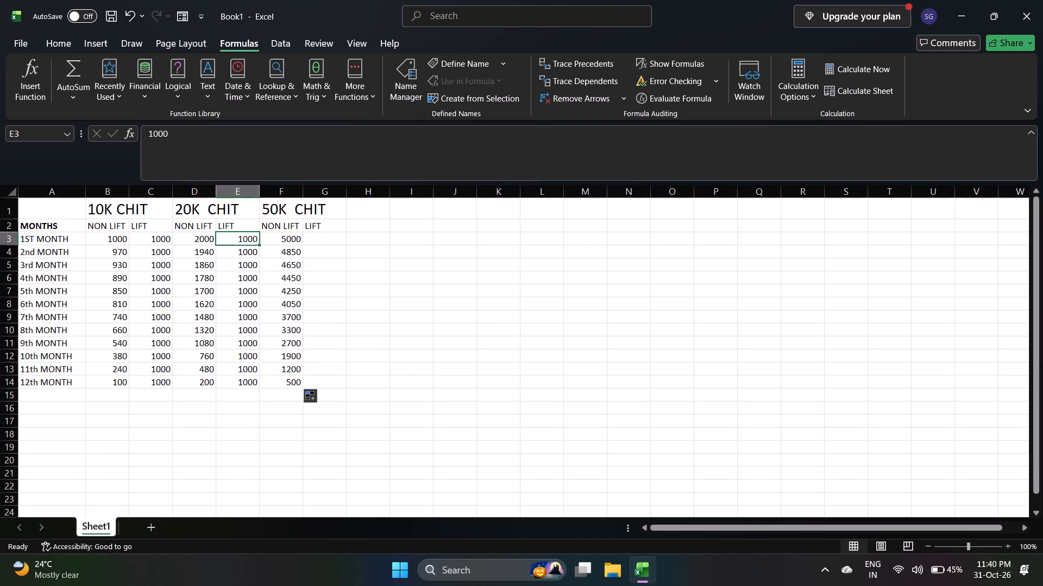
pyautogui.hotkey('shift', 'Down')
pyautogui.hotkey('shift', 'Down')
pyautogui.hotkey('shift', 'Down')
pyautogui.hotkey('shift', 'Down')
pyautogui.hotkey('shift', 'Down')
pyautogui.hotkey('shift', 'Down')
pyautogui.hotkey('shift', 'Down')
pyautogui.hotkey('shift', 'Down')
pyautogui.hotkey('shift', 'Down')
pyautogui.hotkey('shift', 'Down')
pyautogui.hotkey('shift', 'Down')
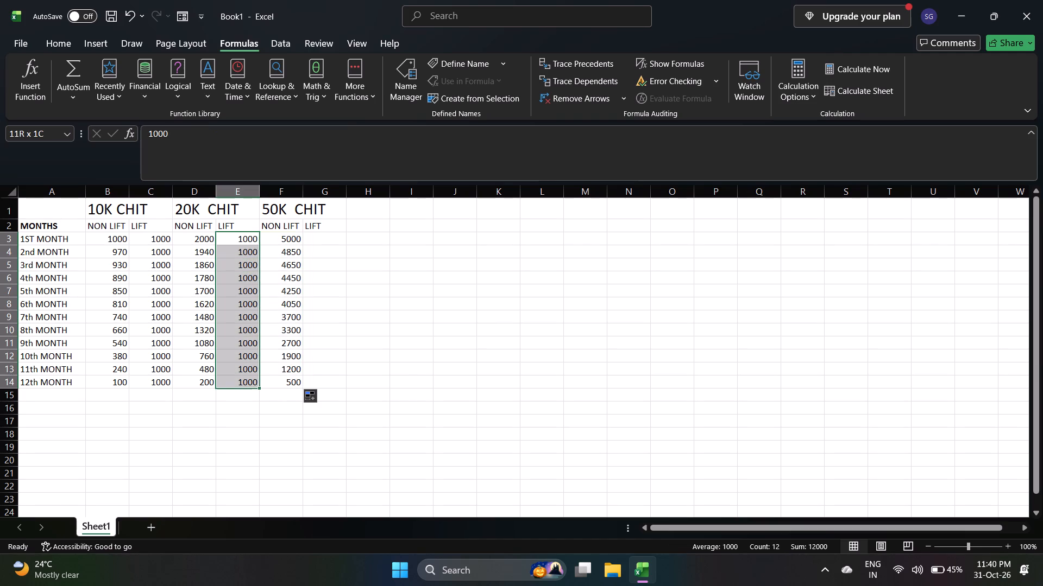
pyautogui.hotkey('ctrl', 'c')
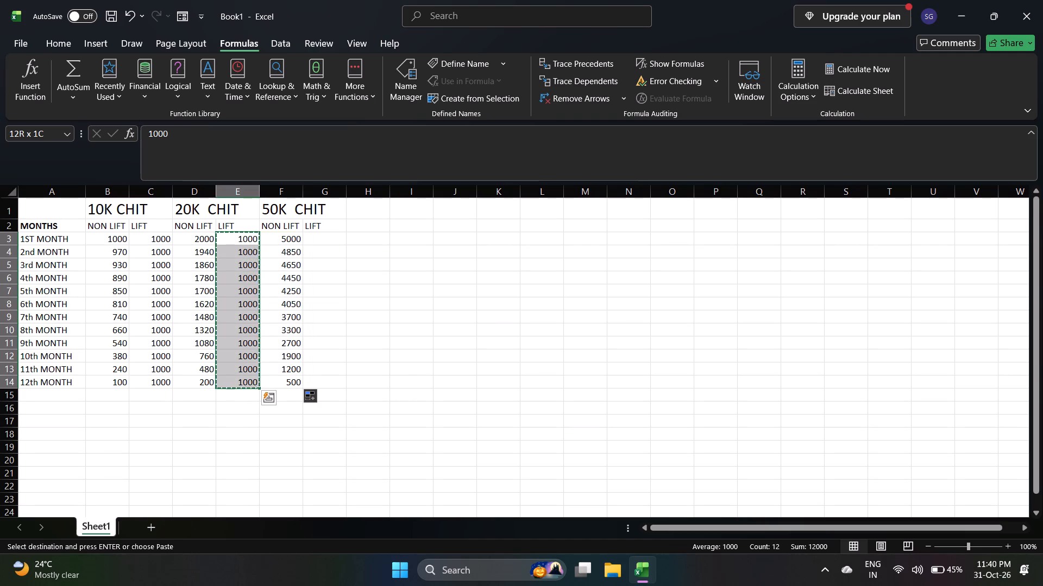
pyautogui.click(333, 239)
pyautogui.hotkey('ctrl', 'v')
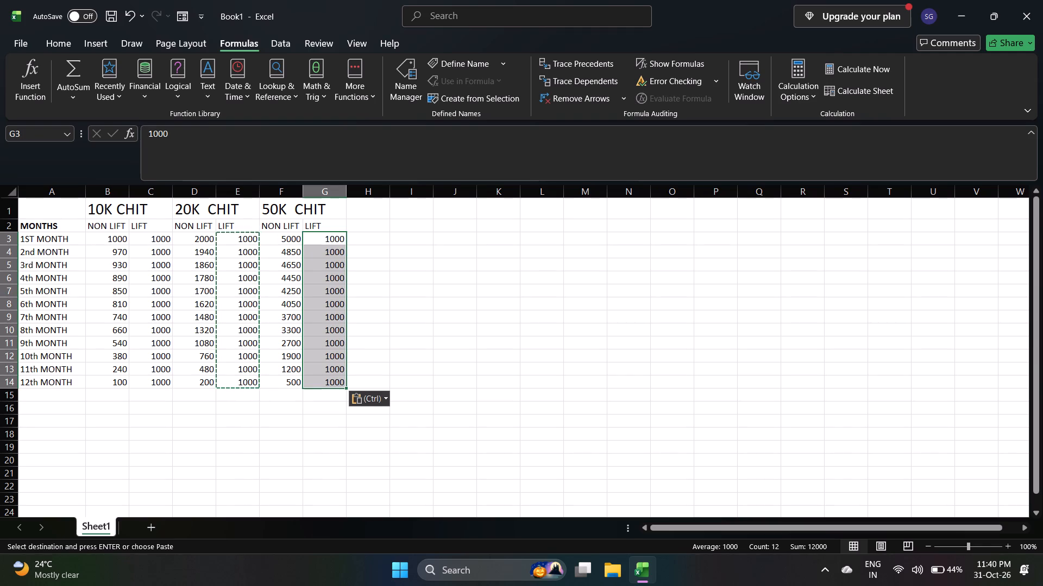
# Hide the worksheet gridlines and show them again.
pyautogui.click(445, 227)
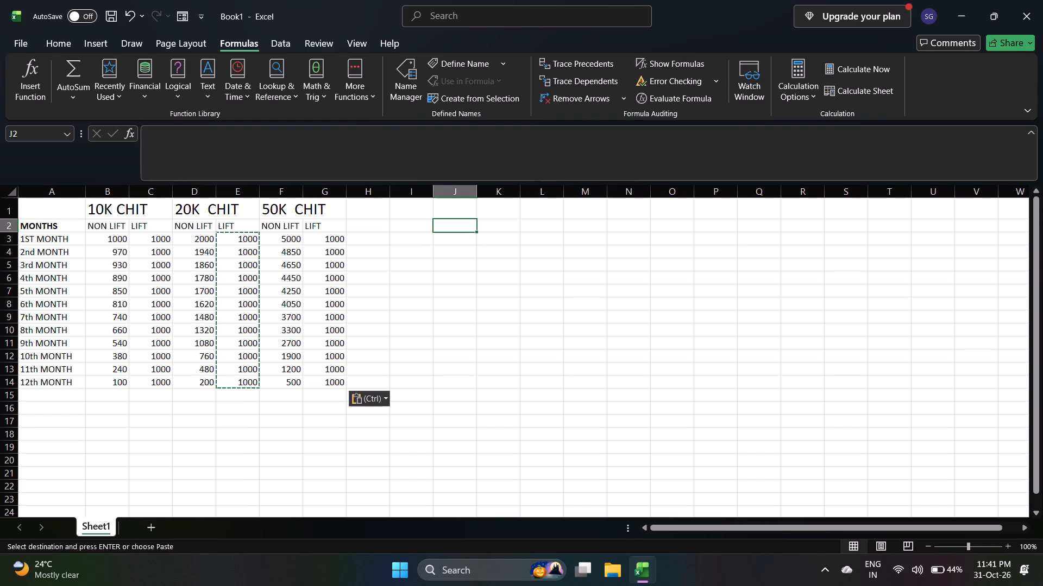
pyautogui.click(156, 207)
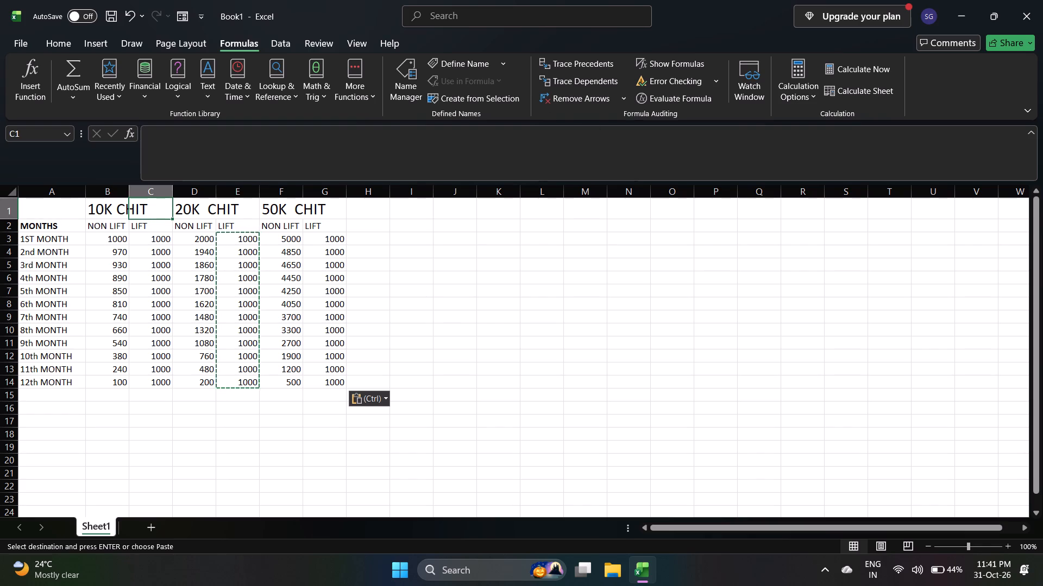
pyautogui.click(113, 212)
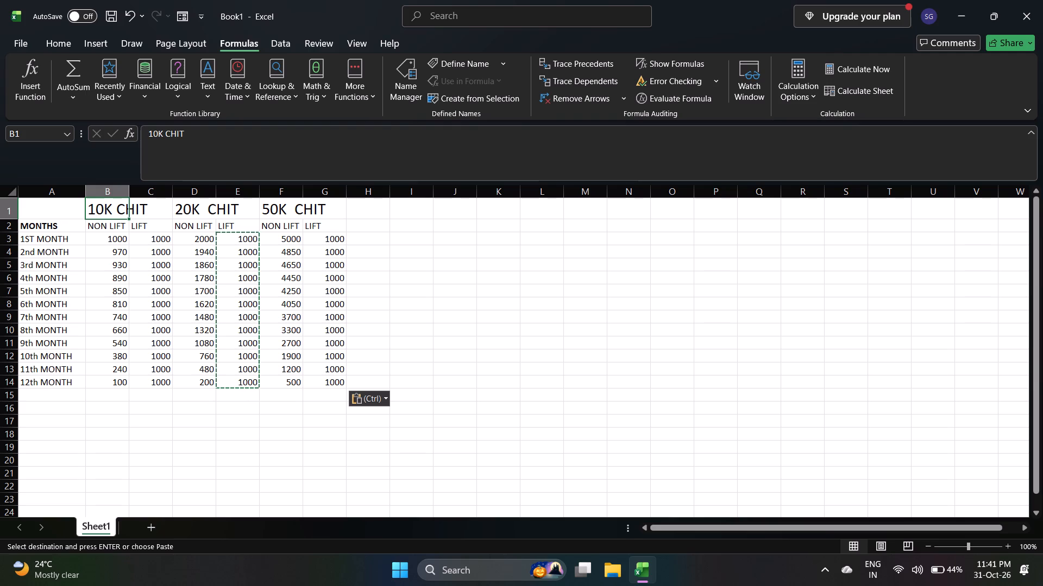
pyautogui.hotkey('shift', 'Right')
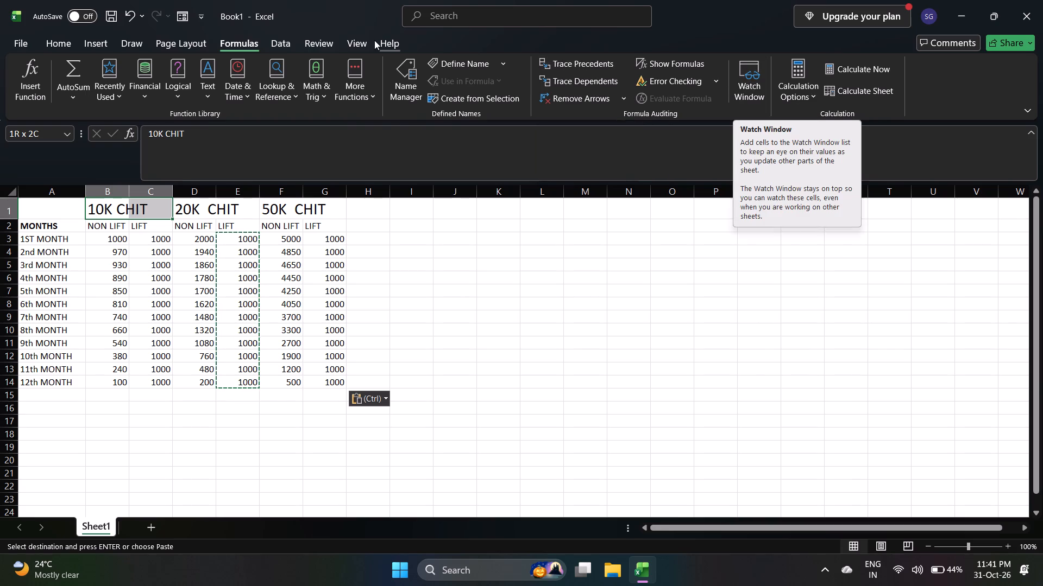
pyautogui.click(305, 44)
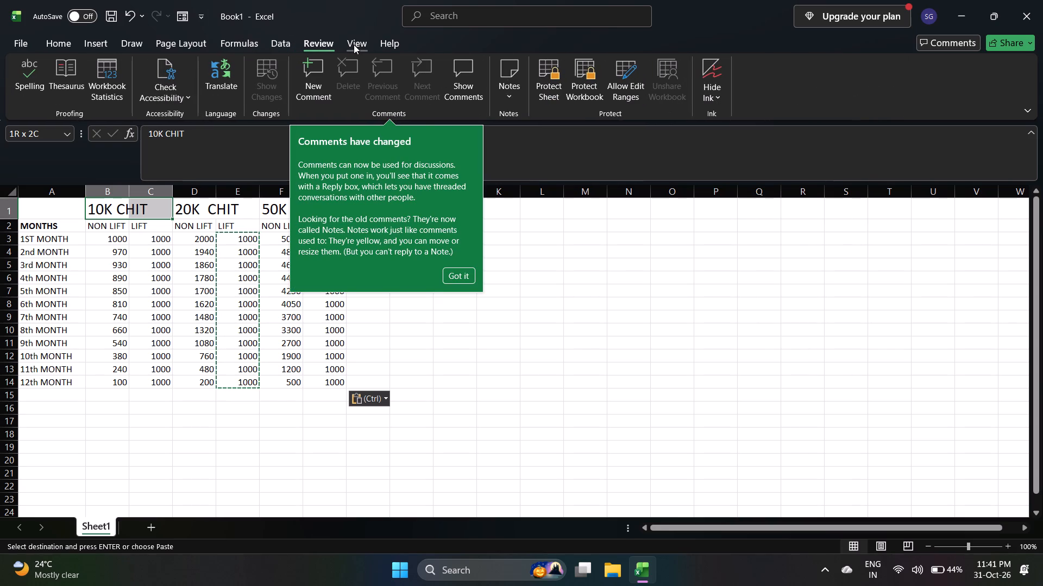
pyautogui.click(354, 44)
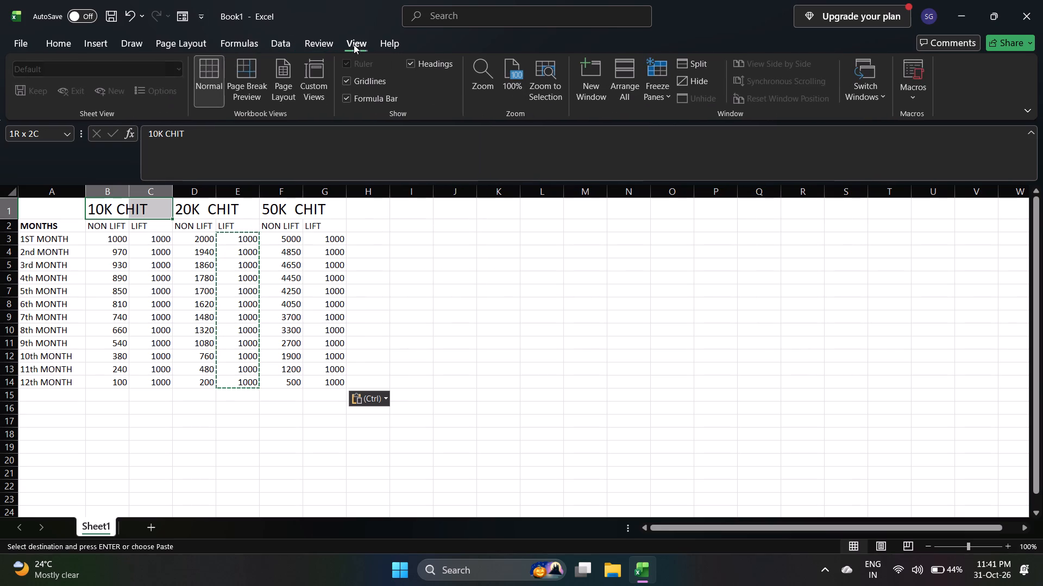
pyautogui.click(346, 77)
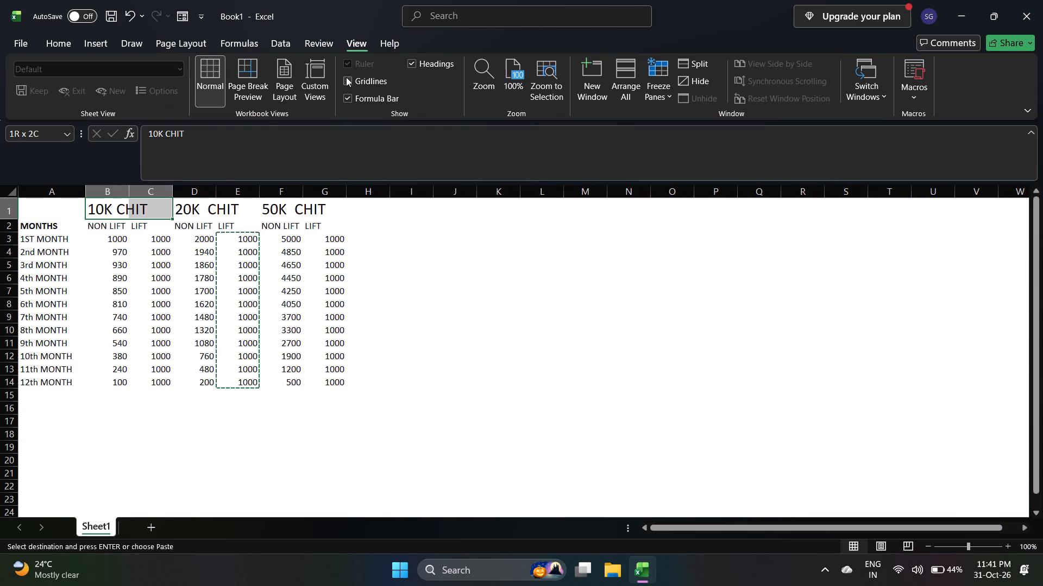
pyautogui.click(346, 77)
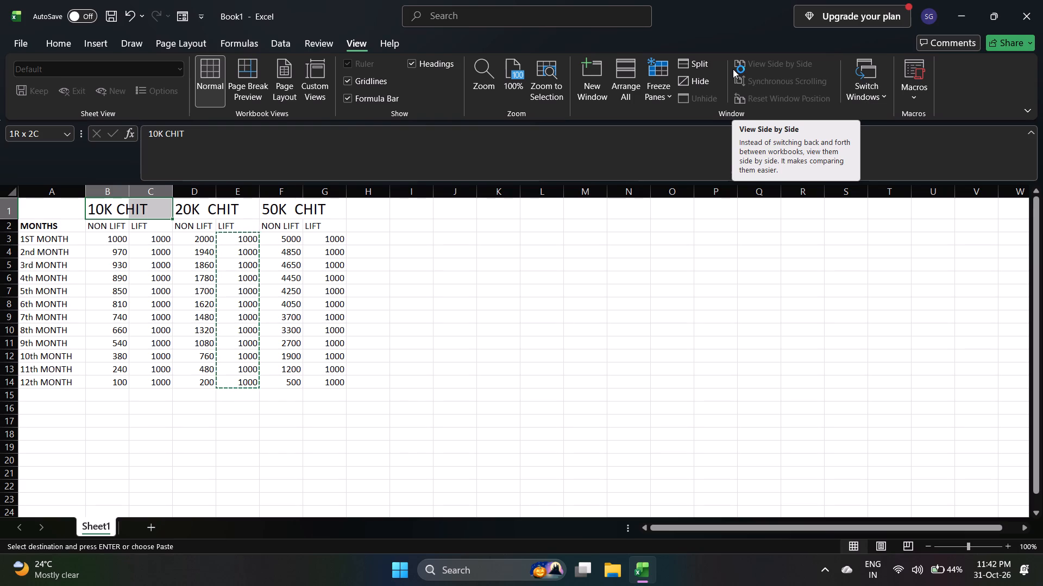
# Move the 50K CHIT block F1:G14 one column over so it starts at G1.
pyautogui.click(263, 202)
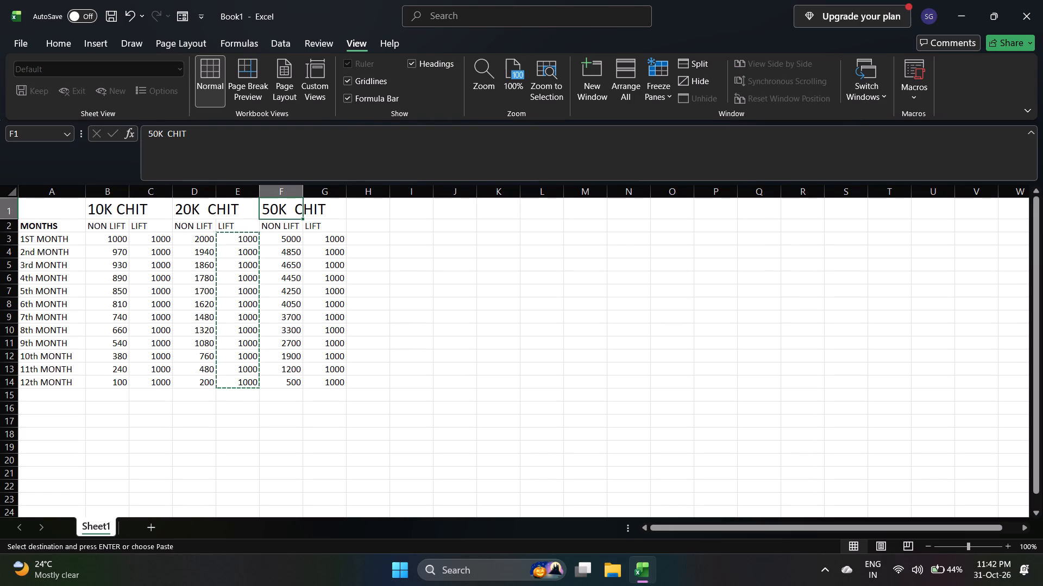
pyautogui.hotkey('shift', 'Right')
pyautogui.hotkey('shift', 'Down')
pyautogui.hotkey('shift', 'Down')
pyautogui.hotkey('shift', 'Down')
pyautogui.hotkey('shift', 'Down')
pyautogui.hotkey('shift', 'Down')
pyautogui.hotkey('shift', 'Down')
pyautogui.hotkey('shift', 'Down')
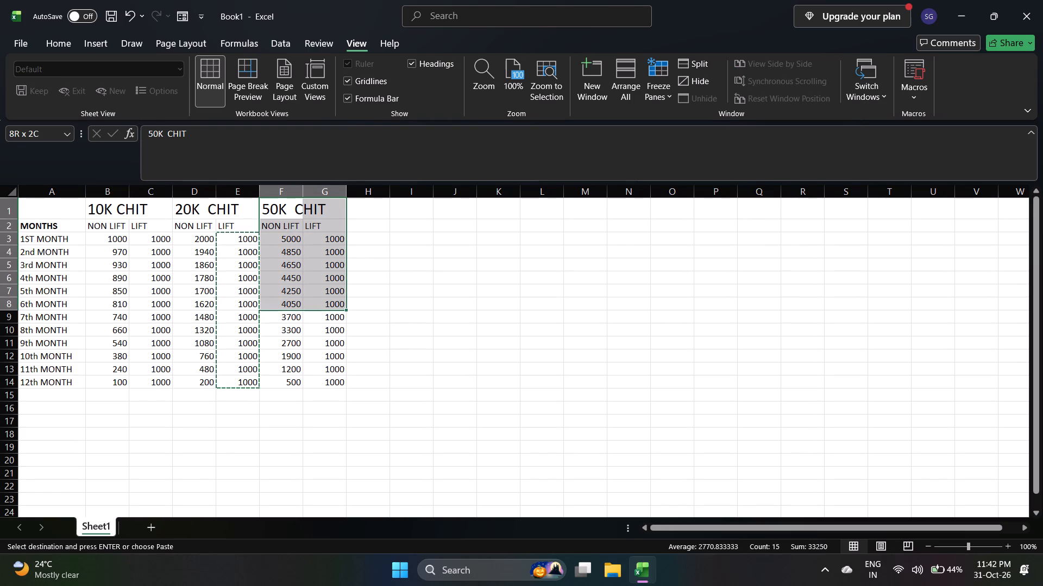
pyautogui.hotkey('shift', 'Down')
pyautogui.hotkey('shift', 'Down')
pyautogui.hotkey('shift', 'Down')
pyautogui.hotkey('shift', 'Down')
pyautogui.hotkey('shift', 'Down')
pyautogui.hotkey('shift', 'Down')
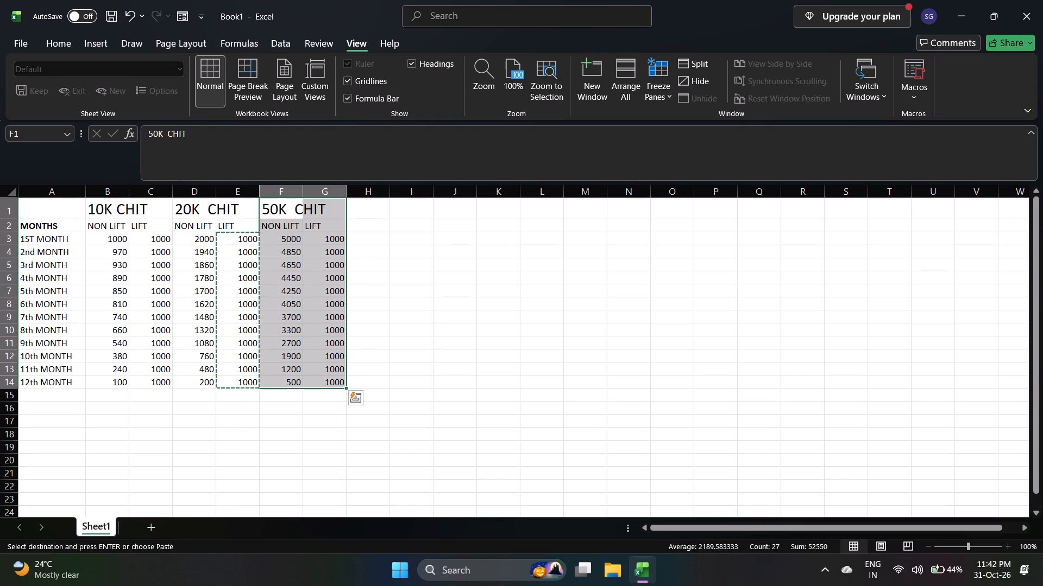
pyautogui.hotkey('ctrl', 'x')
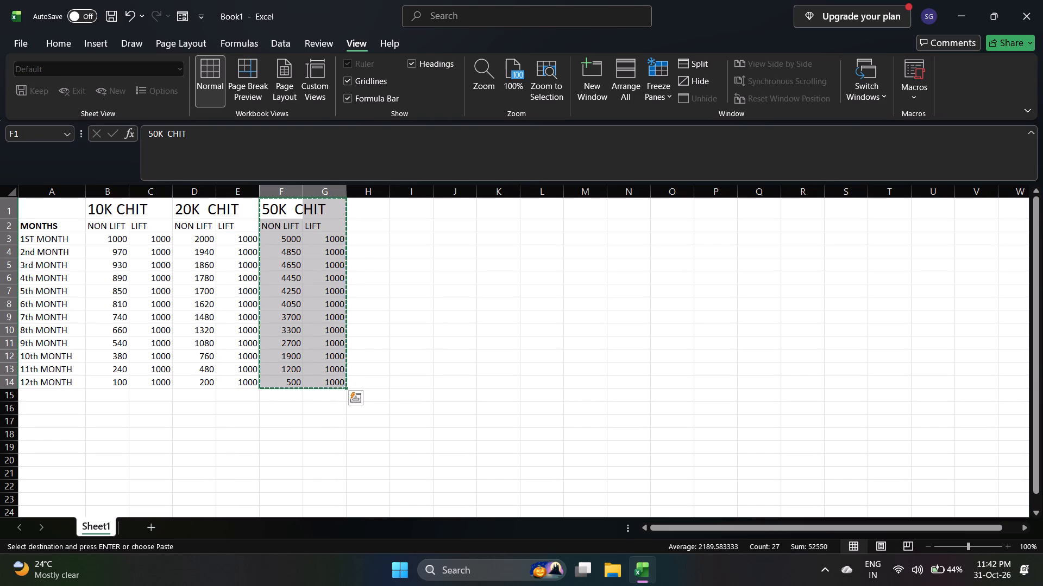
pyautogui.click(332, 207)
pyautogui.hotkey('ctrl', 'v')
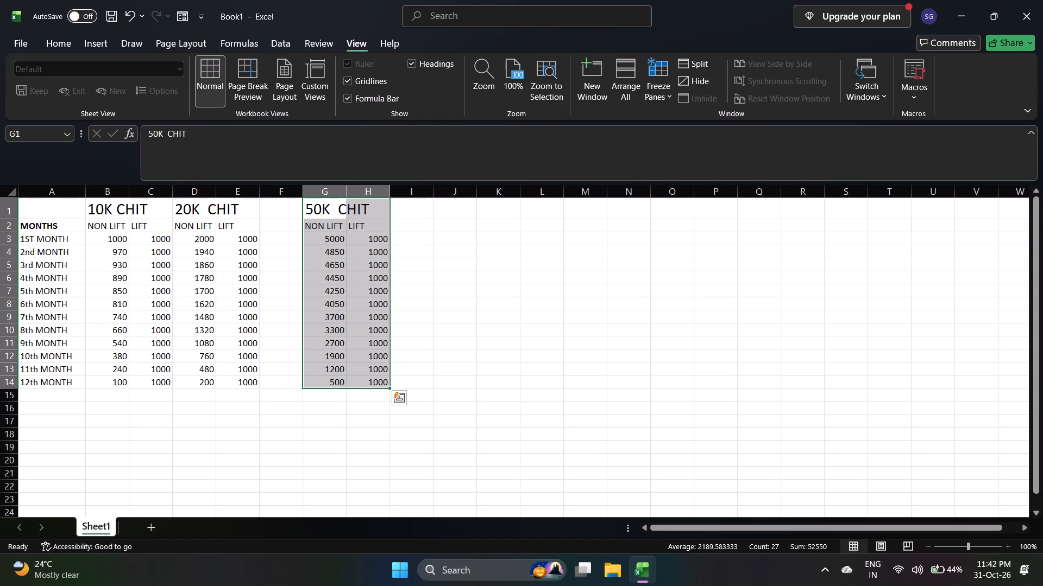
# Move the 50K CHIT block G1:H14 one more column over so it starts at H1.
pyautogui.hotkey('ctrl', 'x')
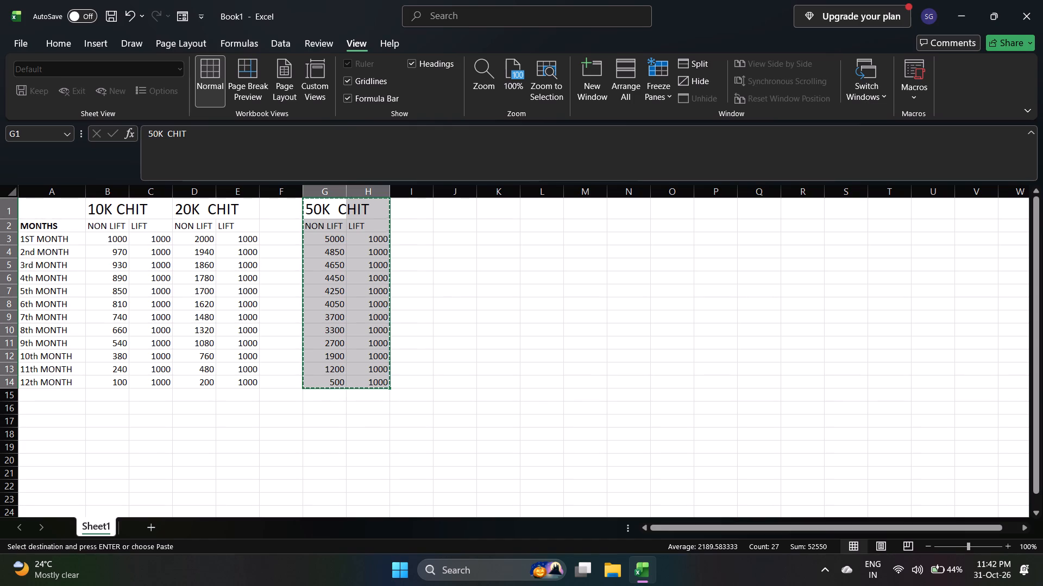
pyautogui.click(412, 209)
pyautogui.click(375, 209)
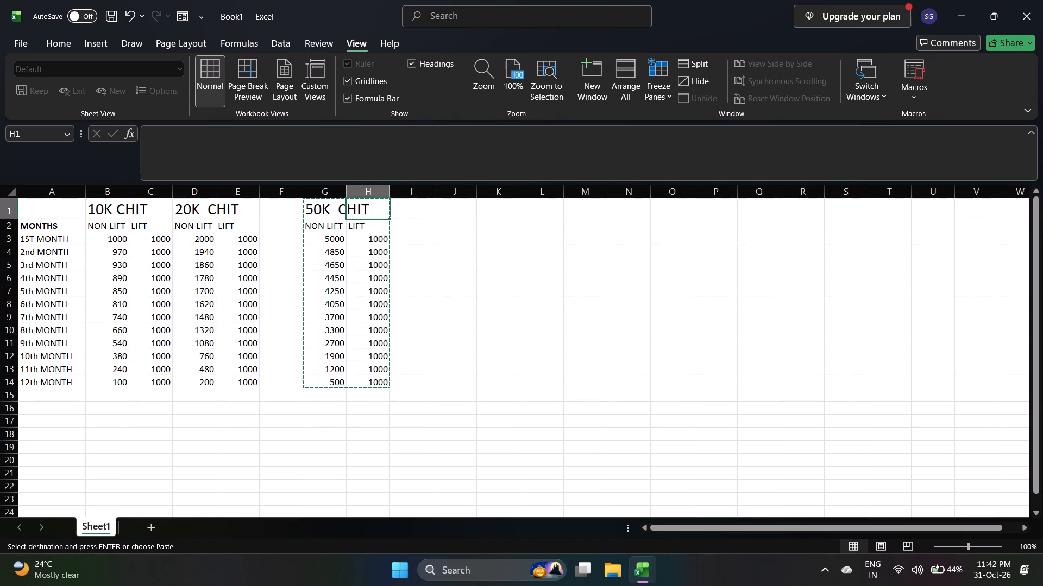
pyautogui.hotkey('ctrl', 'v')
# Move the 20K CHIT block D1:E14 to start at E1, leaving blank columns between the three chit blocks.
pyautogui.click(196, 211)
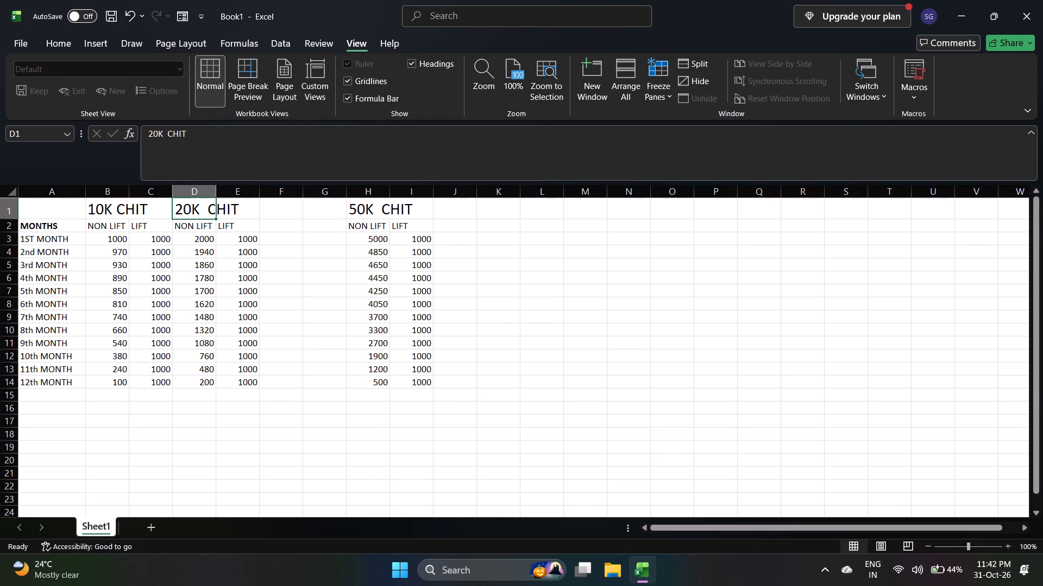
pyautogui.hotkey('shift', 'Right')
pyautogui.hotkey('shift', 'Down')
pyautogui.hotkey('shift', 'Down')
pyautogui.hotkey('shift', 'Down')
pyautogui.hotkey('shift', 'Down')
pyautogui.hotkey('shift', 'Down')
pyautogui.hotkey('shift', 'Down')
pyautogui.hotkey('shift', 'Down')
pyautogui.hotkey('shift', 'Down')
pyautogui.hotkey('shift', 'Down')
pyautogui.hotkey('shift', 'Down')
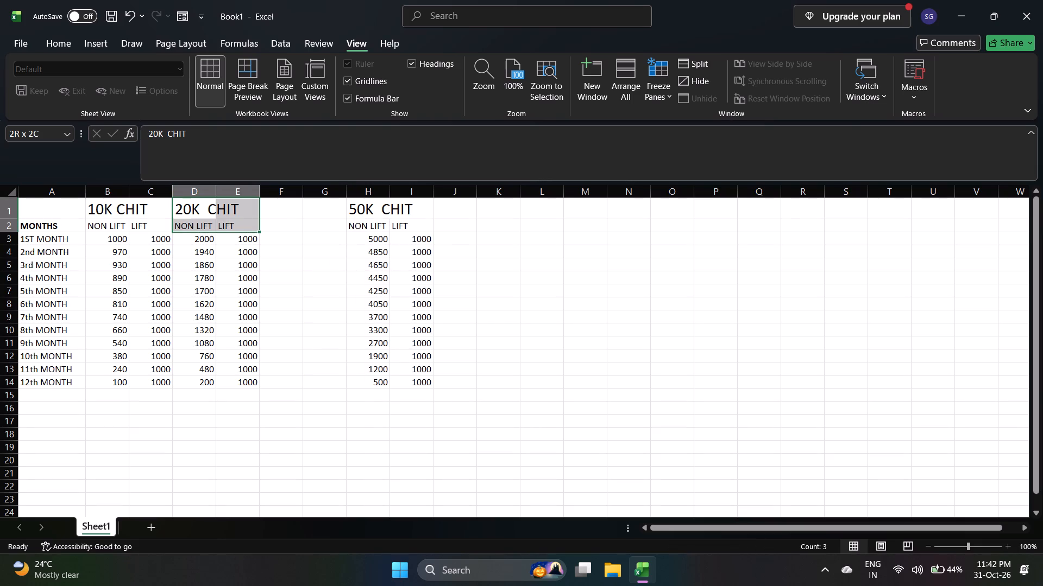
pyautogui.hotkey('shift', 'Down')
pyautogui.hotkey('shift', 'Down')
pyautogui.hotkey('shift', 'Down')
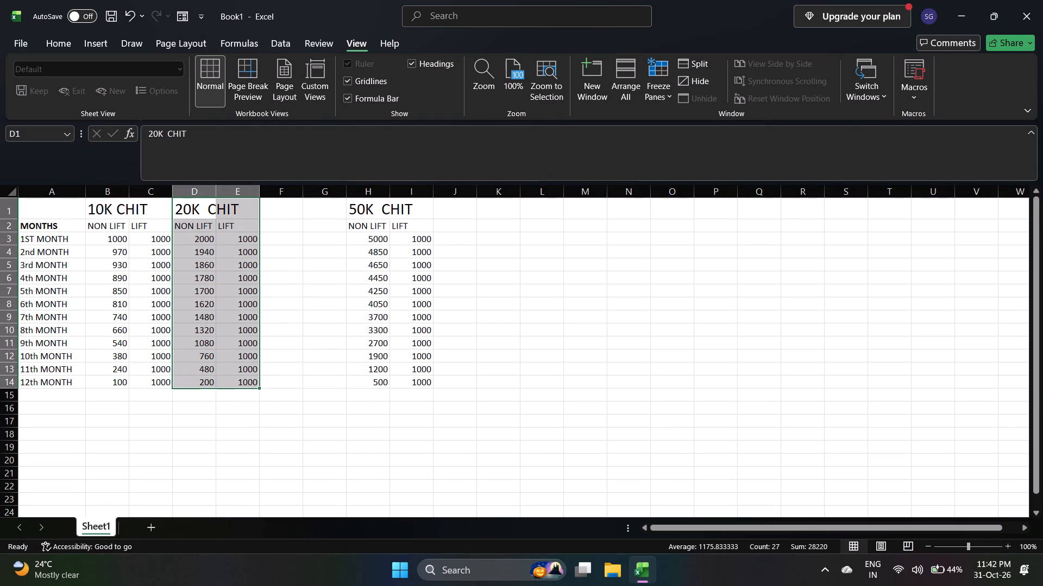
pyautogui.hotkey('ctrl', 'x')
pyautogui.click(248, 206)
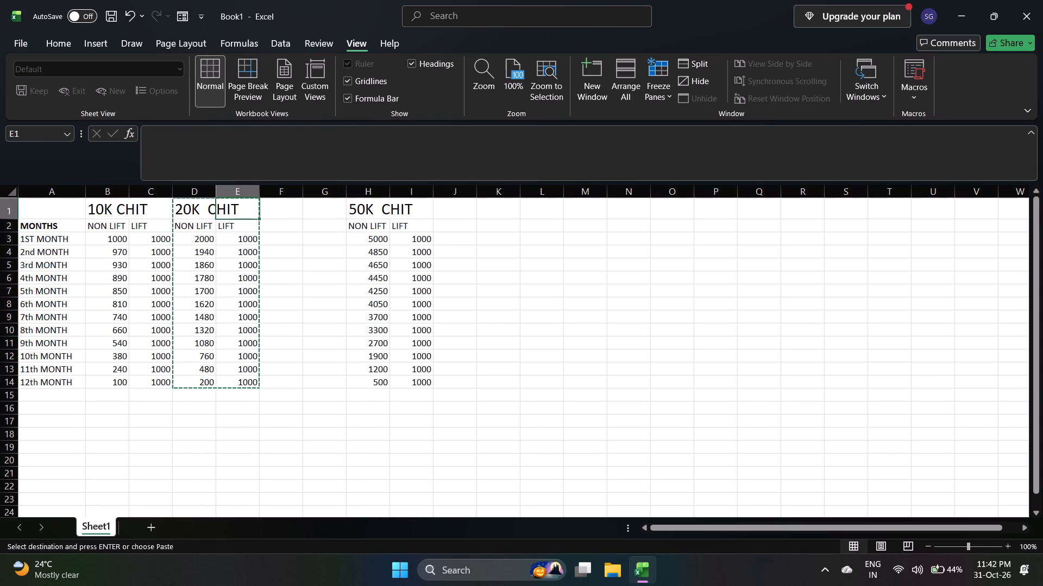
pyautogui.hotkey('ctrl', 'v')
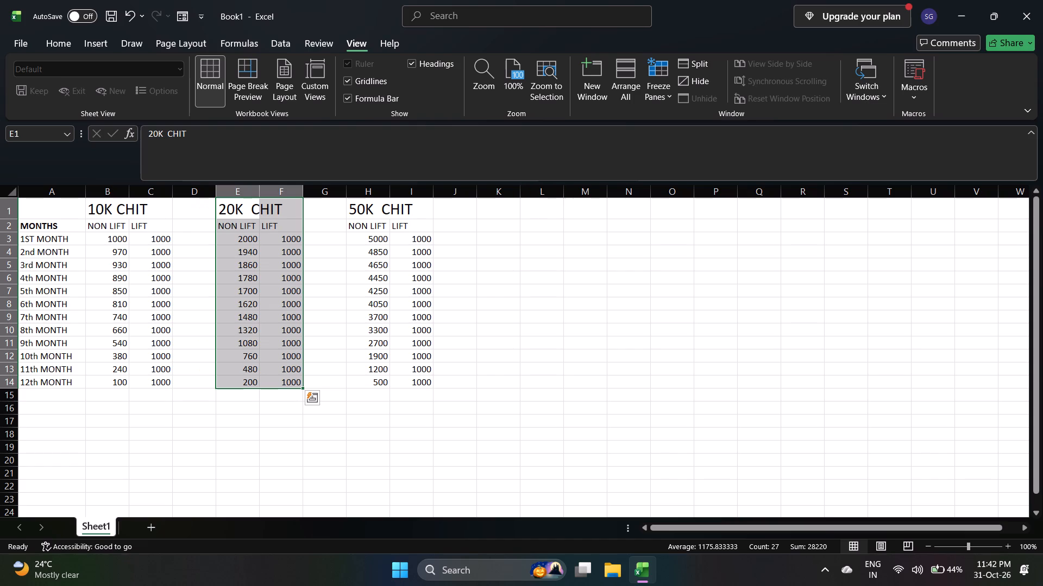
pyautogui.click(546, 270)
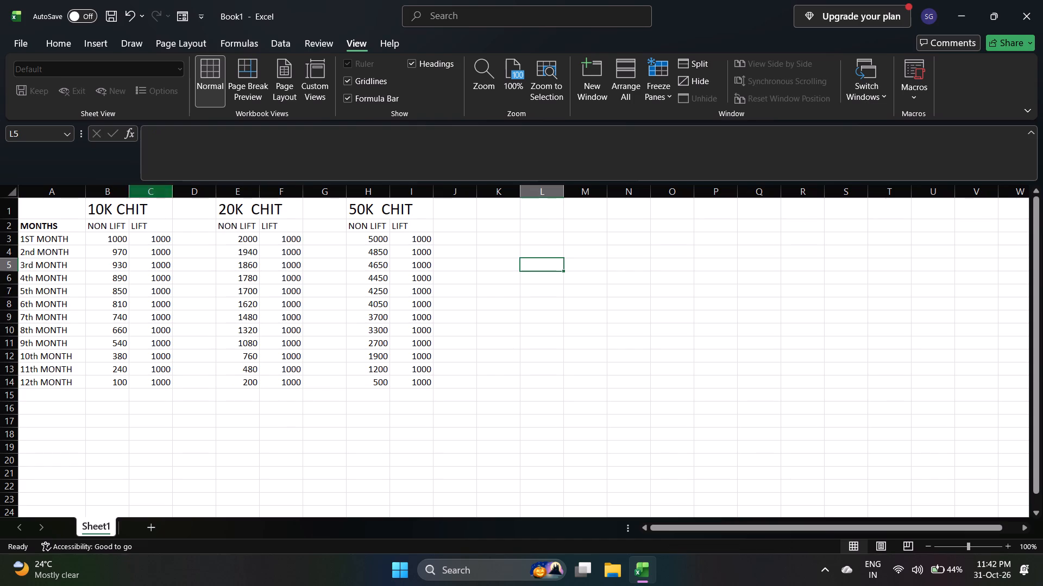
# Move the entire chit table A1:I14 down two rows so it starts at A3.
pyautogui.click(20, 199)
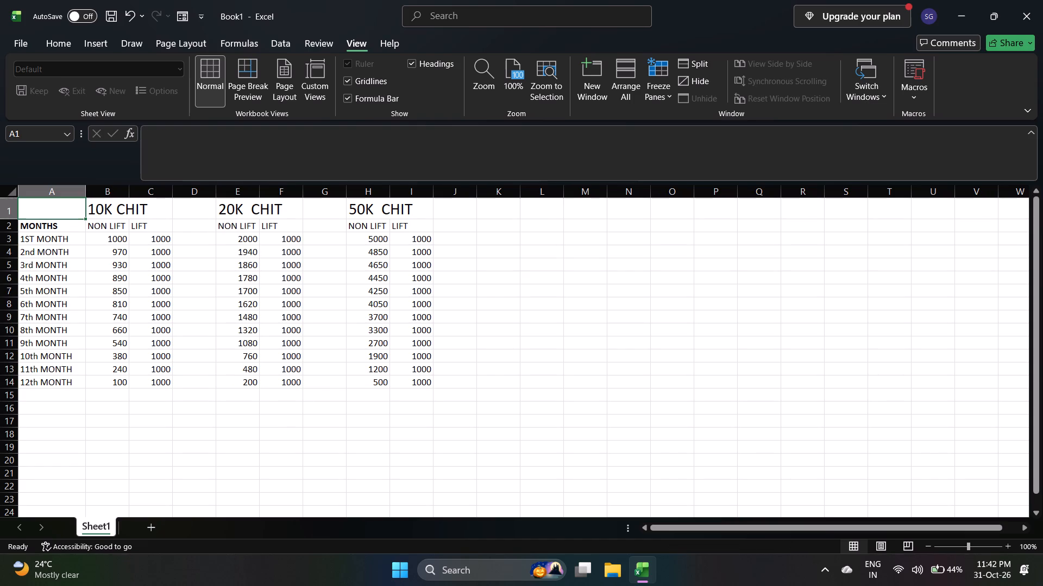
pyautogui.hotkey('shift', 'Right')
pyautogui.hotkey('shift', 'Right')
pyautogui.hotkey('shift', 'Right')
pyautogui.hotkey('shift', 'Right')
pyautogui.hotkey('shift', 'Right')
pyautogui.hotkey('shift', 'Right')
pyautogui.hotkey('shift', 'Right')
pyautogui.hotkey('shift', 'Right')
pyautogui.hotkey('shift', 'Right')
pyautogui.hotkey('shift', 'Right')
pyautogui.hotkey('shift', 'Right')
pyautogui.hotkey('shift', 'Right')
pyautogui.hotkey('shift', 'Right')
pyautogui.hotkey('shift', 'Right')
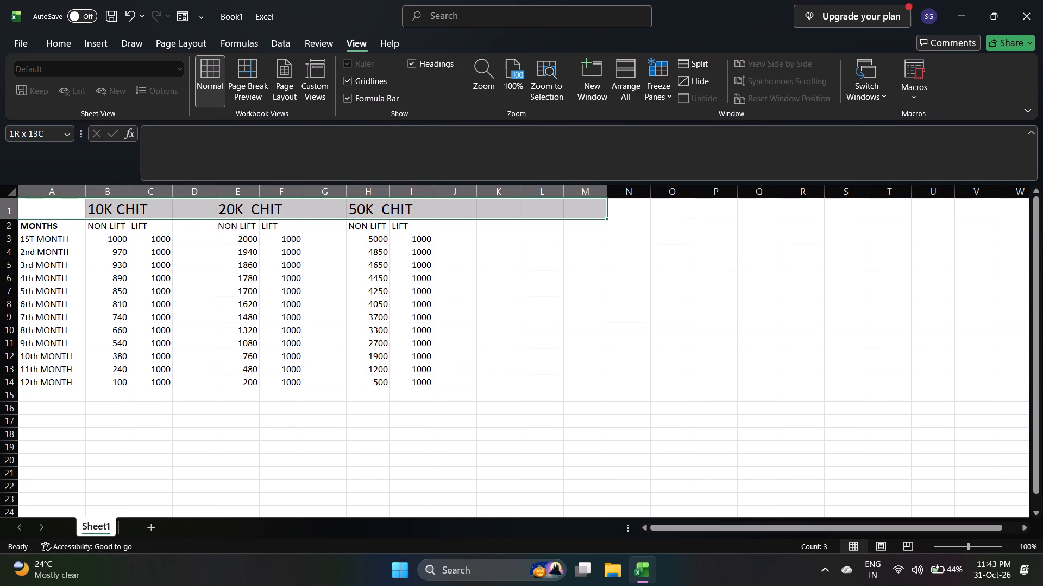
pyautogui.hotkey('shift', 'Left')
pyautogui.hotkey('shift', 'Left')
pyautogui.hotkey('shift', 'Left')
pyautogui.hotkey('shift', 'Left')
pyautogui.hotkey('shift', 'Left')
pyautogui.hotkey('shift', 'Left')
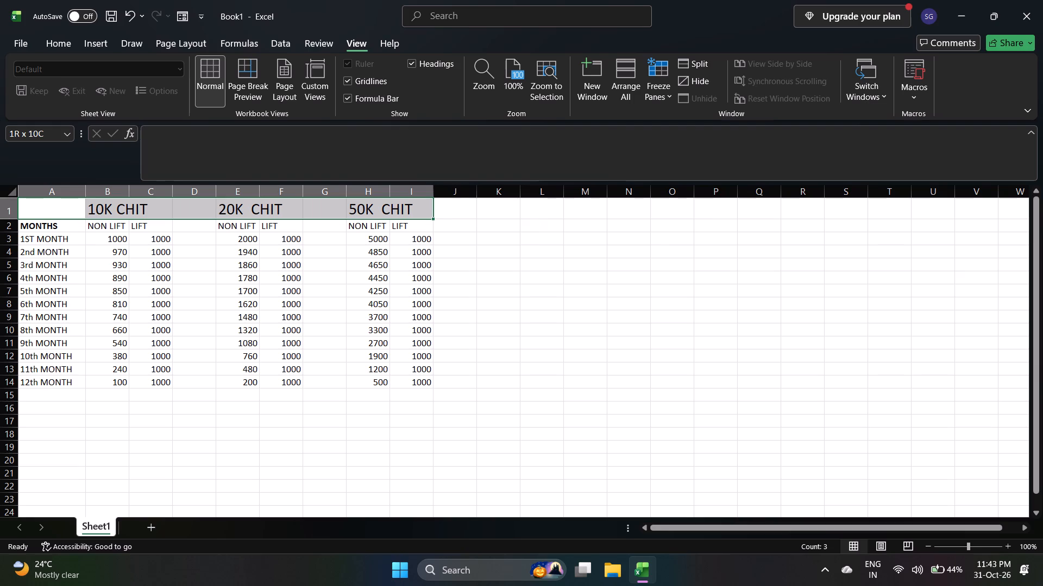
pyautogui.hotkey('shift', 'Down')
pyautogui.hotkey('shift', 'Down')
pyautogui.hotkey('shift', 'Down')
pyautogui.hotkey('shift', 'Down')
pyautogui.hotkey('shift', 'Down')
pyautogui.hotkey('shift', 'Down')
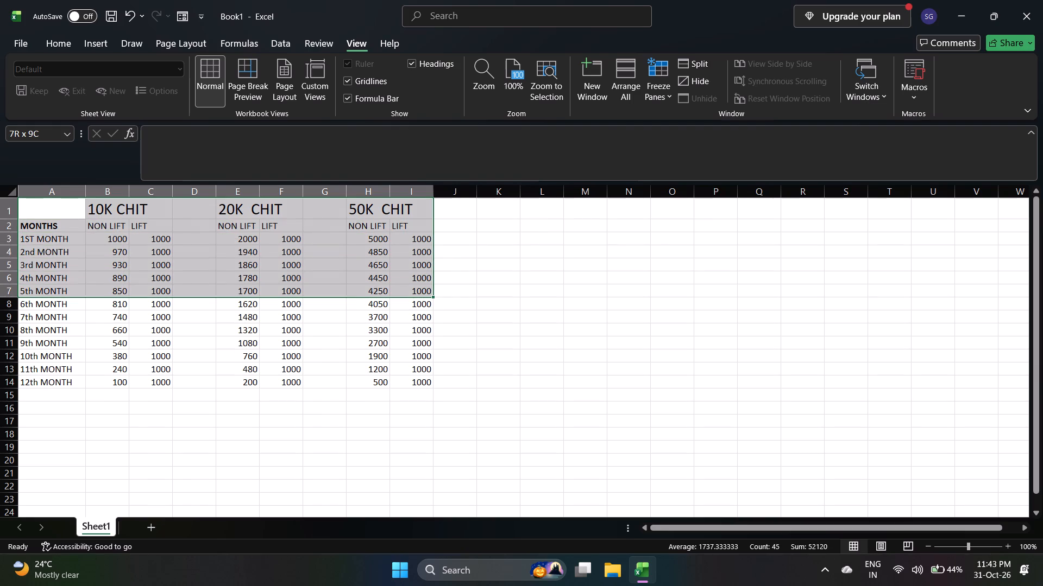
pyautogui.hotkey('shift', 'Down')
pyautogui.hotkey('shift', 'Down')
pyautogui.hotkey('shift', 'Down')
pyautogui.hotkey('shift', 'Down')
pyautogui.hotkey('shift', 'Down')
pyautogui.hotkey('shift', 'Down')
pyautogui.hotkey('shift', 'Down')
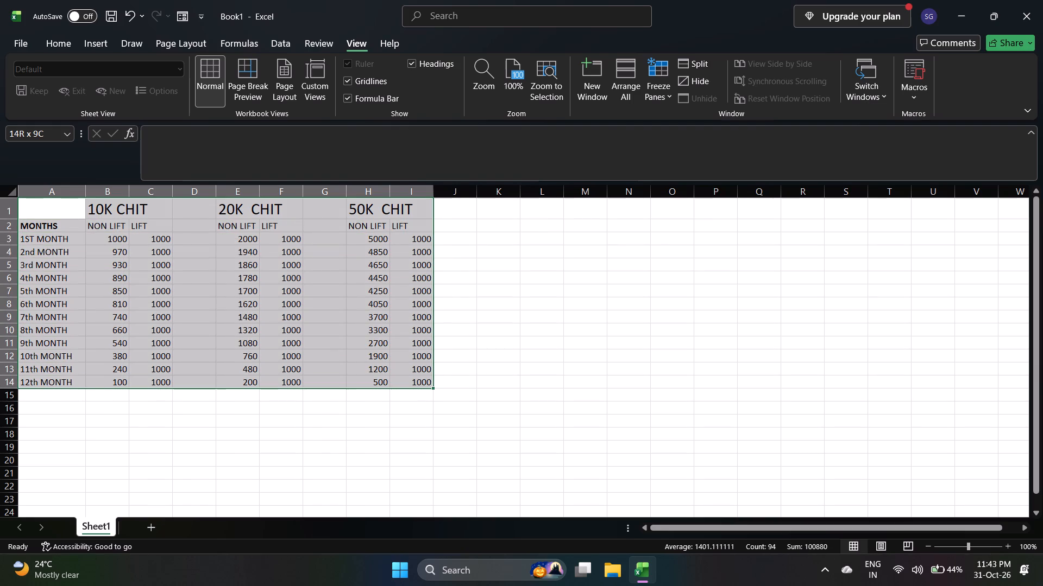
pyautogui.hotkey('ctrl', 'x')
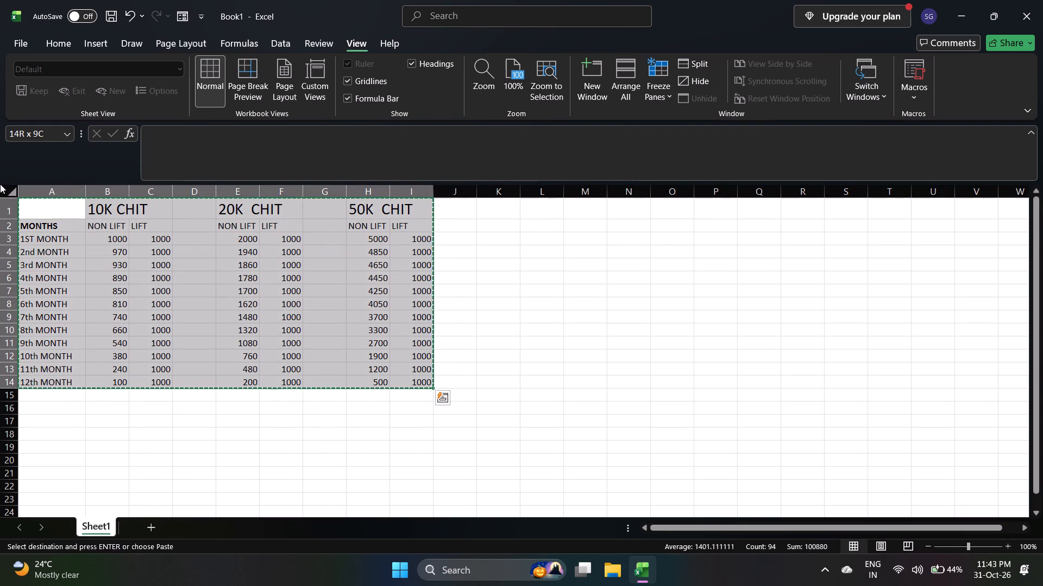
pyautogui.click(192, 228)
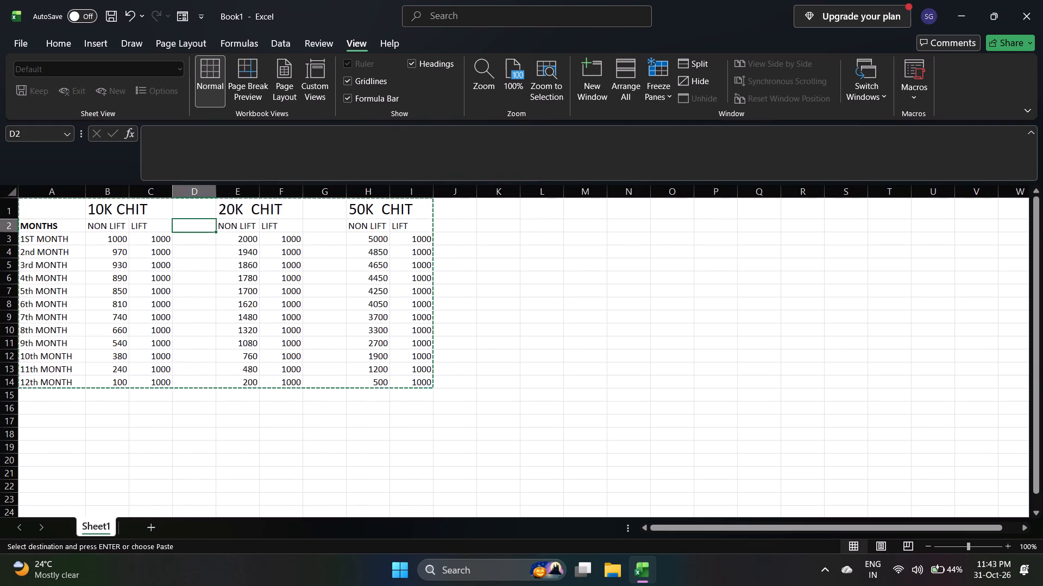
pyautogui.click(115, 225)
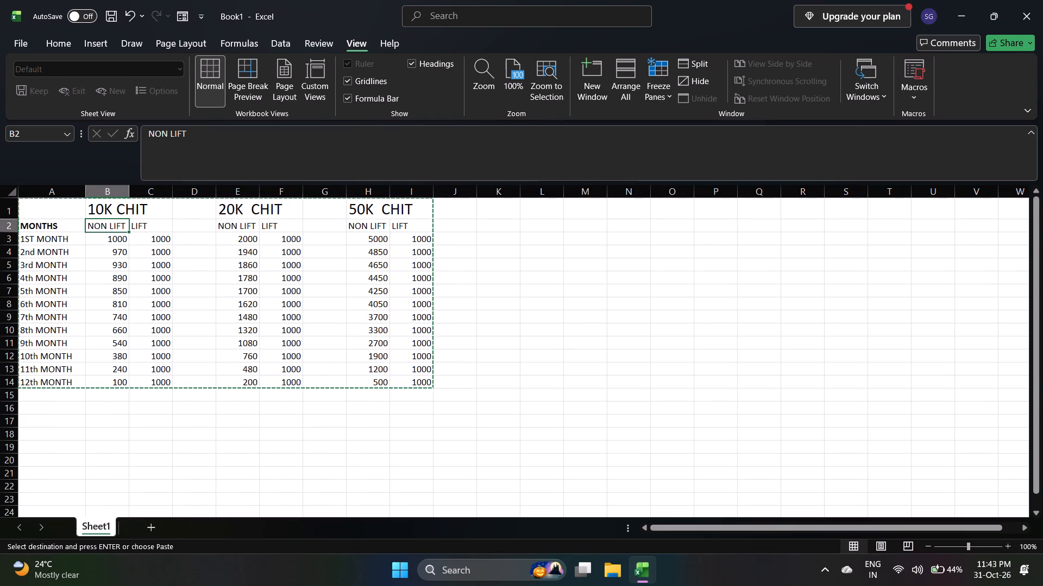
pyautogui.click(74, 239)
pyautogui.hotkey('ctrl', 'v')
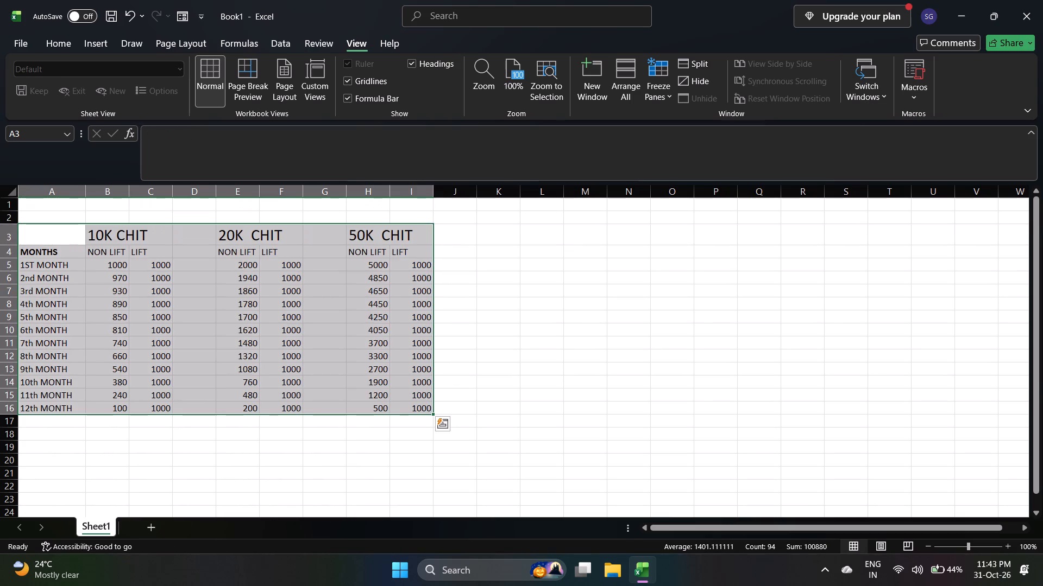
# Delete empty row 1 so that only one blank row remains above the chit table.
pyautogui.click(167, 208)
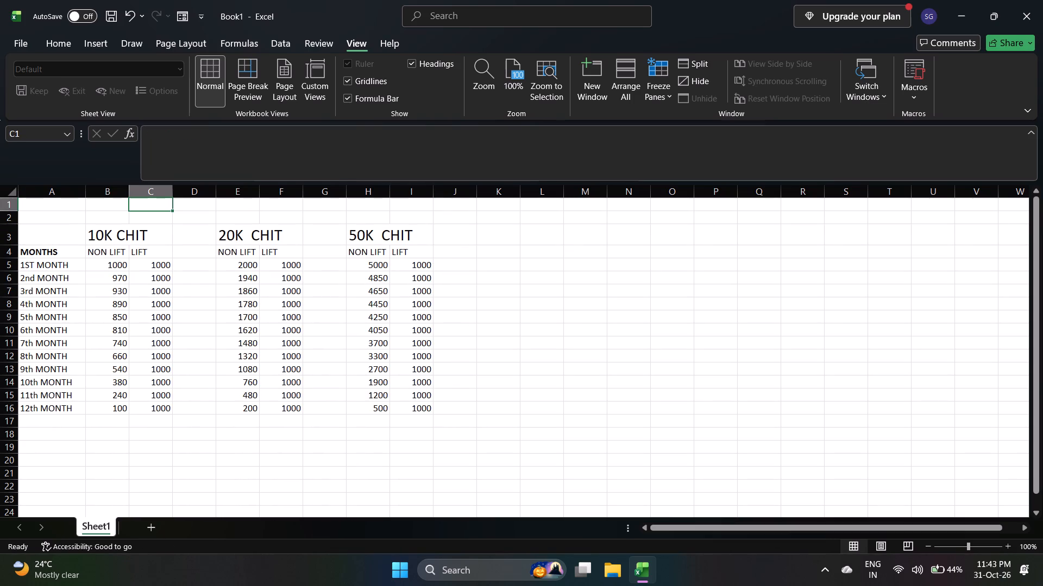
pyautogui.click(108, 213)
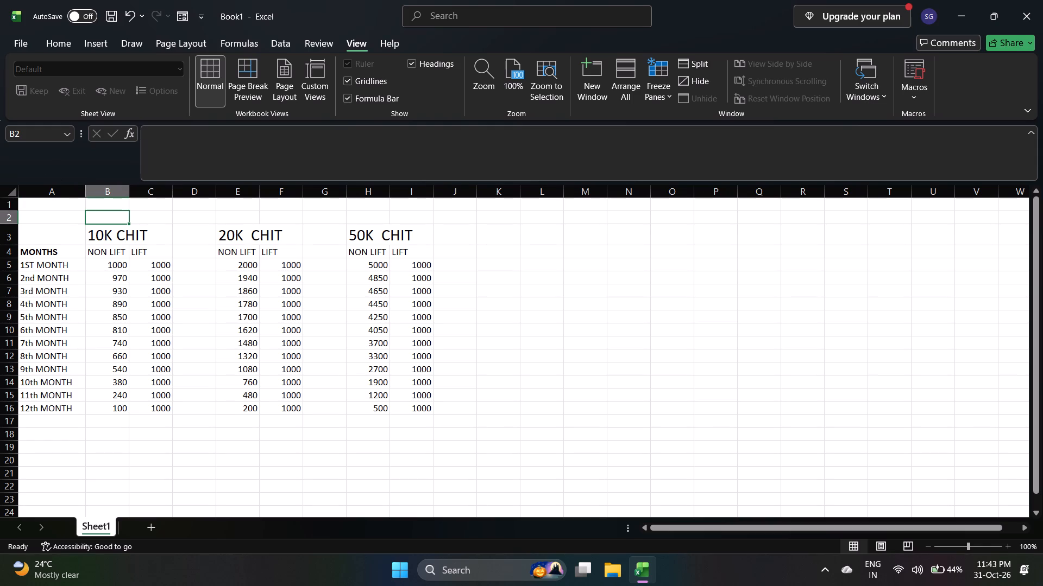
pyautogui.click(113, 216)
pyautogui.click(32, 219)
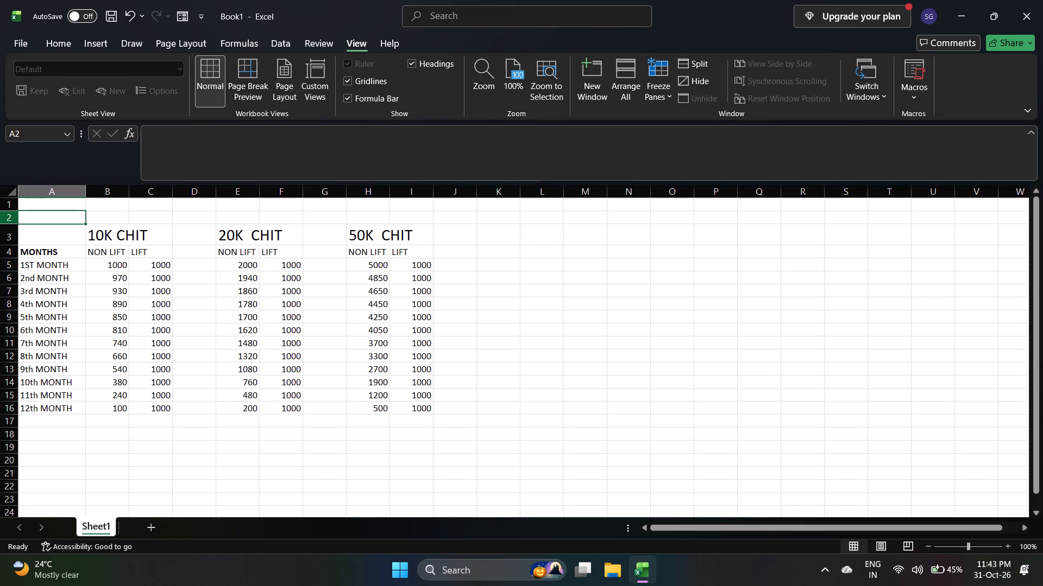
pyautogui.click(16, 207)
pyautogui.rightClick(16, 207)
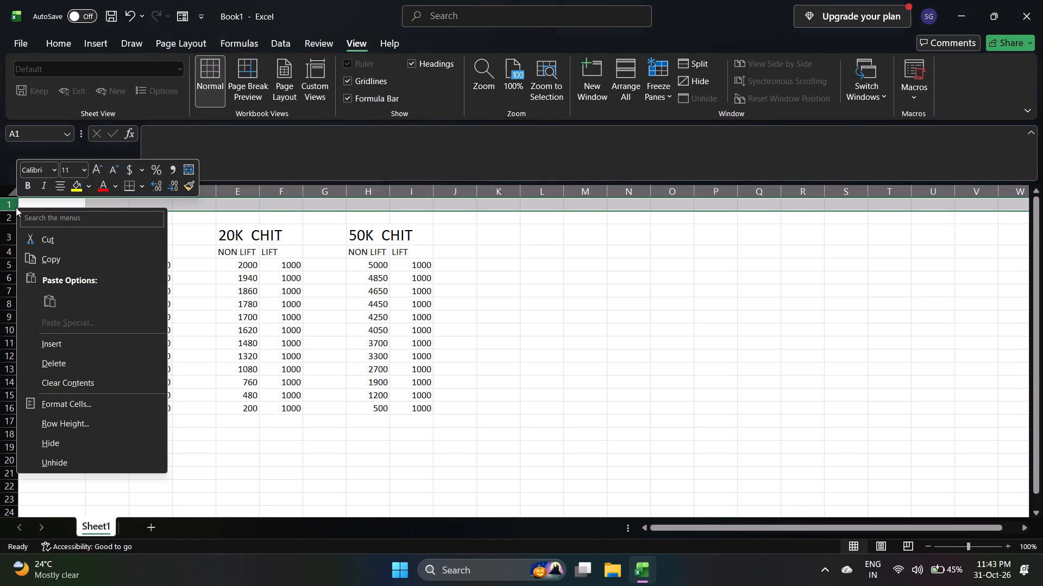
pyautogui.click(74, 359)
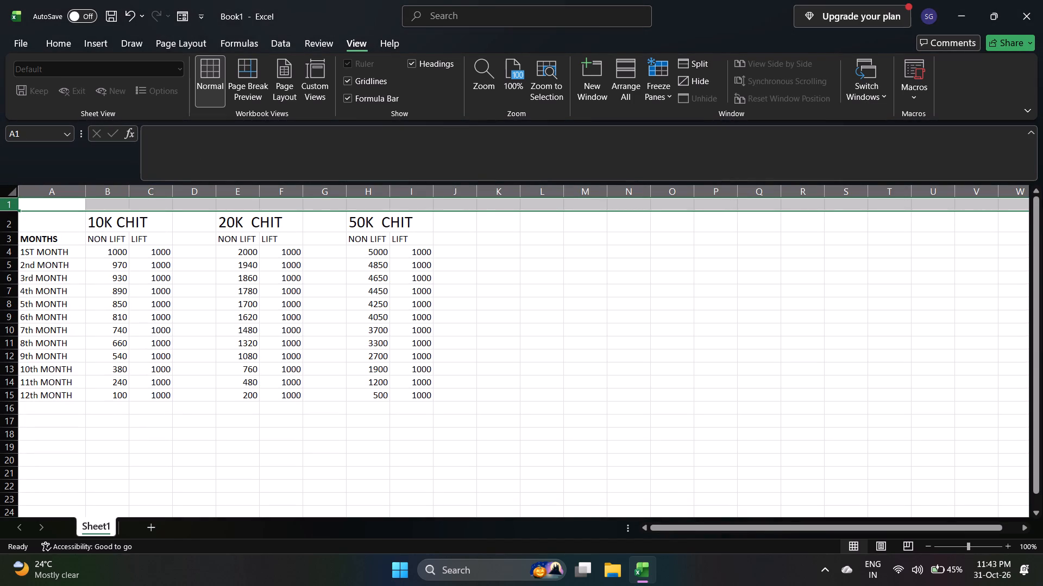
# Enter the title SRI VENKATESHWARA CHITFUND in B1 above the chit headings.
pyautogui.click(99, 203)
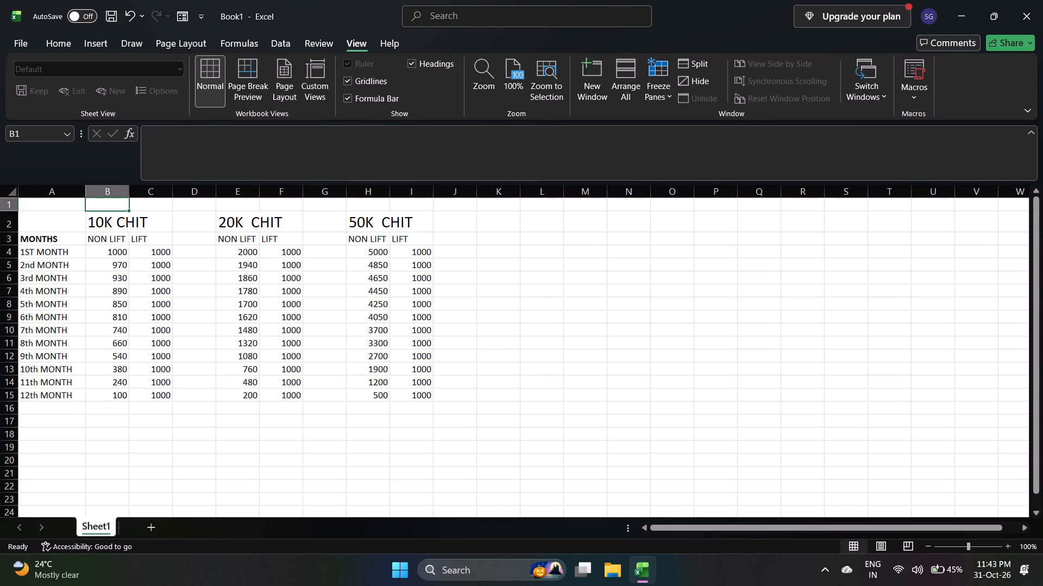
pyautogui.press('s')
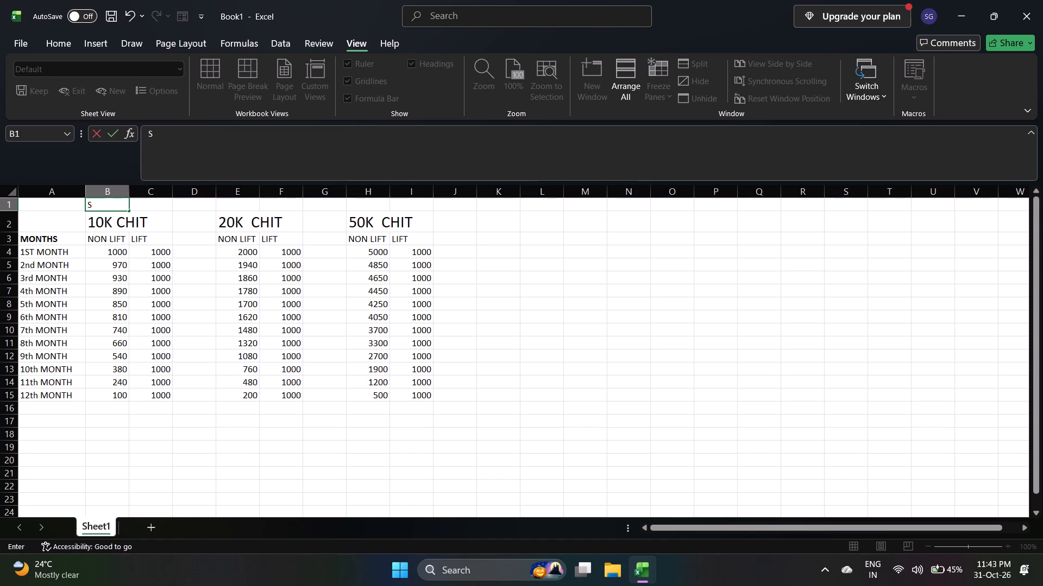
pyautogui.press('BackSpace')
pyautogui.write('SRI')
pyautogui.press('space')
pyautogui.write('VENKATESHWARA')
pyautogui.press('space')
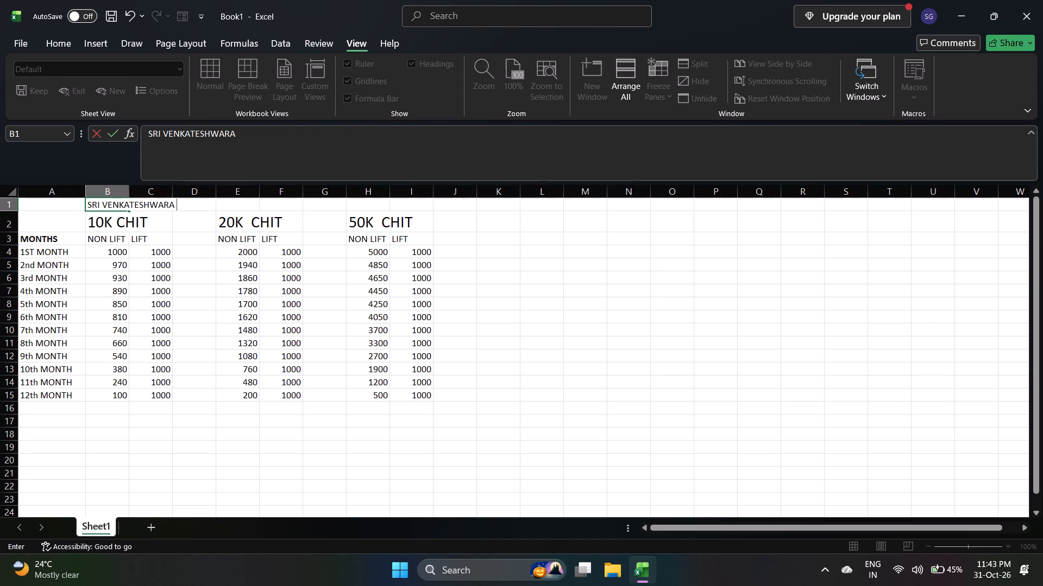
pyautogui.write('CHIT')
pyautogui.write('FUND')
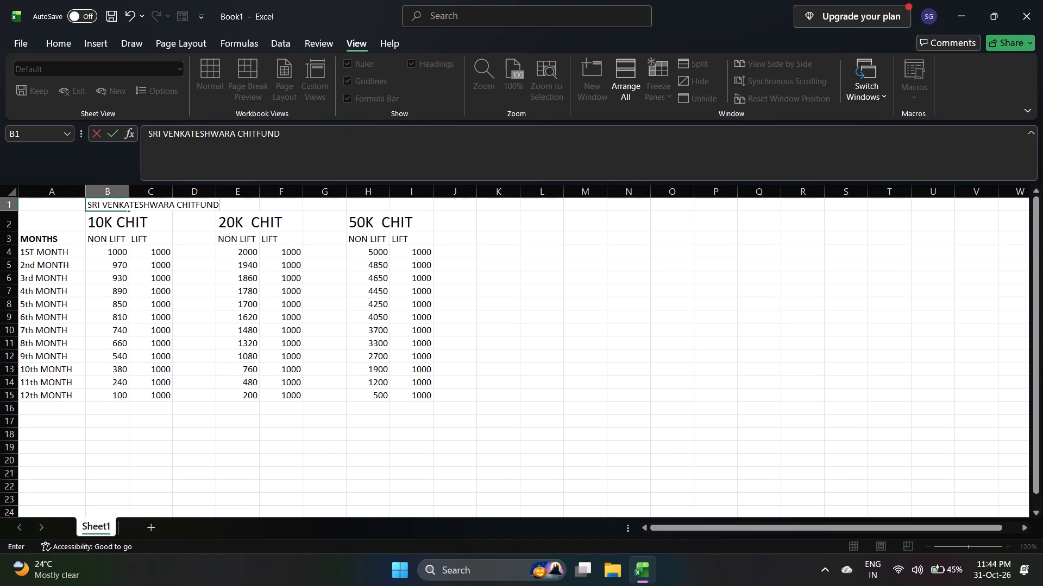
# Format the SRI VENKATESHWARA CHITFUND title in B1 with the Bell MT font at size 28.
pyautogui.moveTo(225, 203); pyautogui.dragTo(98, 205)
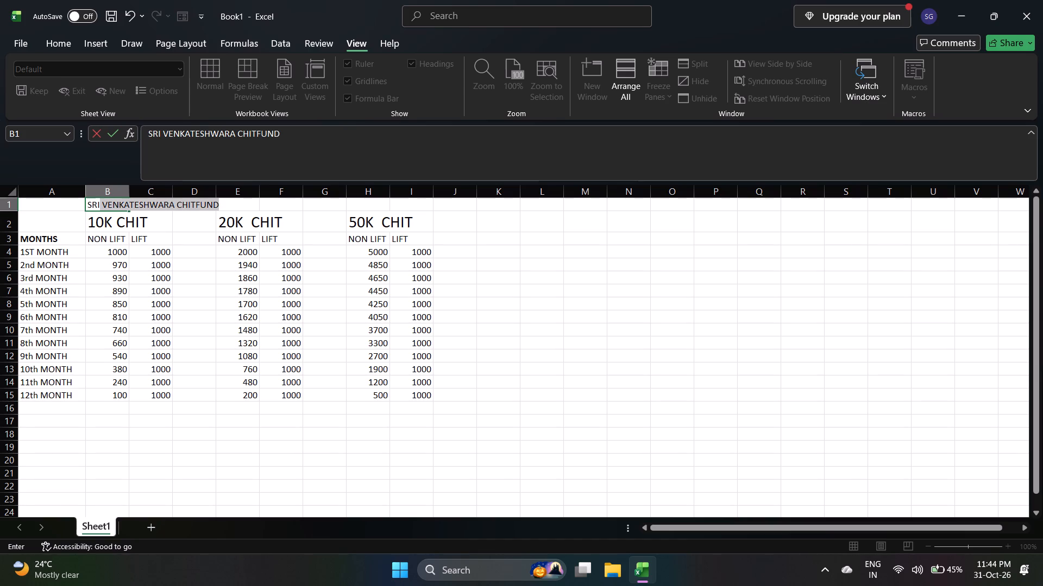
pyautogui.moveTo(98, 205); pyautogui.dragTo(86, 204)
pyautogui.click(174, 167)
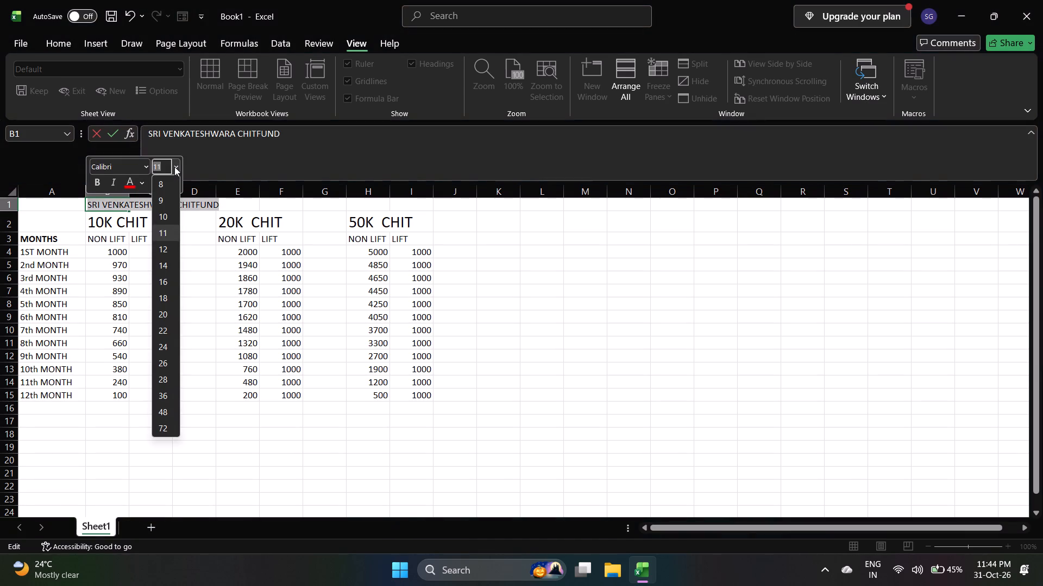
pyautogui.click(169, 376)
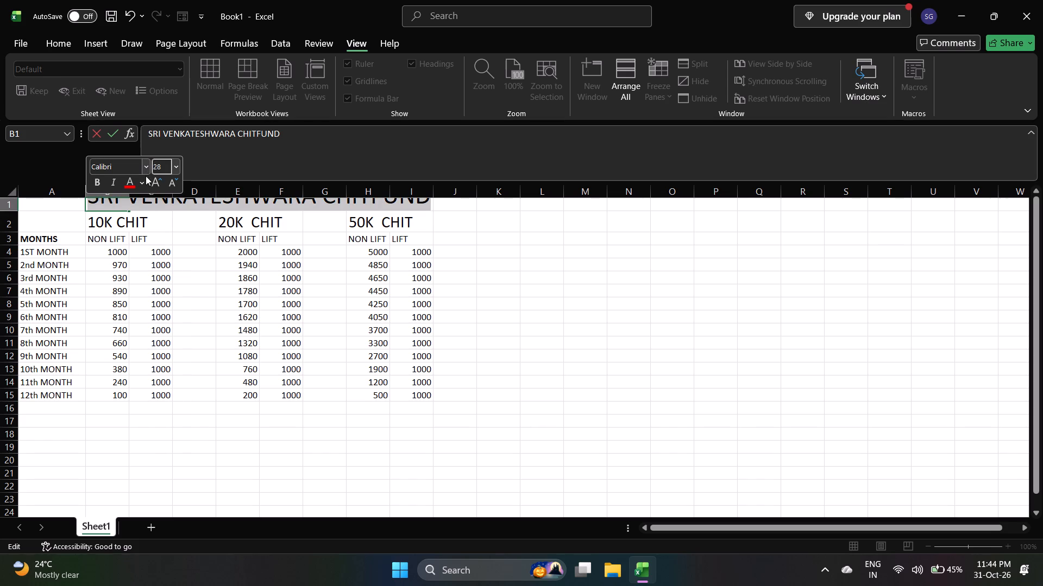
pyautogui.click(145, 169)
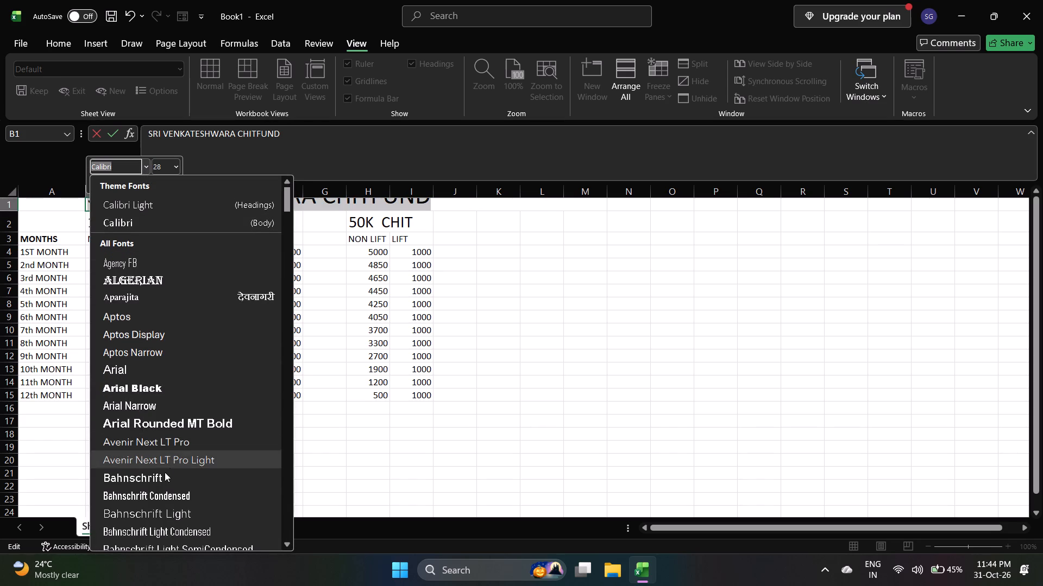
pyautogui.scroll(-2, 167, 458)
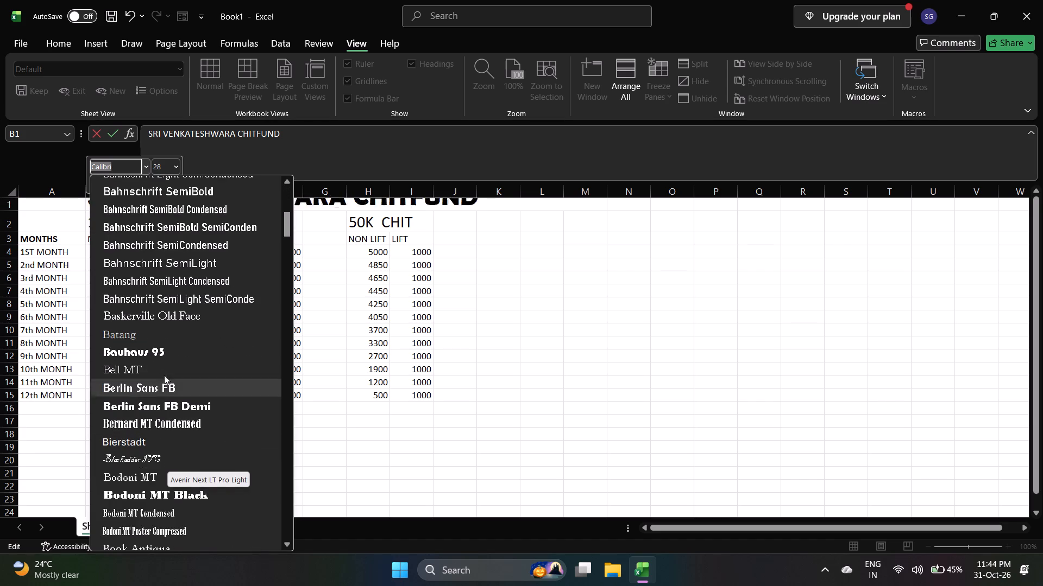
pyautogui.click(133, 377)
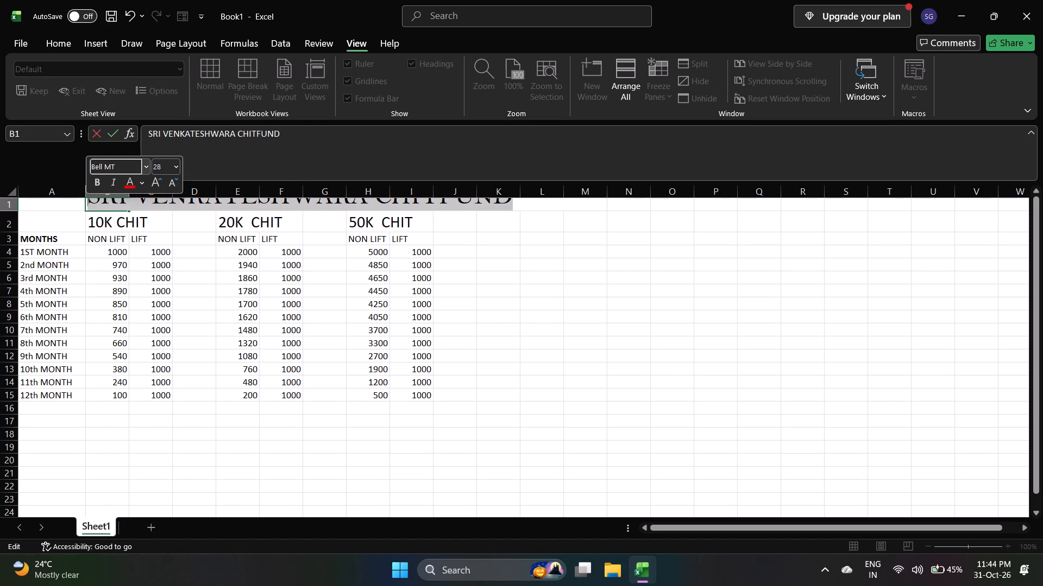
pyautogui.click(579, 151)
pyautogui.scroll(2, 545, 240)
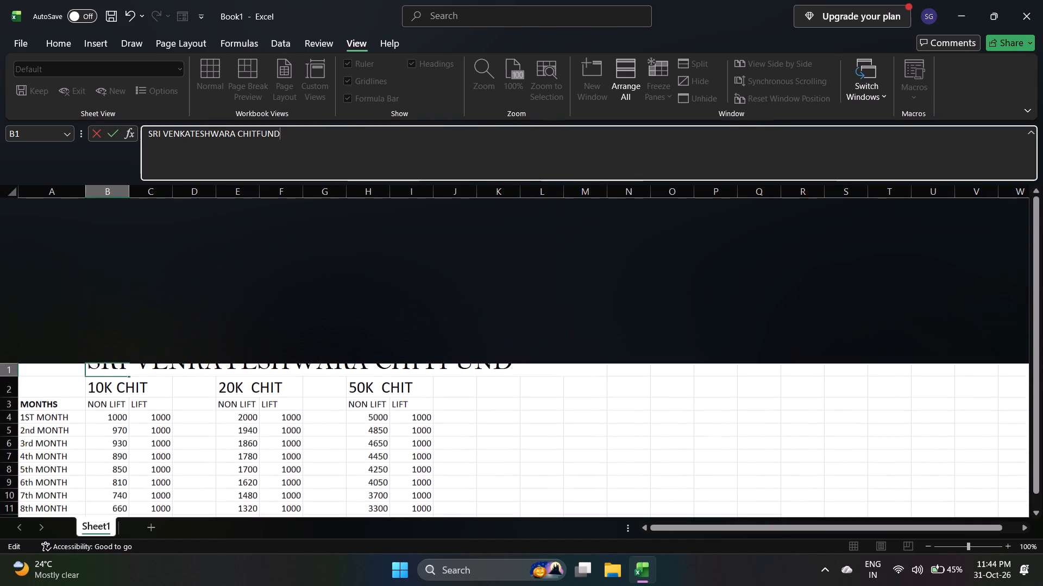
pyautogui.scroll(1, 545, 241)
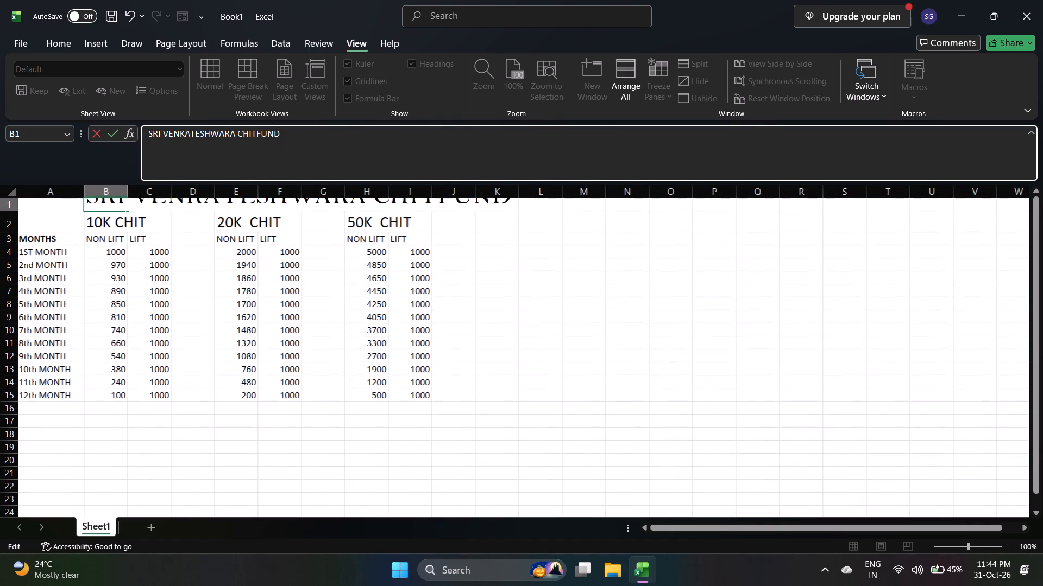
pyautogui.click(505, 202)
pyautogui.click(504, 206)
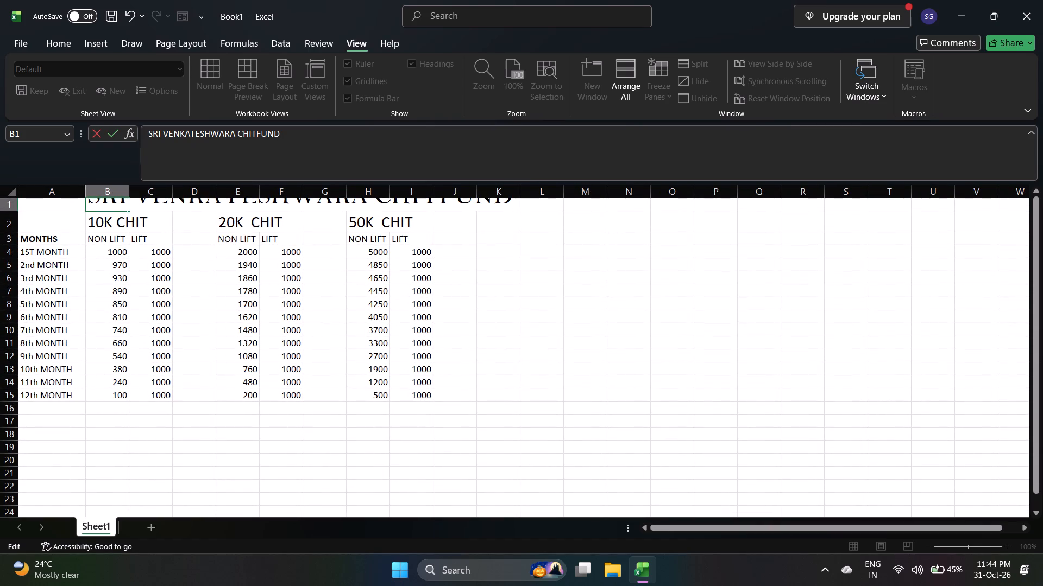
pyautogui.scroll(1, 363, 203)
pyautogui.click(121, 203)
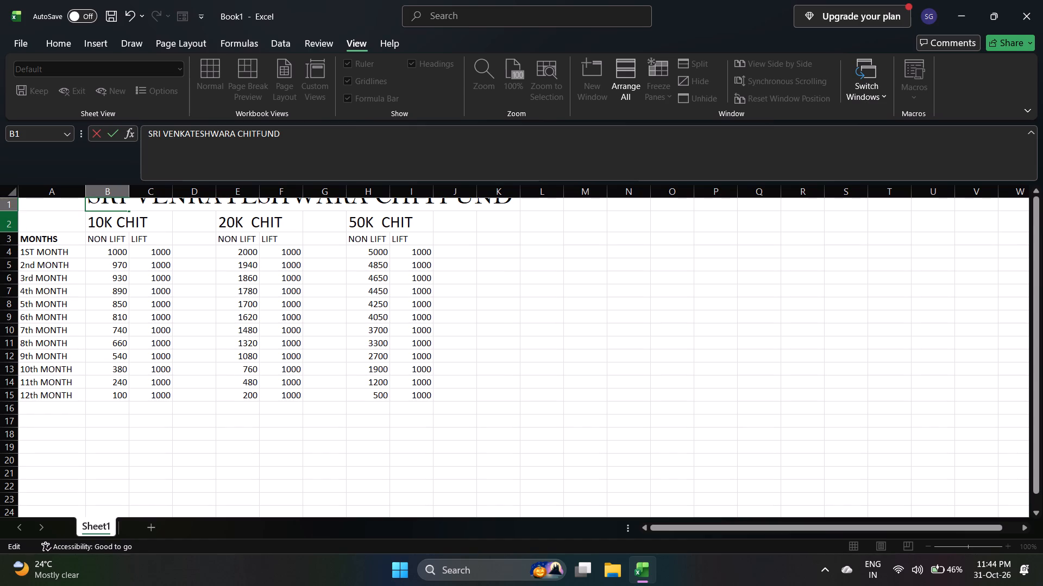
pyautogui.click(45, 189)
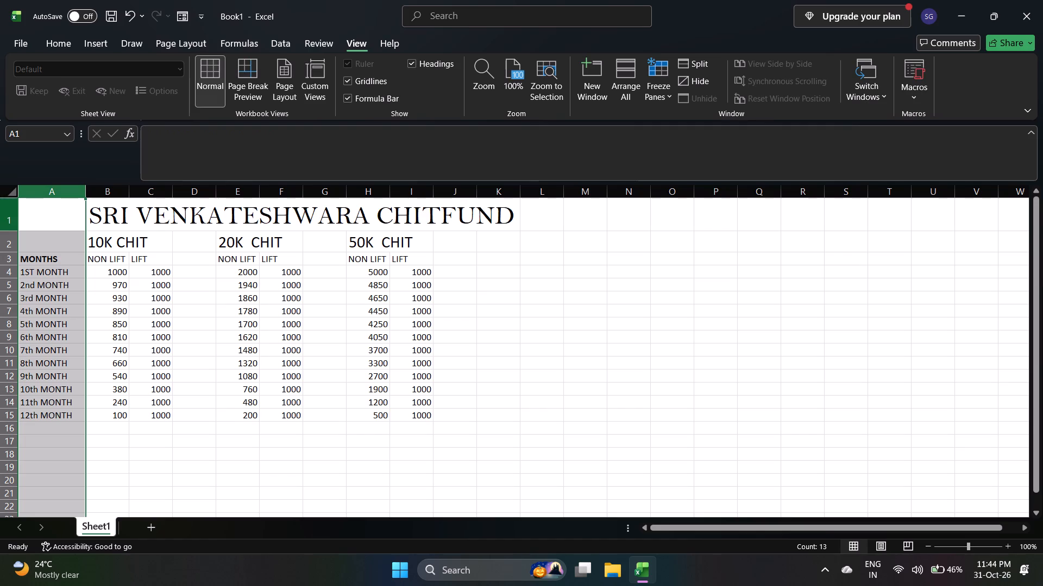
pyautogui.click(712, 322)
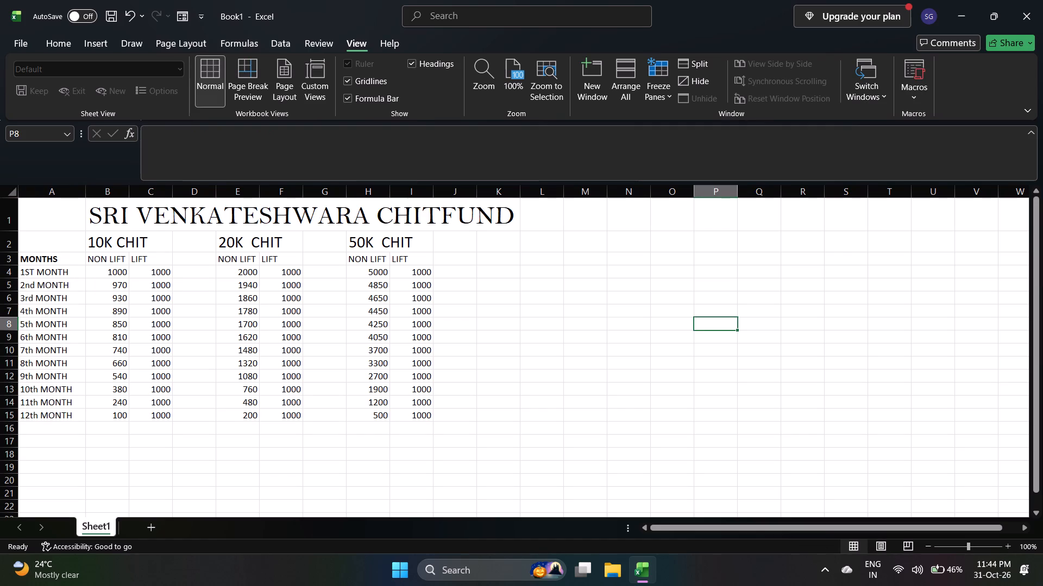
# Reduce the font size of the whole title text in B1 to 22.
pyautogui.click(280, 243)
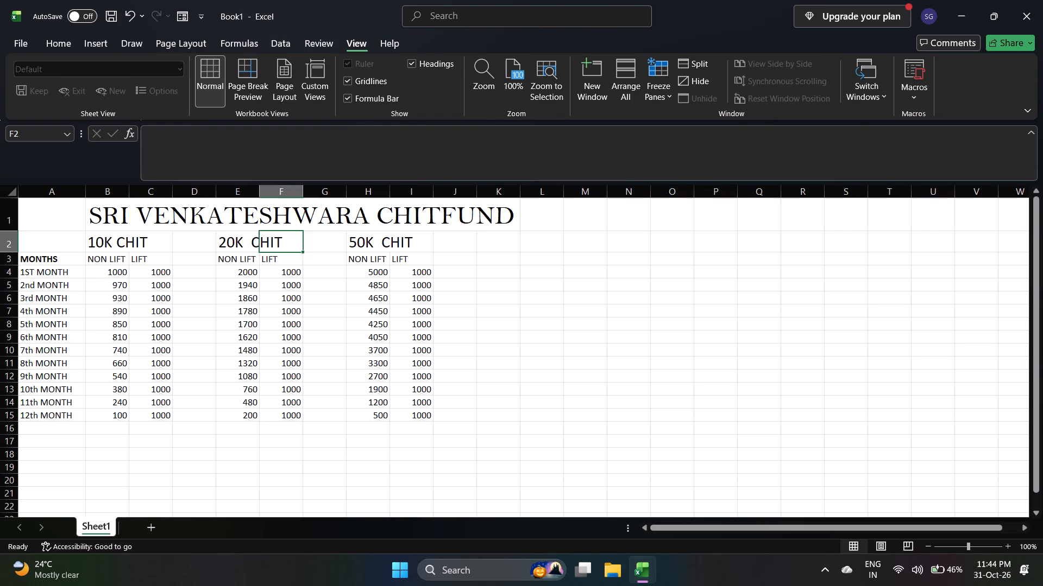
pyautogui.click(517, 217)
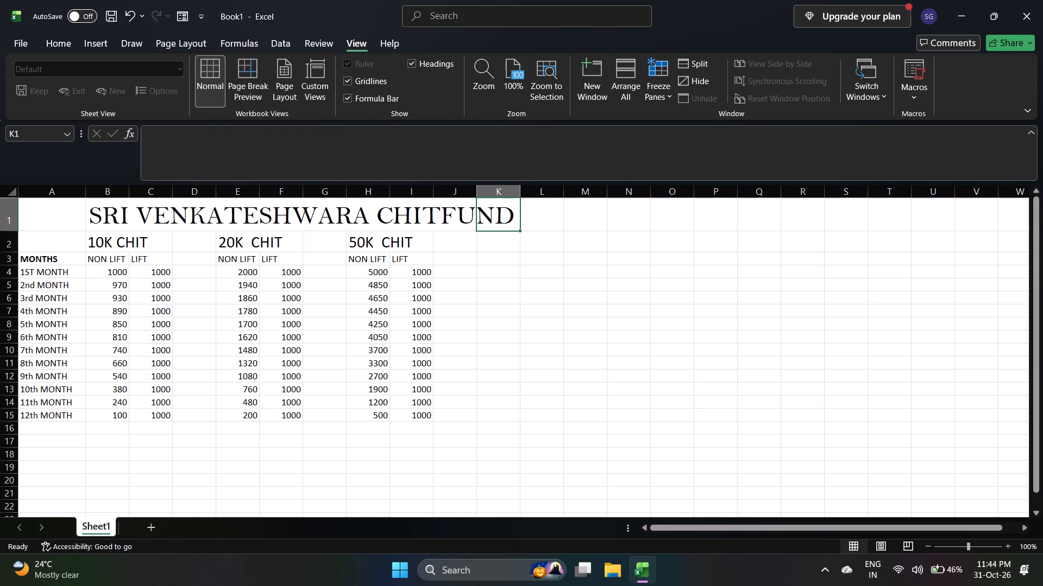
pyautogui.click(227, 216)
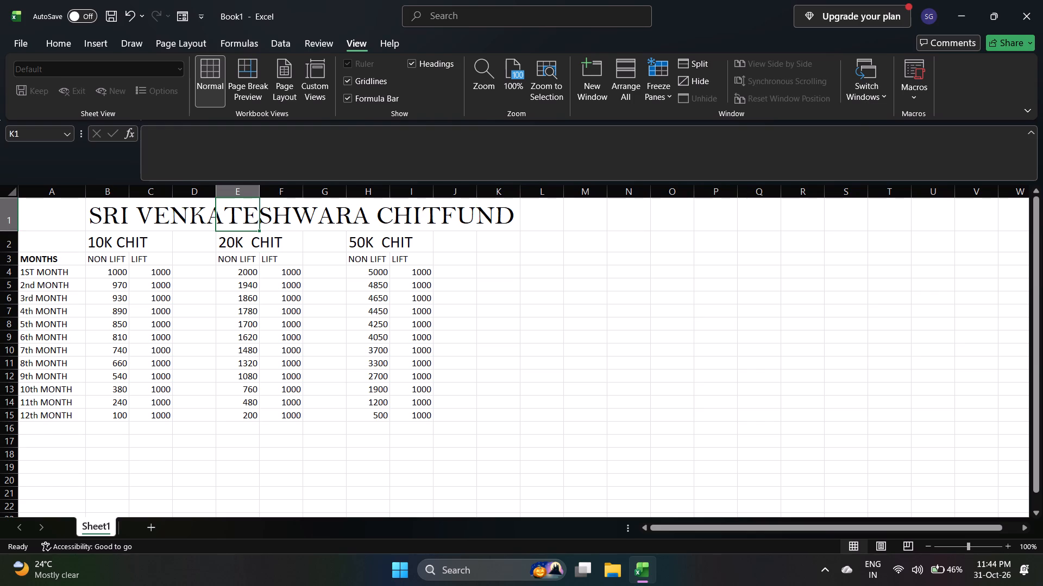
pyautogui.click(110, 214)
pyautogui.hotkey('shift', 'Right')
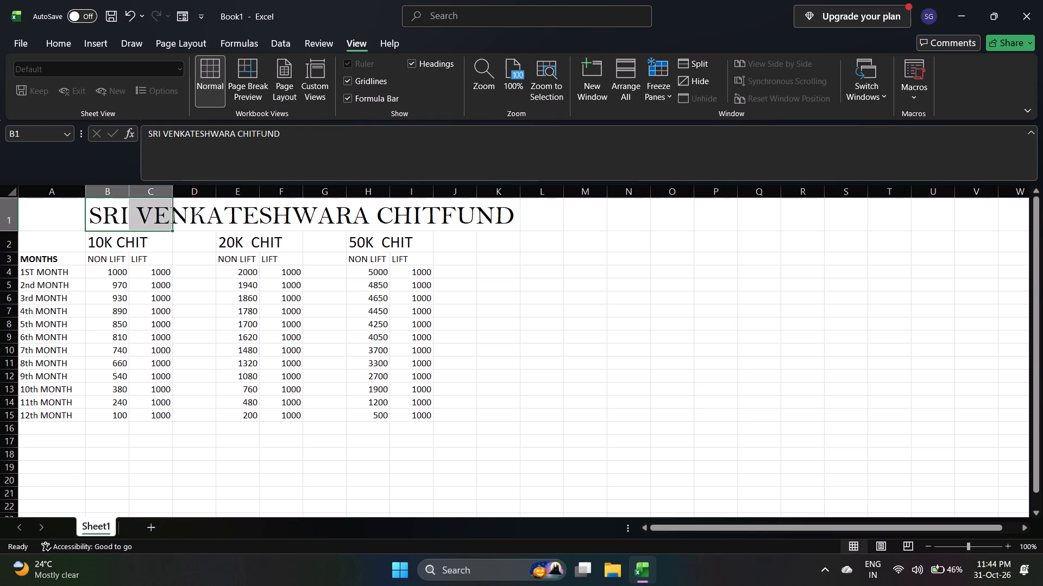
pyautogui.click(110, 214)
pyautogui.doubleClick(110, 214)
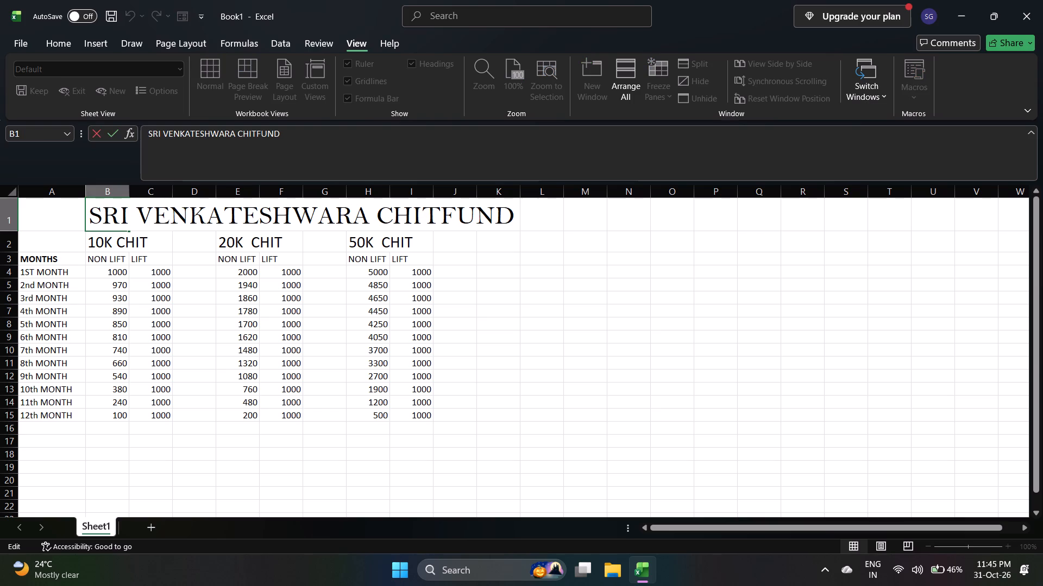
pyautogui.tripleClick(110, 214)
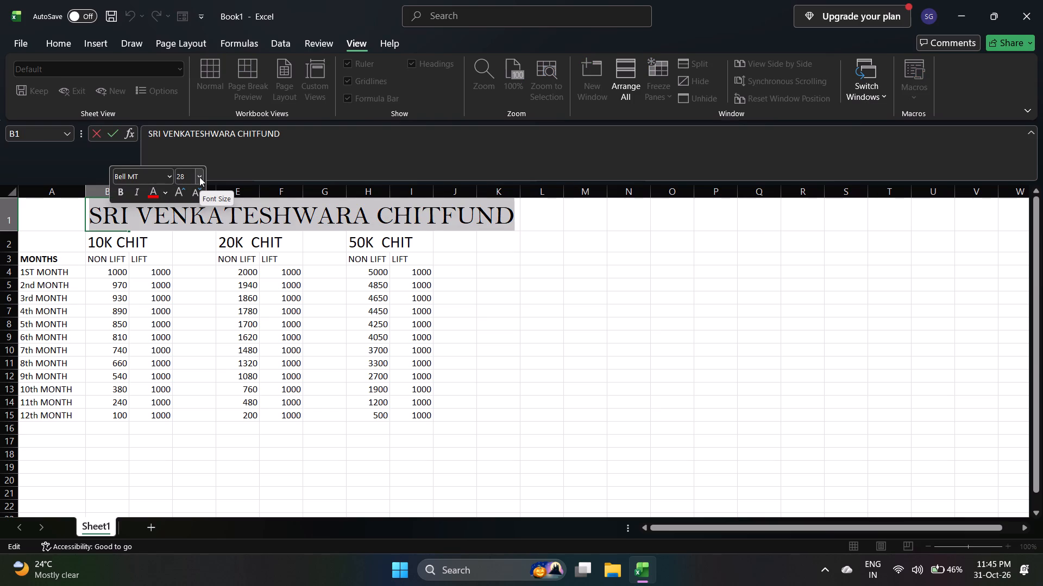
pyautogui.click(199, 177)
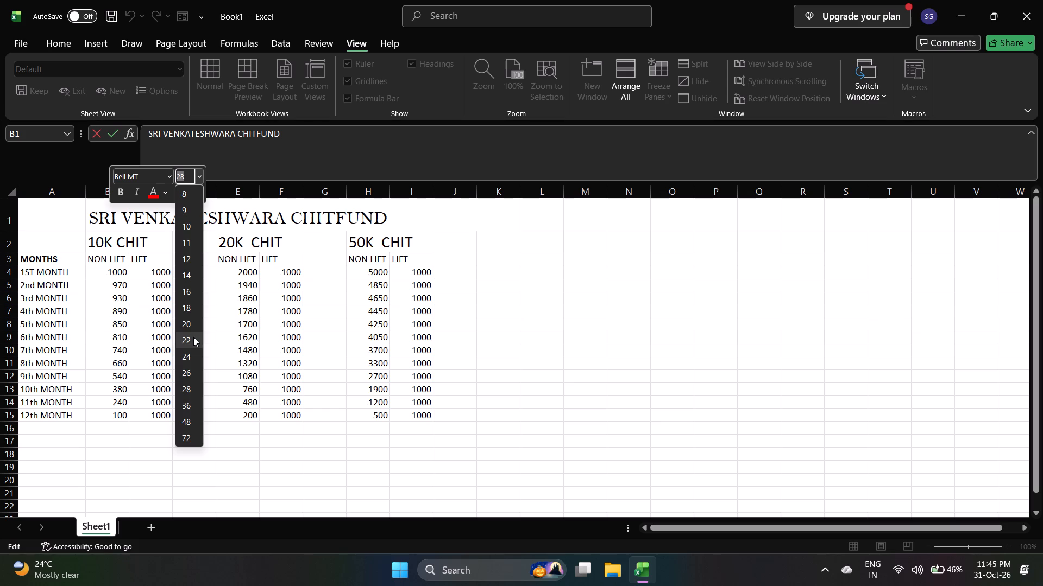
pyautogui.click(193, 337)
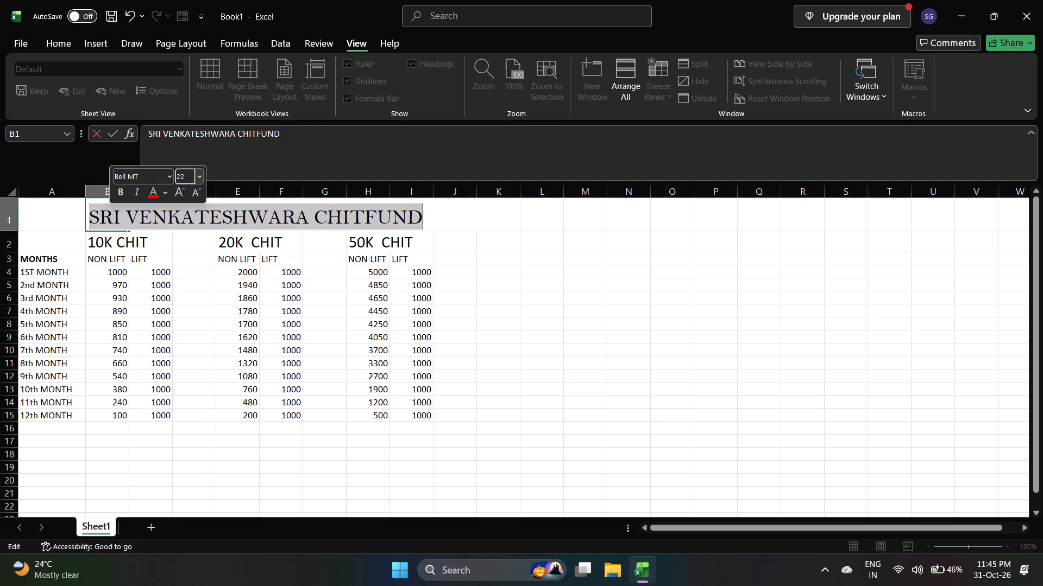
# Append an S to the title in B1 so it reads SRI VENKATESHWARA CHITFUNDS.
pyautogui.click(427, 218)
pyautogui.press('s')
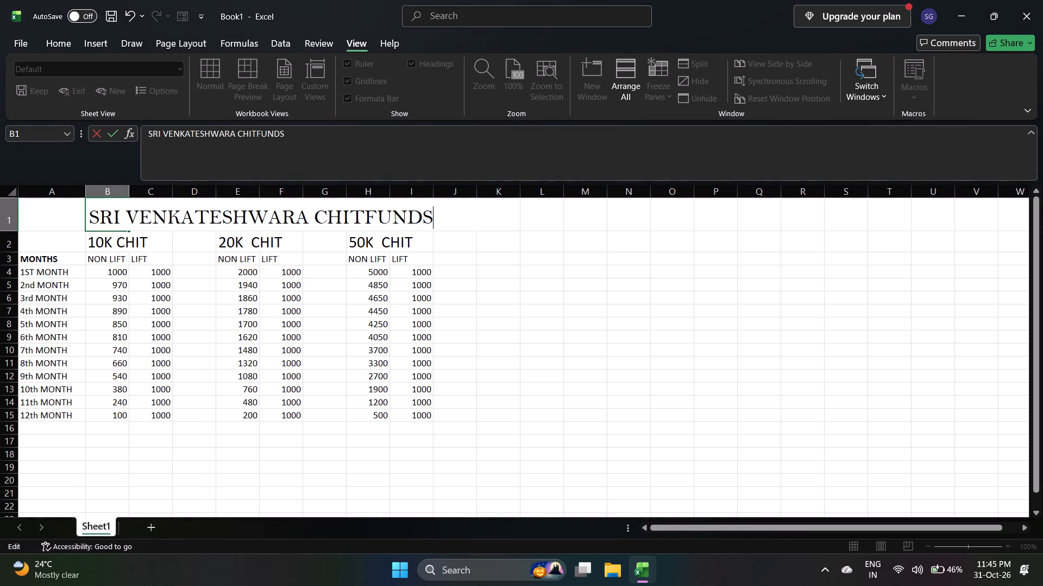
pyautogui.click(519, 242)
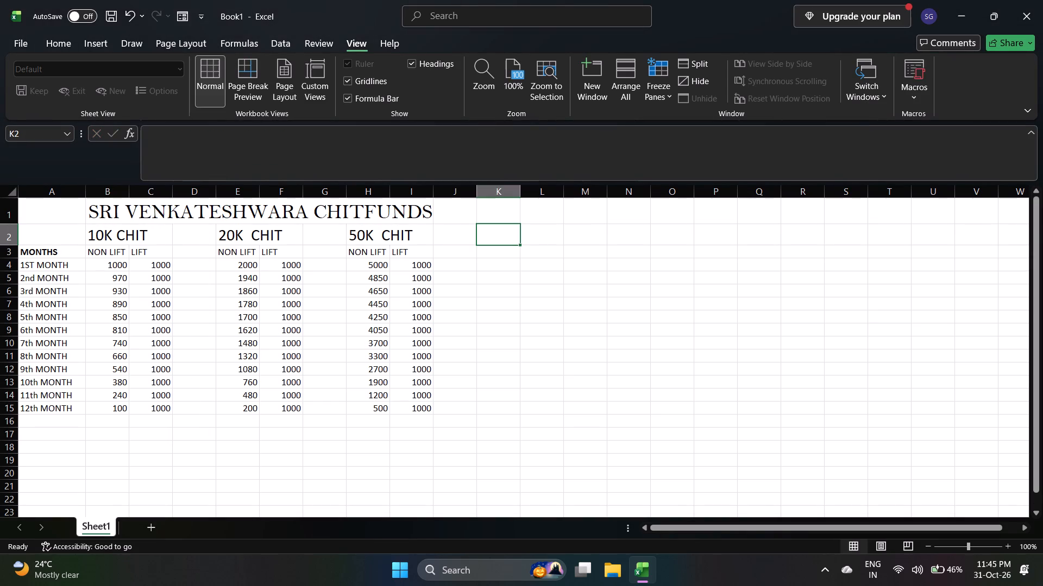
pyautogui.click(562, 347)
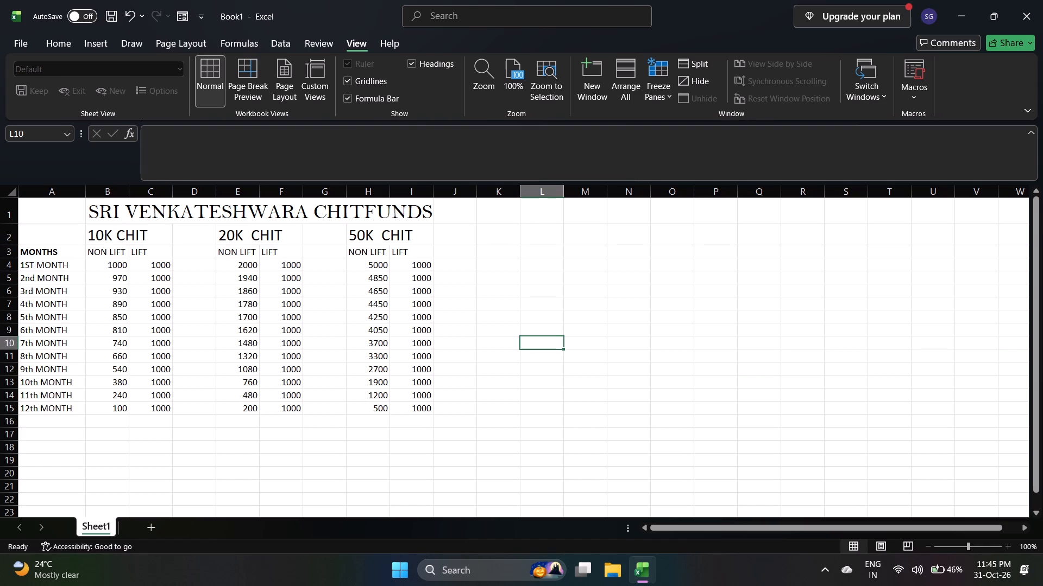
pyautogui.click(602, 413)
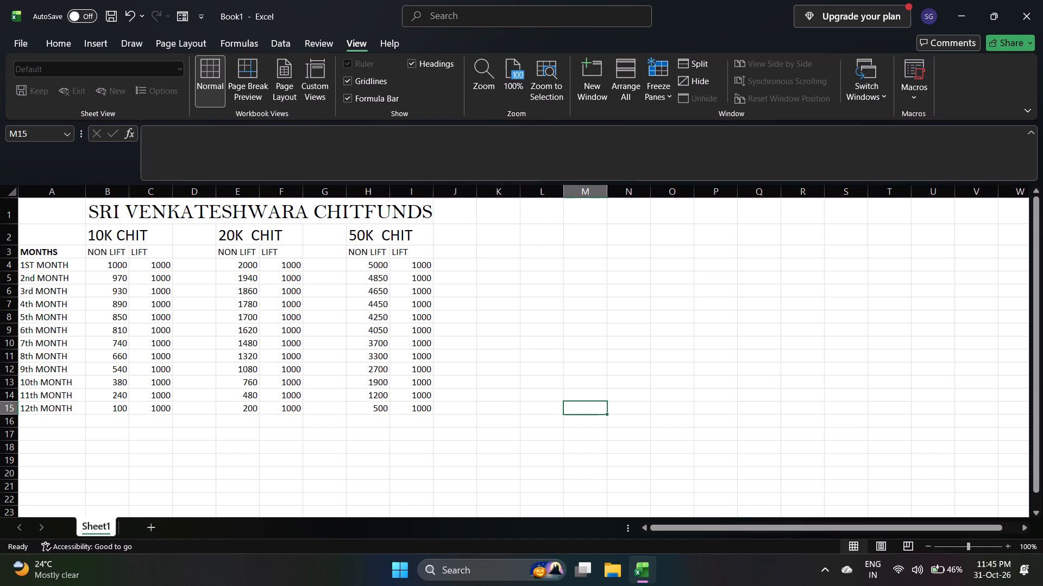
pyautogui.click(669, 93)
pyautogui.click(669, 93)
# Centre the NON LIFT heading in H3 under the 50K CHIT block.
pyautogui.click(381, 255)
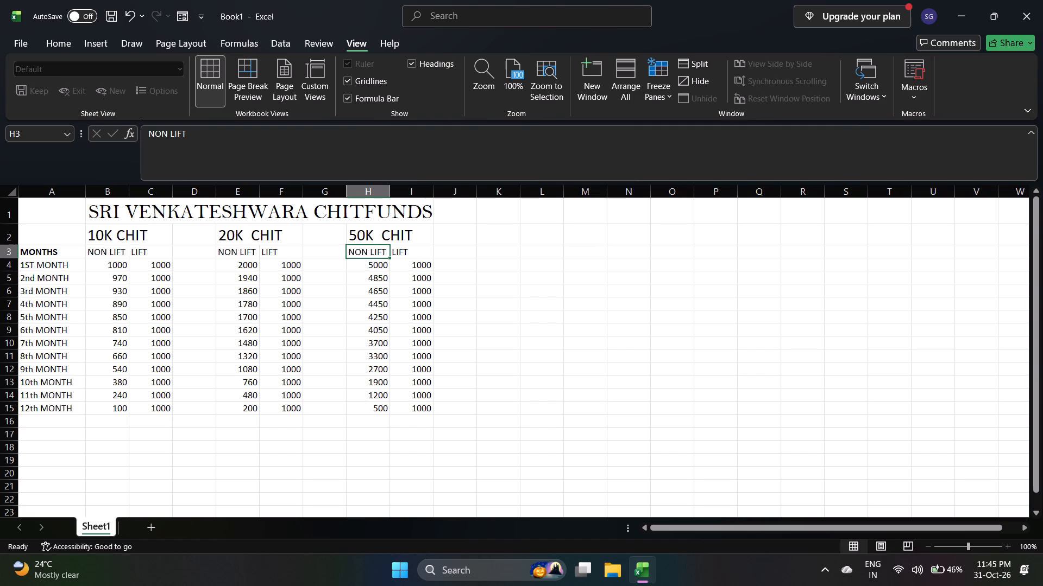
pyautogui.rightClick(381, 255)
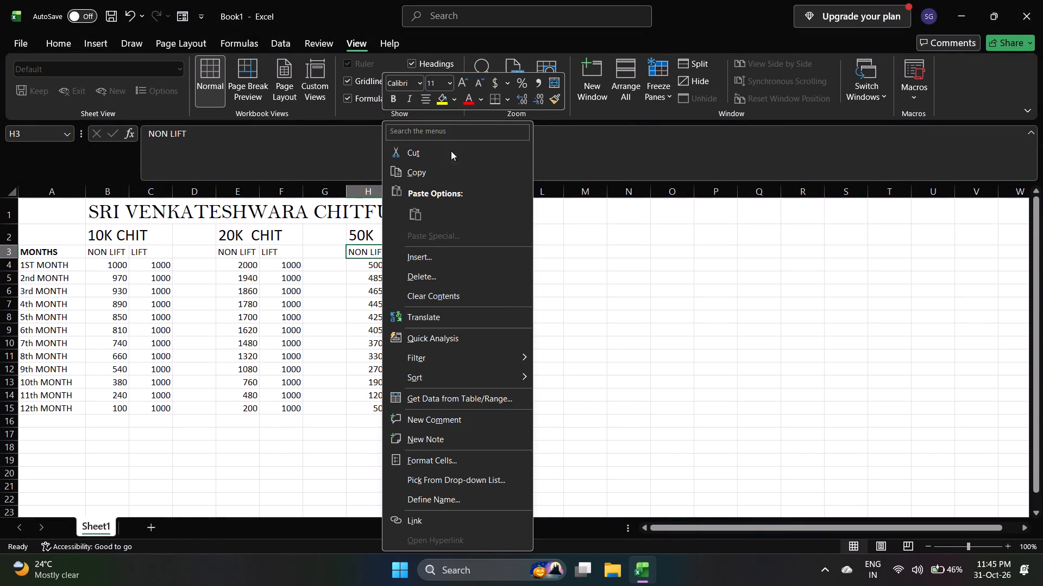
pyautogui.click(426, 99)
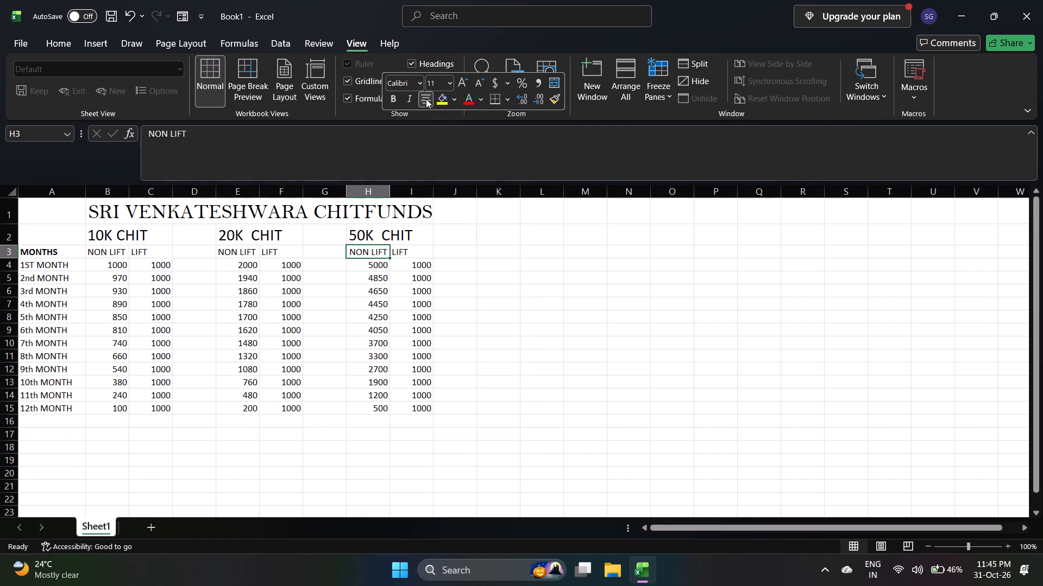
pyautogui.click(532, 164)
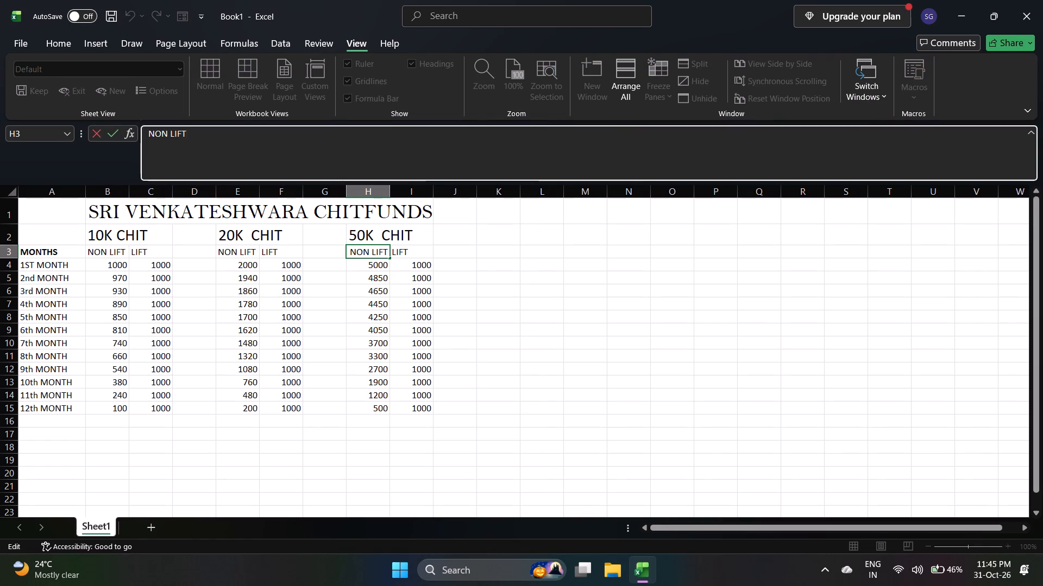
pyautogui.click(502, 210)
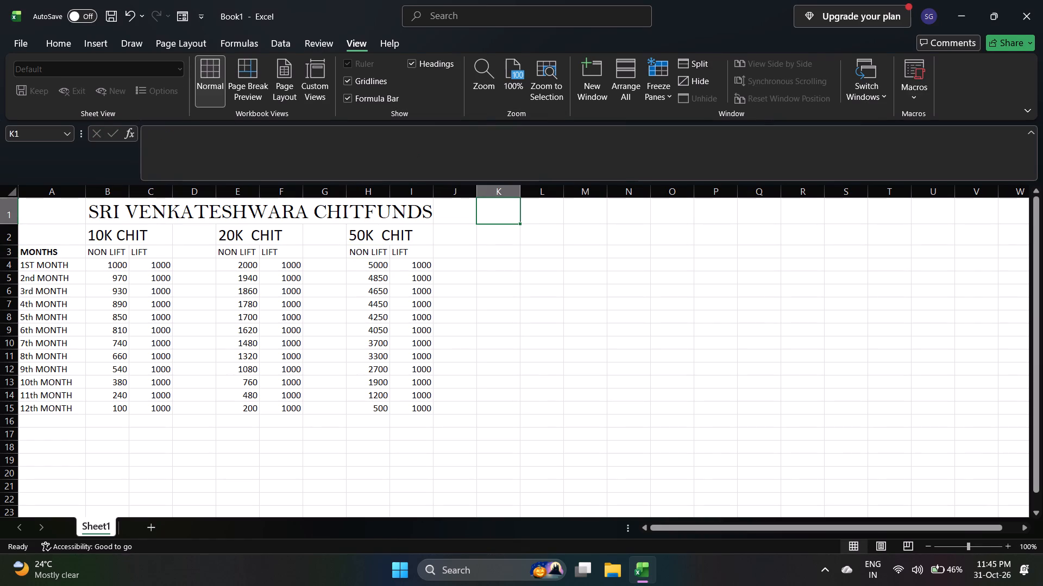
# Right-align the NON LIFT heading in H3 under the 50K CHIT block.
pyautogui.click(375, 251)
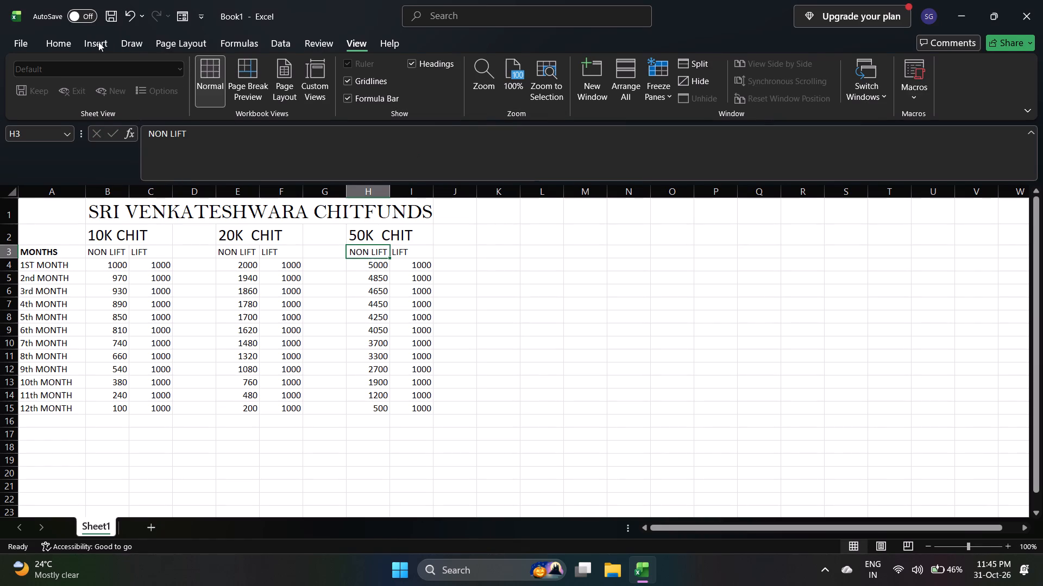
pyautogui.click(65, 42)
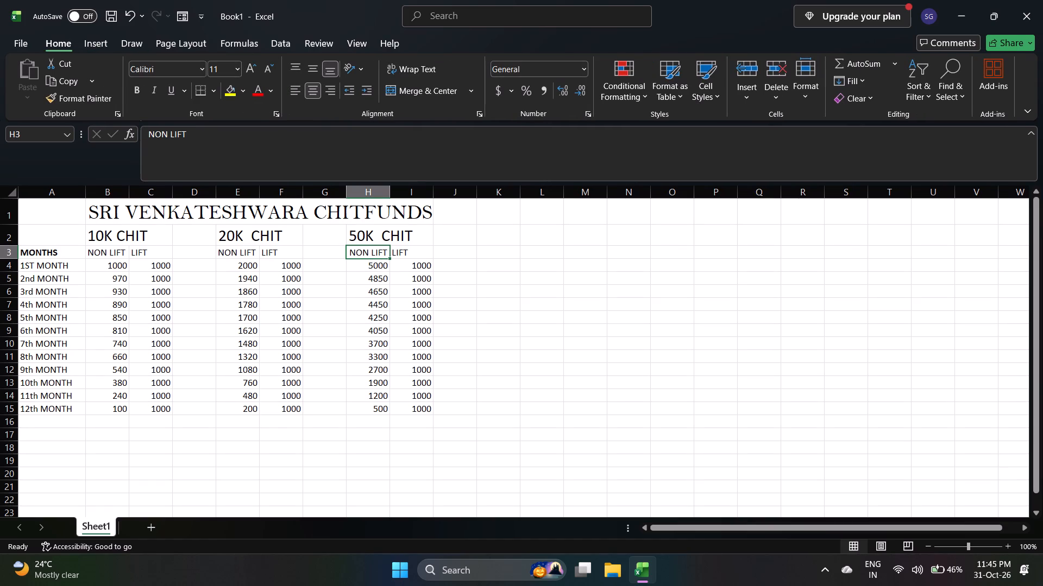
pyautogui.click(367, 251)
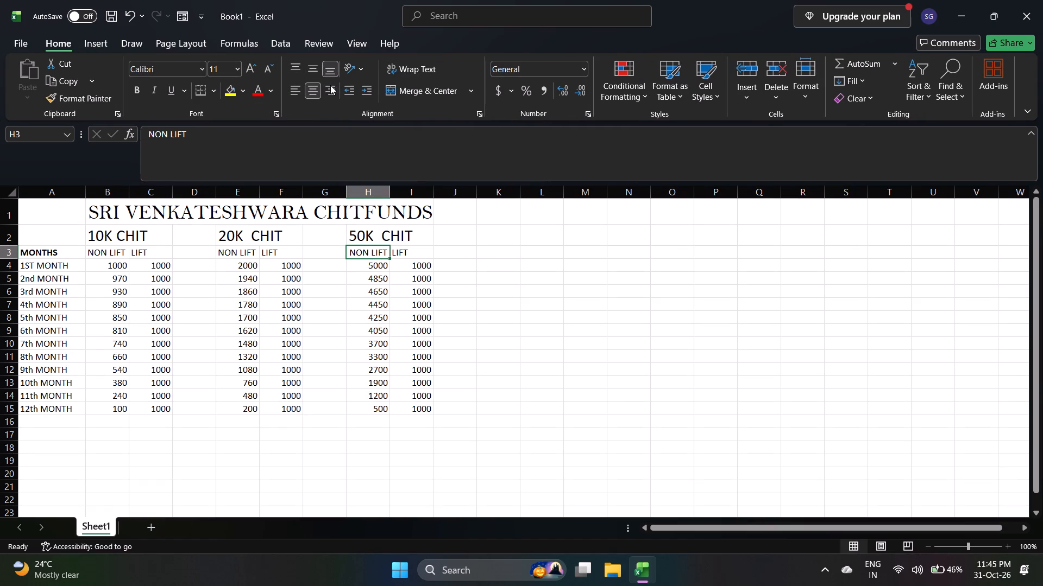
pyautogui.click(330, 85)
pyautogui.click(567, 164)
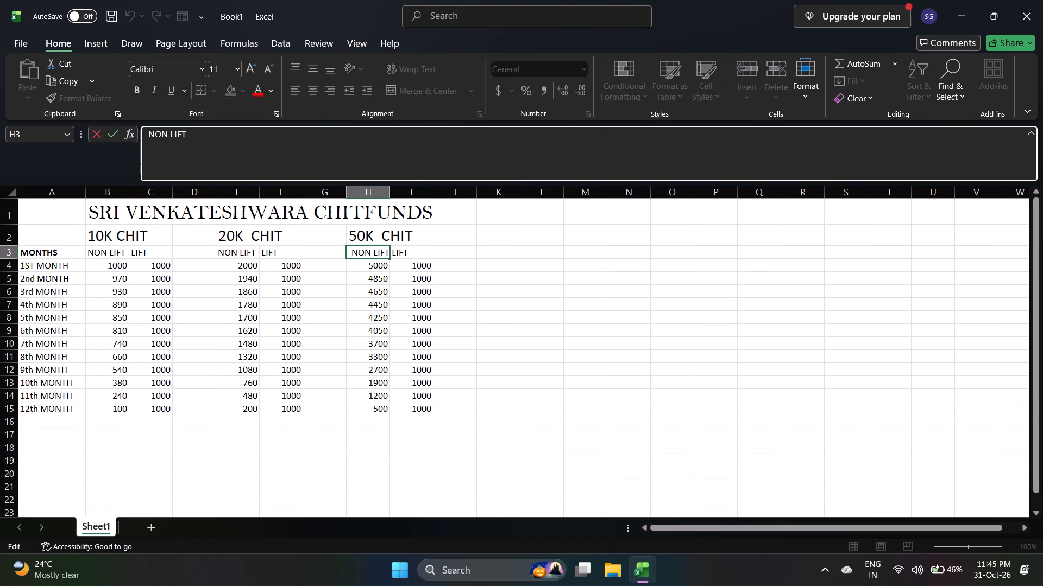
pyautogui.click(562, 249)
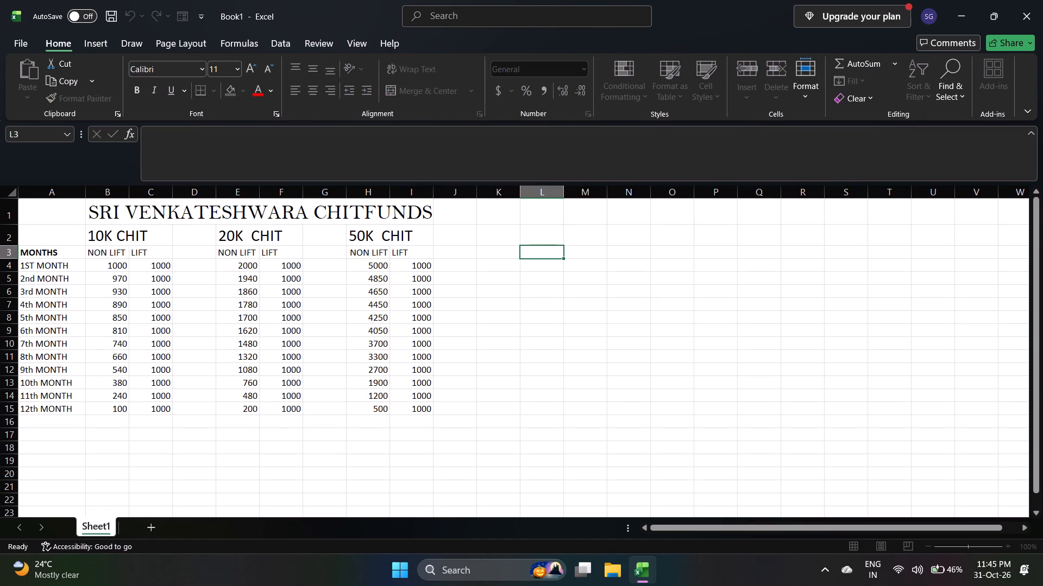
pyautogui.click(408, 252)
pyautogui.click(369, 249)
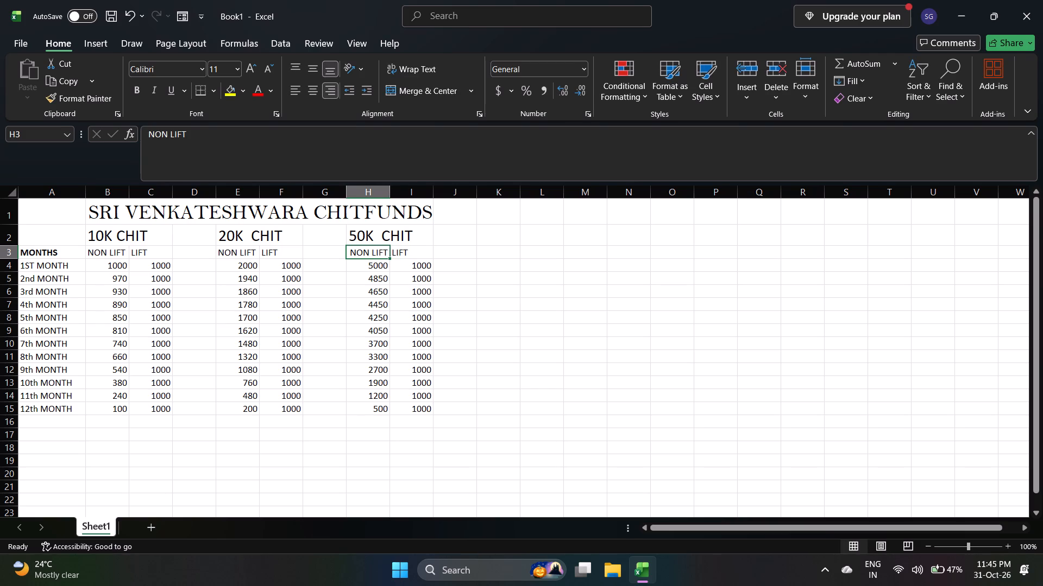
# Centre the contents of the whole table, A1:I15, horizontally in their cells.
pyautogui.click(21, 203)
pyautogui.hotkey('shift', 'Down')
pyautogui.hotkey('shift', 'Down')
pyautogui.hotkey('shift', 'Down')
pyautogui.hotkey('shift', 'Down')
pyautogui.hotkey('shift', 'Down')
pyautogui.hotkey('shift', 'Down')
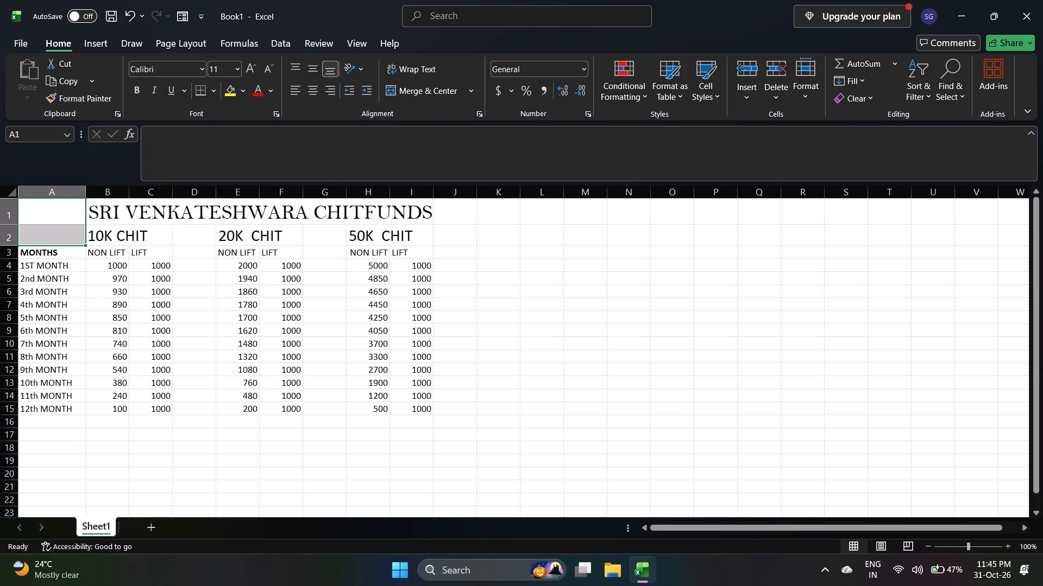
pyautogui.hotkey('shift', 'Right')
pyautogui.hotkey('shift', 'Right')
pyautogui.hotkey('shift', 'Right')
pyautogui.hotkey('shift', 'Right')
pyautogui.hotkey('shift', 'Right')
pyautogui.hotkey('shift', 'Right')
pyautogui.hotkey('shift', 'Right')
pyautogui.hotkey('shift', 'Right')
pyautogui.hotkey('shift', 'Right')
pyautogui.hotkey('shift', 'Right')
pyautogui.hotkey('shift', 'Right')
pyautogui.hotkey('shift', 'Right')
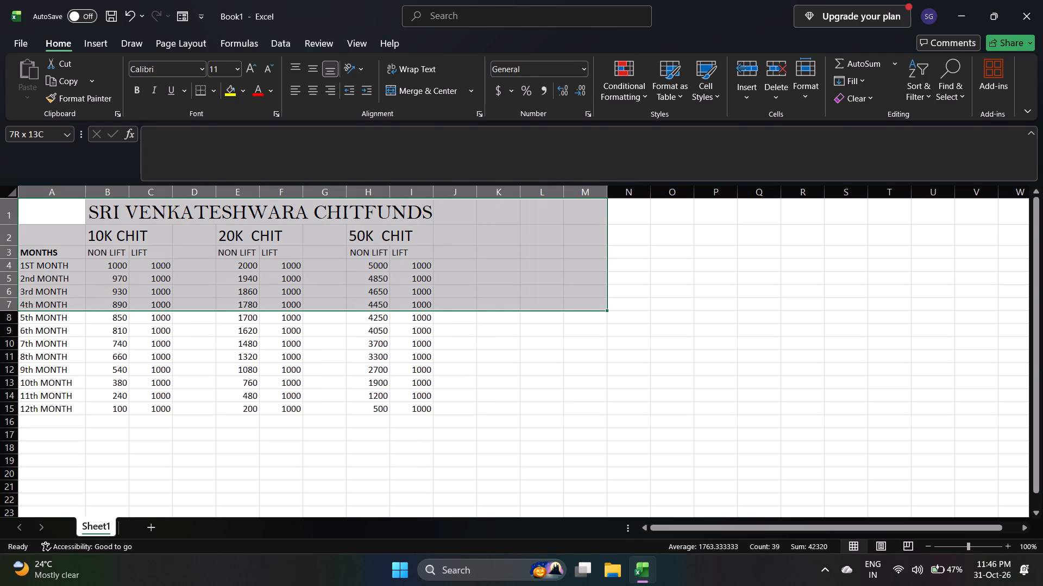
pyautogui.hotkey('shift', 'Left')
pyautogui.hotkey('shift', 'Left')
pyautogui.hotkey('shift', 'Left')
pyautogui.hotkey('shift', 'Left')
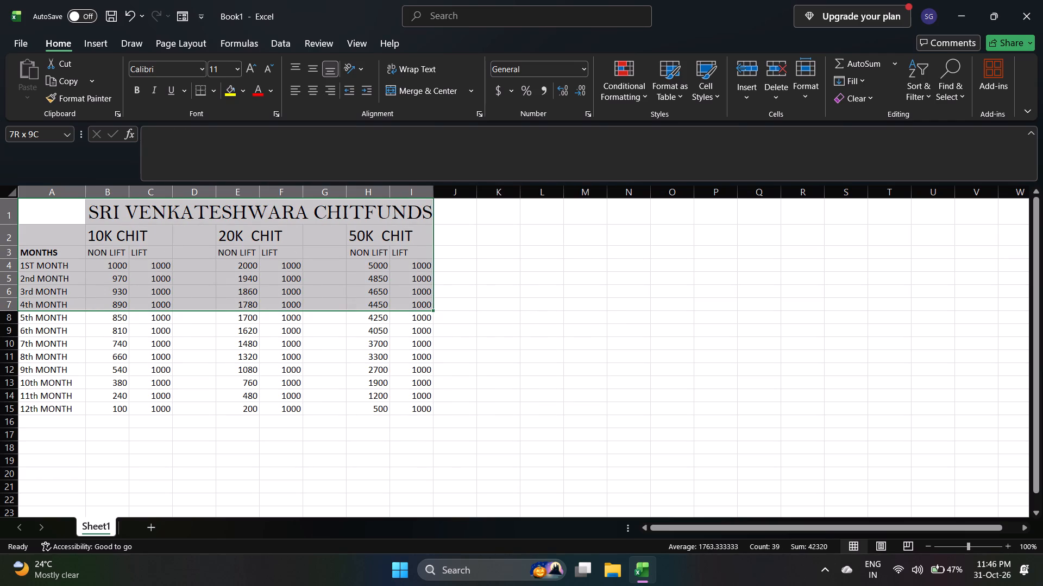
pyautogui.hotkey('shift', 'Down')
pyautogui.hotkey('shift', 'Down')
pyautogui.hotkey('shift', 'Down')
pyautogui.hotkey('shift', 'Down')
pyautogui.hotkey('shift', 'Down')
pyautogui.hotkey('shift', 'Down')
pyautogui.hotkey('shift', 'Down')
pyautogui.hotkey('shift', 'Down')
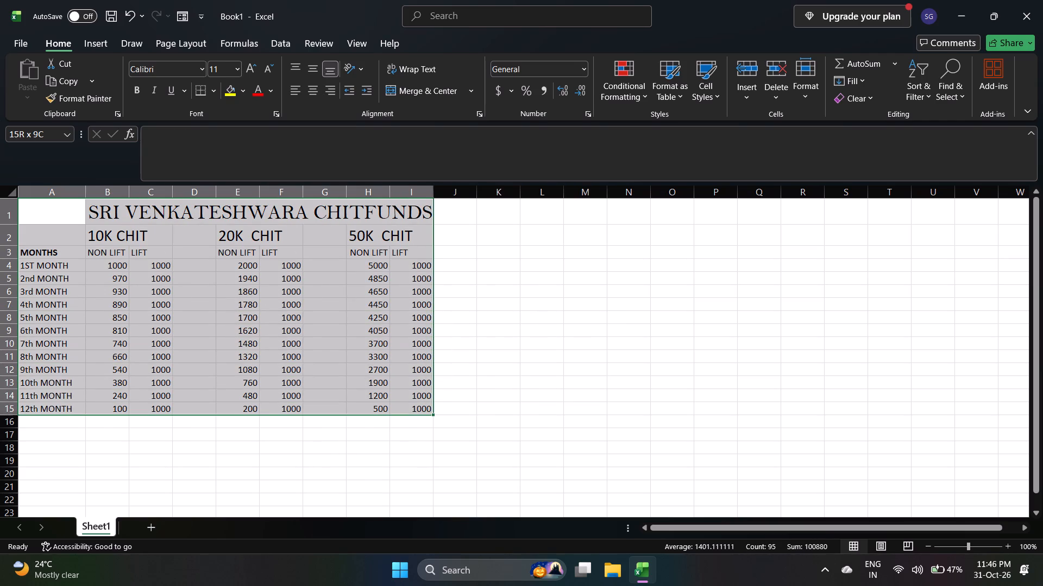
pyautogui.click(311, 93)
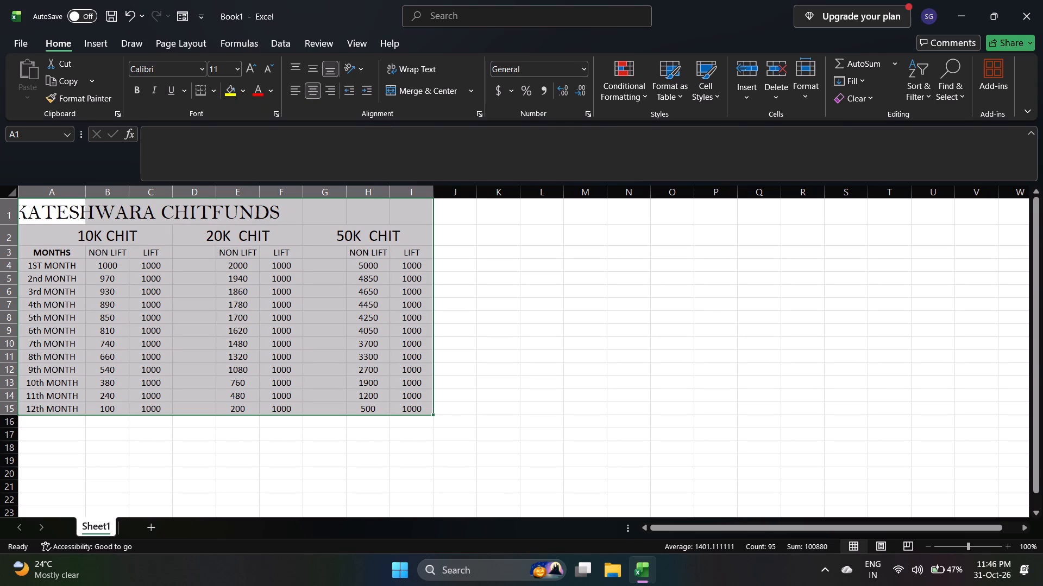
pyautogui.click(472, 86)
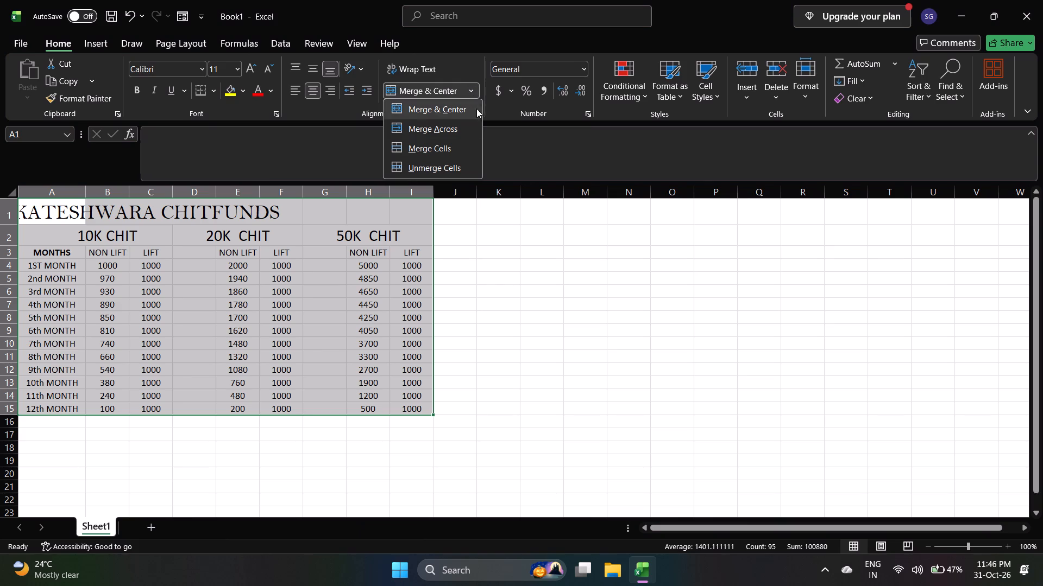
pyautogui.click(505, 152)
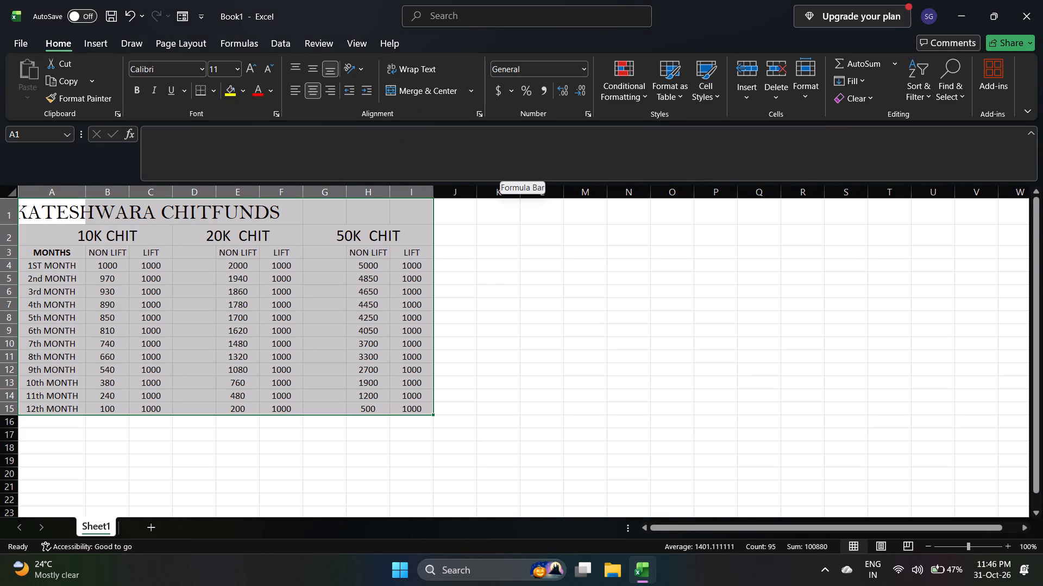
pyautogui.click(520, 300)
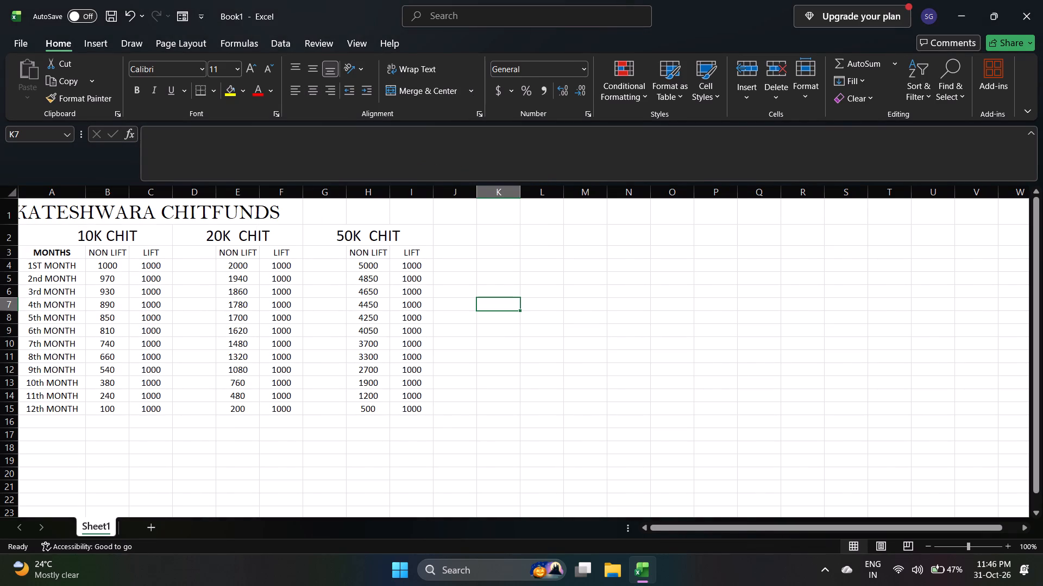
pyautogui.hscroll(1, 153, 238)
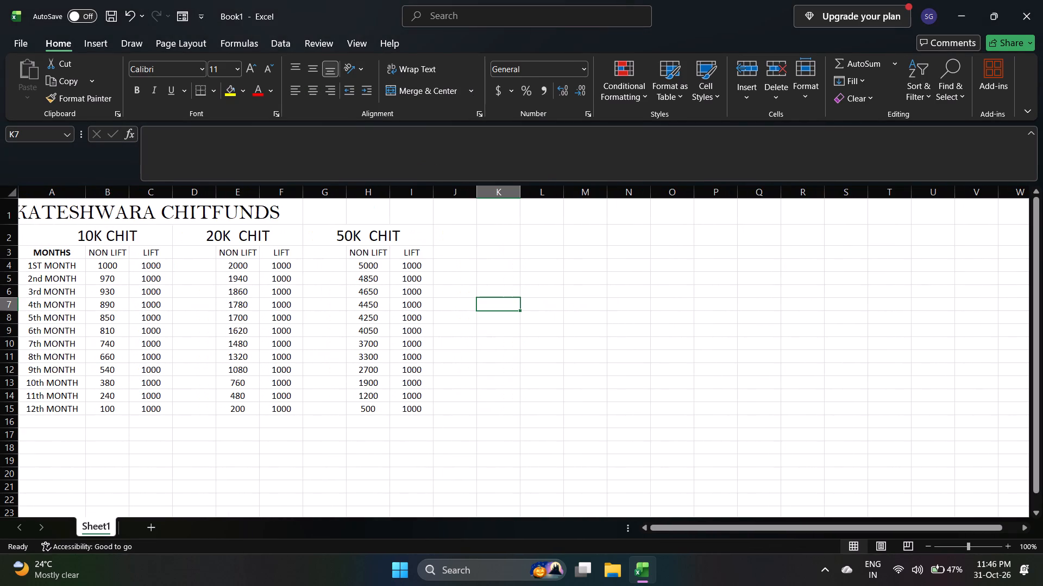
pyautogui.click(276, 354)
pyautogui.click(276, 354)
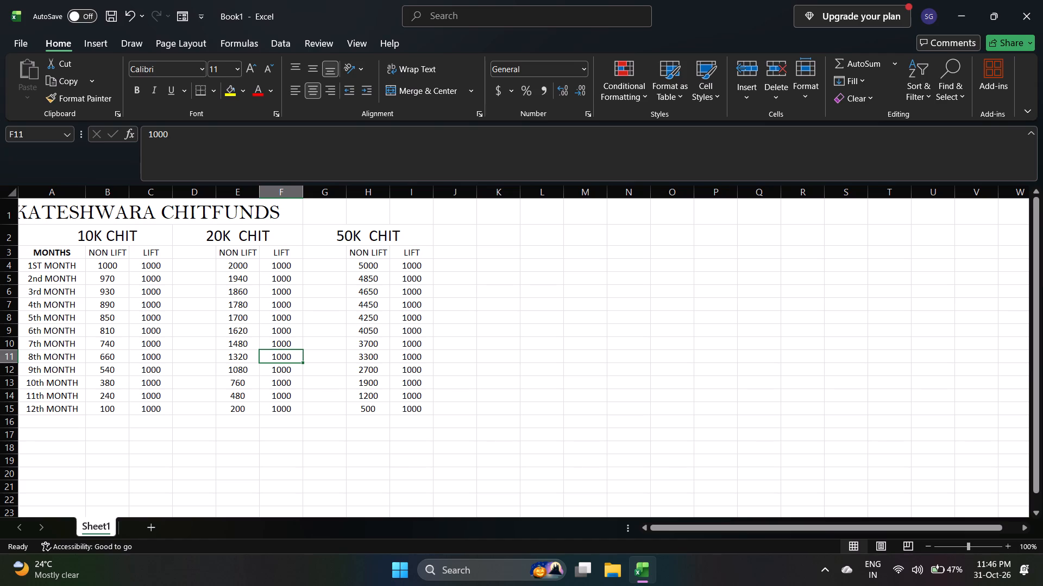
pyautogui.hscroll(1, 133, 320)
# Merge and centre the SRI VENKATESHWARA CHITFUNDS title across A1:I1, the full width of the table.
pyautogui.click(100, 214)
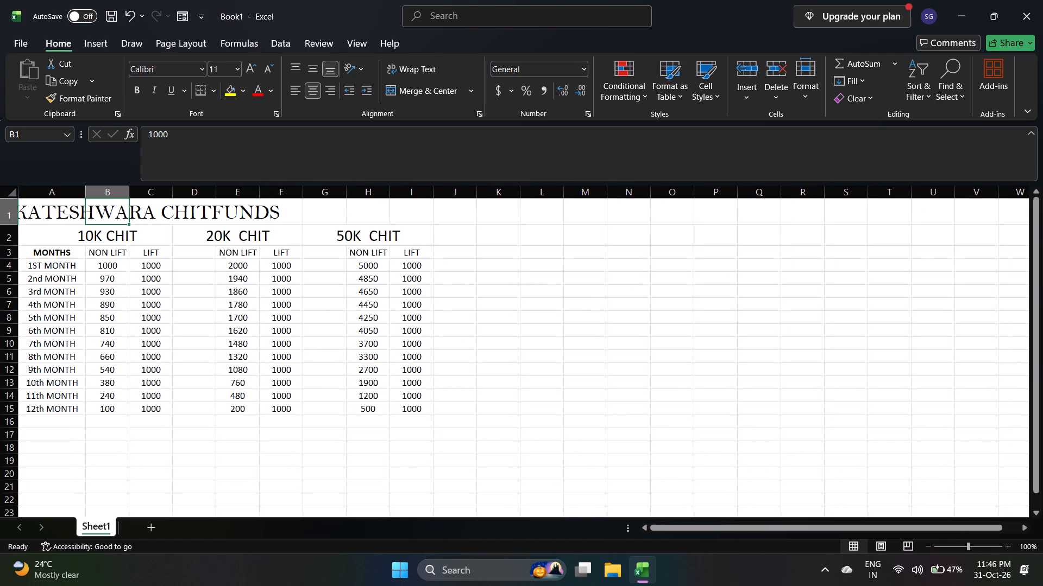
pyautogui.click(66, 207)
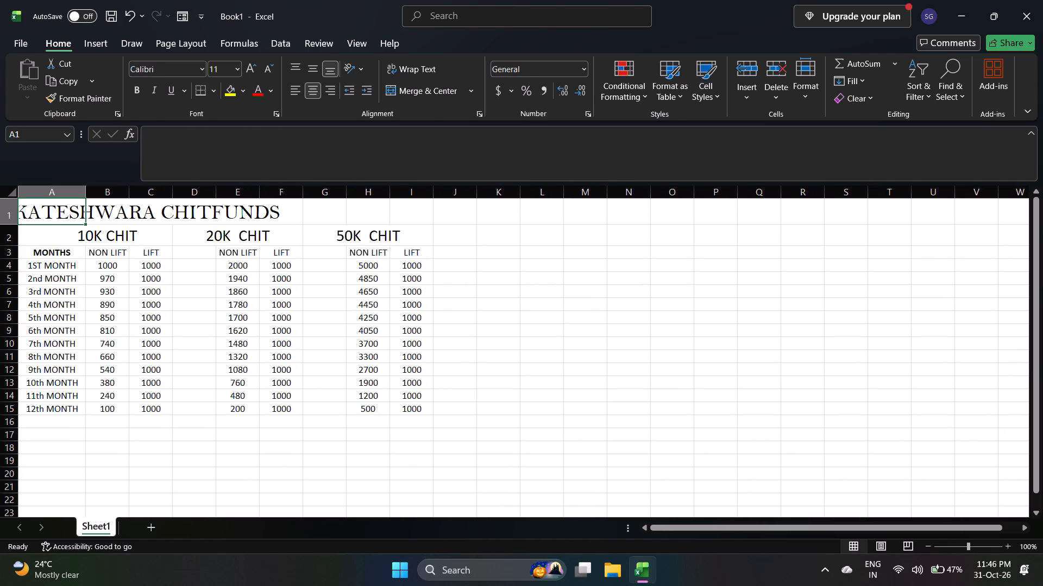
pyautogui.hotkey('shift', 'Right')
pyautogui.hotkey('shift', 'Right')
pyautogui.hotkey('shift', 'Right')
pyautogui.hotkey('shift', 'Right')
pyautogui.hotkey('shift', 'Right')
pyautogui.hotkey('shift', 'Right')
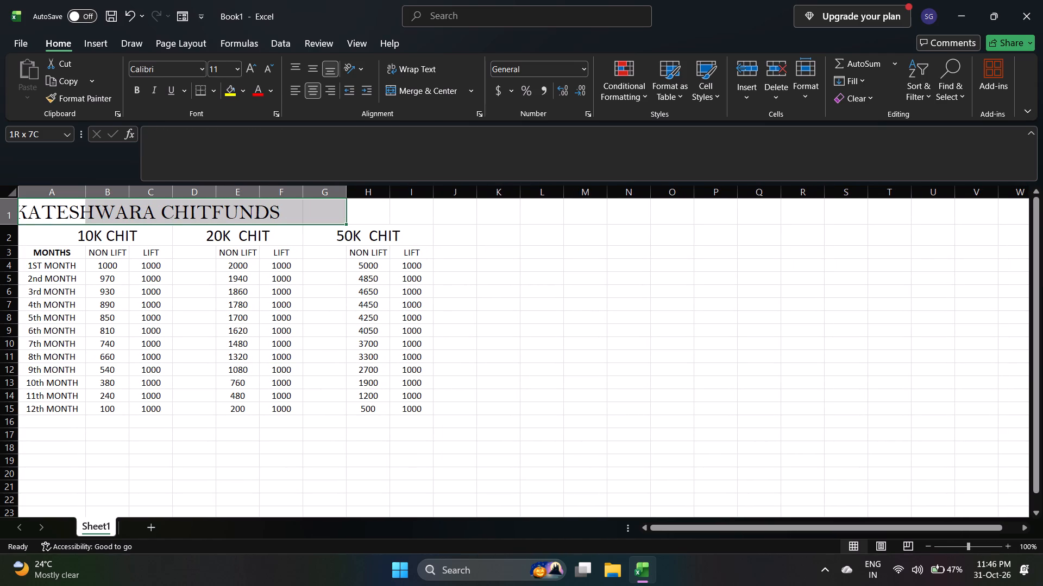
pyautogui.hotkey('shift', 'Right')
pyautogui.hotkey('shift', 'Right')
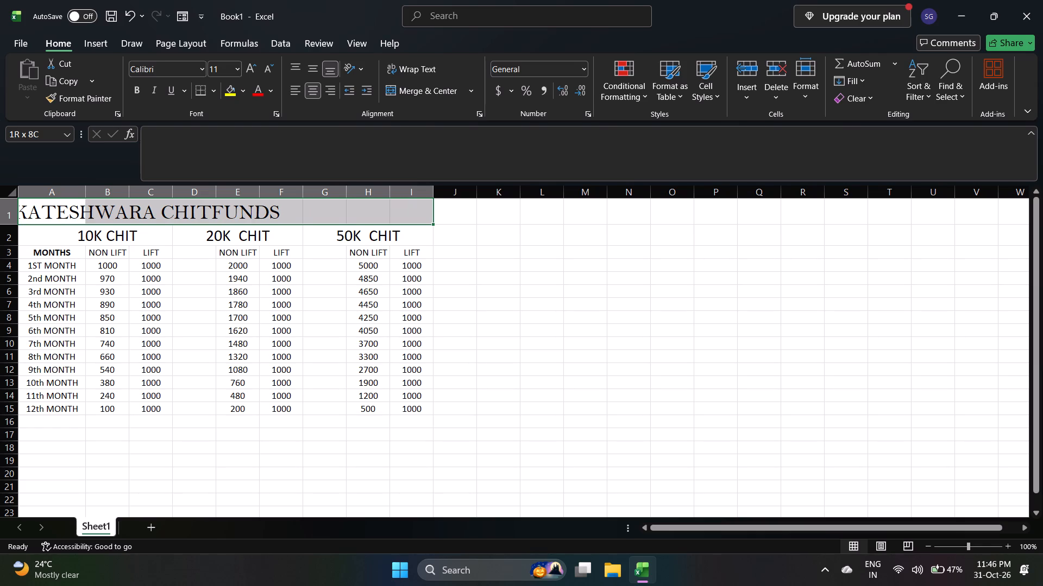
pyautogui.click(430, 90)
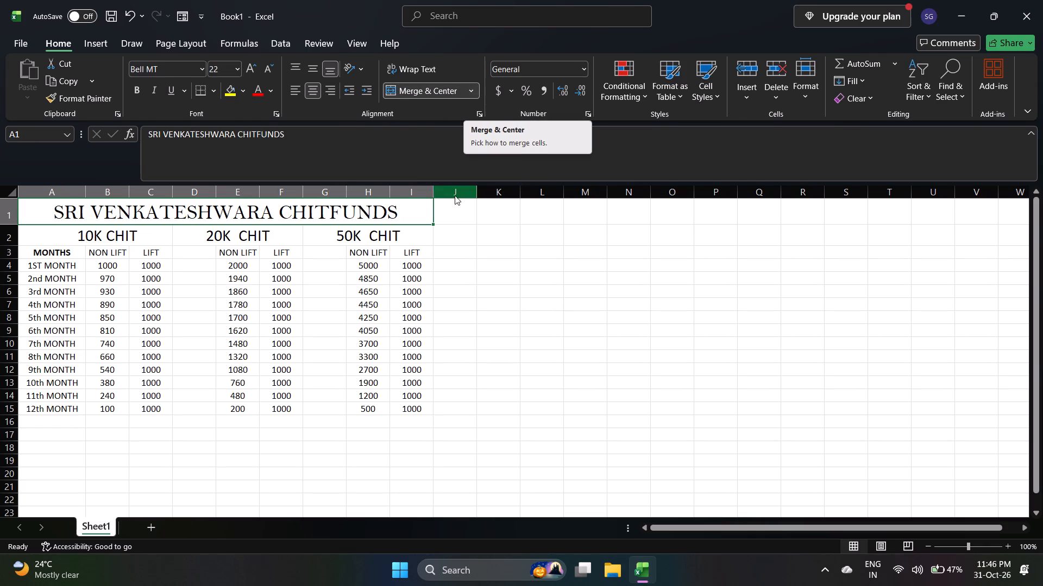
# Merge and centre the 10K, 20K and 50K CHIT headings over their column pairs, B2:C2, E2:F2 and H2:I2 respectively.
pyautogui.click(147, 237)
pyautogui.click(88, 236)
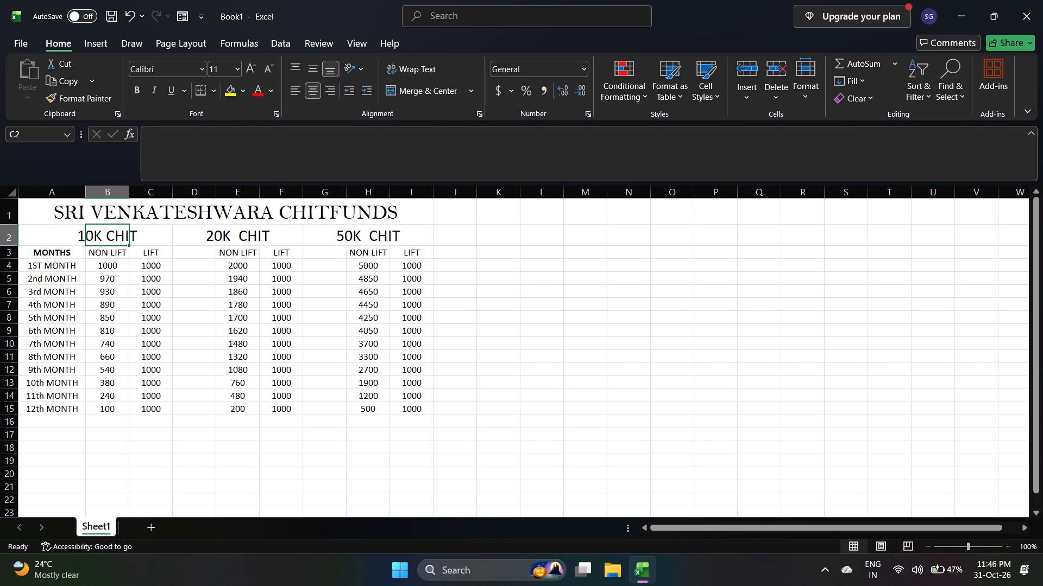
pyautogui.hotkey('shift', 'Right')
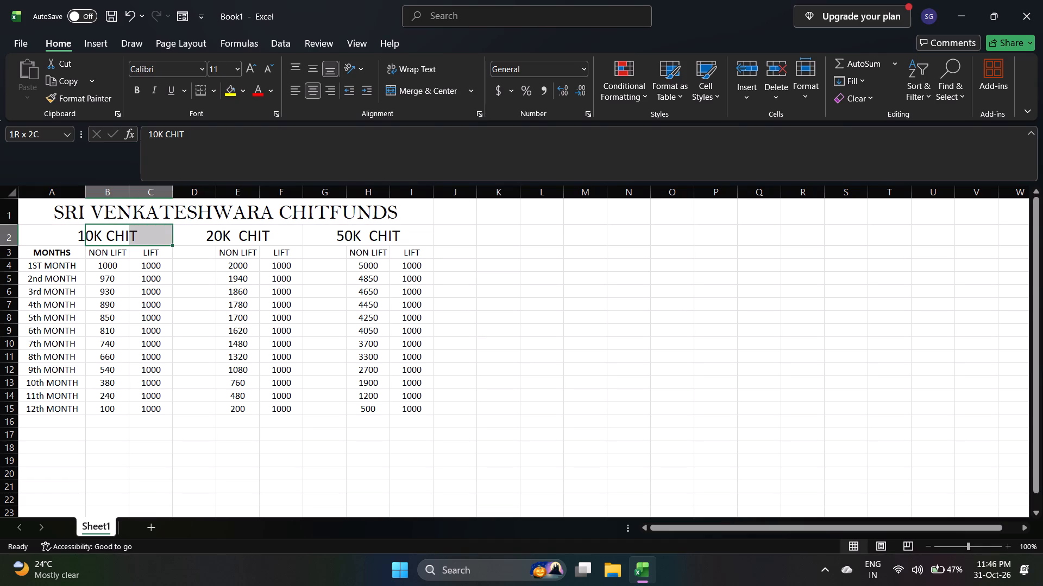
pyautogui.click(450, 87)
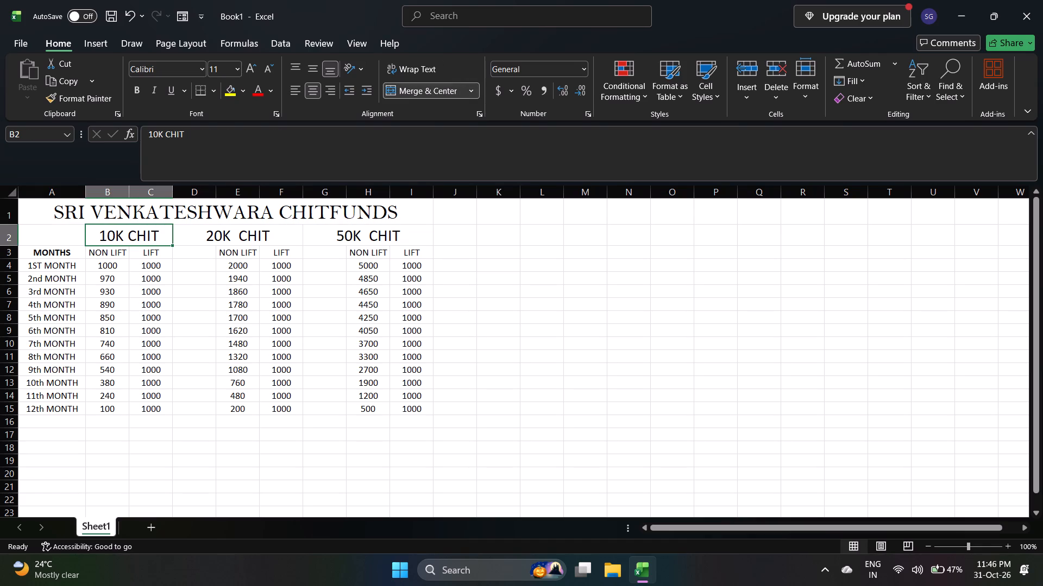
pyautogui.click(249, 232)
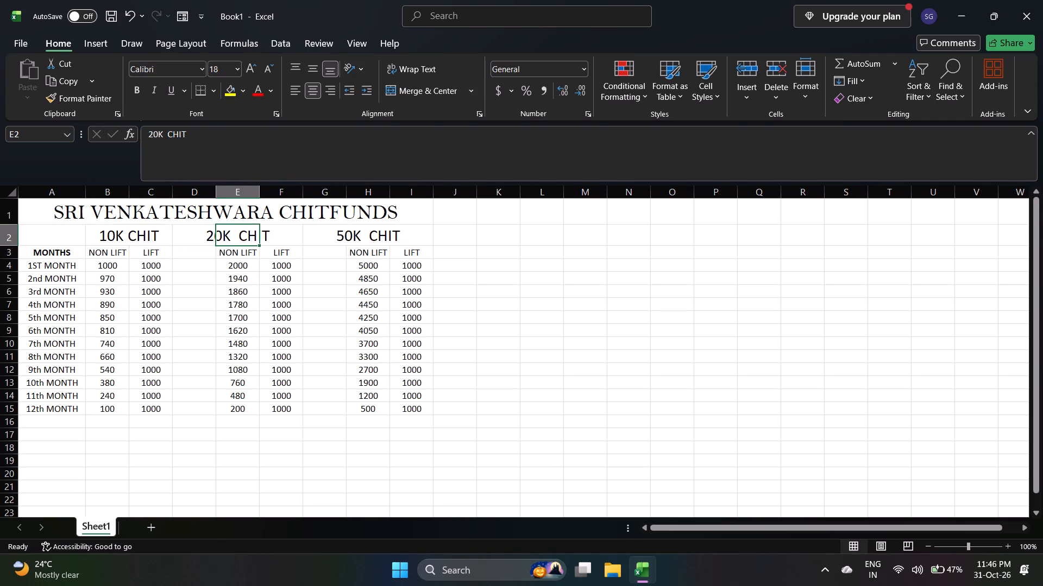
pyautogui.hotkey('shift', 'Right')
pyautogui.click(436, 93)
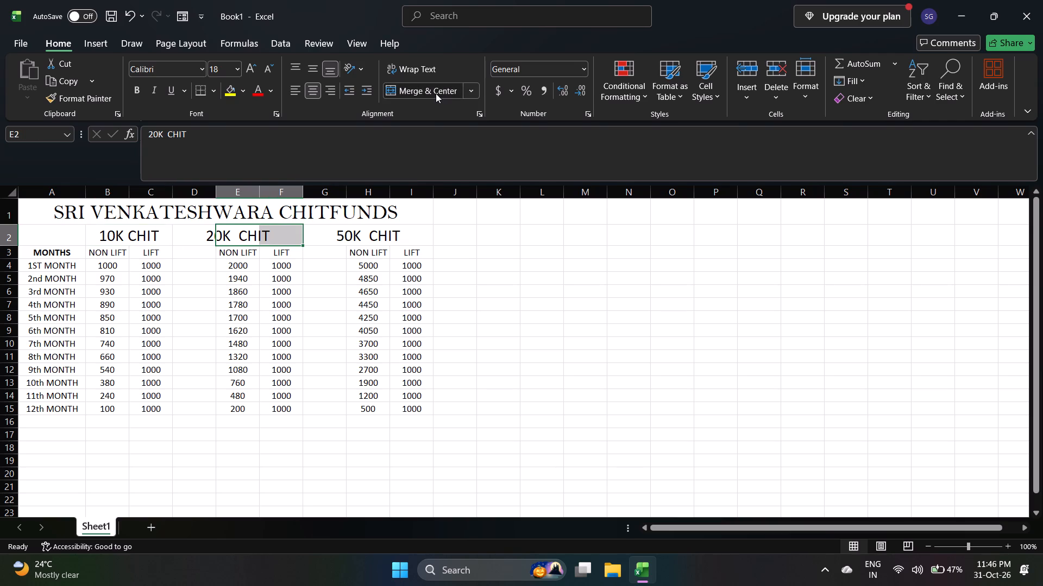
pyautogui.click(348, 232)
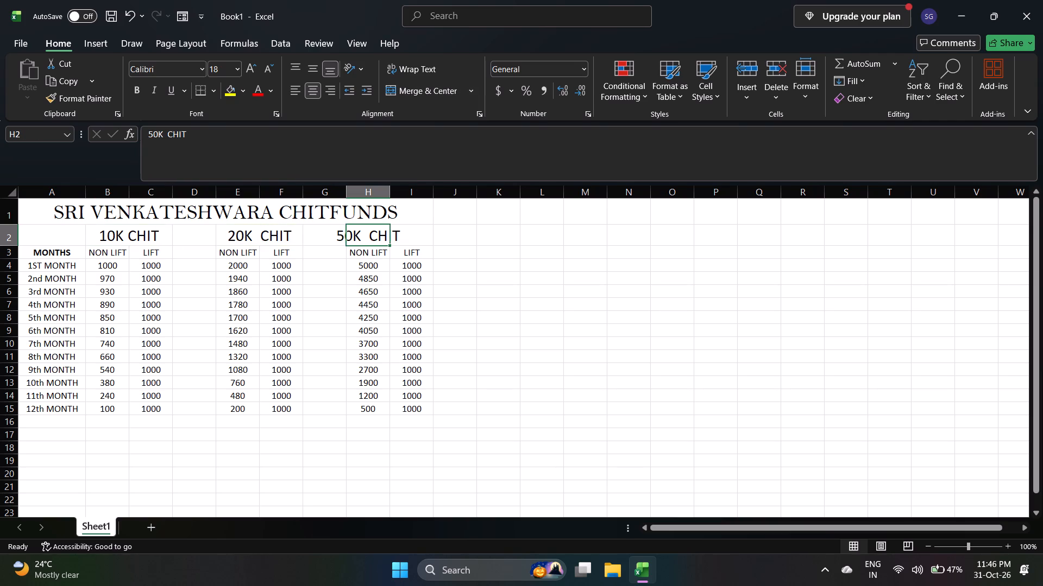
pyautogui.hotkey('shift', 'Right')
pyautogui.click(431, 88)
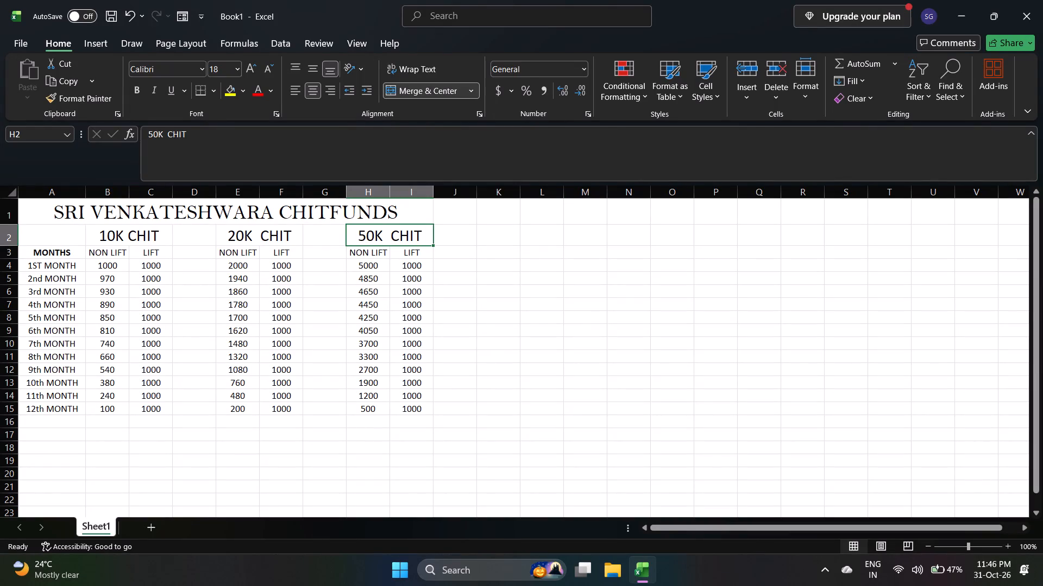
# Change the font of the 10K CHIT heading text in B2 to Bookman Old Style.
pyautogui.click(111, 238)
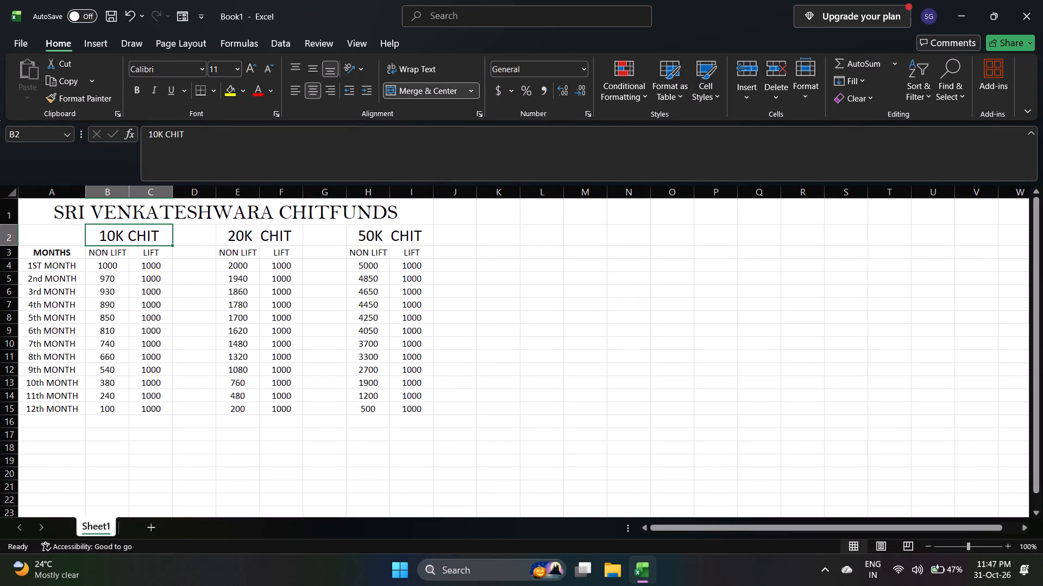
pyautogui.doubleClick(111, 238)
pyautogui.doubleClick(111, 238)
pyautogui.tripleClick(111, 238)
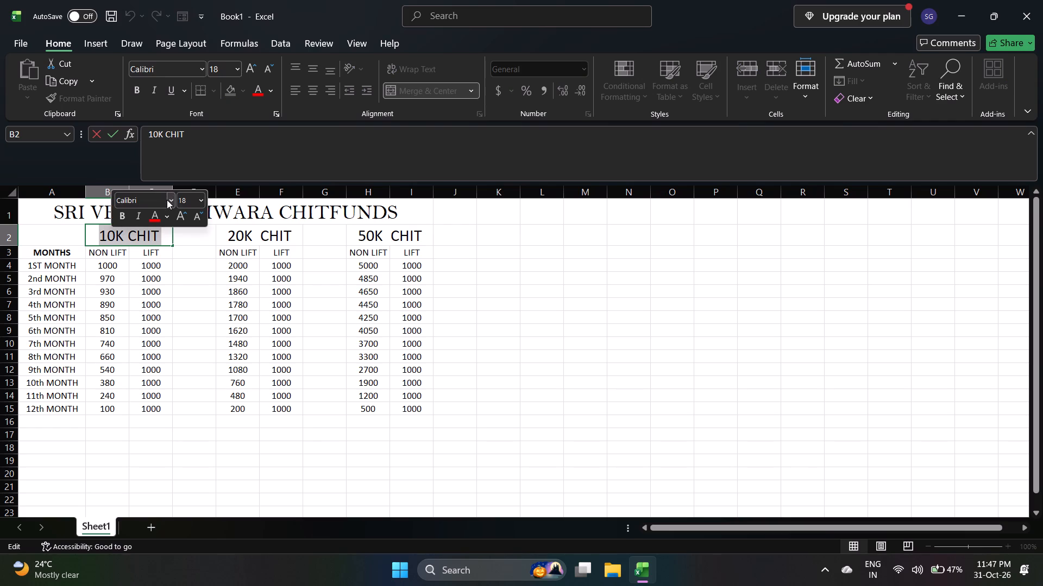
pyautogui.click(167, 200)
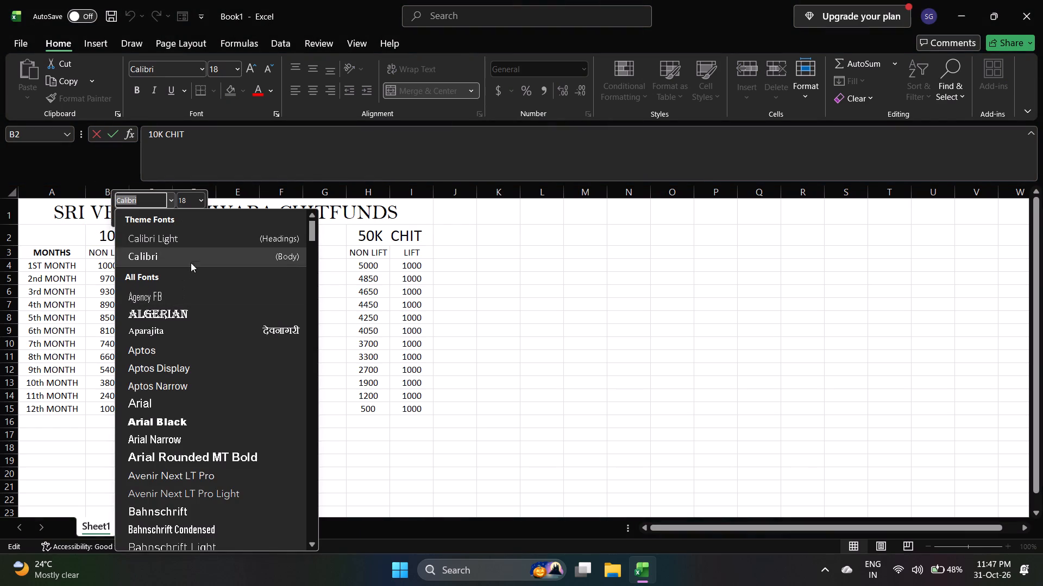
pyautogui.scroll(-3, 190, 372)
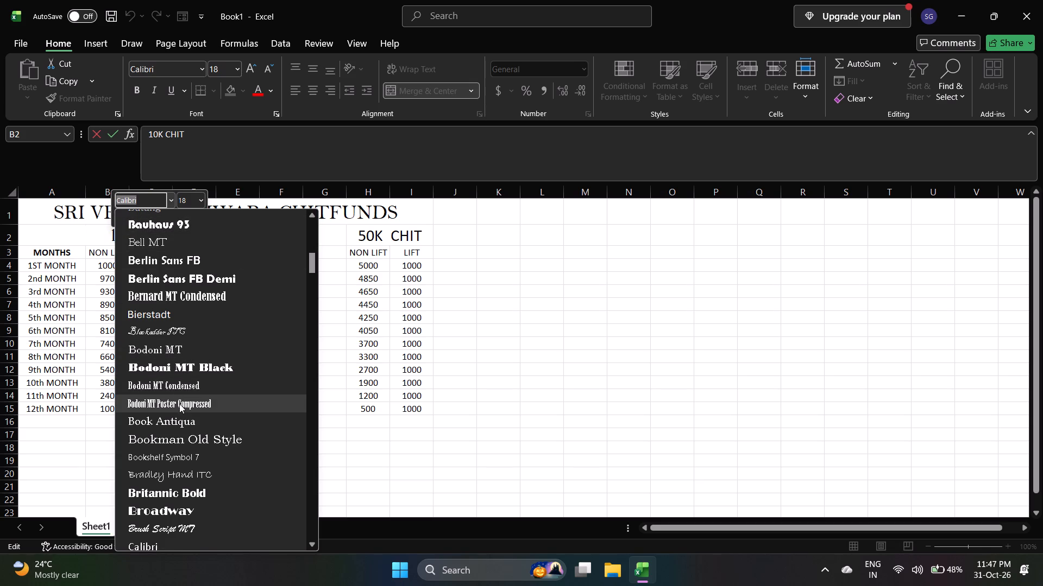
pyautogui.click(181, 437)
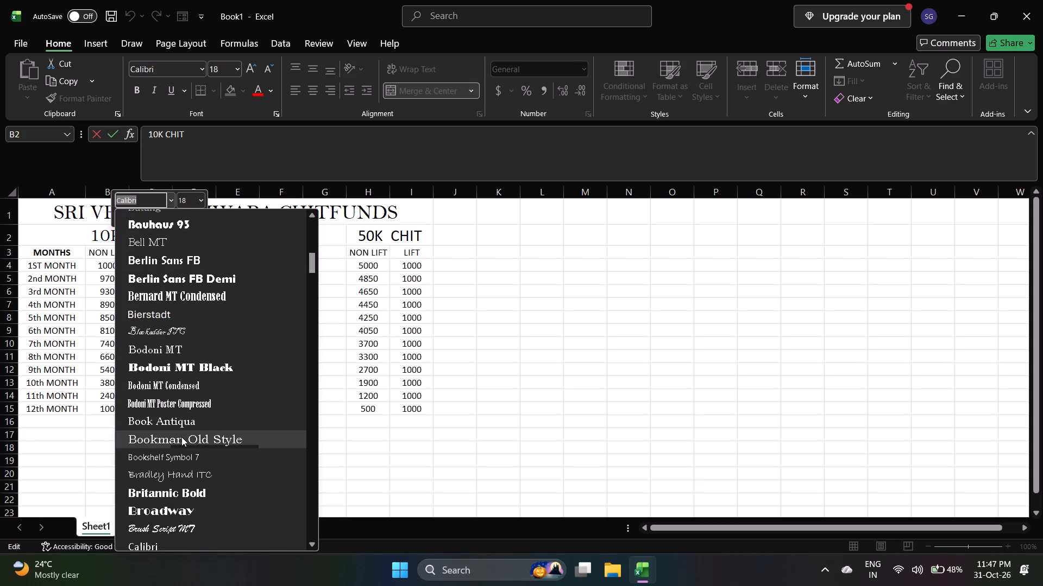
# Change the font of the 20K CHIT heading text in E2 to Baskerville Old Face.
pyautogui.tripleClick(236, 236)
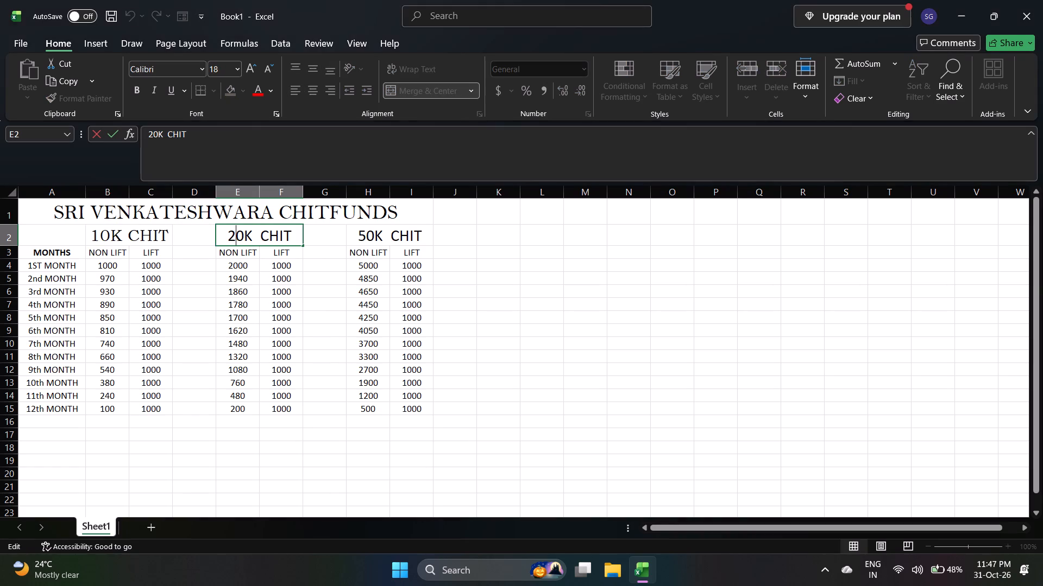
pyautogui.doubleClick(236, 236)
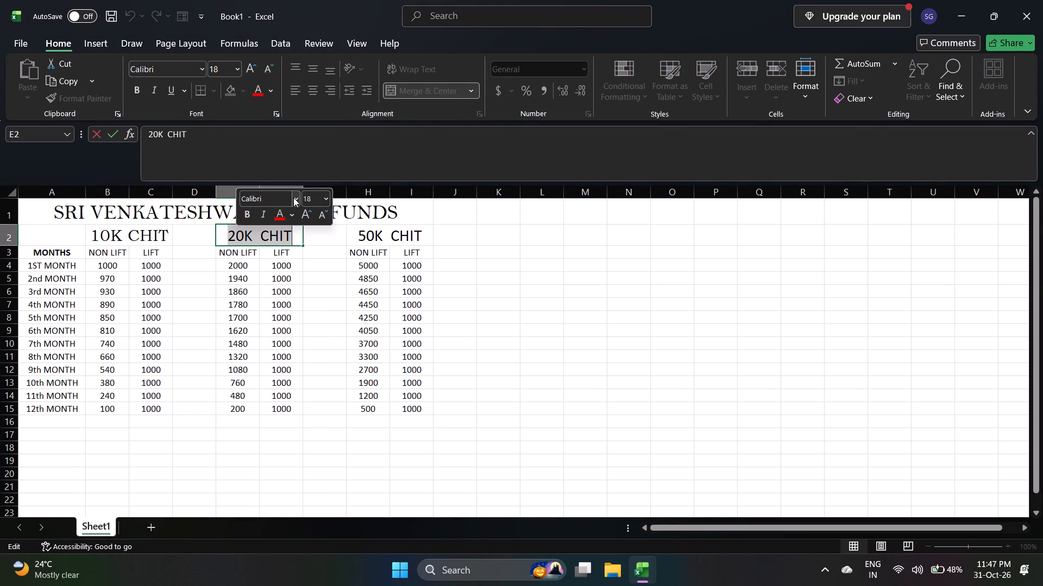
pyautogui.click(293, 198)
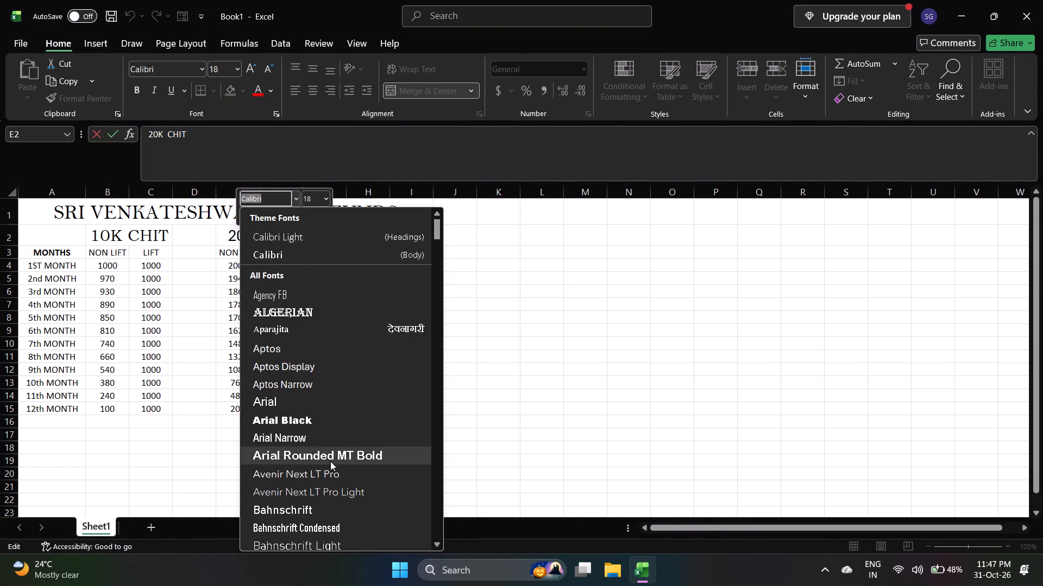
pyautogui.scroll(-1, 330, 461)
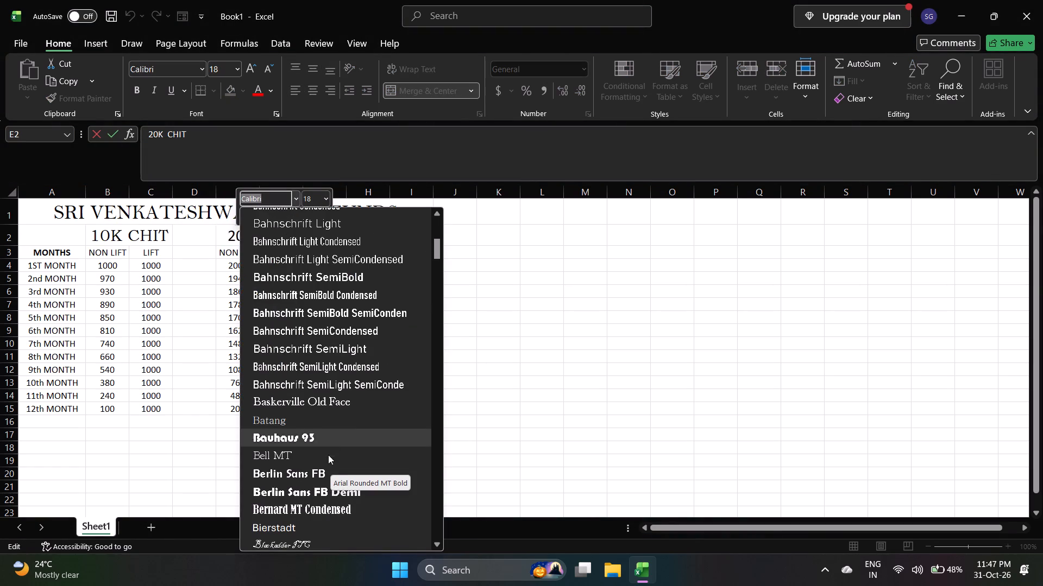
pyautogui.click(341, 404)
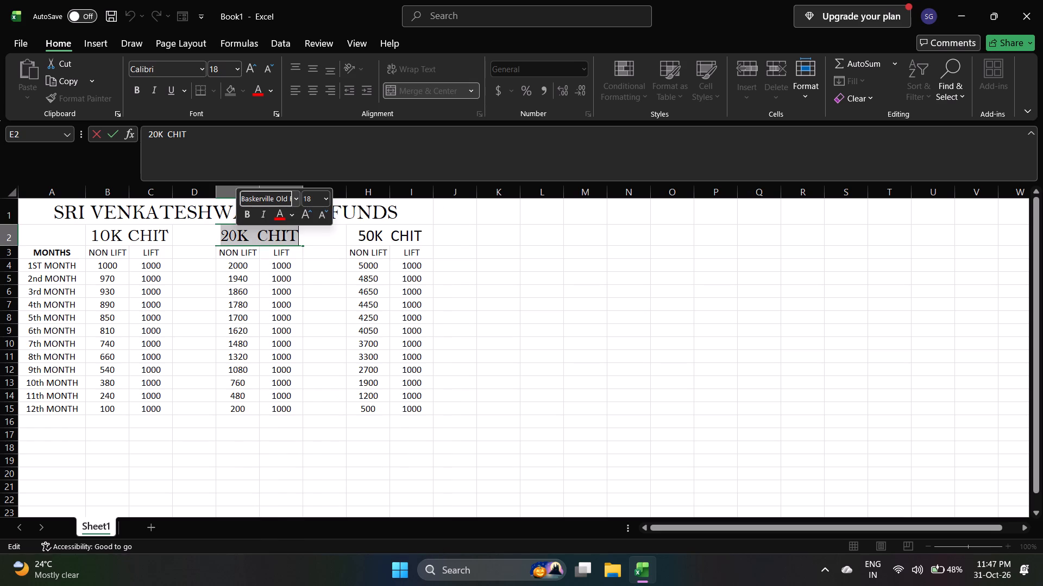
# Change the font of the 10K CHIT heading text in B2 to Baskerville Old Face.
pyautogui.doubleClick(143, 230)
pyautogui.doubleClick(143, 230)
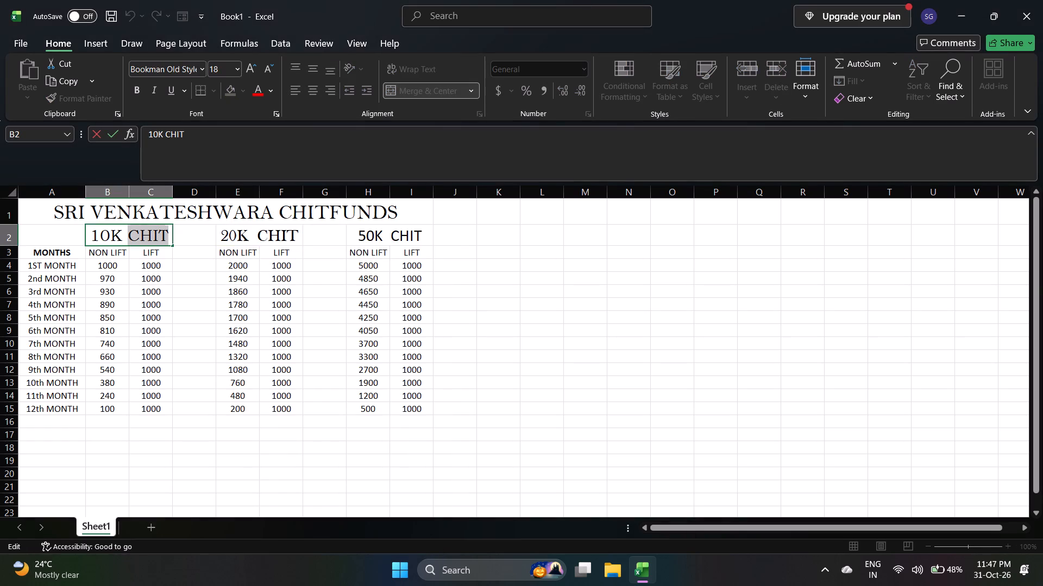
pyautogui.click(143, 230)
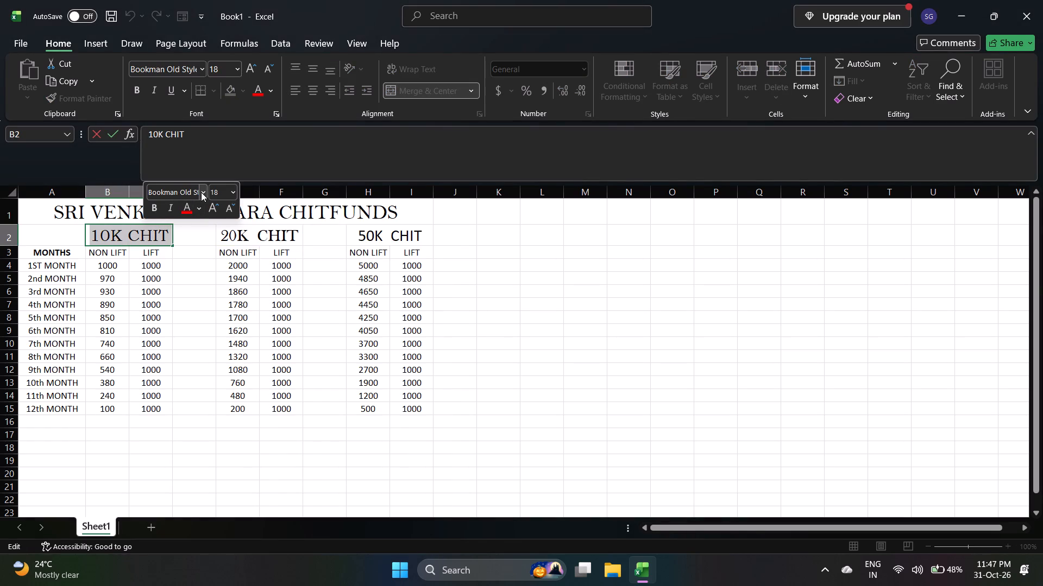
pyautogui.click(203, 195)
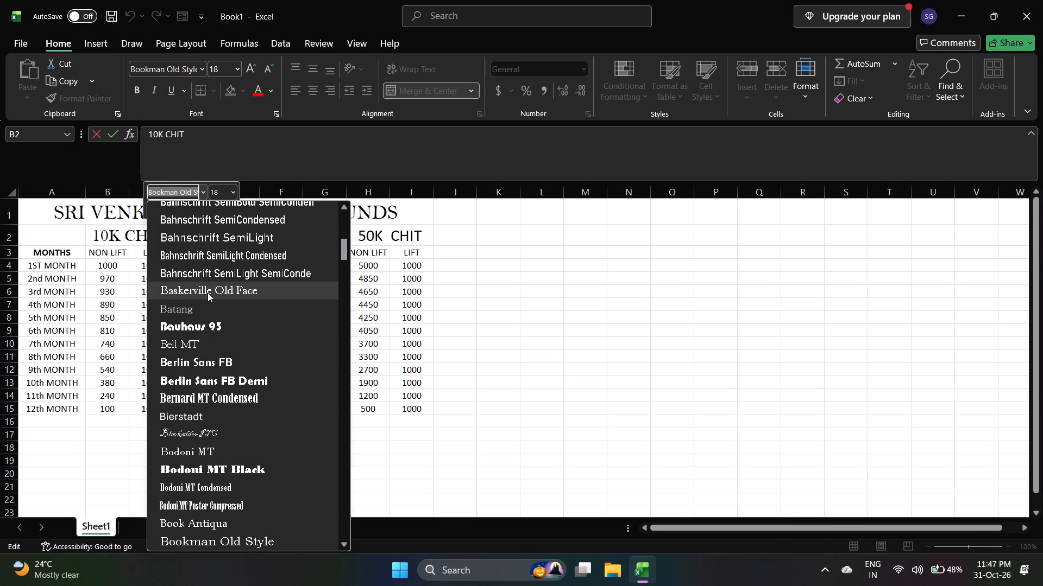
pyautogui.click(208, 292)
# Change the font of the 50K CHIT heading text in H2 to Baskerville Old Face.
pyautogui.doubleClick(385, 239)
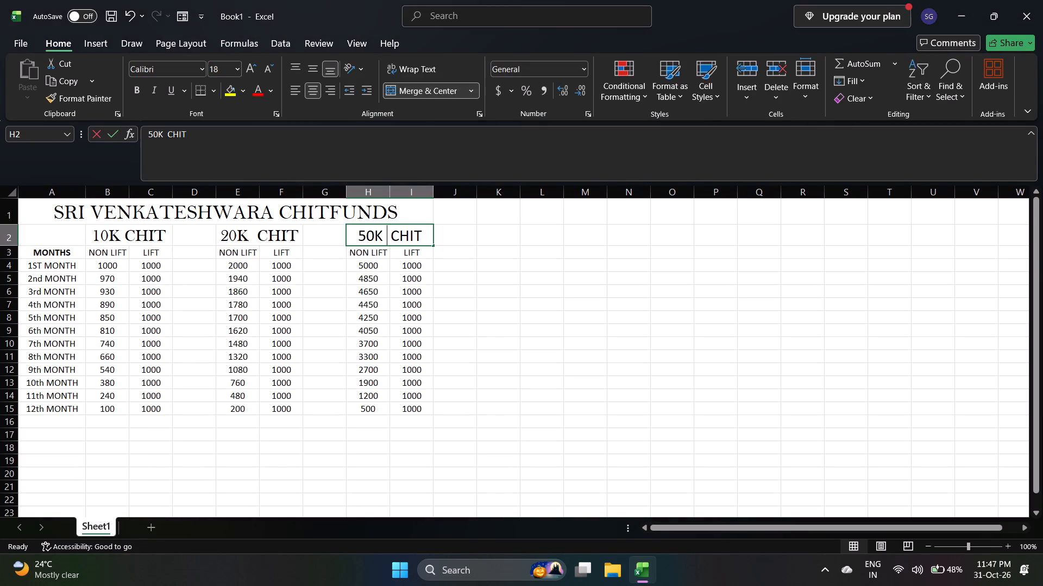
pyautogui.doubleClick(385, 239)
pyautogui.doubleClick(385, 239)
pyautogui.click(385, 239)
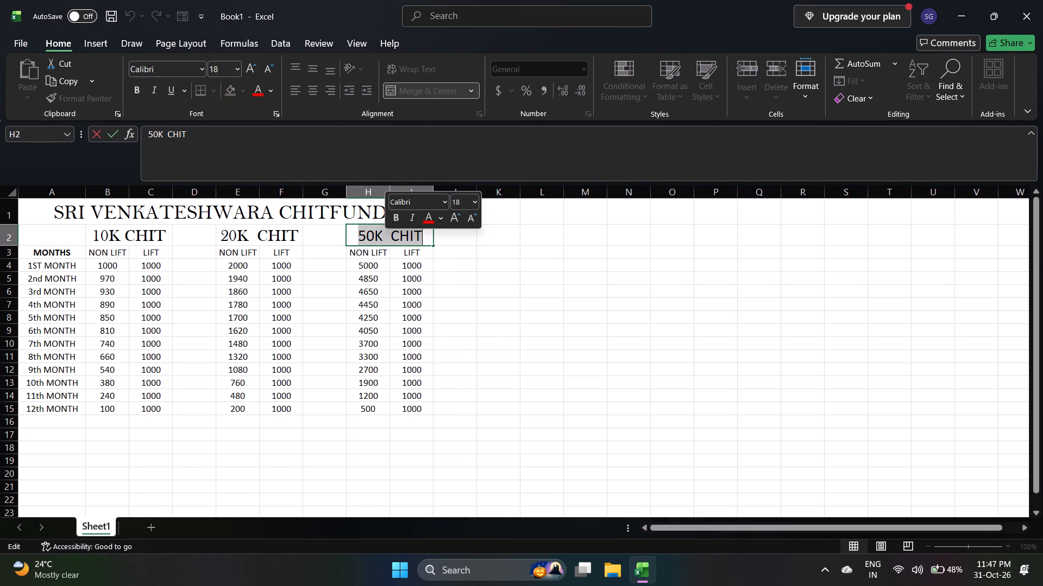
pyautogui.click(441, 203)
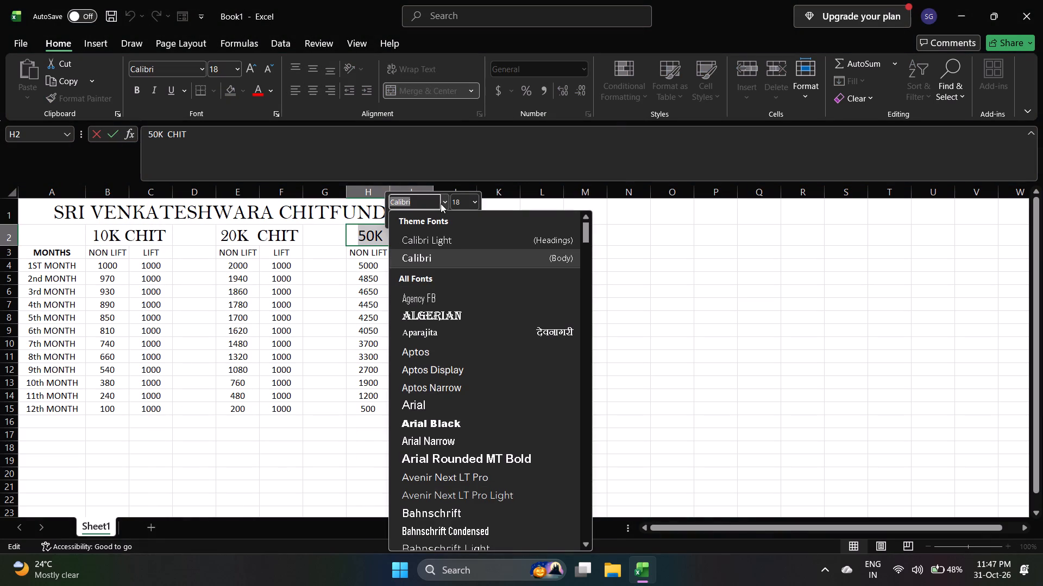
pyautogui.scroll(-1, 431, 514)
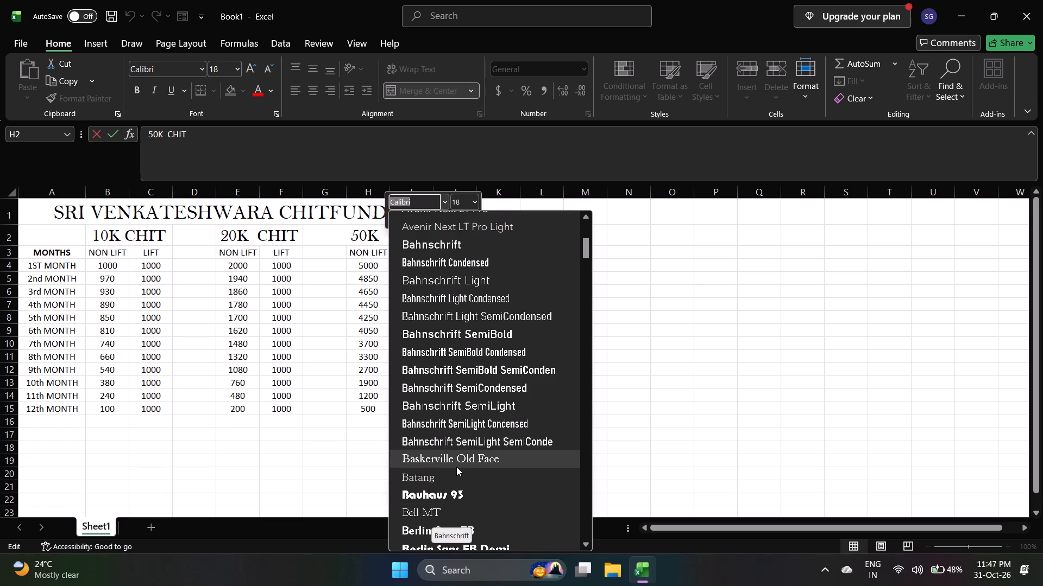
pyautogui.click(461, 461)
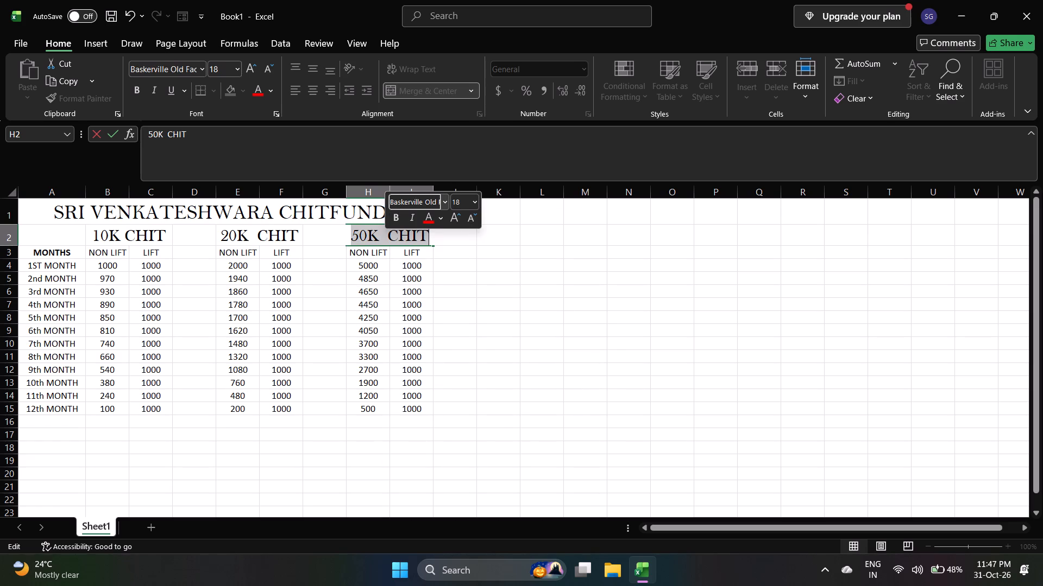
pyautogui.click(65, 254)
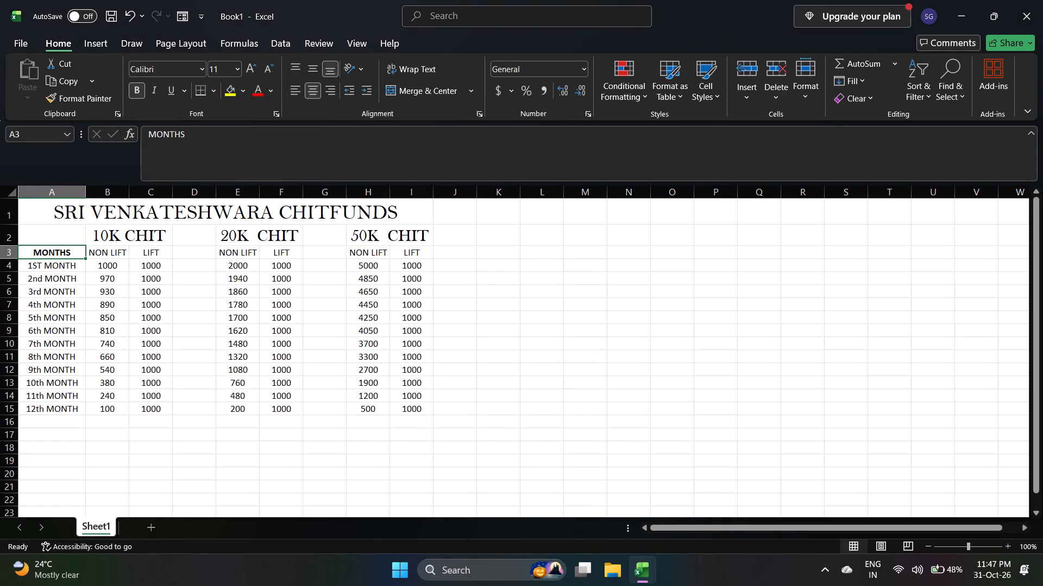
# Set the font of the table body A3:I15, from the MONTHS header row through the 12th month, to Bookman Old Style.
pyautogui.click(70, 252)
pyautogui.hotkey('shift', 'Right')
pyautogui.hotkey('shift', 'Right')
pyautogui.hotkey('shift', 'Right')
pyautogui.hotkey('shift', 'Right')
pyautogui.hotkey('shift', 'Right')
pyautogui.hotkey('shift', 'Right')
pyautogui.hotkey('shift', 'Right')
pyautogui.hotkey('shift', 'Right')
pyautogui.hotkey('shift', 'Right')
pyautogui.hotkey('shift', 'Right')
pyautogui.hotkey('shift', 'Right')
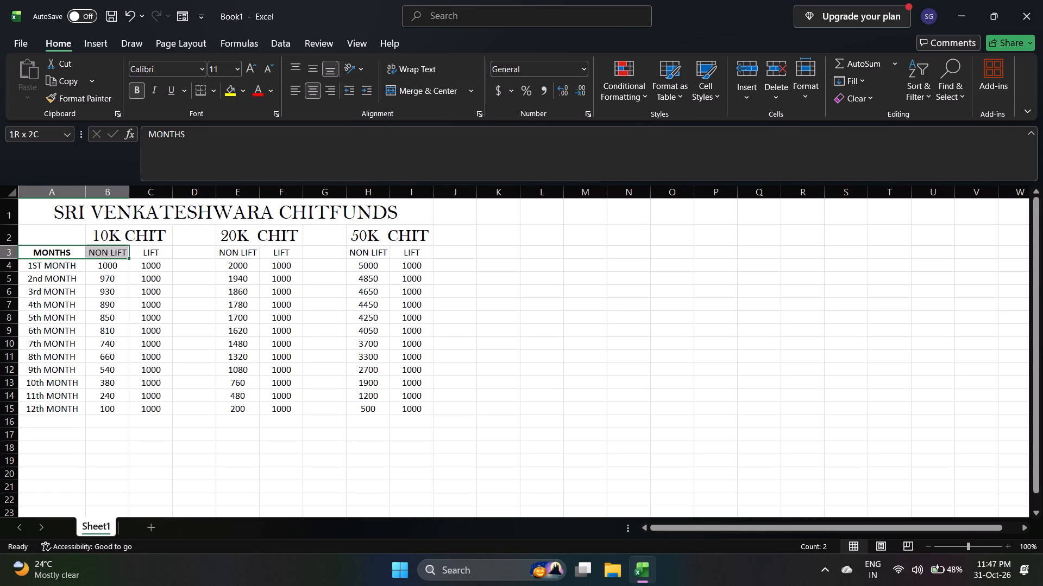
pyautogui.hotkey('shift', 'Left')
pyautogui.hotkey('shift', 'Left')
pyautogui.hotkey('shift', 'Left')
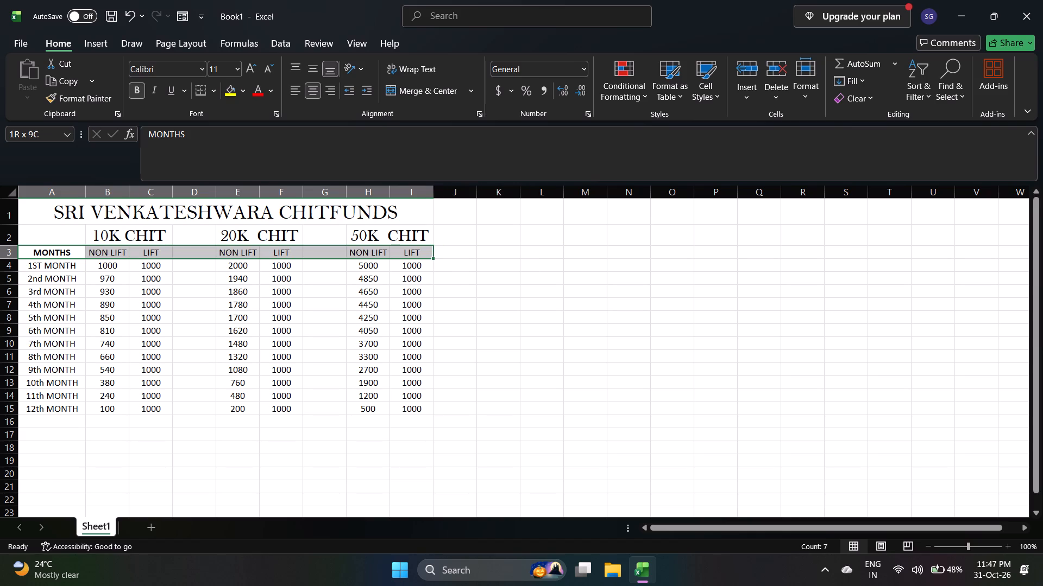
pyautogui.hotkey('shift', 'Down')
pyautogui.hotkey('shift', 'Down')
pyautogui.hotkey('shift', 'Down')
pyautogui.hotkey('shift', 'Down')
pyautogui.hotkey('shift', 'Down')
pyautogui.hotkey('shift', 'Down')
pyautogui.hotkey('shift', 'Down')
pyautogui.hotkey('shift', 'Down')
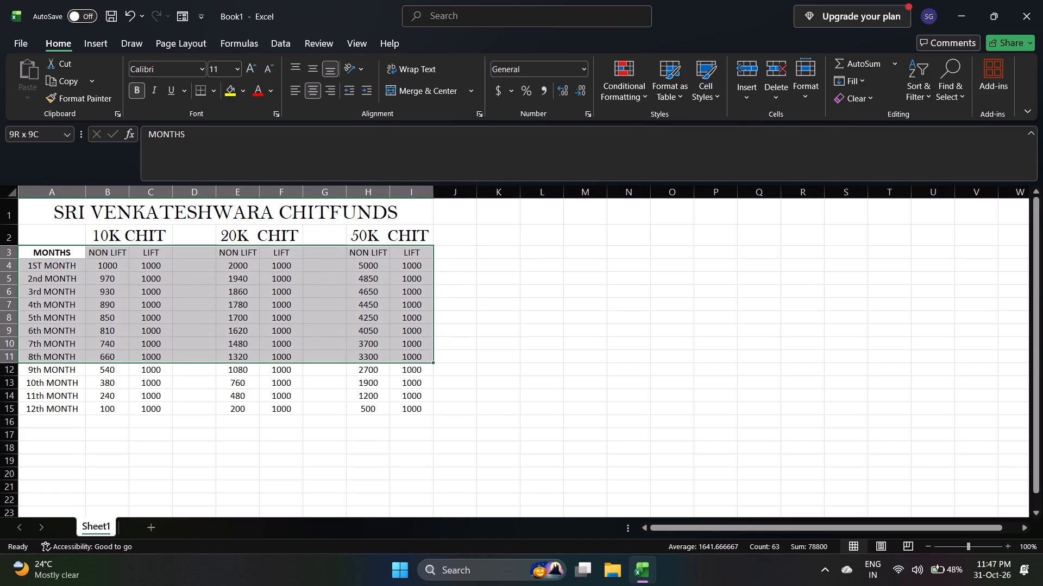
pyautogui.hotkey('shift', 'Down')
pyautogui.hotkey('shift', 'Down')
pyautogui.hotkey('shift', 'Down')
pyautogui.hotkey('shift', 'Down')
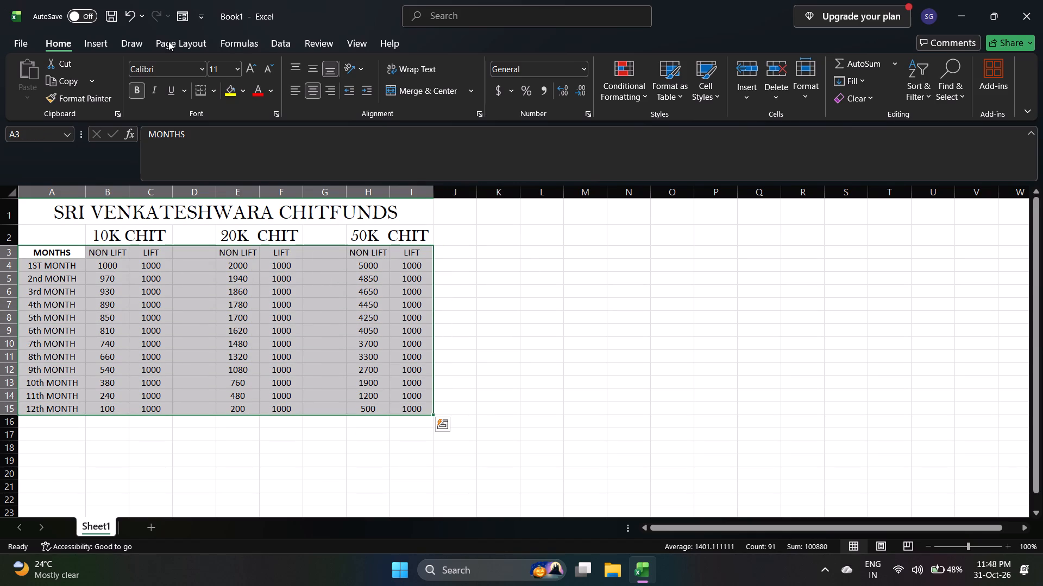
pyautogui.click(203, 68)
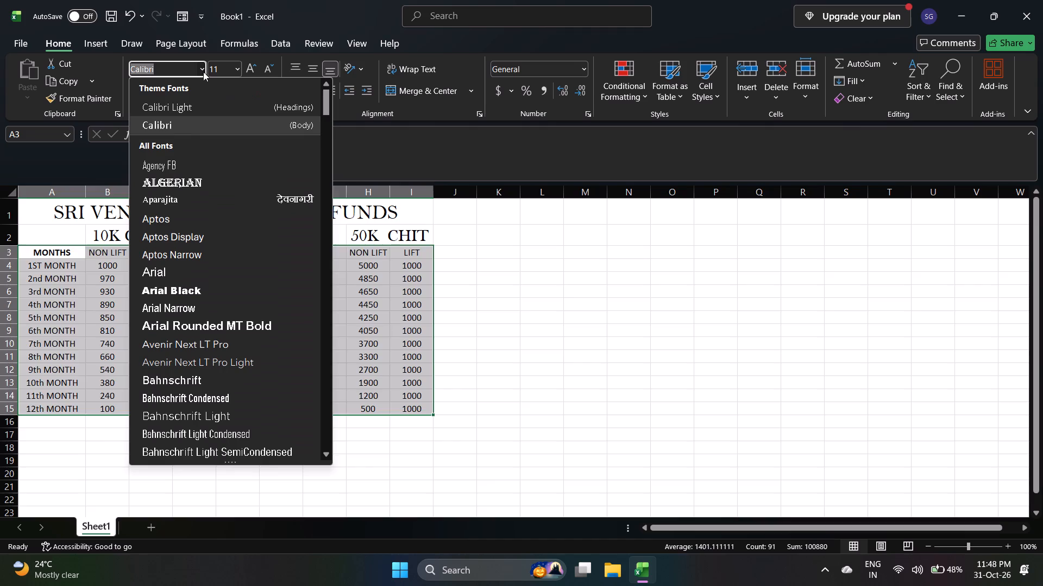
pyautogui.scroll(-2, 192, 340)
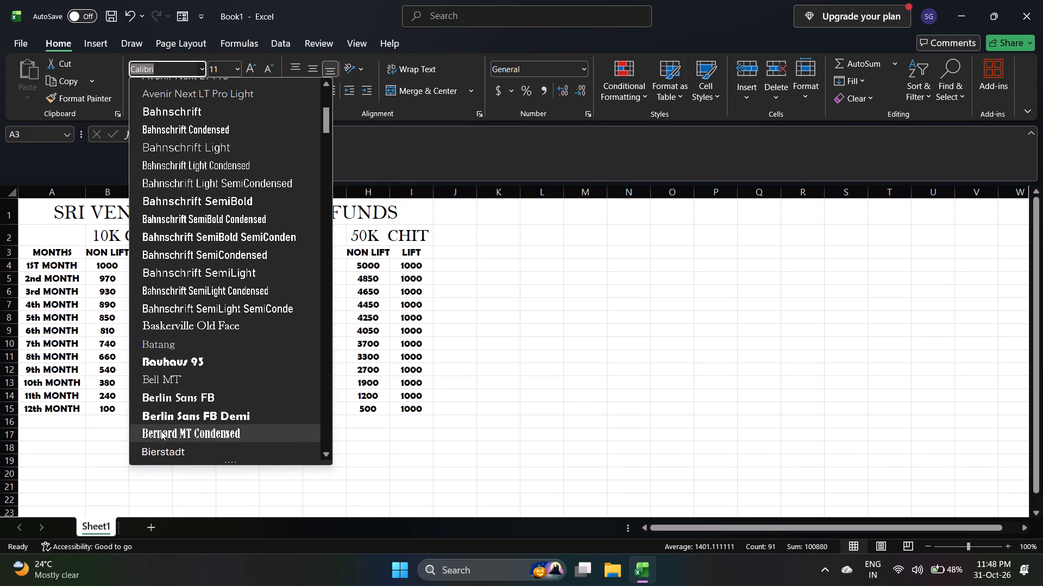
pyautogui.scroll(-1, 199, 312)
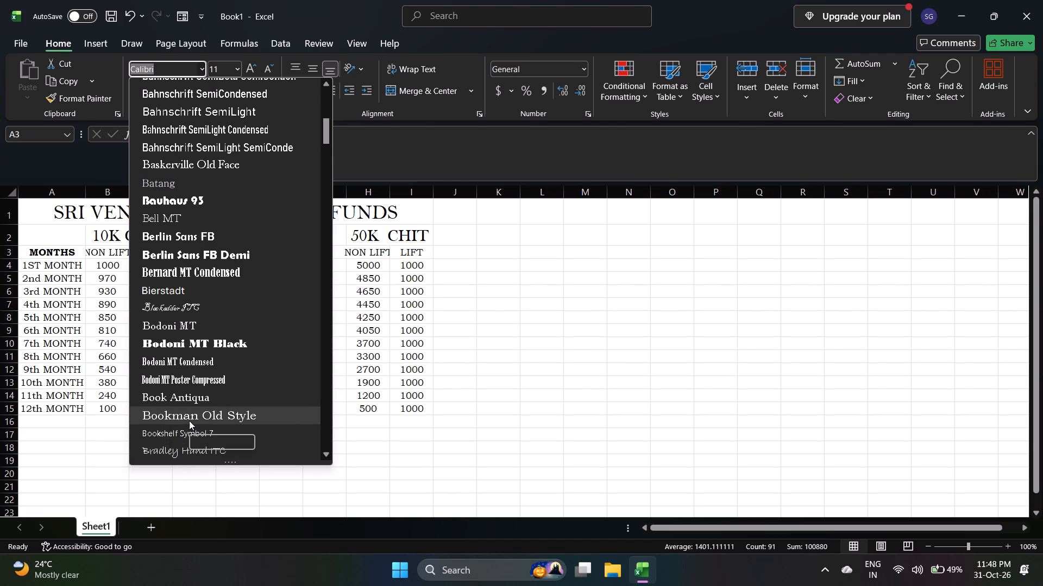
pyautogui.click(189, 421)
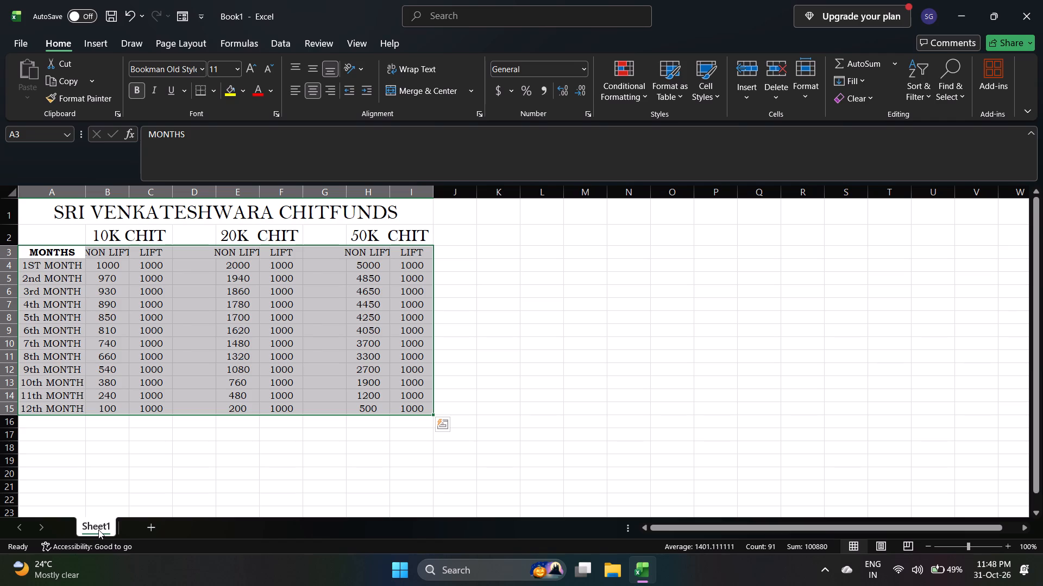
# Merge the empty spacer cells D2:D15 between the 10K and 20K CHIT blocks using Merge Cells.
pyautogui.click(191, 253)
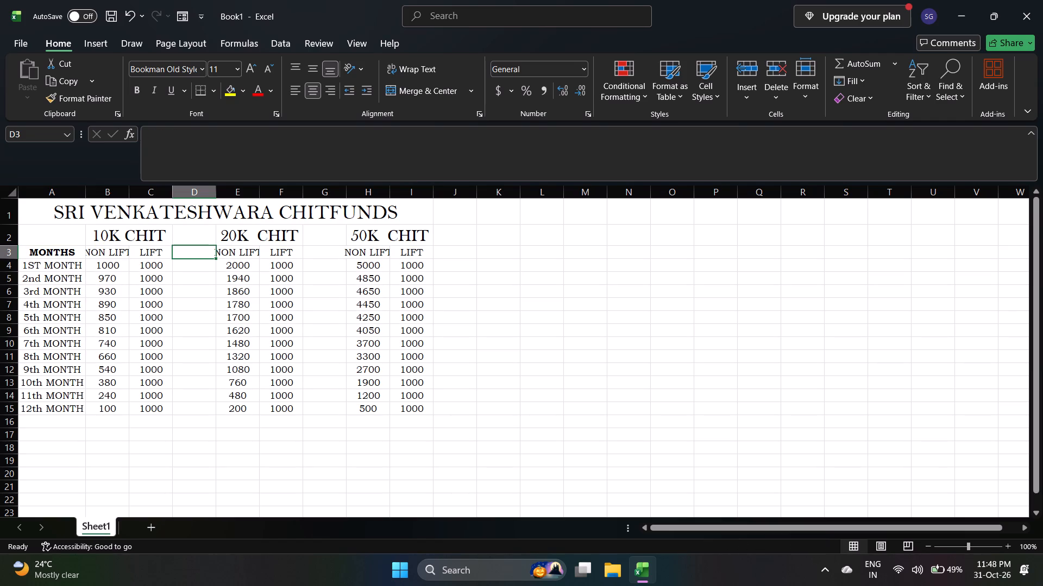
pyautogui.click(201, 238)
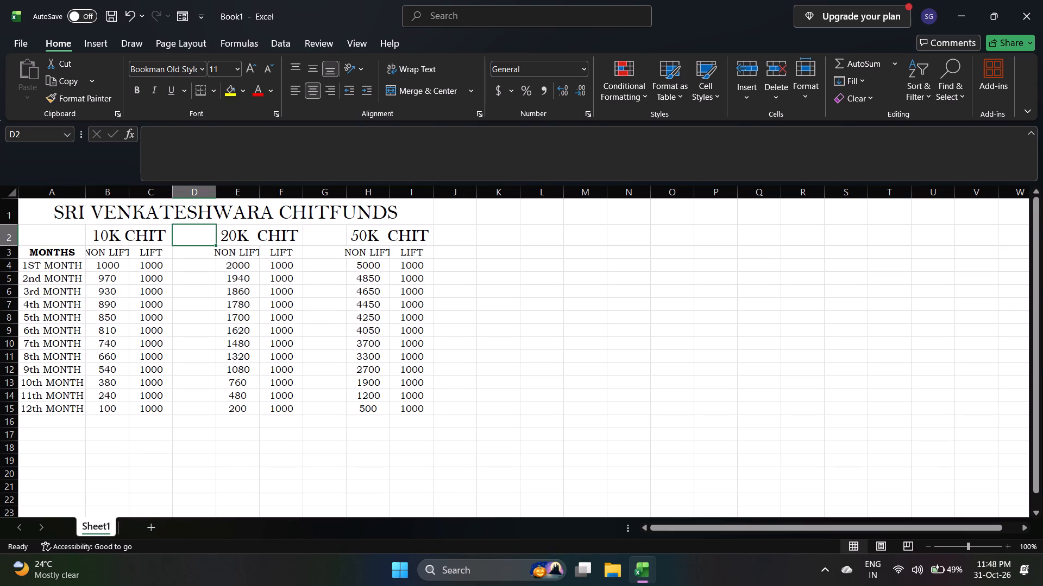
pyautogui.hotkey('shift', 'Down')
pyautogui.hotkey('shift', 'Down')
pyautogui.hotkey('shift', 'Down')
pyautogui.hotkey('shift', 'Down')
pyautogui.hotkey('shift', 'Down')
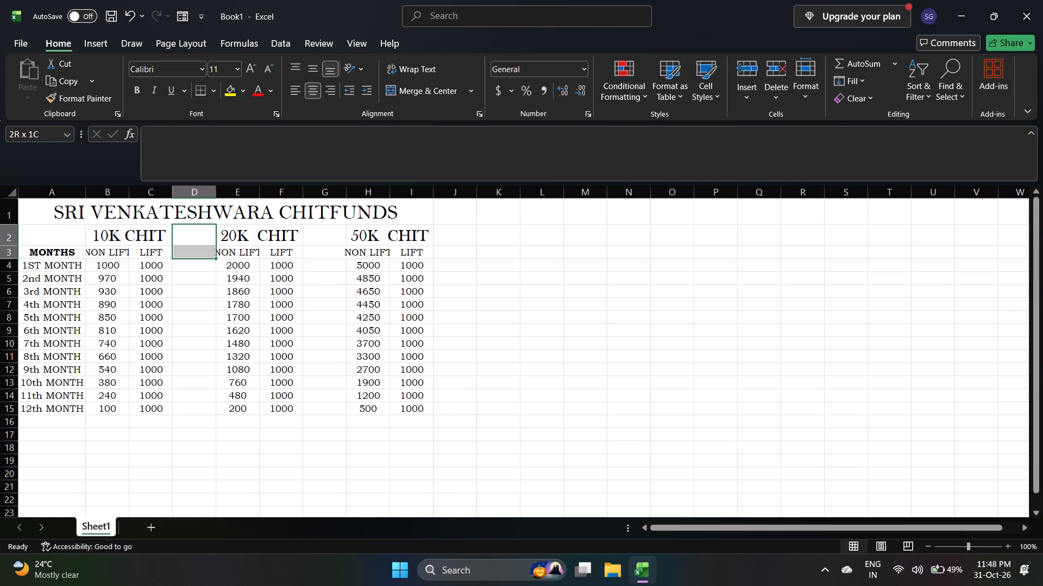
pyautogui.hotkey('shift', 'Down')
pyautogui.hotkey('shift', 'Down')
pyautogui.hotkey('shift', 'Down')
pyautogui.hotkey('shift', 'Down')
pyautogui.hotkey('shift', 'Down')
pyautogui.hotkey('shift', 'Down')
pyautogui.hotkey('shift', 'Down')
pyautogui.hotkey('shift', 'Down')
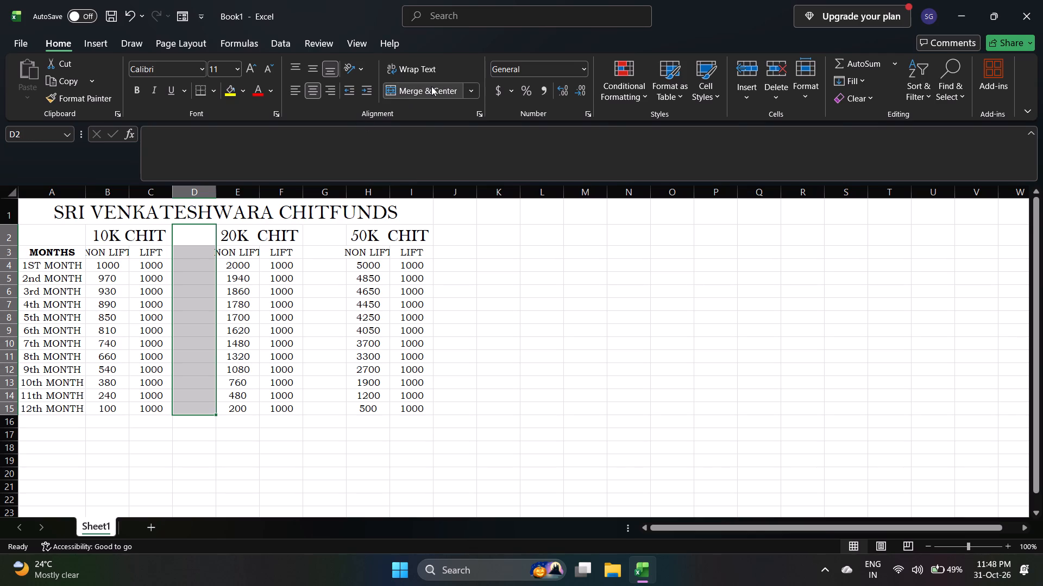
pyautogui.click(470, 89)
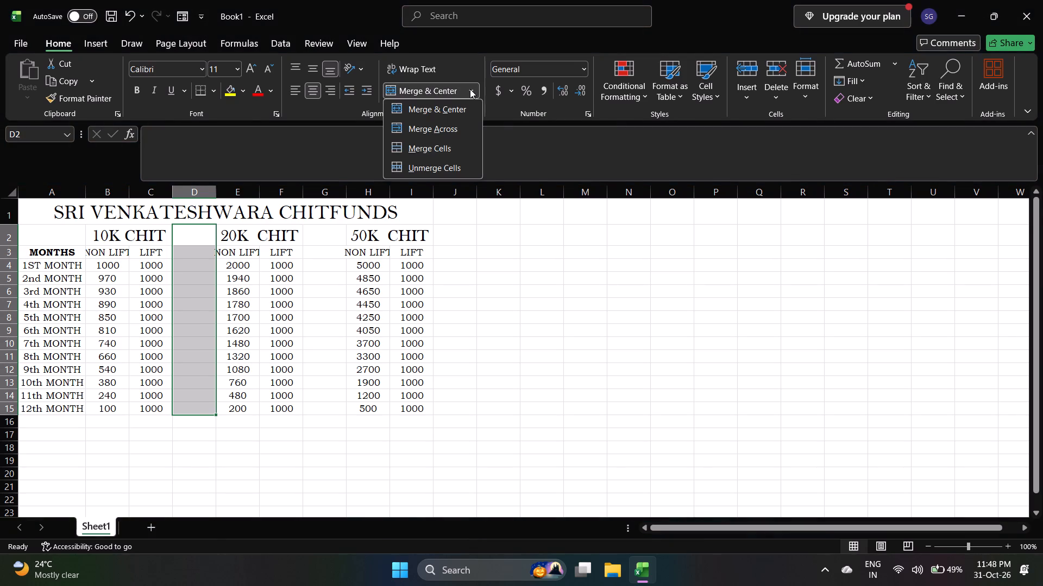
pyautogui.click(449, 151)
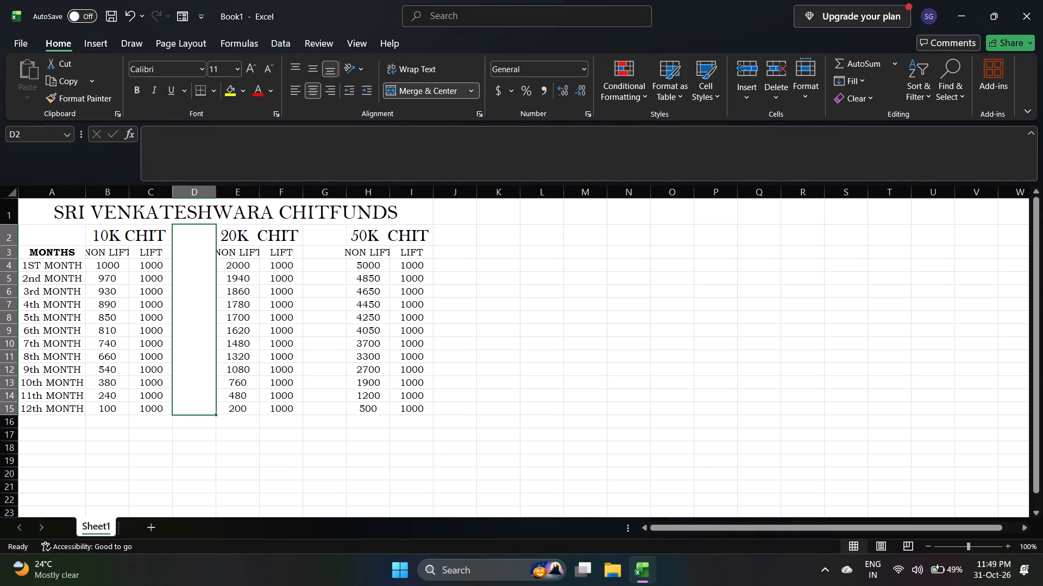
# Merge and centre the empty spacer cells G2:G15 between the 20K and 50K CHIT blocks.
pyautogui.click(330, 242)
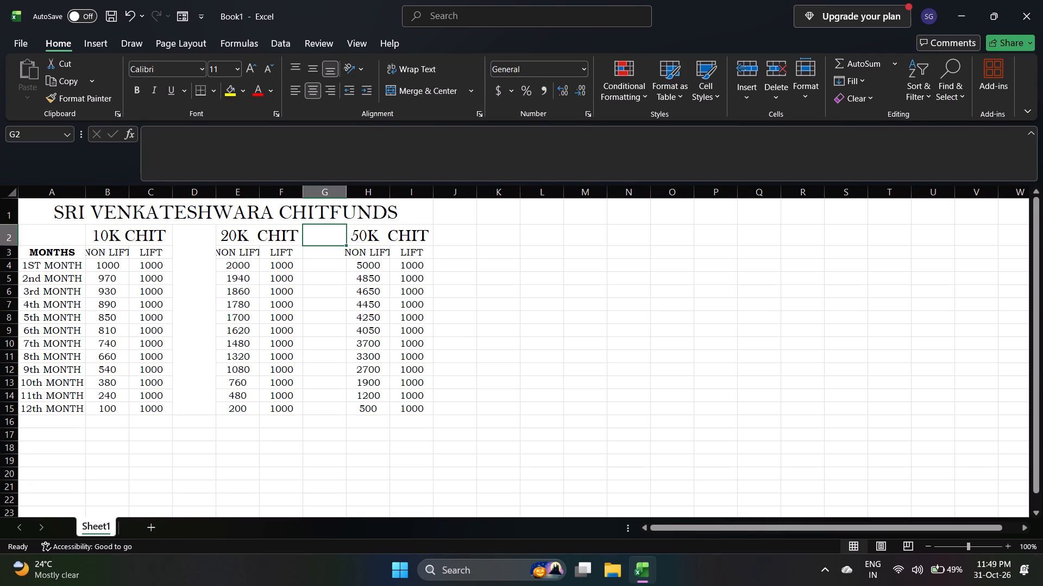
pyautogui.hotkey('shift', 'Down')
pyautogui.hotkey('shift', 'Down')
pyautogui.hotkey('shift', 'Down')
pyautogui.hotkey('shift', 'Down')
pyautogui.hotkey('shift', 'Down')
pyautogui.hotkey('shift', 'Down')
pyautogui.hotkey('shift', 'Down')
pyautogui.hotkey('shift', 'Down')
pyautogui.hotkey('shift', 'Down')
pyautogui.hotkey('shift', 'Down')
pyautogui.hotkey('shift', 'Down')
pyautogui.hotkey('shift', 'Down')
pyautogui.hotkey('shift', 'Down')
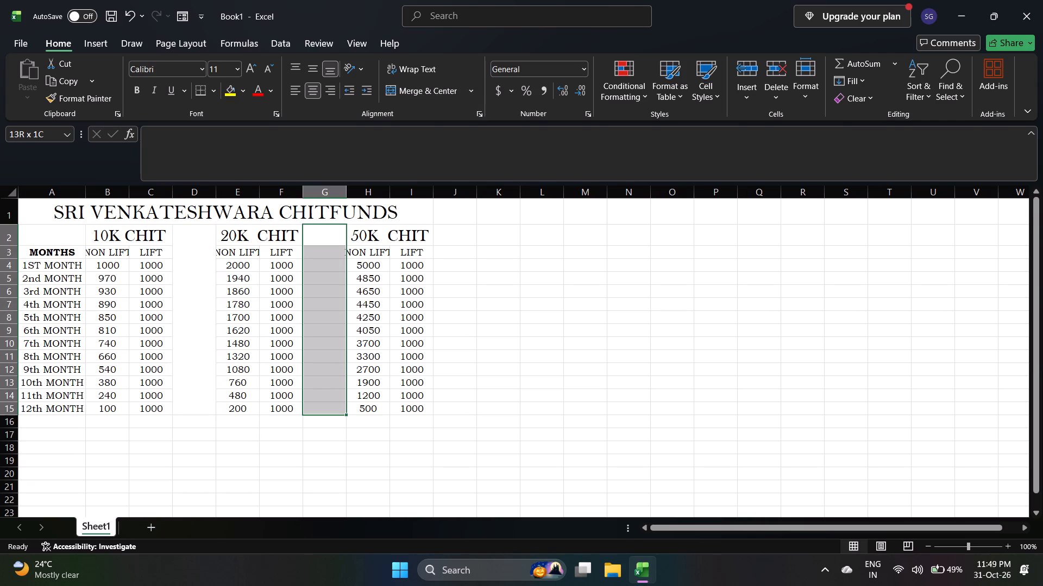
pyautogui.click(461, 91)
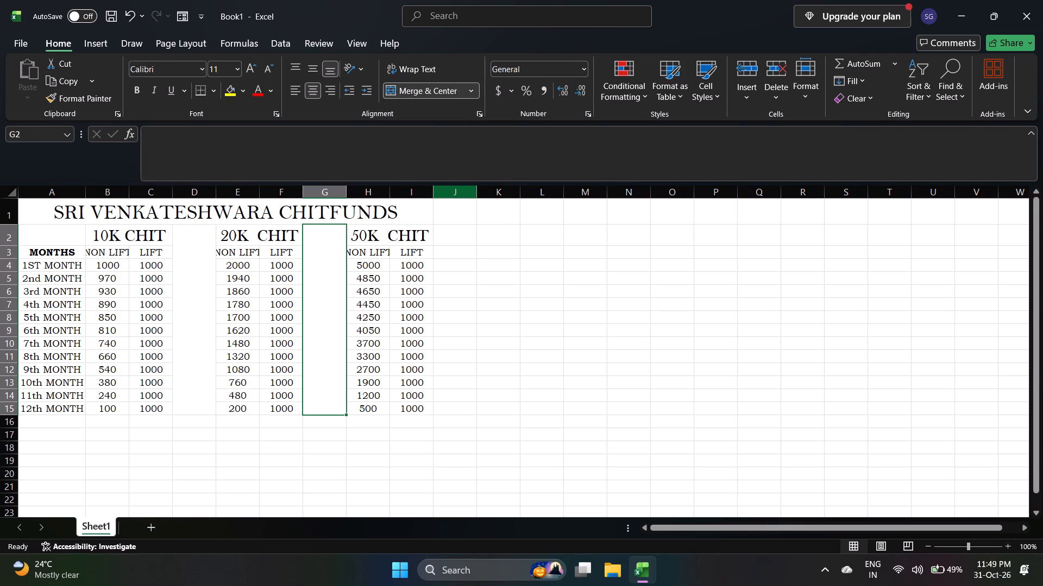
# Widen columns B, E and H to about 10 each so their NON LIFT headers fit.
pyautogui.click(110, 256)
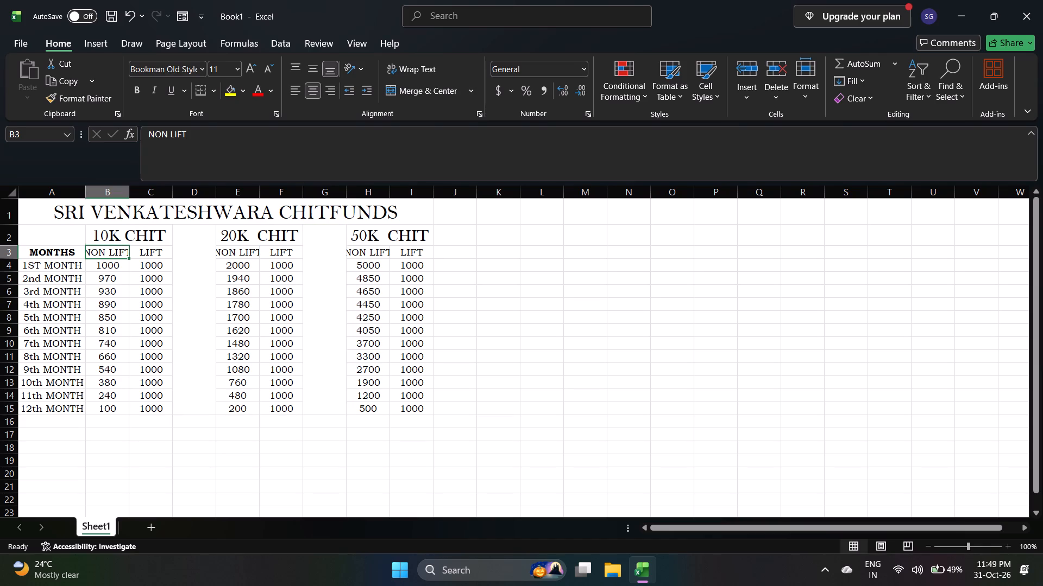
pyautogui.moveTo(129, 189); pyautogui.dragTo(134, 189)
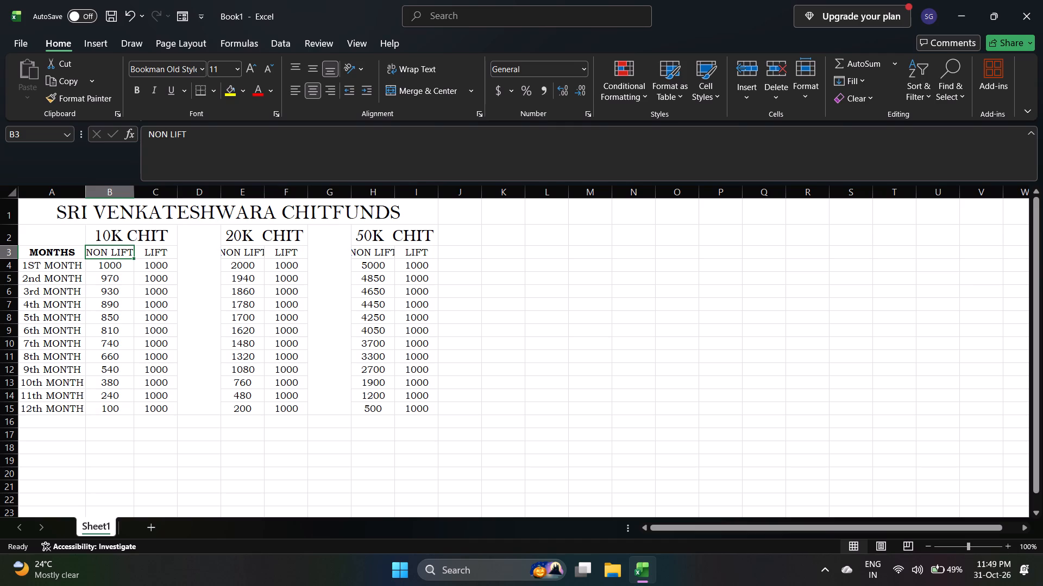
pyautogui.moveTo(264, 191); pyautogui.dragTo(272, 190)
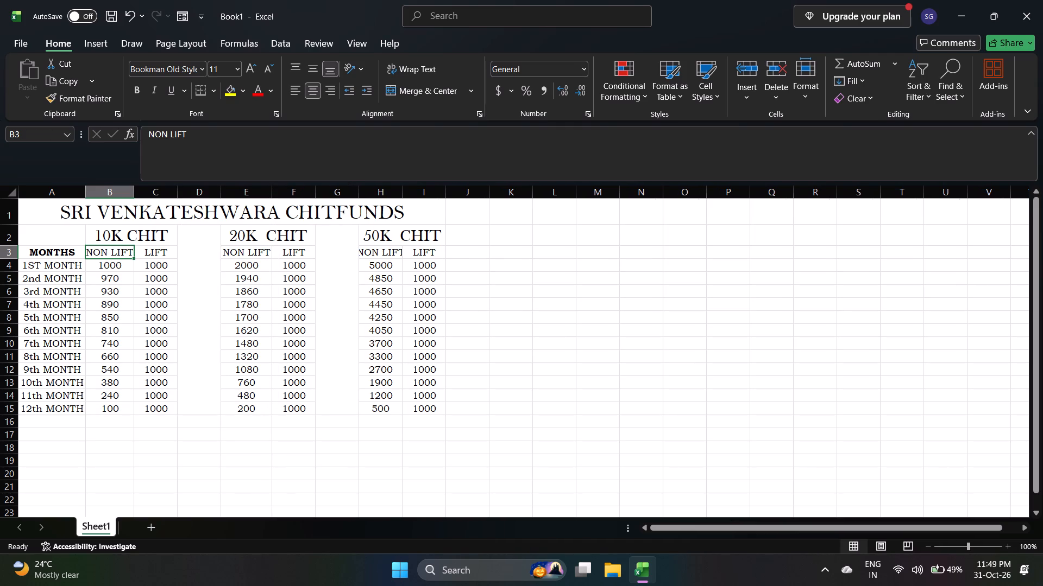
pyautogui.click(273, 187)
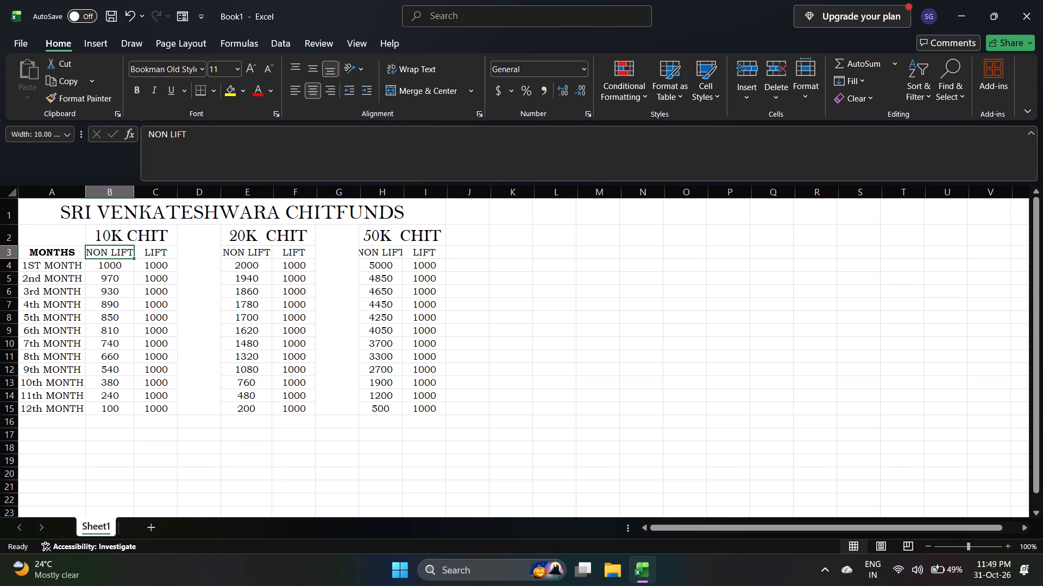
pyautogui.click(134, 187)
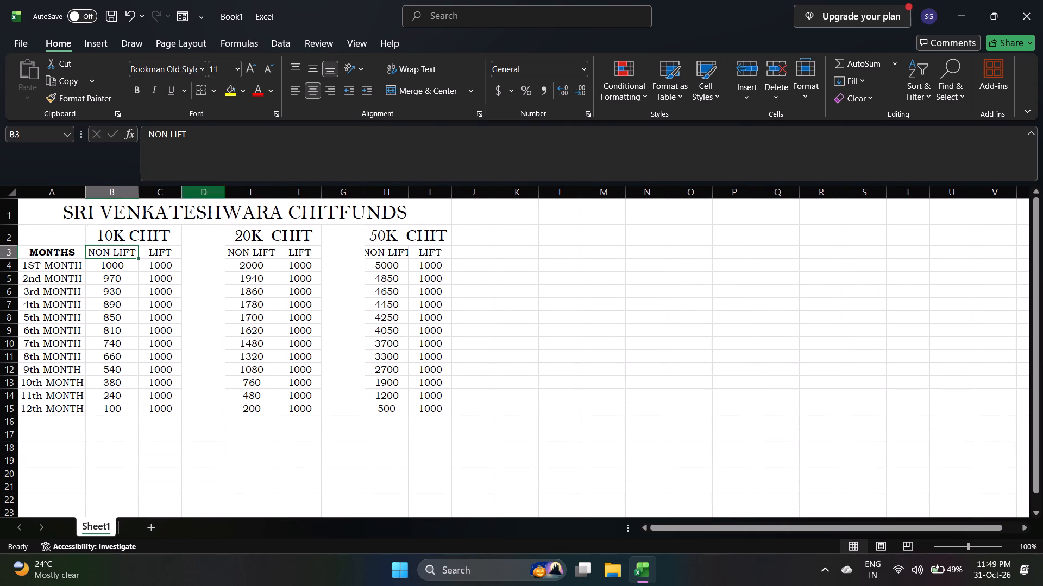
pyautogui.click(391, 252)
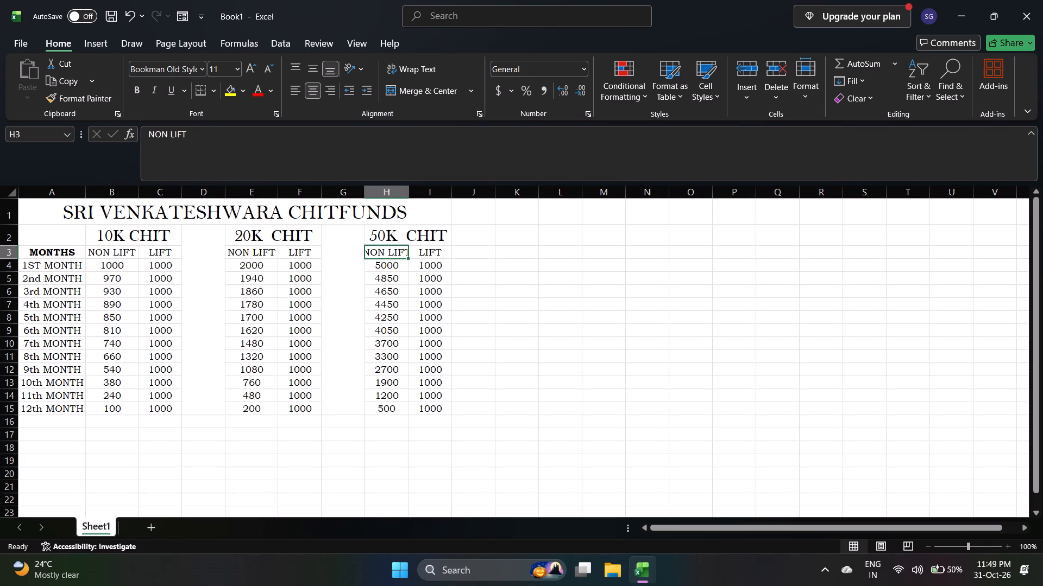
pyautogui.moveTo(407, 188); pyautogui.dragTo(408, 188)
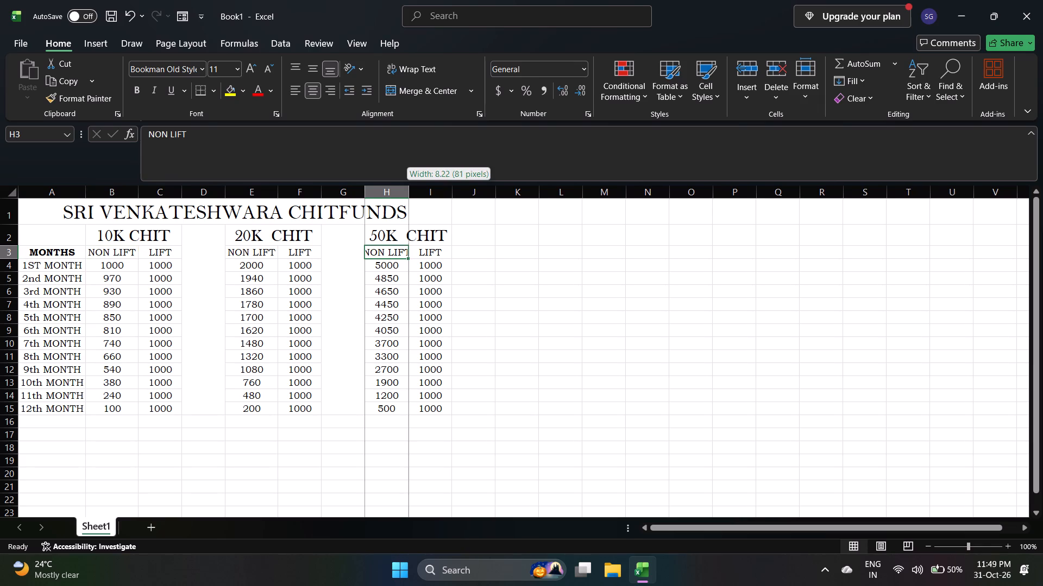
pyautogui.moveTo(408, 188); pyautogui.dragTo(412, 188)
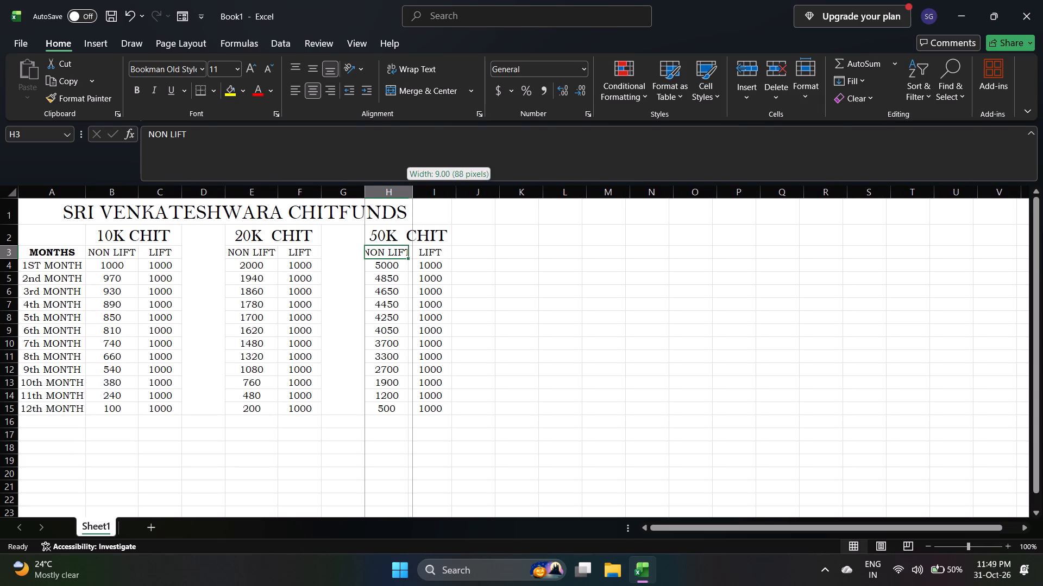
pyautogui.moveTo(412, 188); pyautogui.dragTo(414, 188)
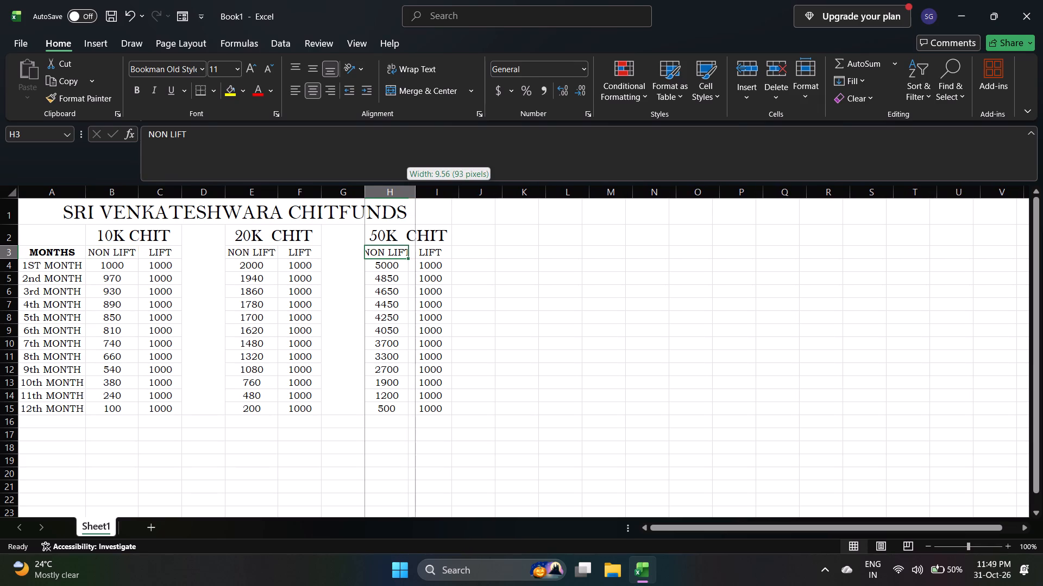
pyautogui.moveTo(414, 188); pyautogui.dragTo(416, 188)
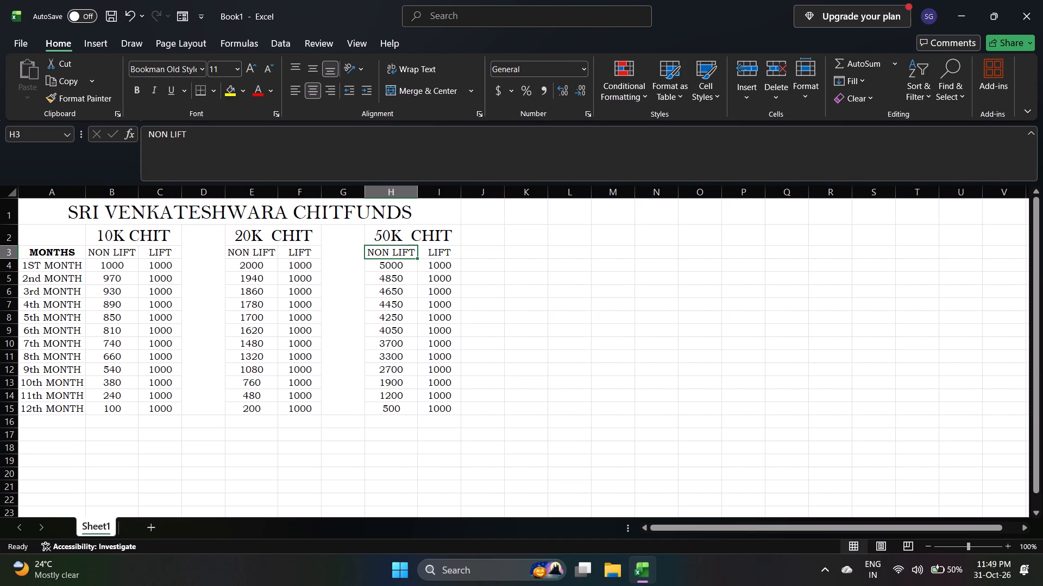
pyautogui.click(594, 295)
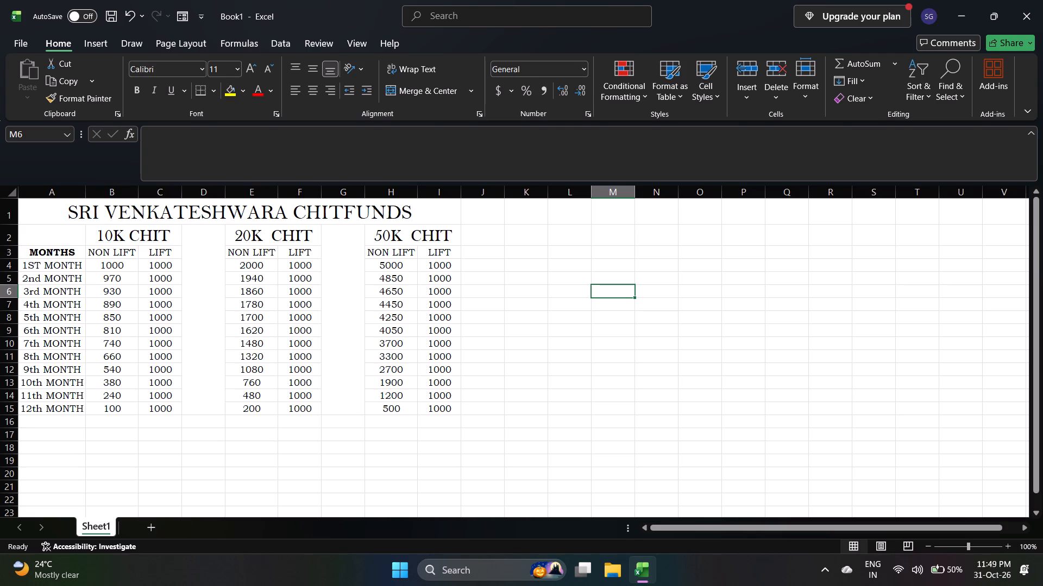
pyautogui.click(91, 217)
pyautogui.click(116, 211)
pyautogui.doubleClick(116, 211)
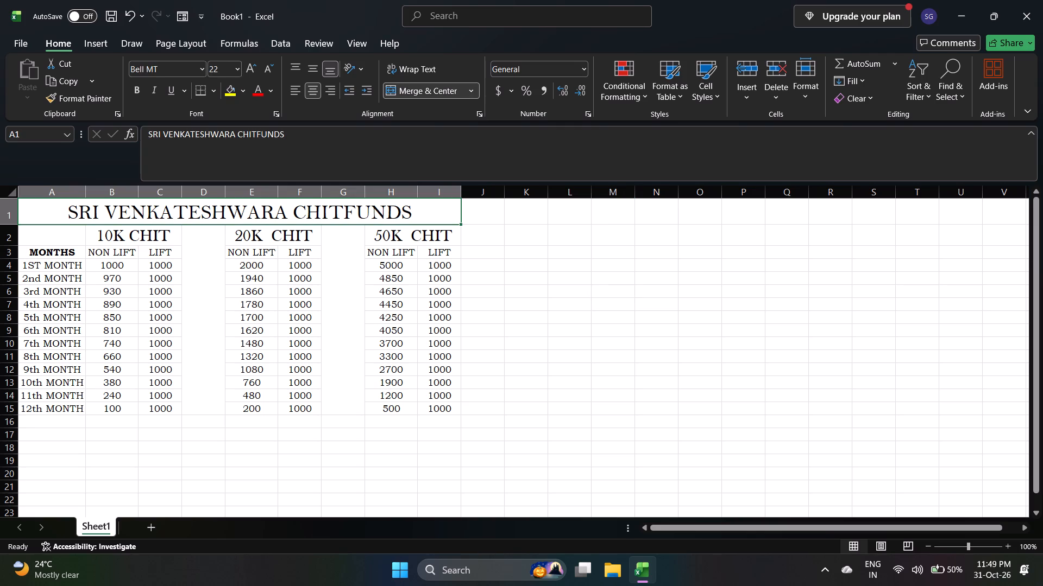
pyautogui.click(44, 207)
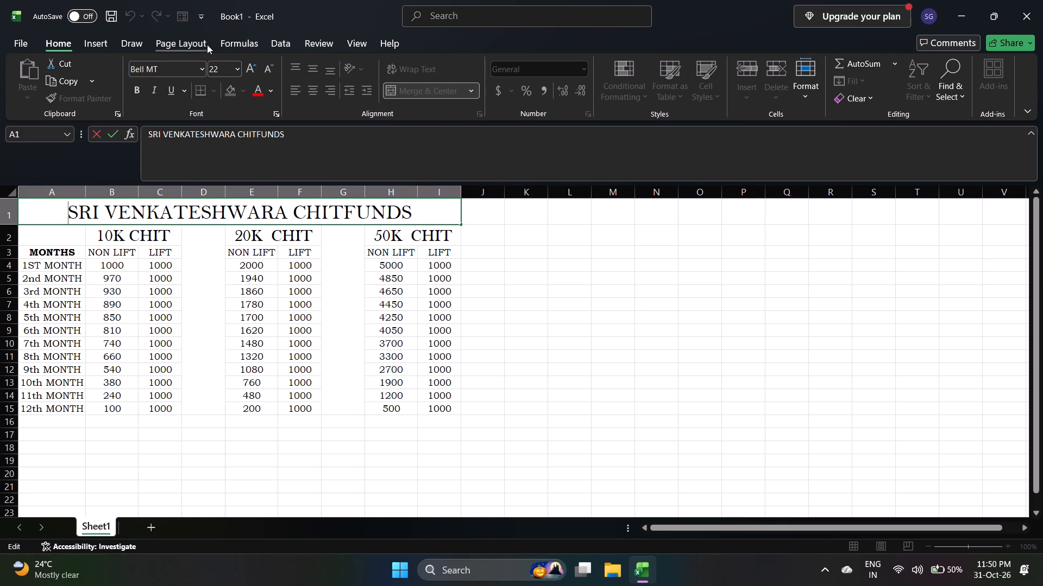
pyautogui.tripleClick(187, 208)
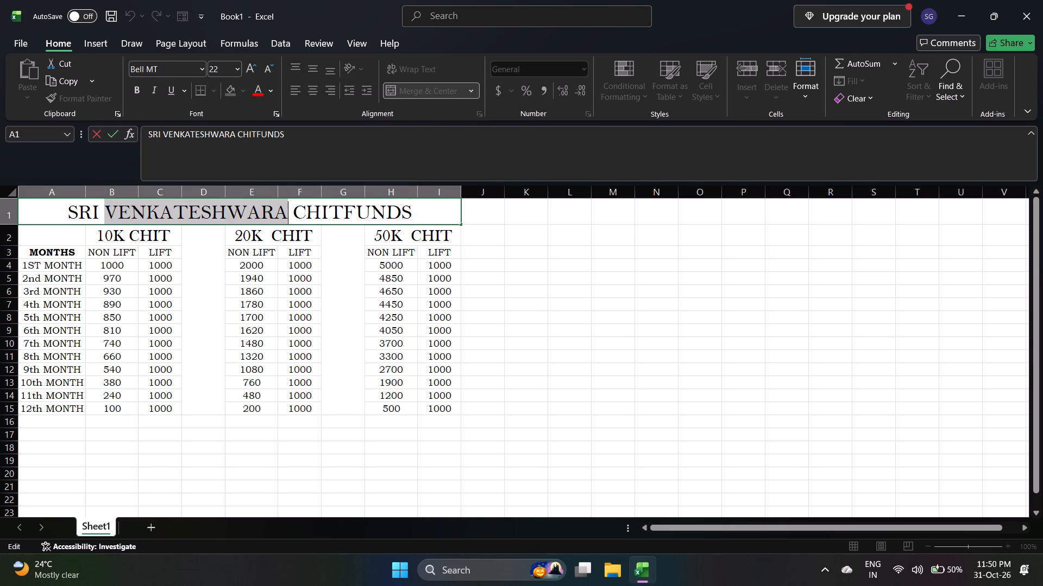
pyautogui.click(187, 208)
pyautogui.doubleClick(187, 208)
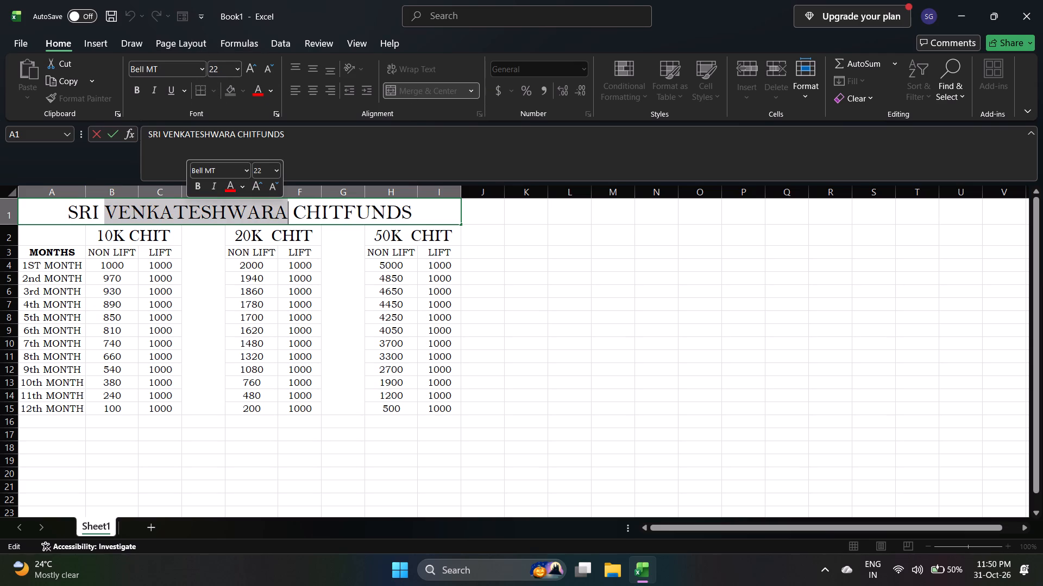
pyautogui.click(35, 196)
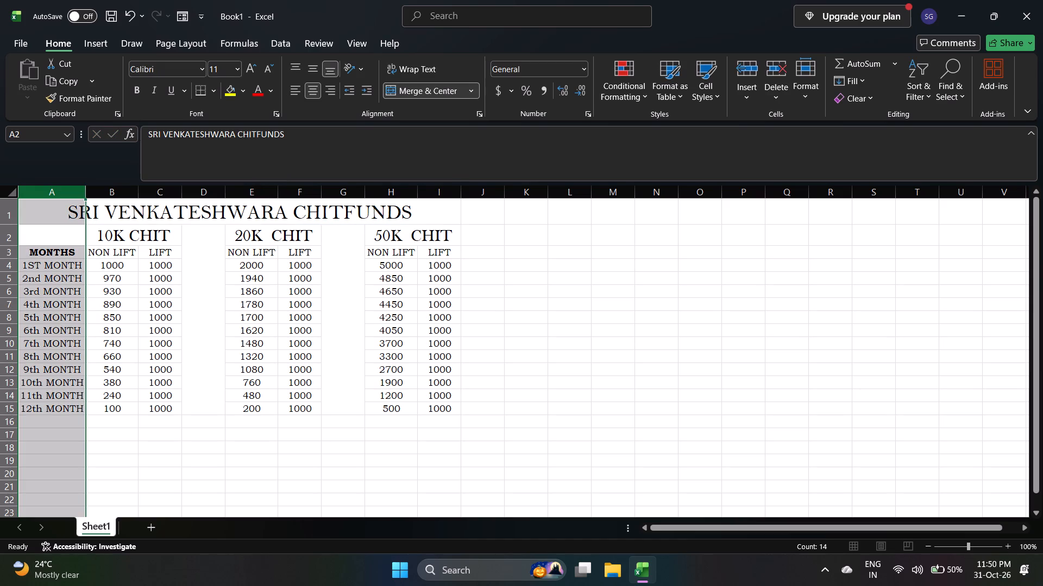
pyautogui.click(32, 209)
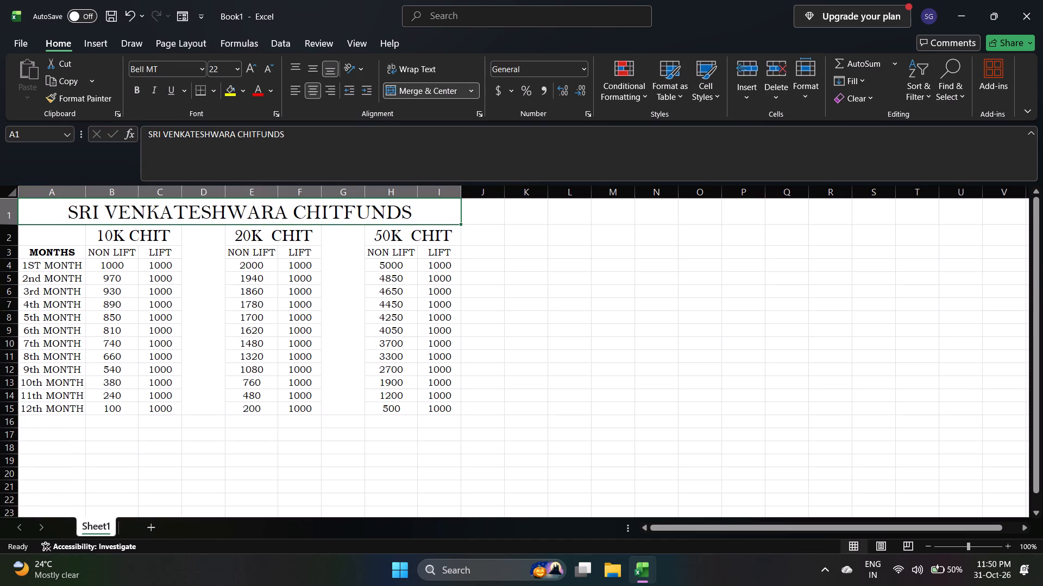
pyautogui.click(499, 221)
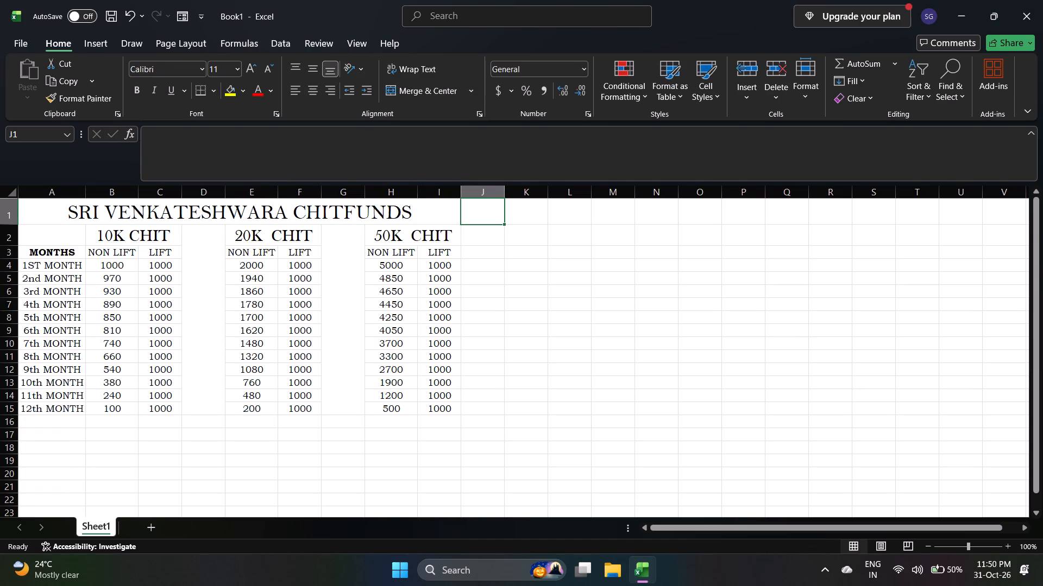
# Fill the merged SRI VENKATESHWARA CHITFUNDS title cell with Orange, Accent 2, Lighter 80%.
pyautogui.click(49, 209)
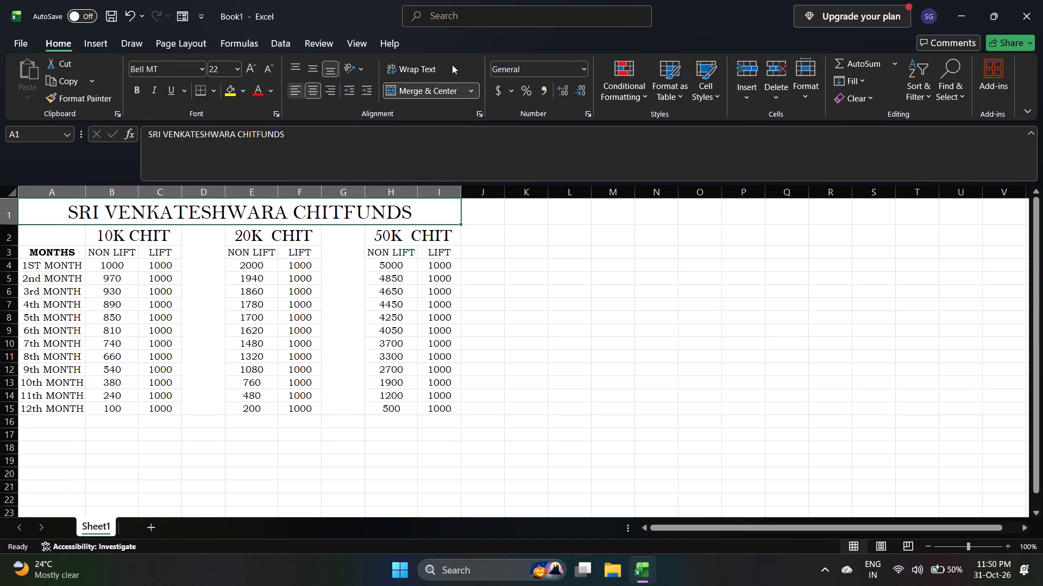
pyautogui.click(248, 91)
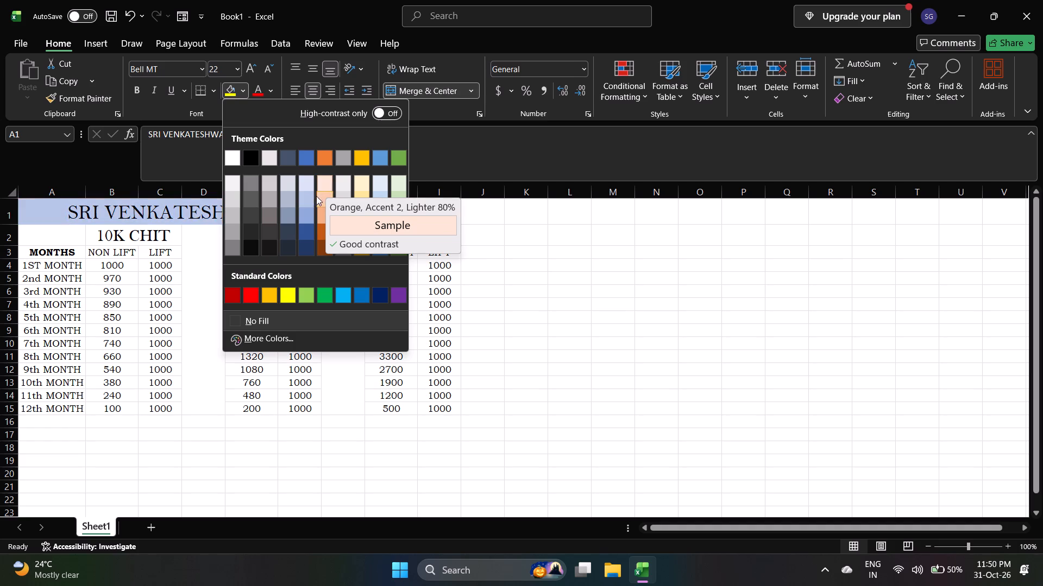
pyautogui.click(273, 342)
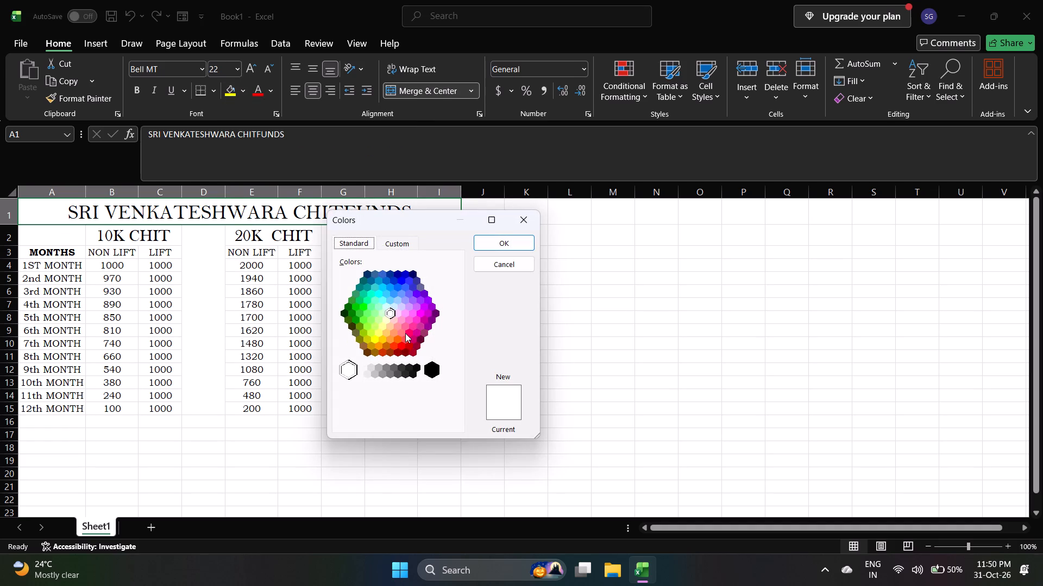
pyautogui.click(529, 221)
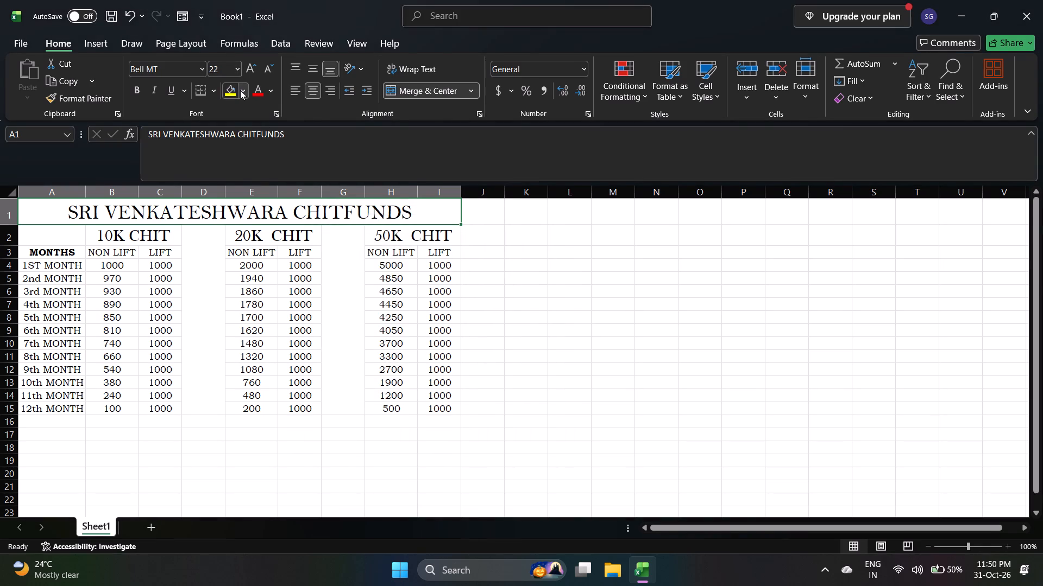
pyautogui.click(240, 90)
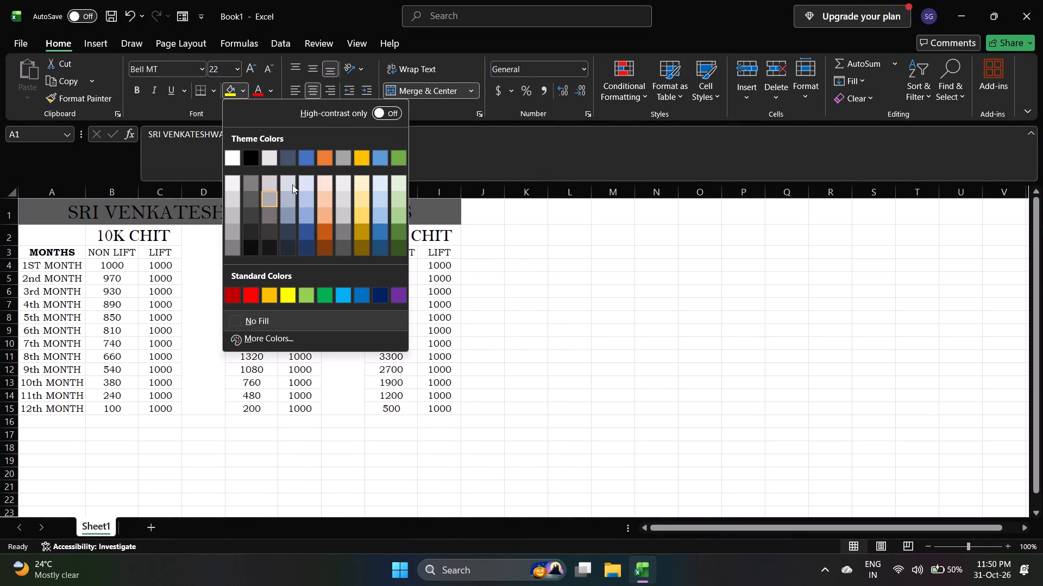
pyautogui.click(327, 187)
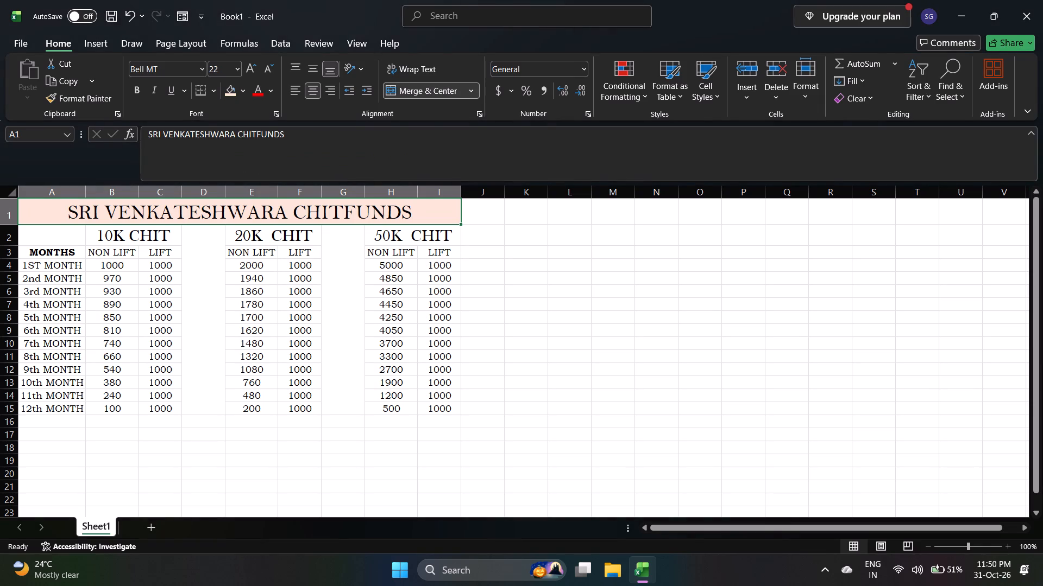
# Fill the months column A2:A15, from the blank cell above MONTHS through the 12th month, with the light blue-grey theme colour.
pyautogui.click(140, 235)
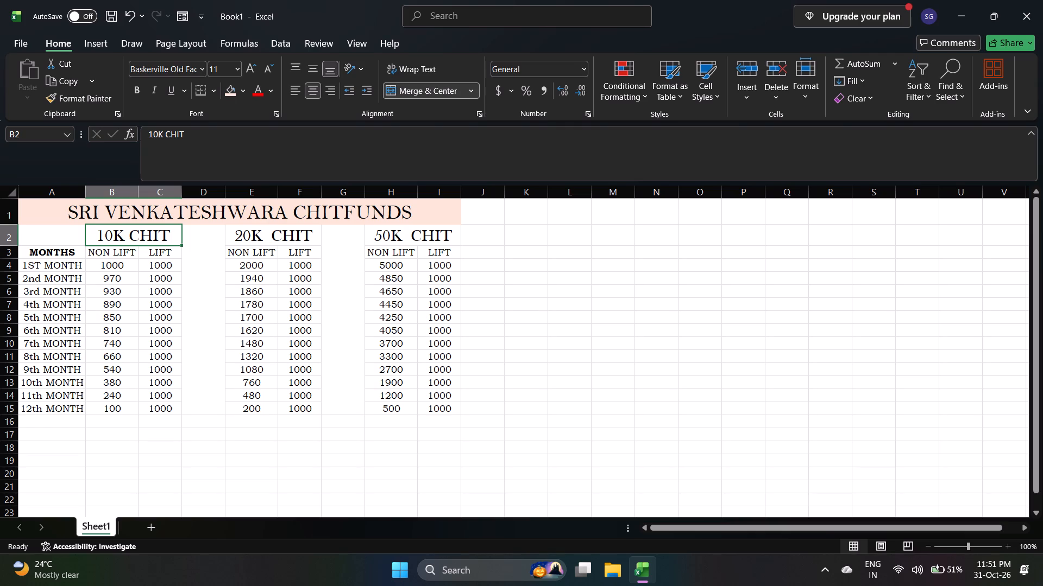
pyautogui.click(34, 237)
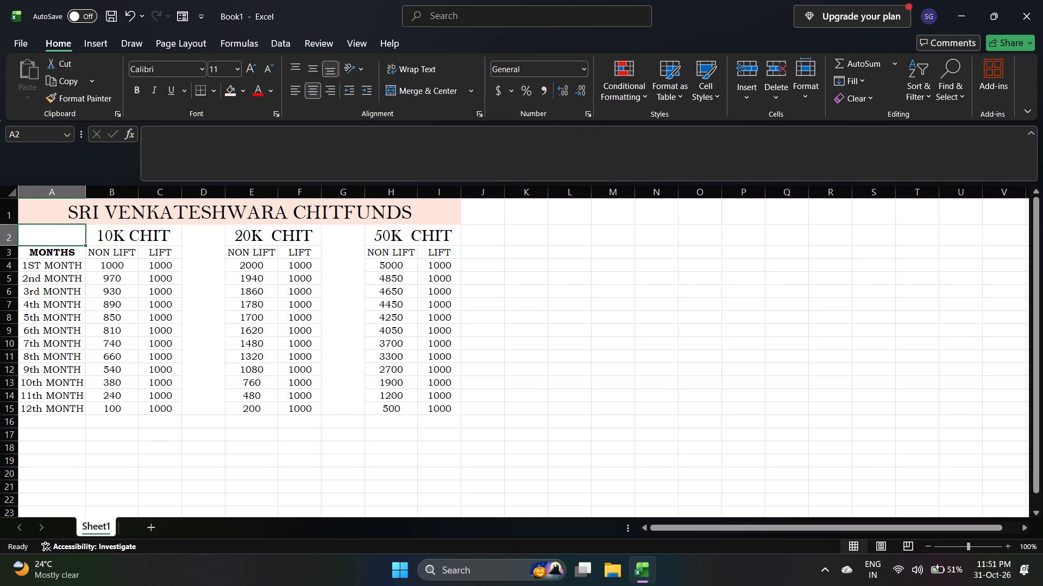
pyautogui.hotkey('shift', 'Down')
pyautogui.hotkey('shift', 'Down')
pyautogui.hotkey('shift', 'Down')
pyautogui.hotkey('shift', 'Down')
pyautogui.hotkey('shift', 'Down')
pyautogui.hotkey('shift', 'Down')
pyautogui.hotkey('shift', 'Down')
pyautogui.hotkey('shift', 'Down')
pyautogui.hotkey('shift', 'Down')
pyautogui.hotkey('shift', 'Down')
pyautogui.hotkey('shift', 'Down')
pyautogui.hotkey('shift', 'Down')
pyautogui.hotkey('shift', 'Down')
pyautogui.hotkey('shift', 'Down')
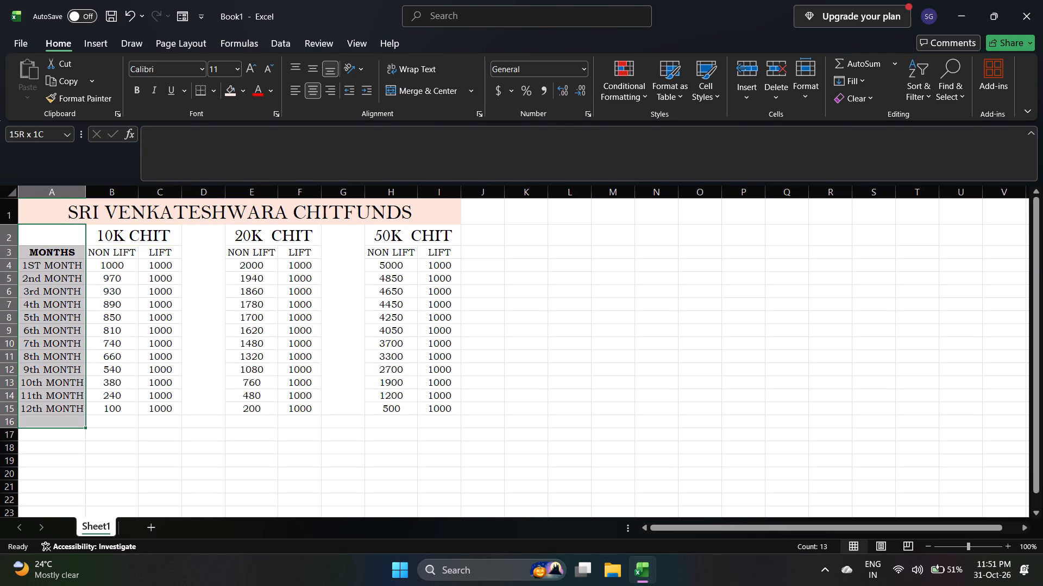
pyautogui.hotkey('shift', 'Up')
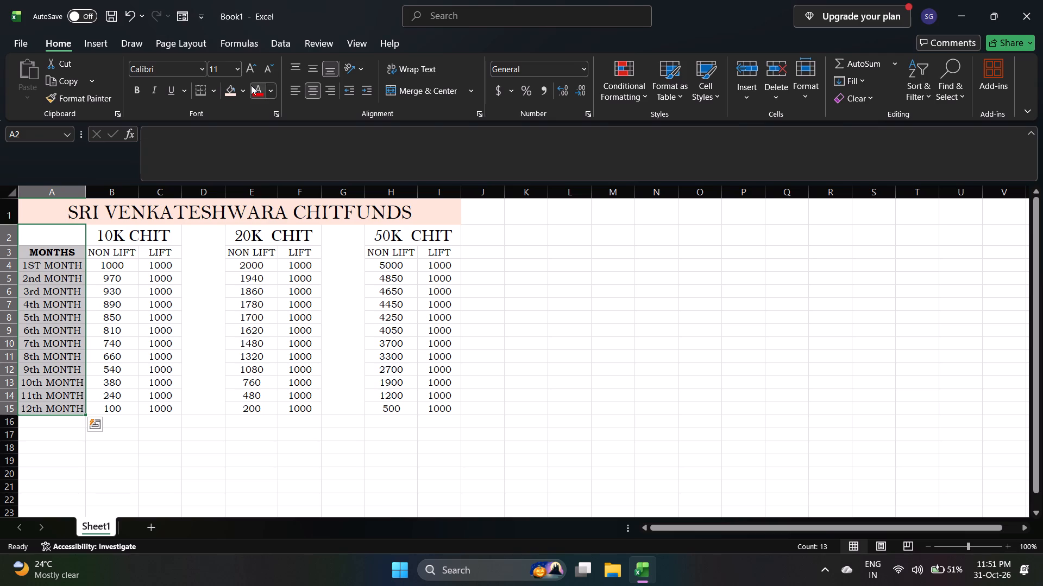
pyautogui.click(240, 94)
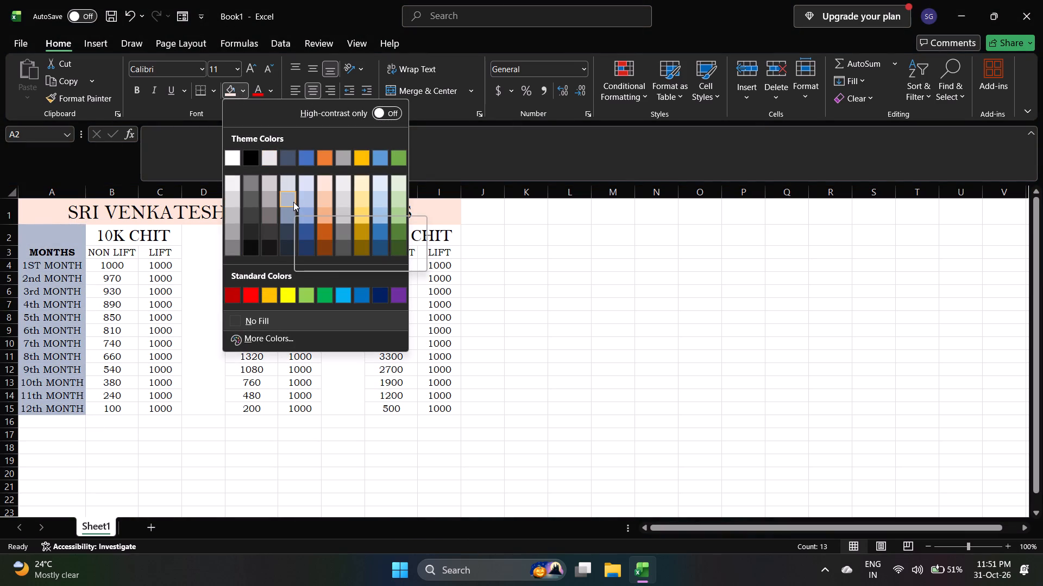
pyautogui.click(293, 202)
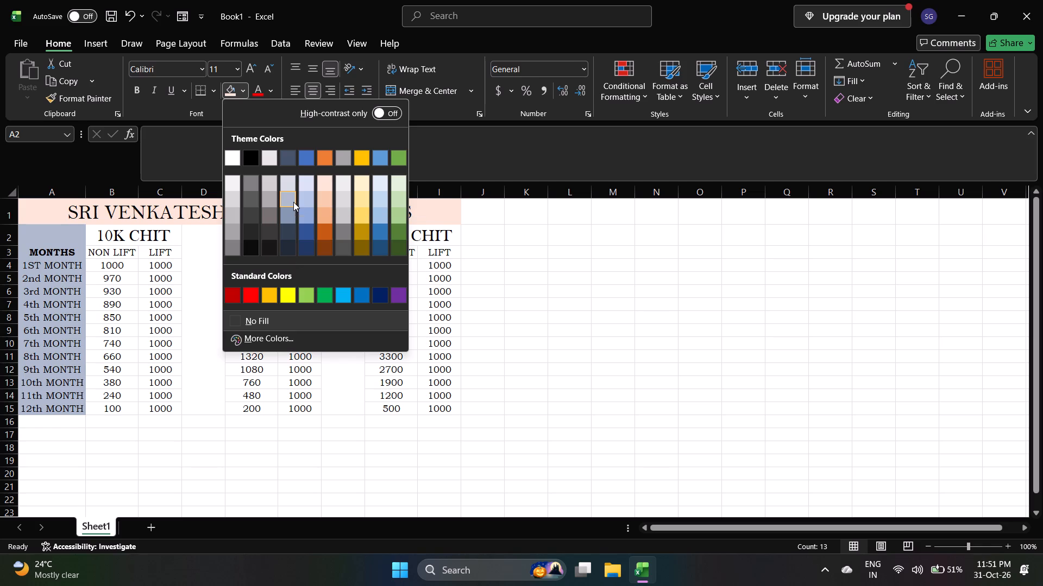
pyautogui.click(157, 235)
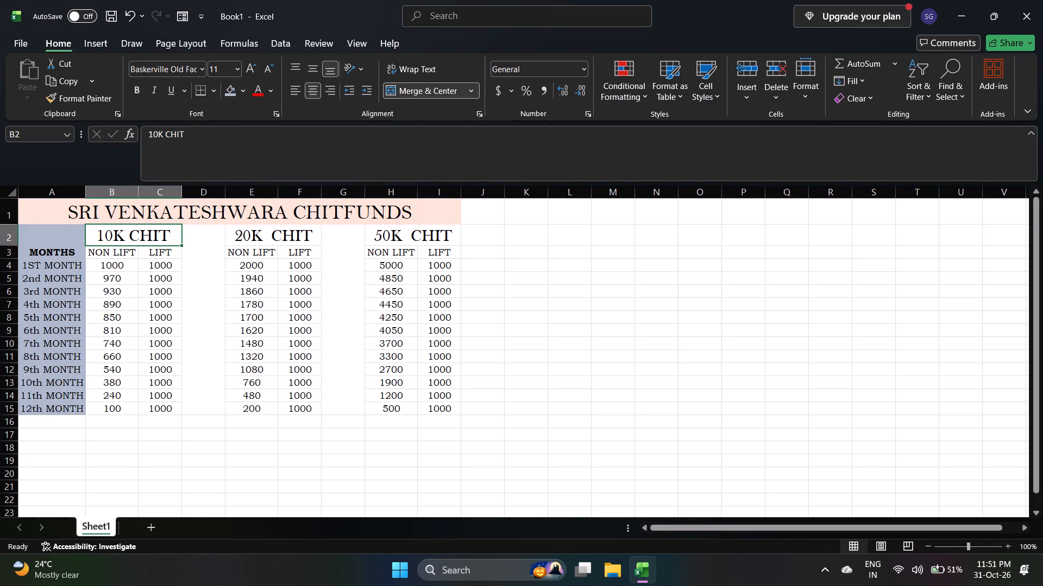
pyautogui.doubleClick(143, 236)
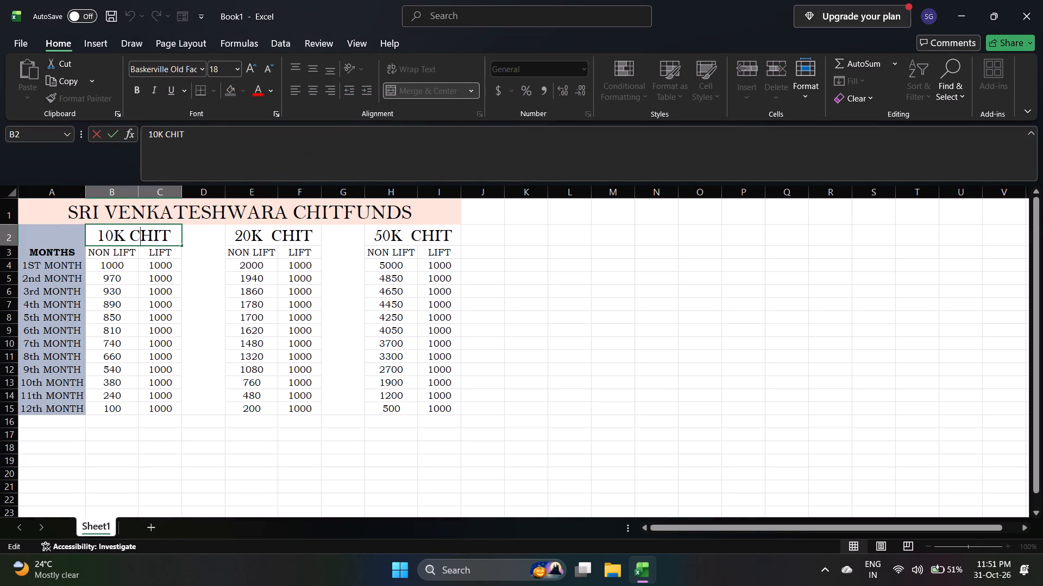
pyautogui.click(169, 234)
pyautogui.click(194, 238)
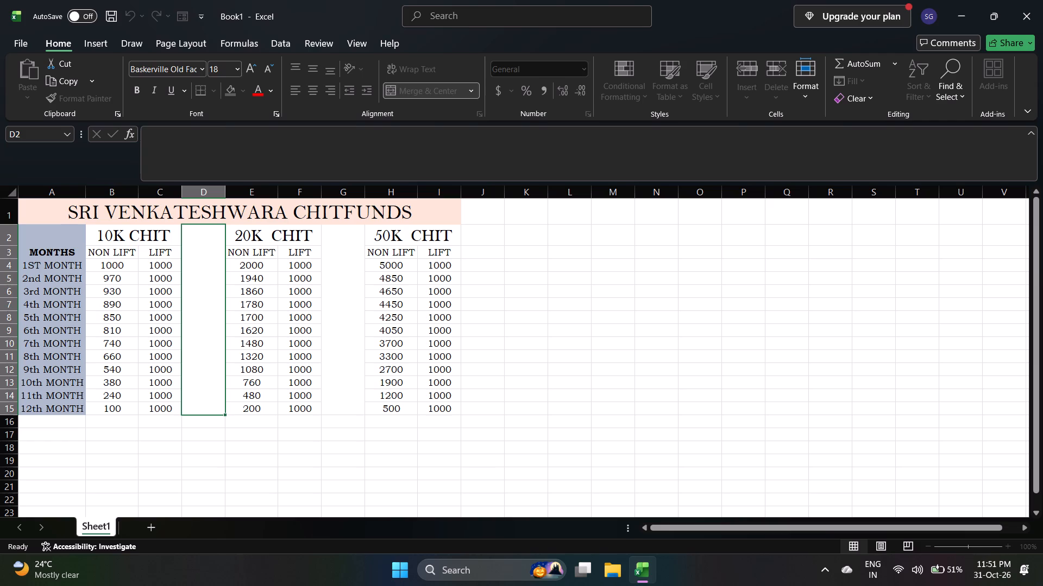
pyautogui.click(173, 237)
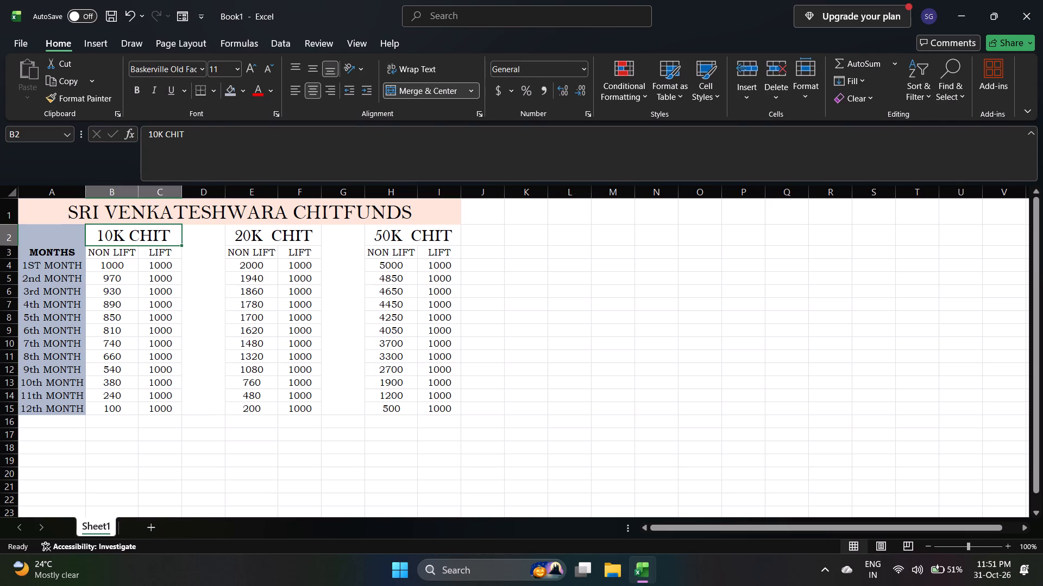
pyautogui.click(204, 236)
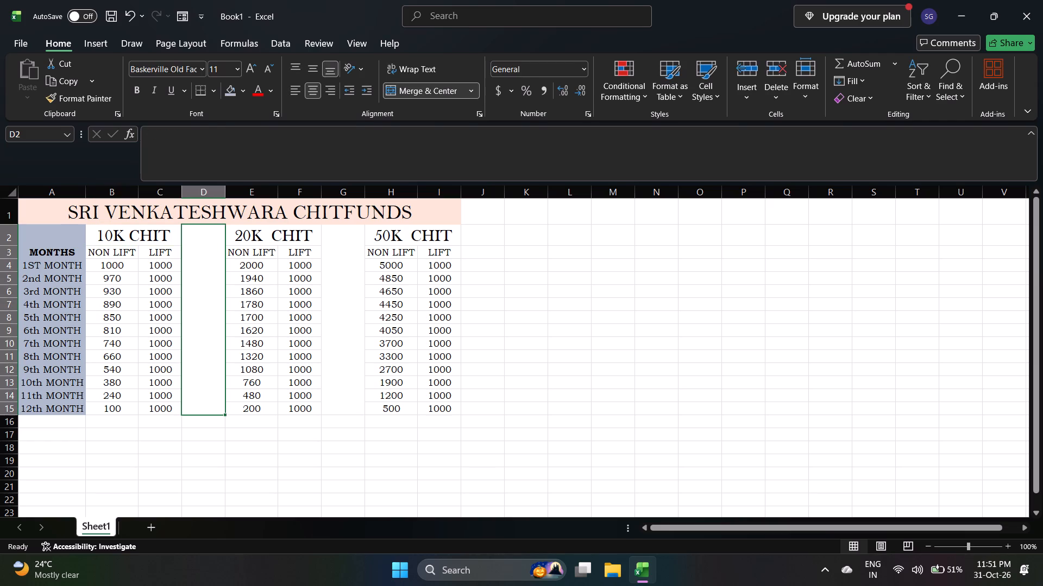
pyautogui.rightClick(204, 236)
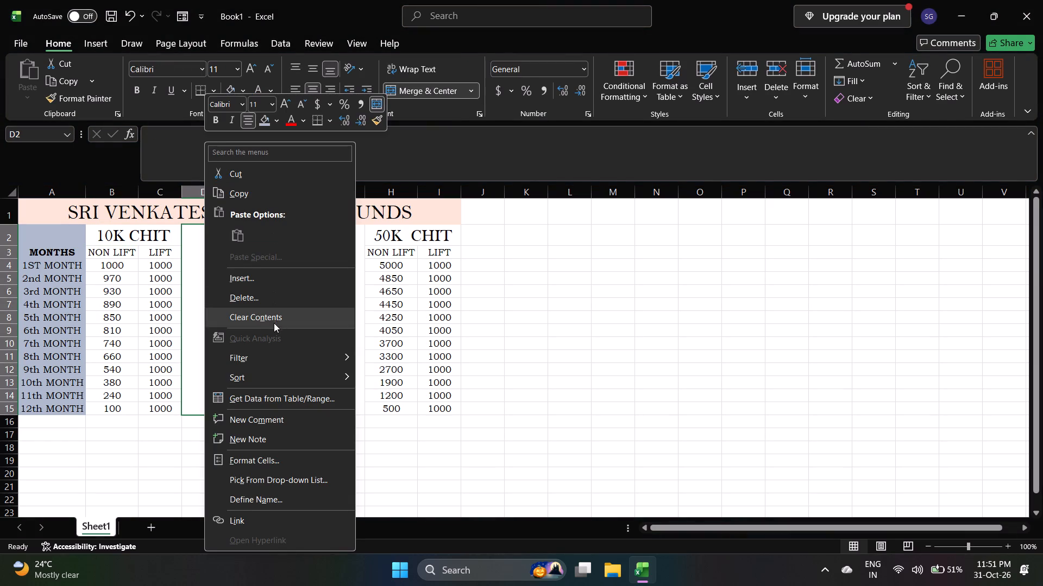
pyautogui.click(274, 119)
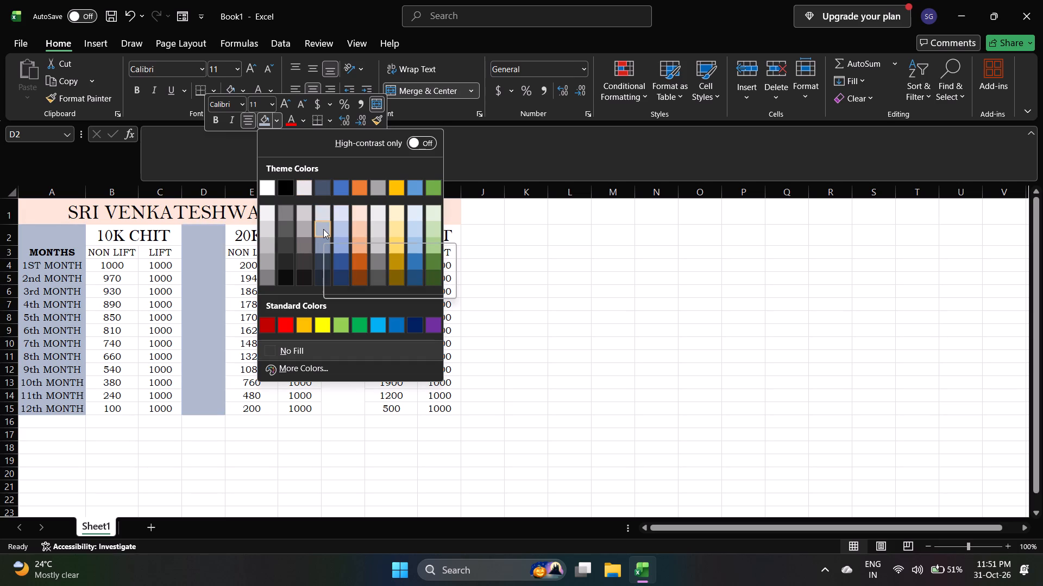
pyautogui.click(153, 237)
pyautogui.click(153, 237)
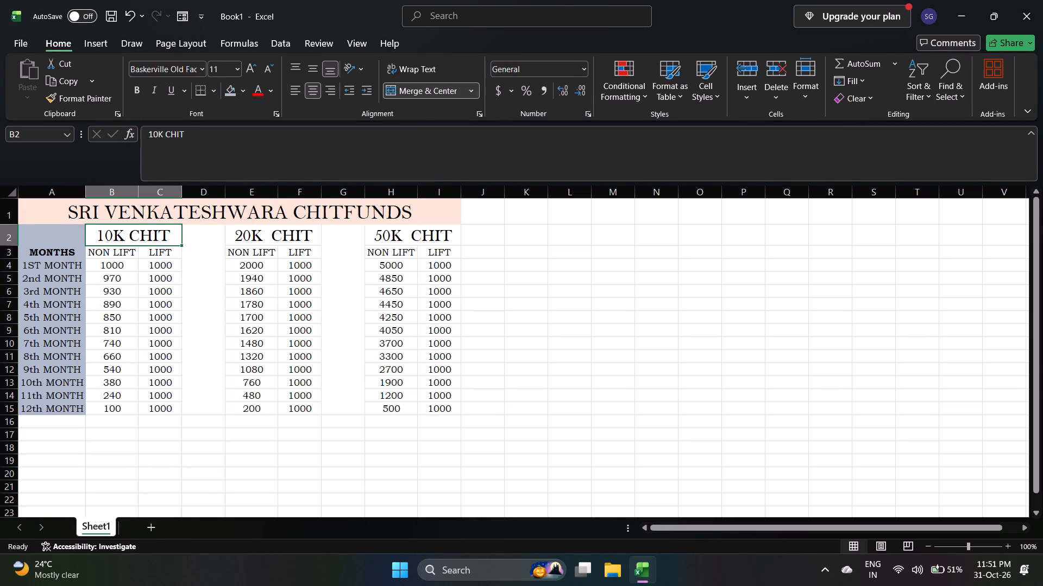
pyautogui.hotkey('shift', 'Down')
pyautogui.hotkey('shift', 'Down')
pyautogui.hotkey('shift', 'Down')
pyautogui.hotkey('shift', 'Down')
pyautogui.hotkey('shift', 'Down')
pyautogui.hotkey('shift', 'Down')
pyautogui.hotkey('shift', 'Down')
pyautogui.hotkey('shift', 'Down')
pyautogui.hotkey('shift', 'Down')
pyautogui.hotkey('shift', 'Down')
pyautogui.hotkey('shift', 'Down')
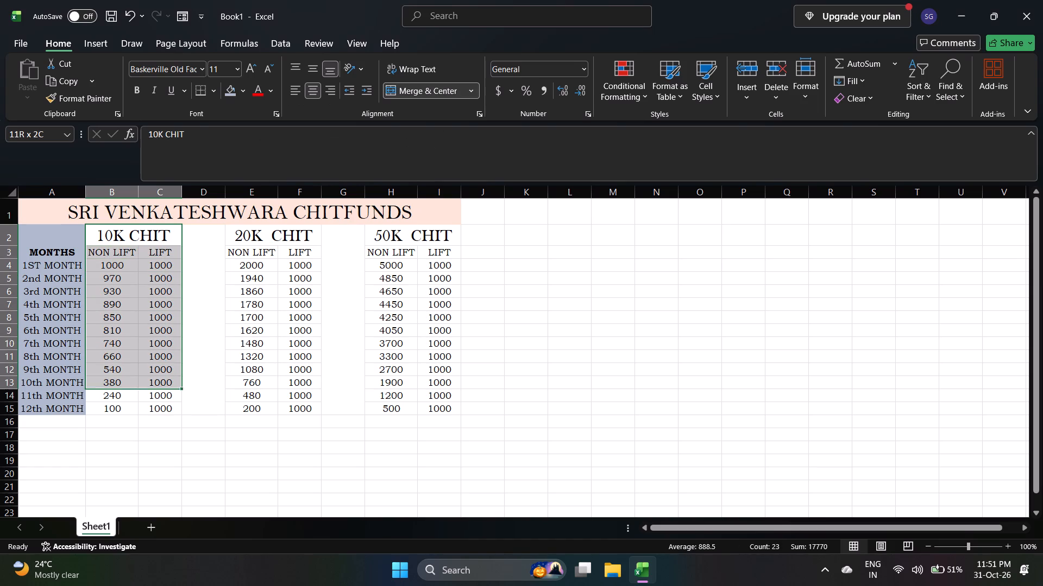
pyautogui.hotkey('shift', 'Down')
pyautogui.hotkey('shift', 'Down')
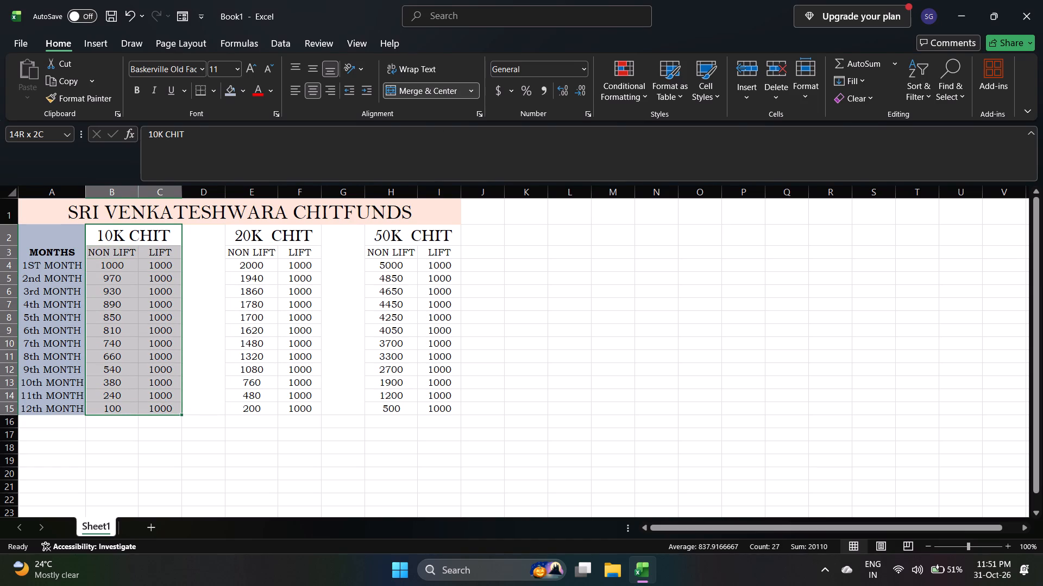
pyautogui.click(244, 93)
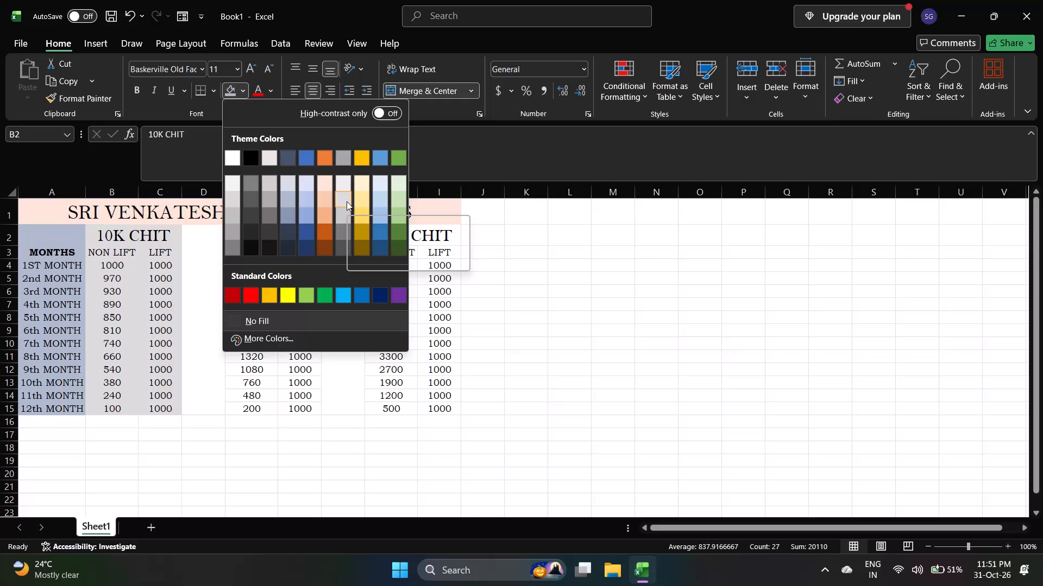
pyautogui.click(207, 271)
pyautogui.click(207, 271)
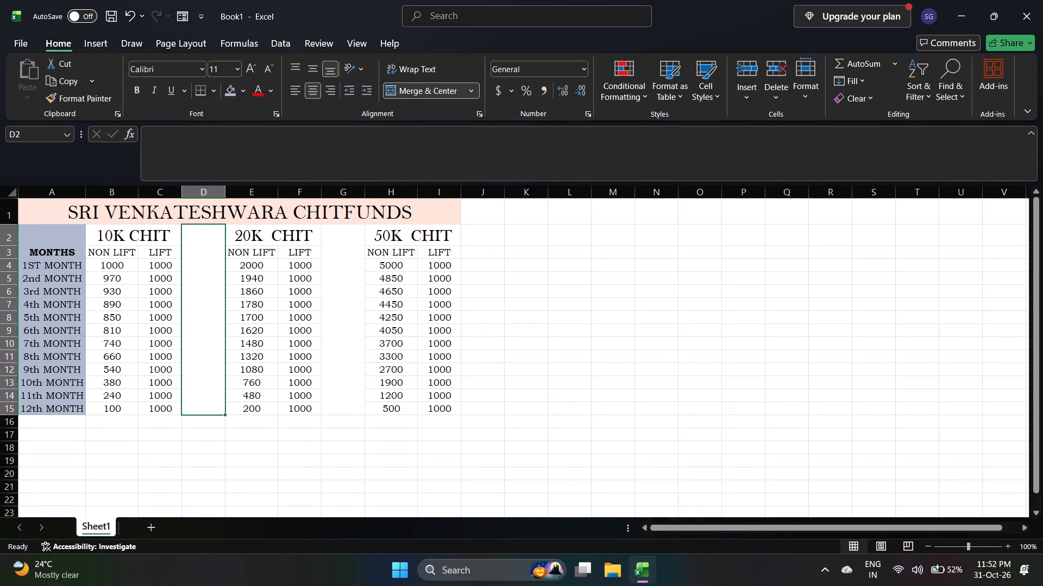
# Change the fill of the months column A2:A15 to white.
pyautogui.click(74, 419)
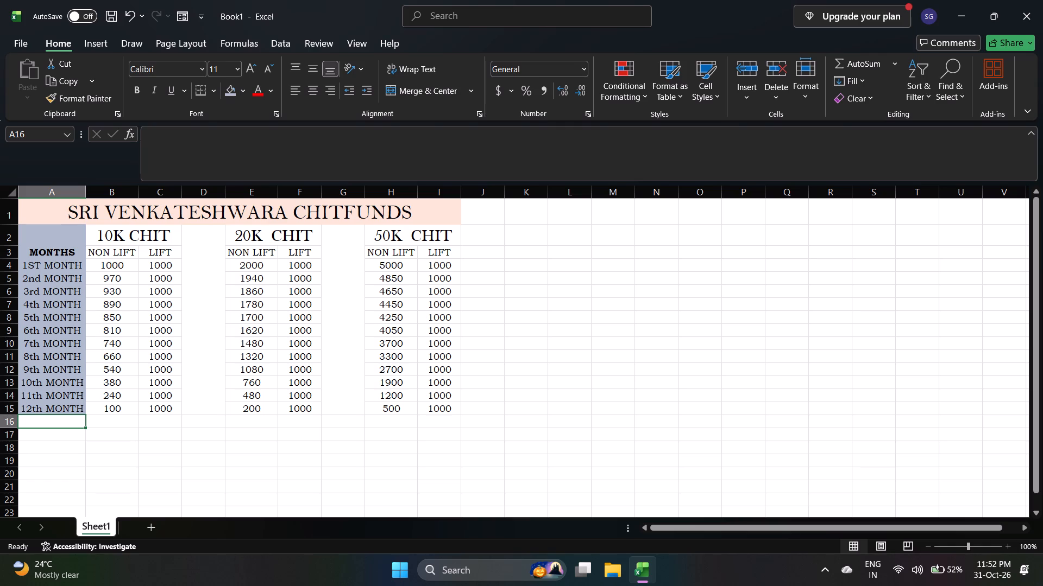
pyautogui.click(73, 234)
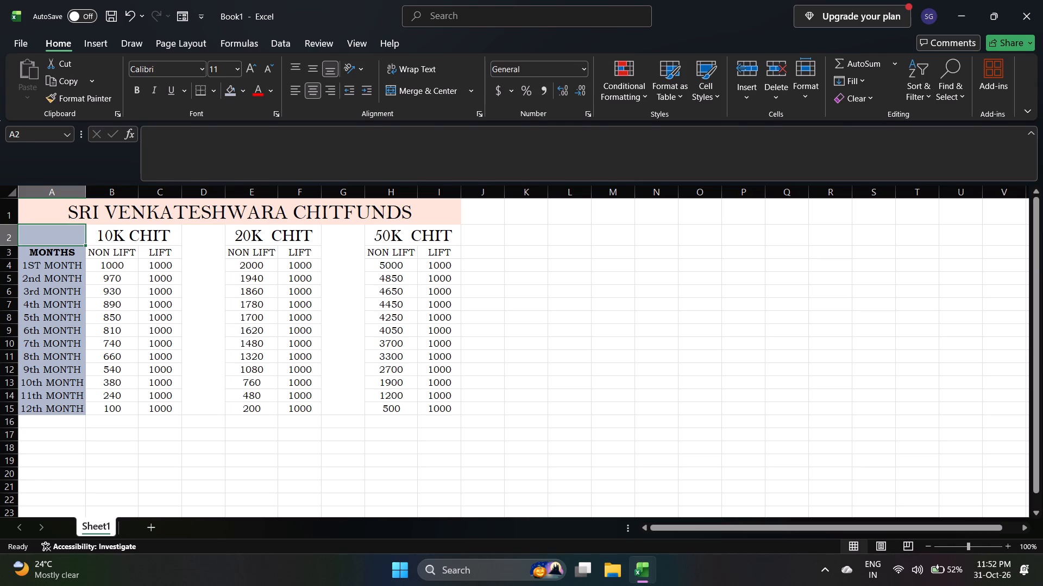
pyautogui.click(80, 251)
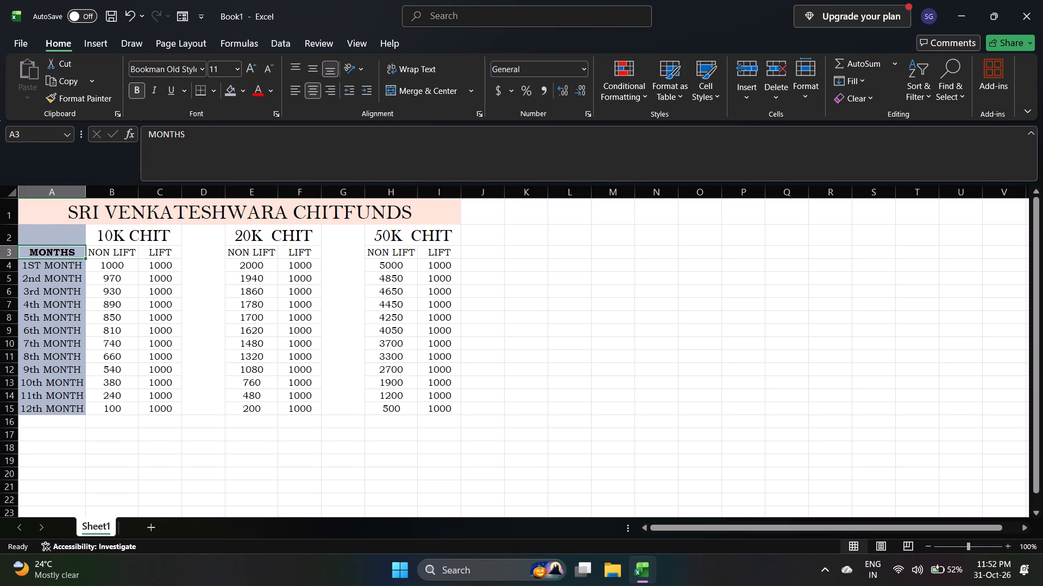
pyautogui.click(81, 239)
pyautogui.hotkey('shift', 'Down')
pyautogui.hotkey('shift', 'Down')
pyautogui.hotkey('shift', 'Down')
pyautogui.hotkey('shift', 'Down')
pyautogui.hotkey('shift', 'Down')
pyautogui.hotkey('shift', 'Down')
pyautogui.hotkey('shift', 'Down')
pyautogui.hotkey('shift', 'Down')
pyautogui.hotkey('shift', 'Down')
pyautogui.hotkey('shift', 'Down')
pyautogui.hotkey('shift', 'Down')
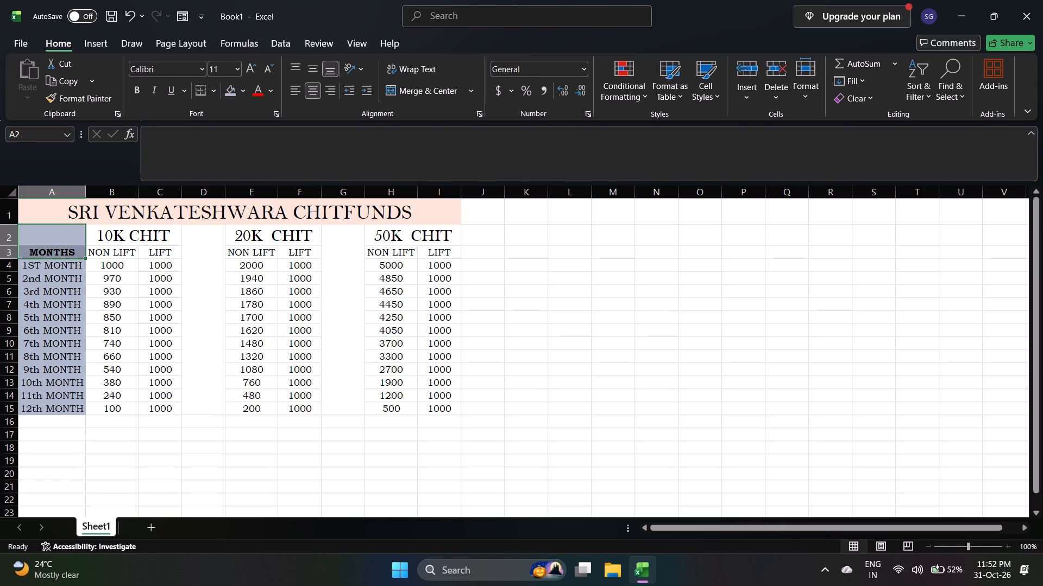
pyautogui.hotkey('shift', 'Down')
pyautogui.hotkey('shift', 'Down')
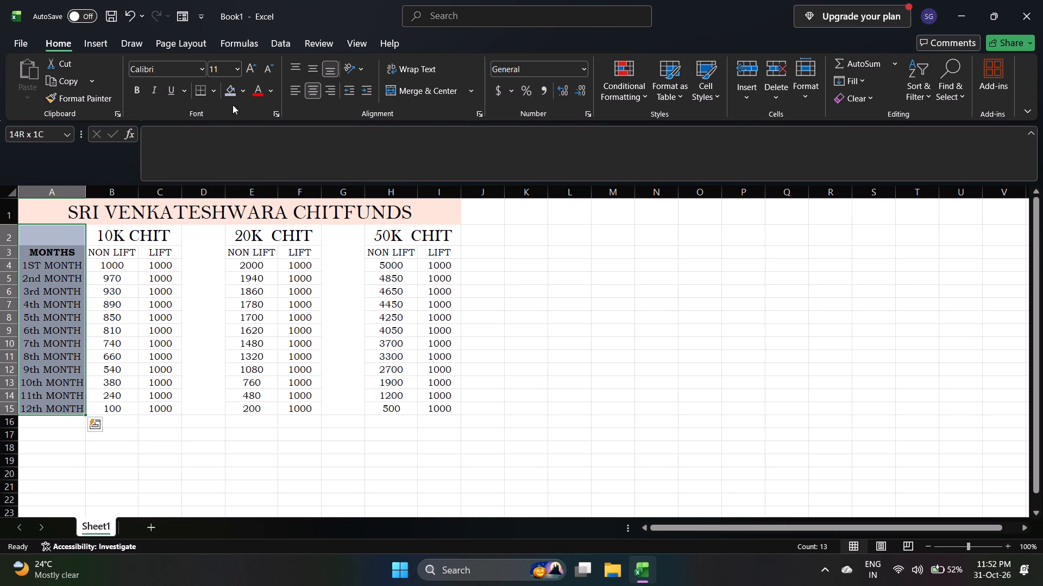
pyautogui.click(240, 89)
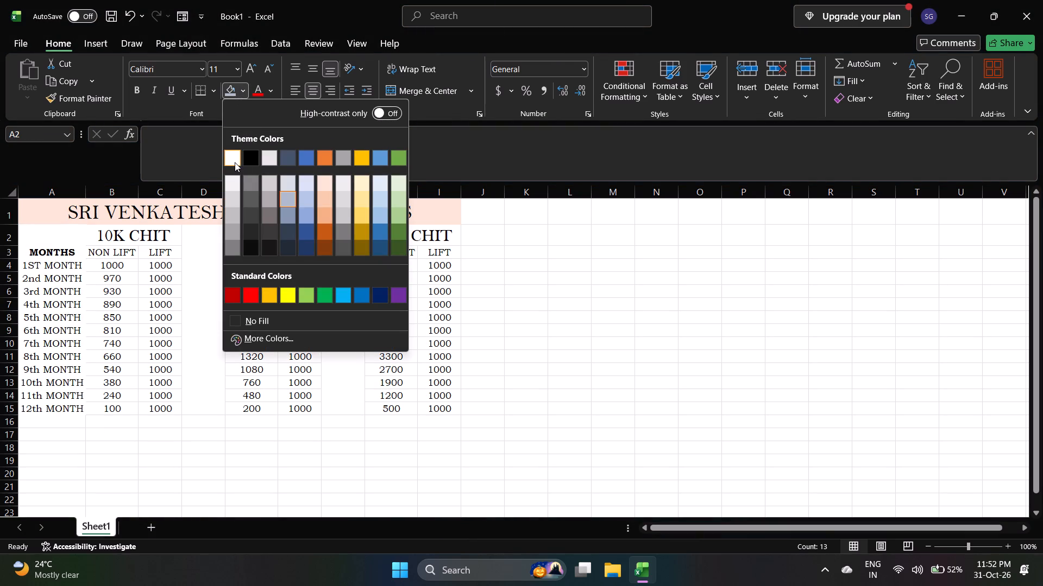
pyautogui.click(235, 162)
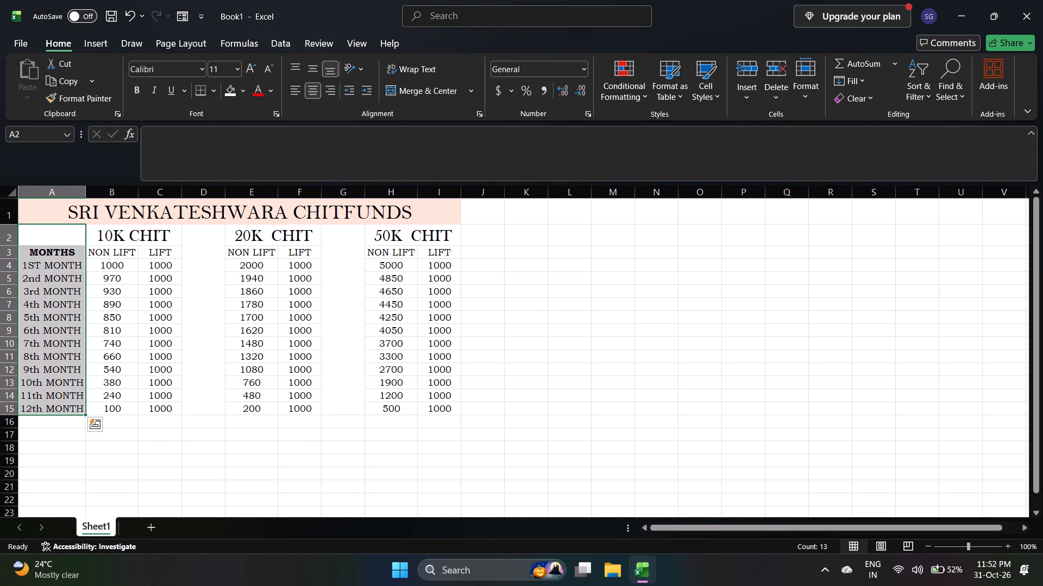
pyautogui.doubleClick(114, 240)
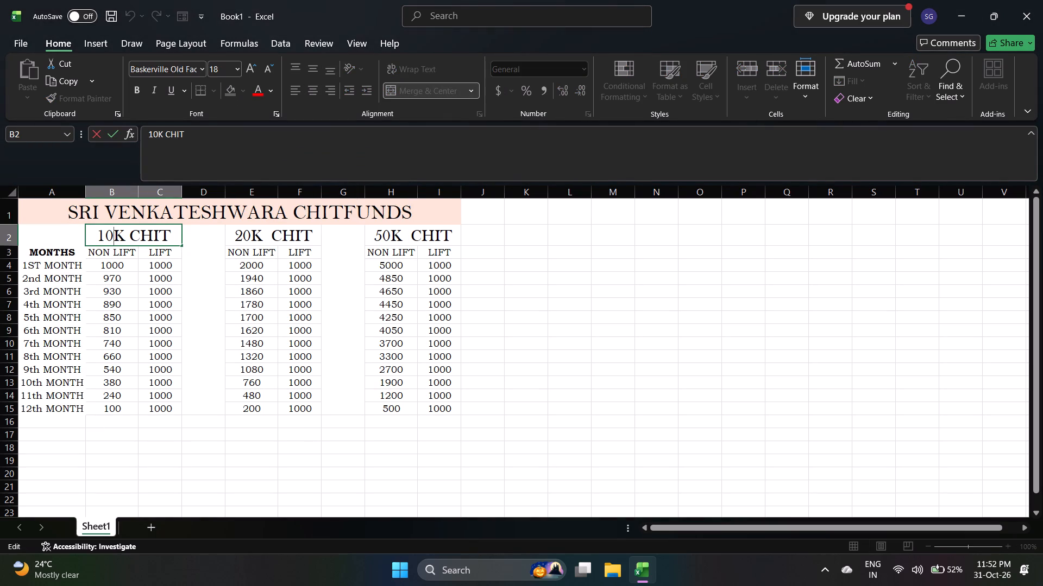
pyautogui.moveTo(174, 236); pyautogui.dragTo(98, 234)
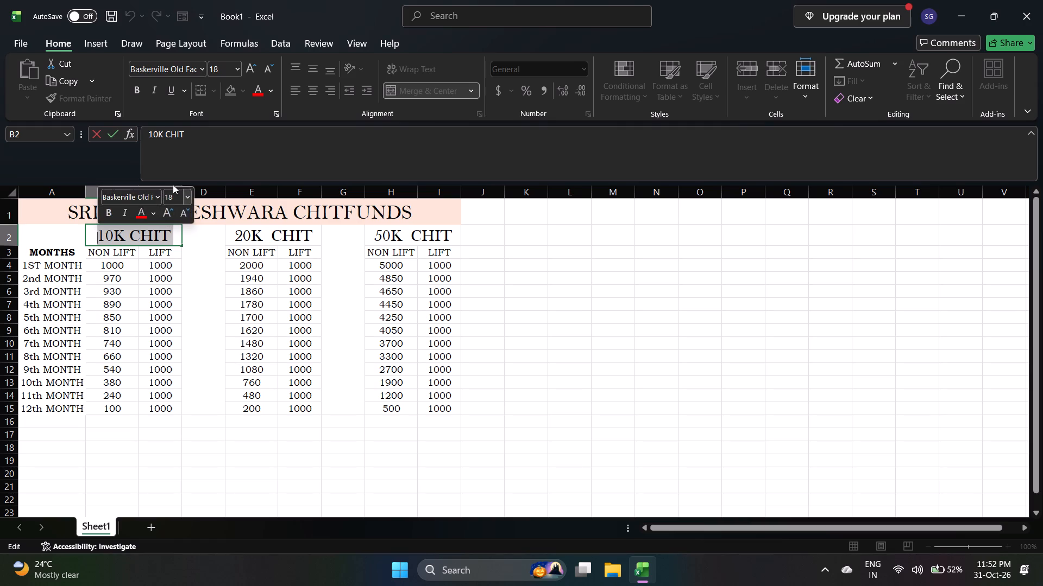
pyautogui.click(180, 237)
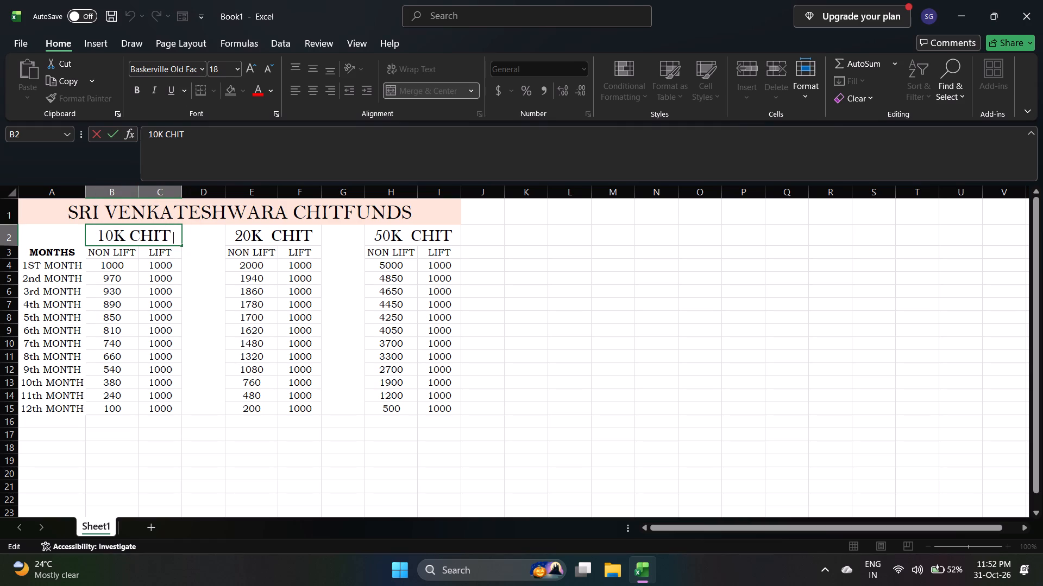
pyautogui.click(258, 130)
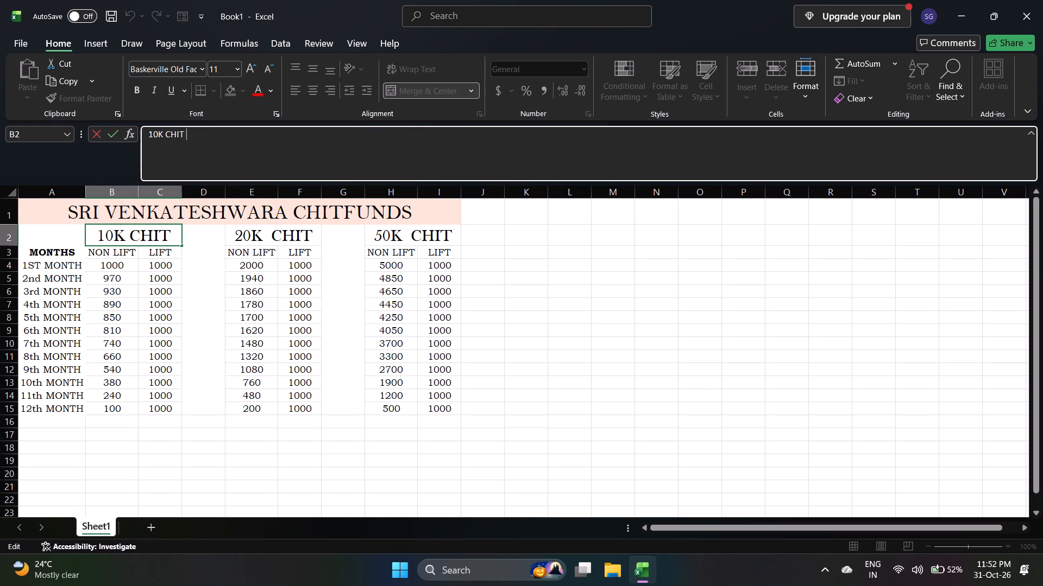
# Fill the 20K CHIT, 10K CHIT and 50K CHIT heading cells with Blue, Accent 1, Lighter 80%.
pyautogui.click(260, 229)
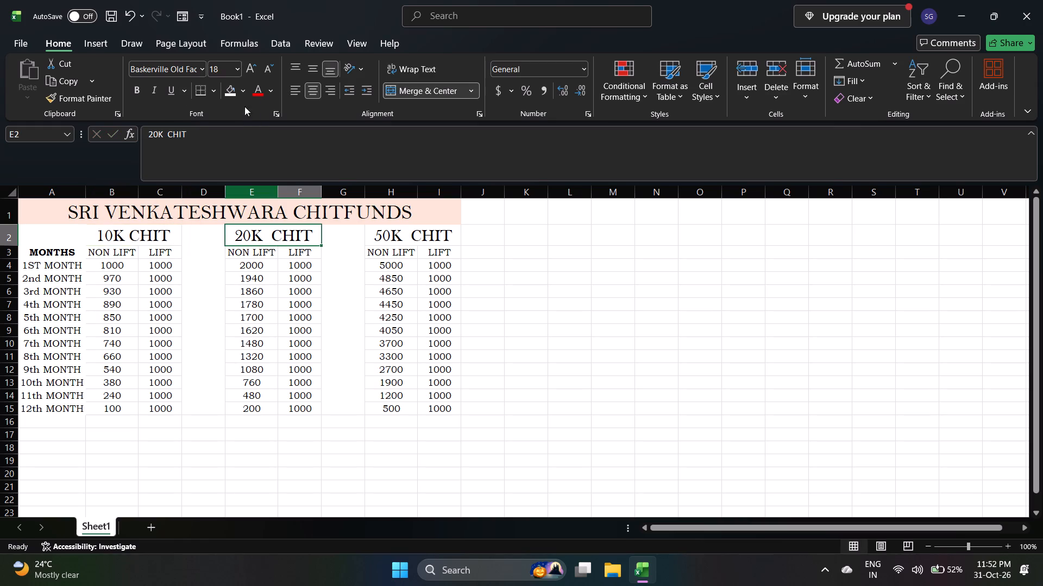
pyautogui.click(246, 87)
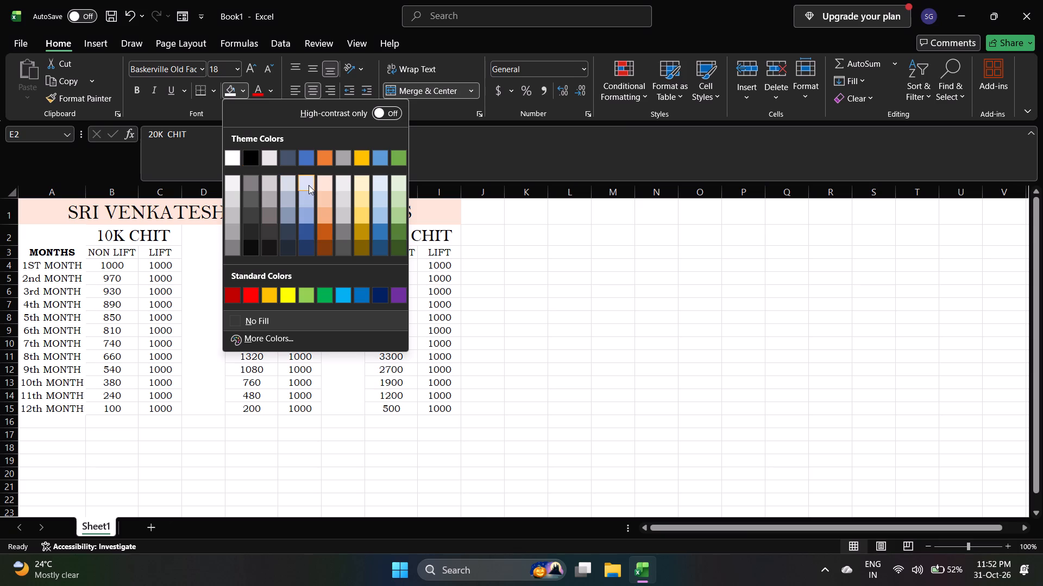
pyautogui.click(309, 185)
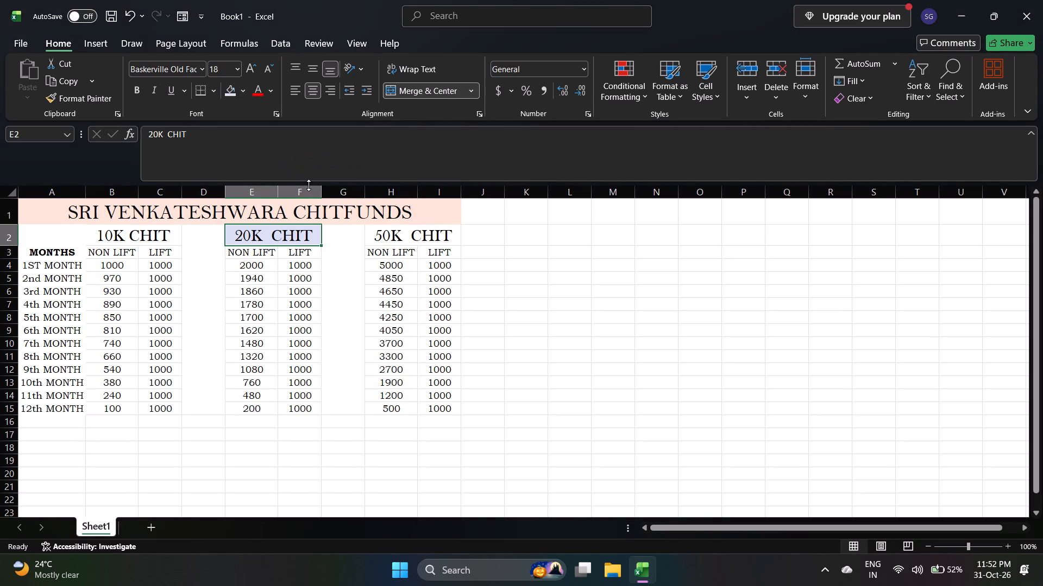
pyautogui.click(144, 236)
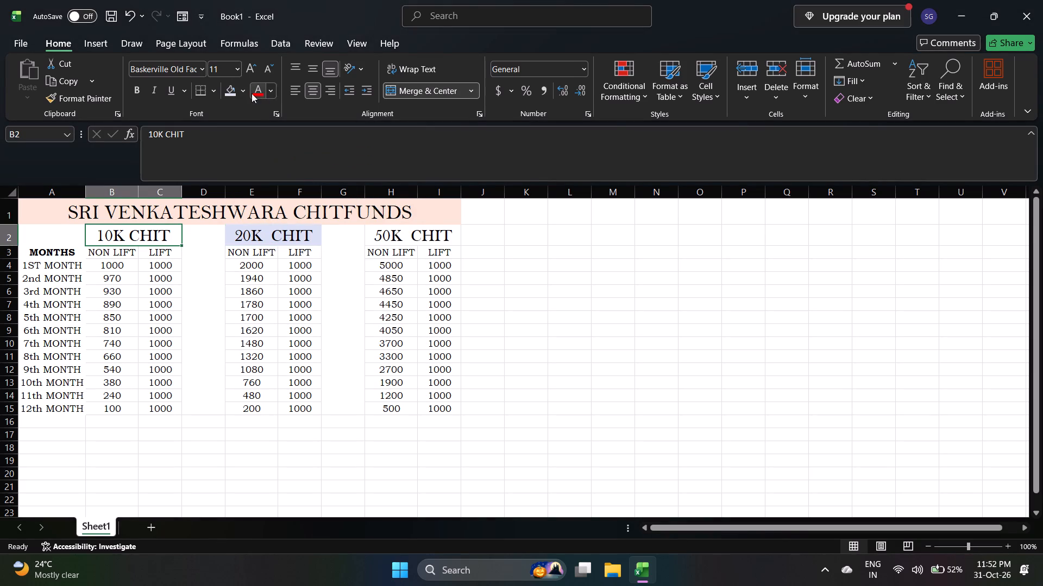
pyautogui.click(244, 92)
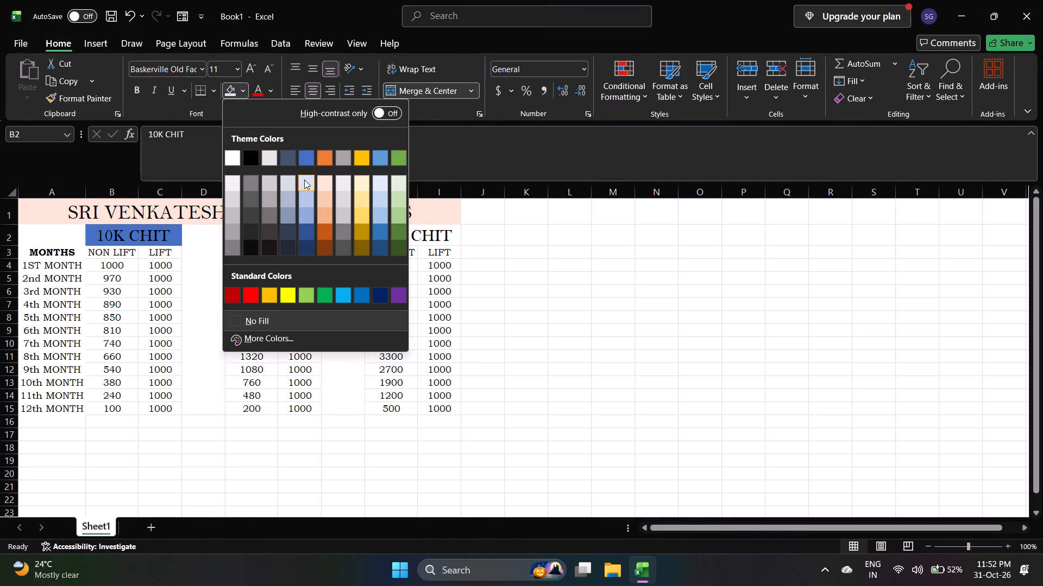
pyautogui.click(304, 180)
pyautogui.click(391, 237)
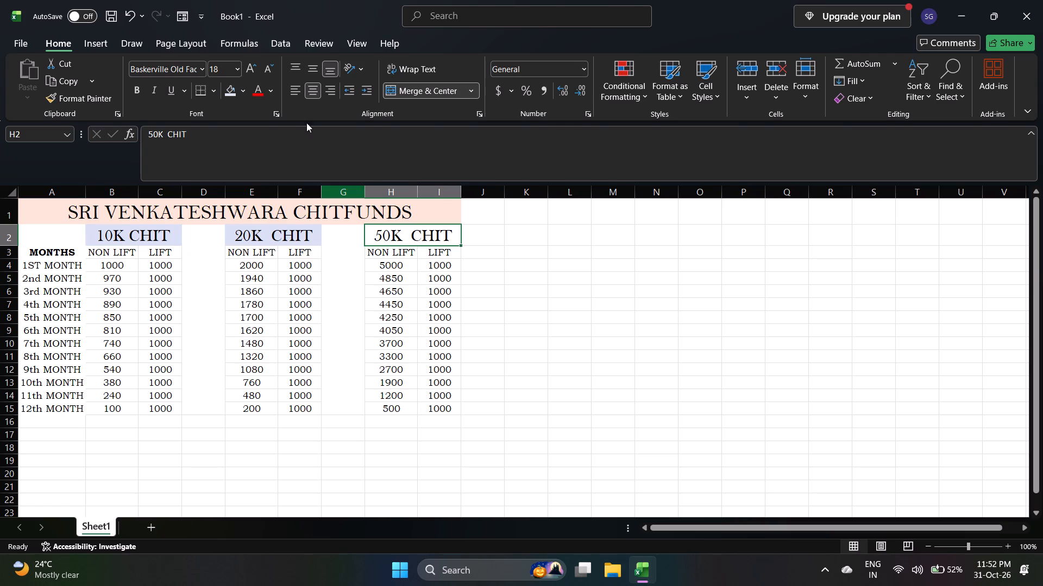
pyautogui.click(243, 90)
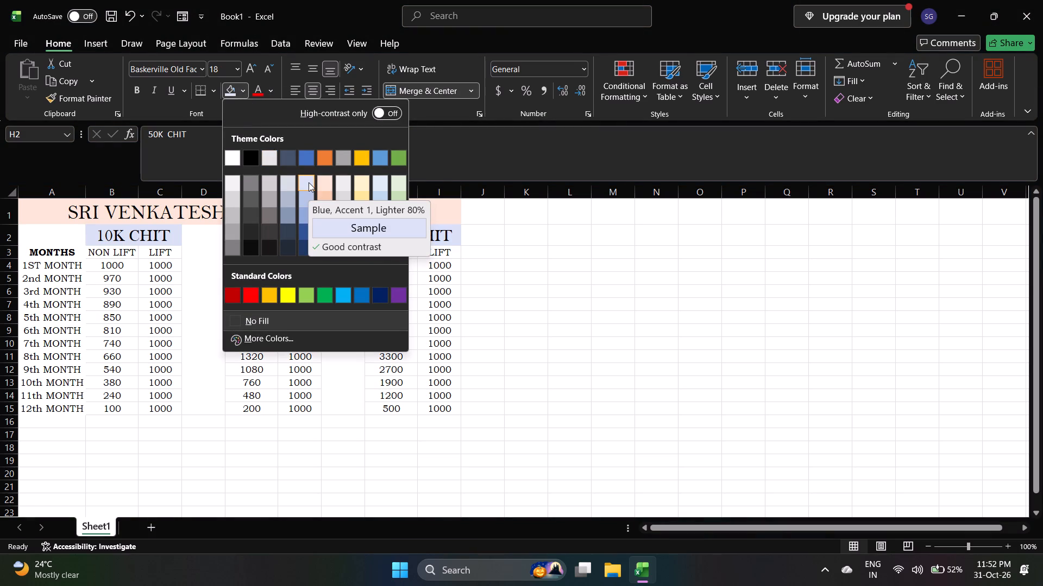
pyautogui.click(309, 182)
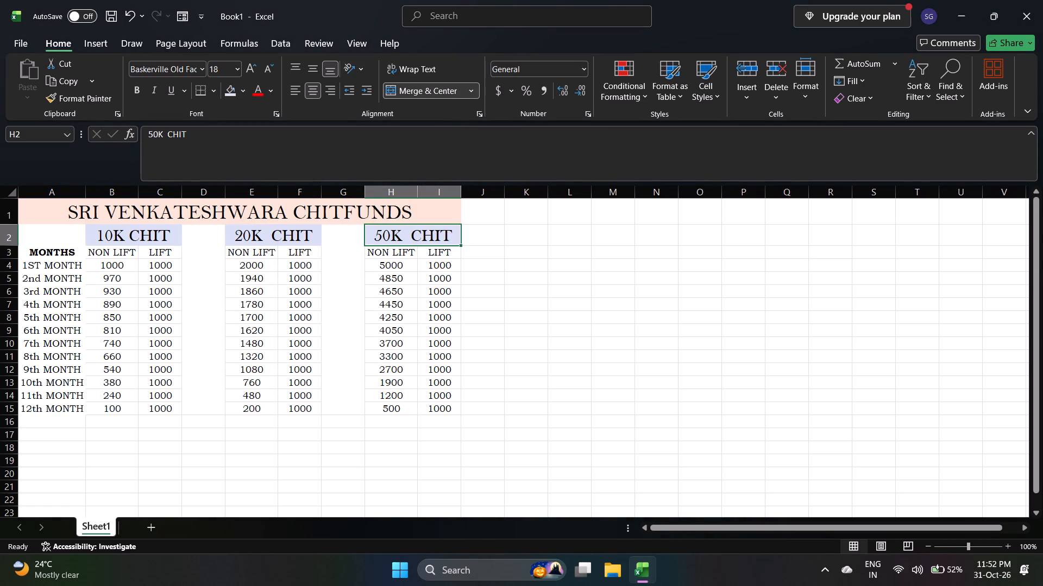
# Move the MONTHS heading text from A3 up into the empty cell A2.
pyautogui.click(51, 257)
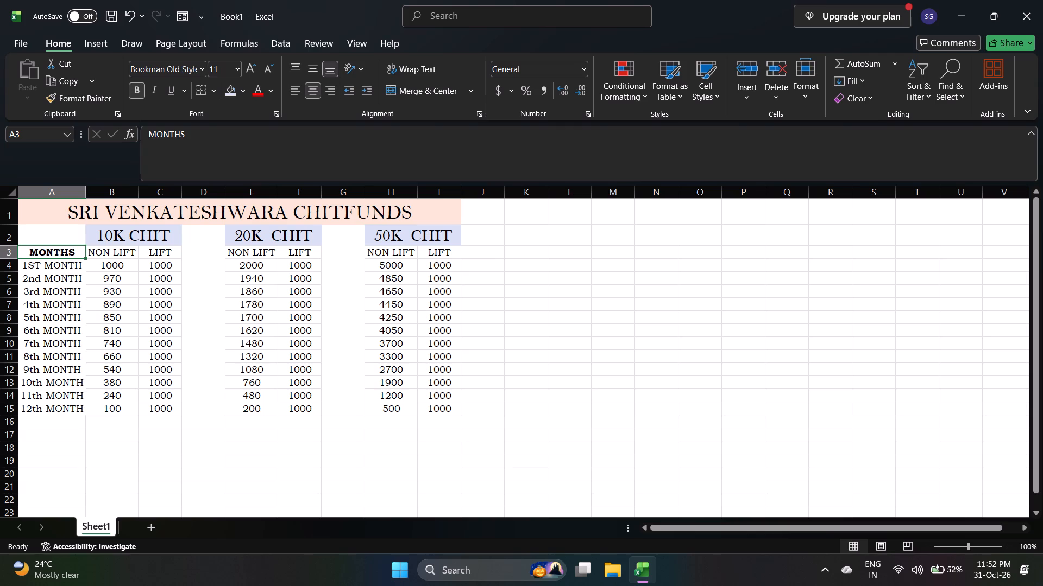
pyautogui.doubleClick(77, 252)
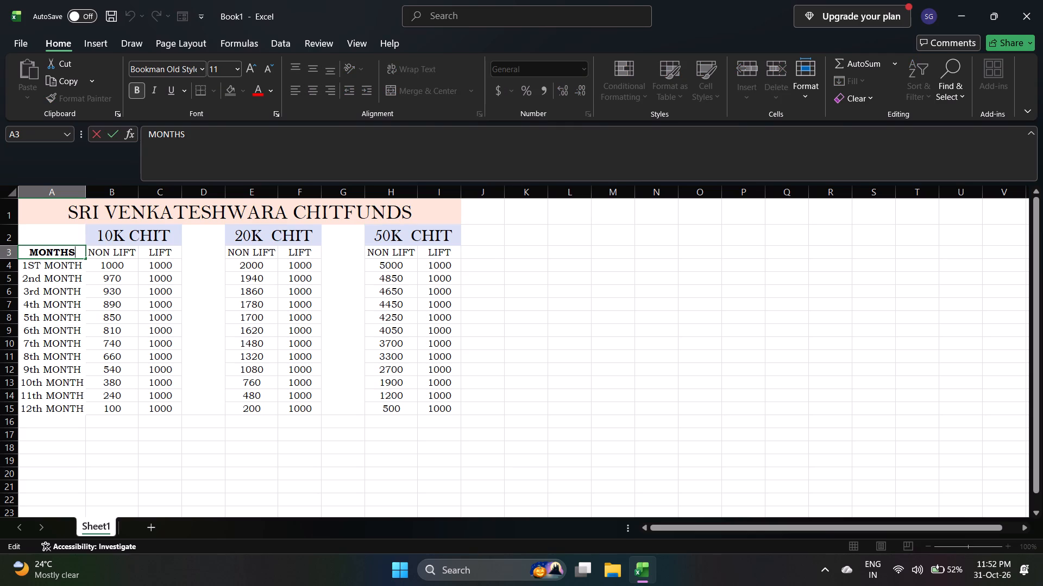
pyautogui.hotkey('shift', 'Left')
pyautogui.hotkey('shift', 'Left')
pyautogui.hotkey('shift', 'Left')
pyautogui.hotkey('shift', 'Left')
pyautogui.hotkey('shift', 'Left')
pyautogui.hotkey('shift', 'Left')
pyautogui.hotkey('shift', 'Left')
pyautogui.hotkey('shift', 'Left')
pyautogui.hotkey('shift', 'Left')
pyautogui.hotkey('shift', 'Left')
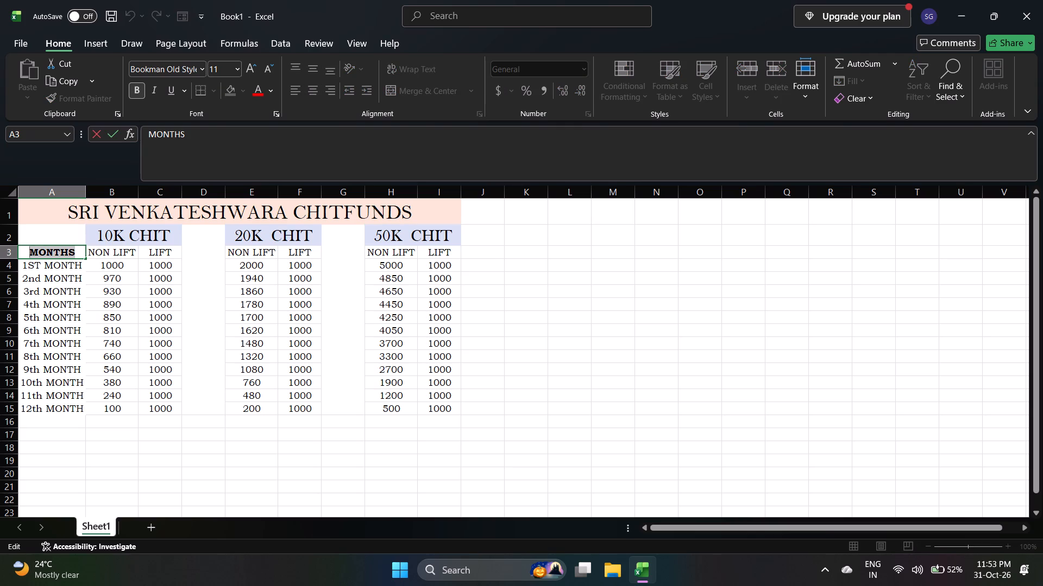
pyautogui.hotkey('ctrl', 'c')
pyautogui.hotkey('ctrl', 'x')
pyautogui.click(67, 235)
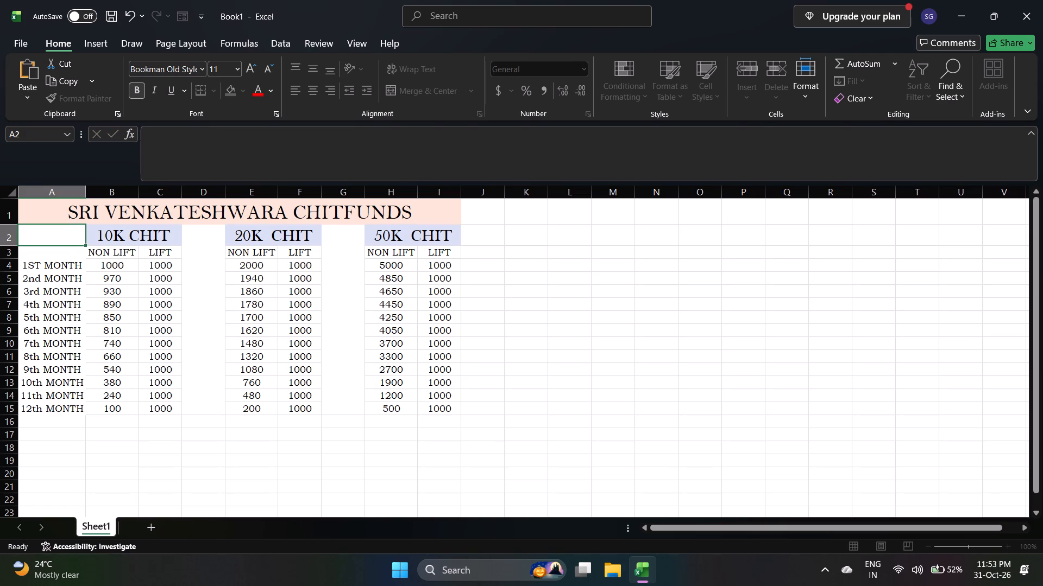
pyautogui.hotkey('ctrl', 'v')
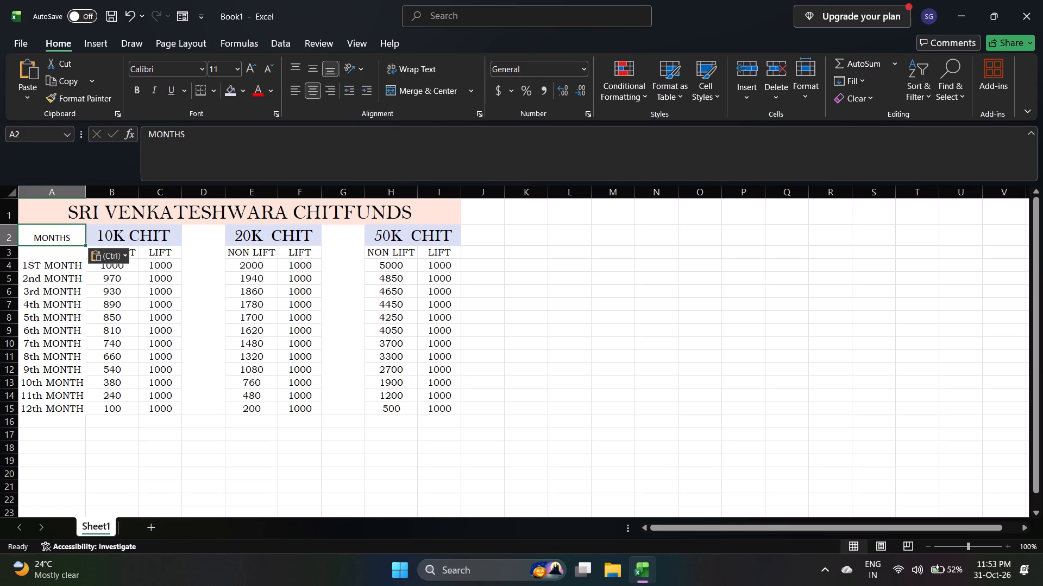
# Set the font of the MONTHS heading text in A2 to Baskerville Old Face.
pyautogui.click(118, 232)
pyautogui.rightClick(118, 232)
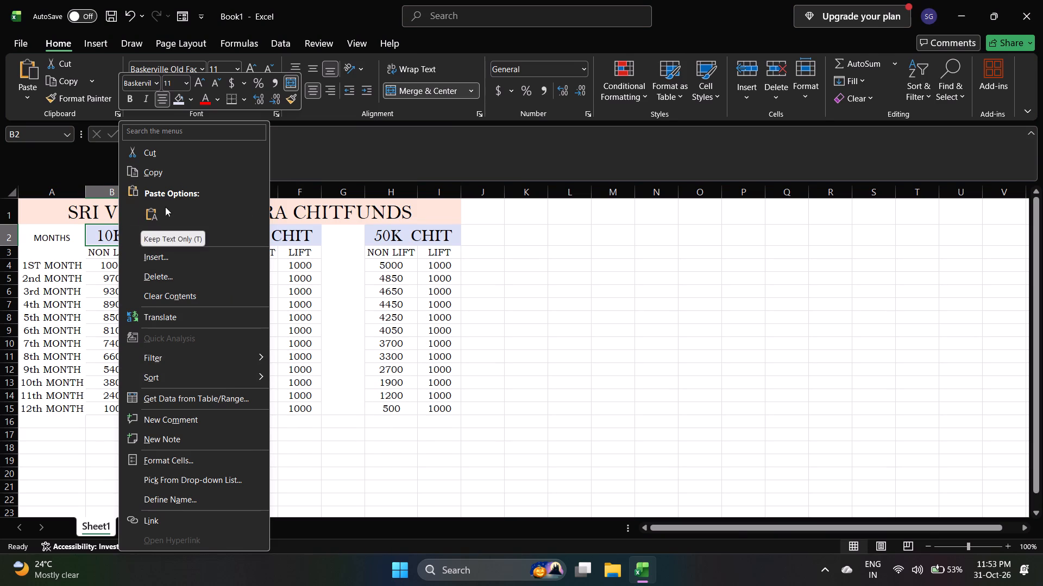
pyautogui.tripleClick(65, 232)
pyautogui.doubleClick(65, 232)
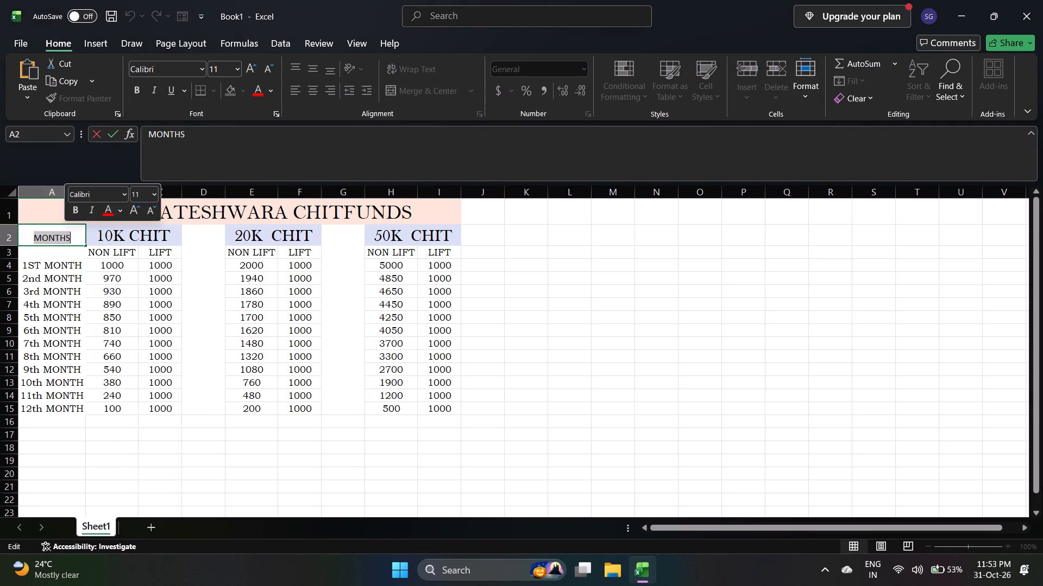
pyautogui.click(203, 71)
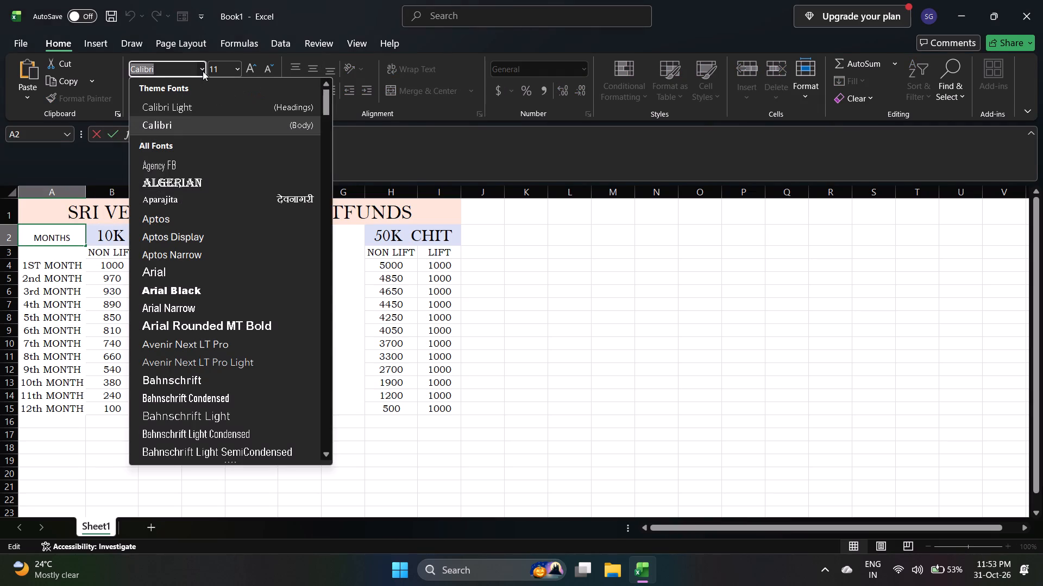
pyautogui.scroll(-1, 186, 417)
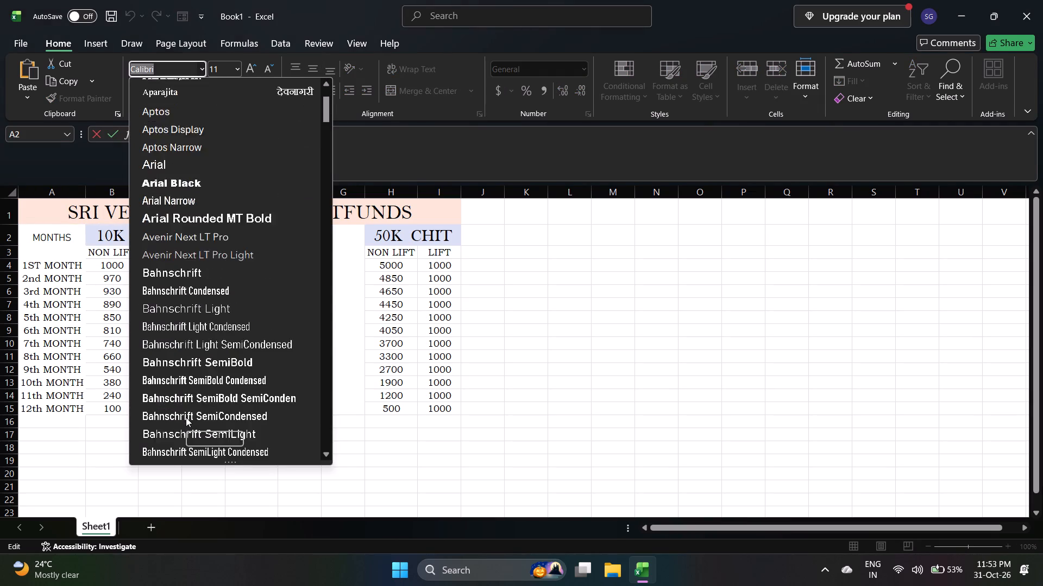
pyautogui.scroll(-1, 186, 417)
pyautogui.click(200, 377)
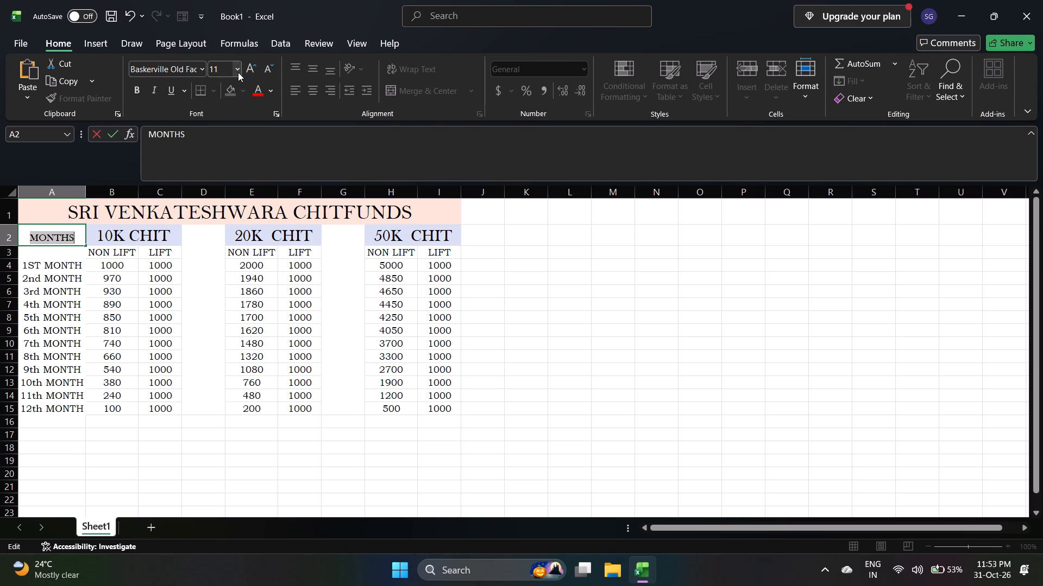
# Set the font size of the MONTHS heading text in A2 to 18.
pyautogui.tripleClick(162, 232)
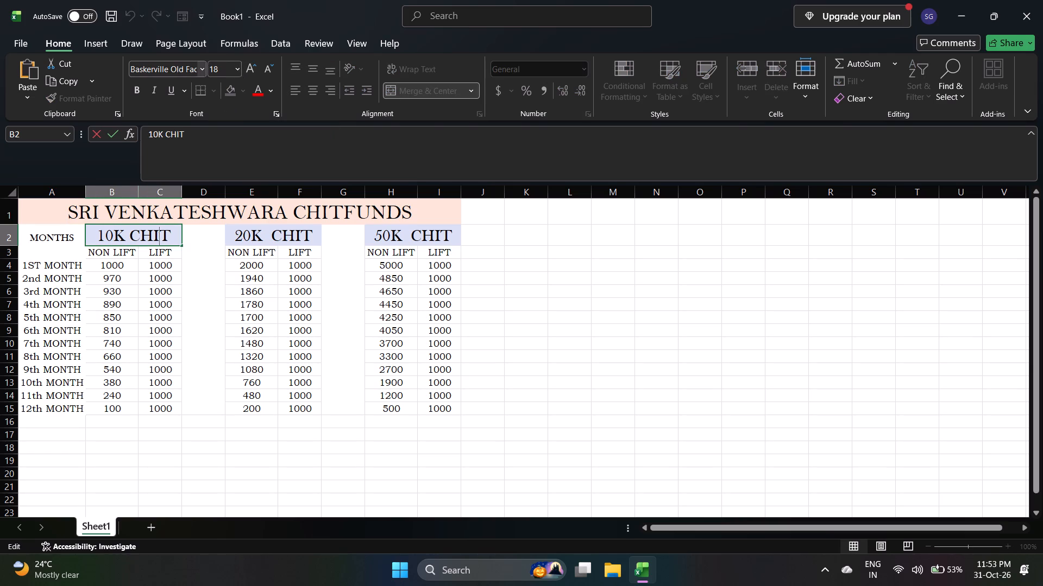
pyautogui.click(60, 238)
pyautogui.doubleClick(60, 238)
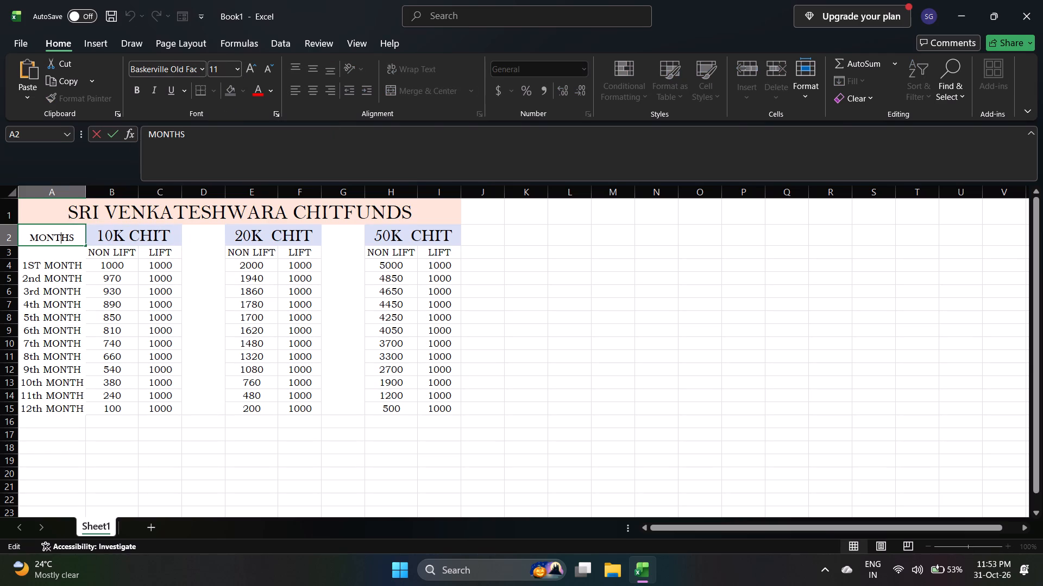
pyautogui.doubleClick(60, 238)
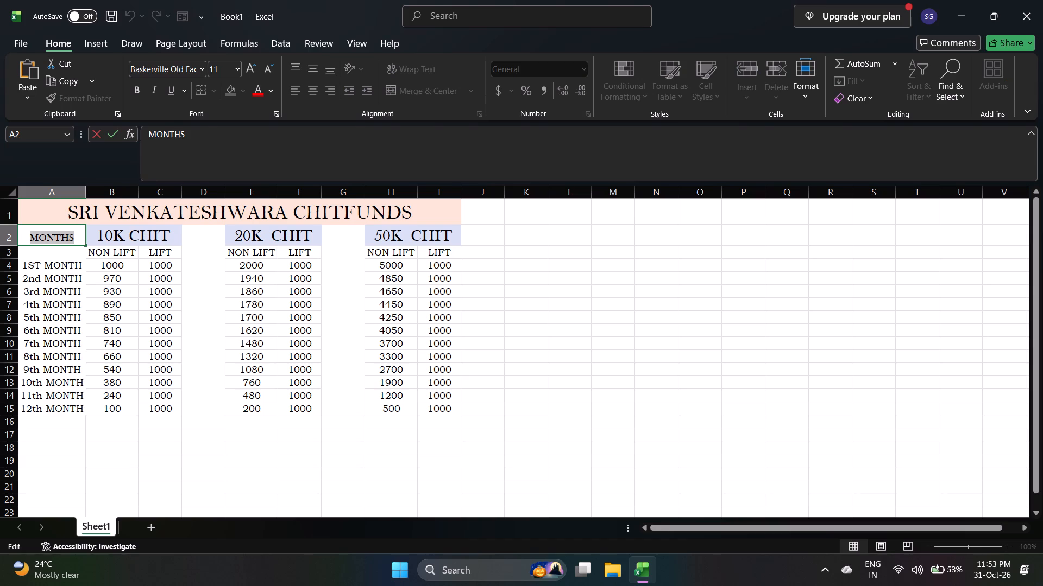
pyautogui.click(235, 68)
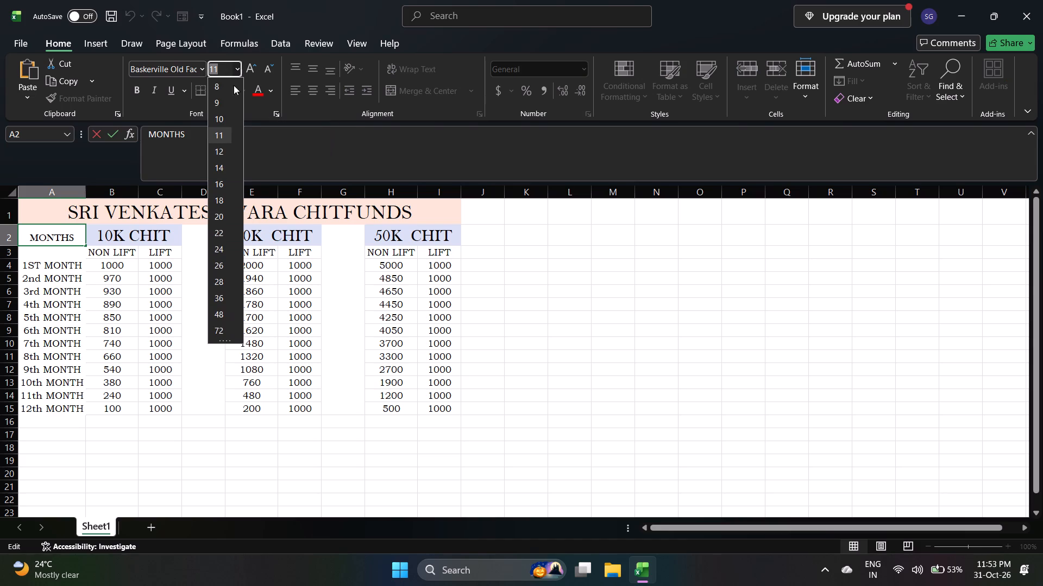
pyautogui.click(231, 198)
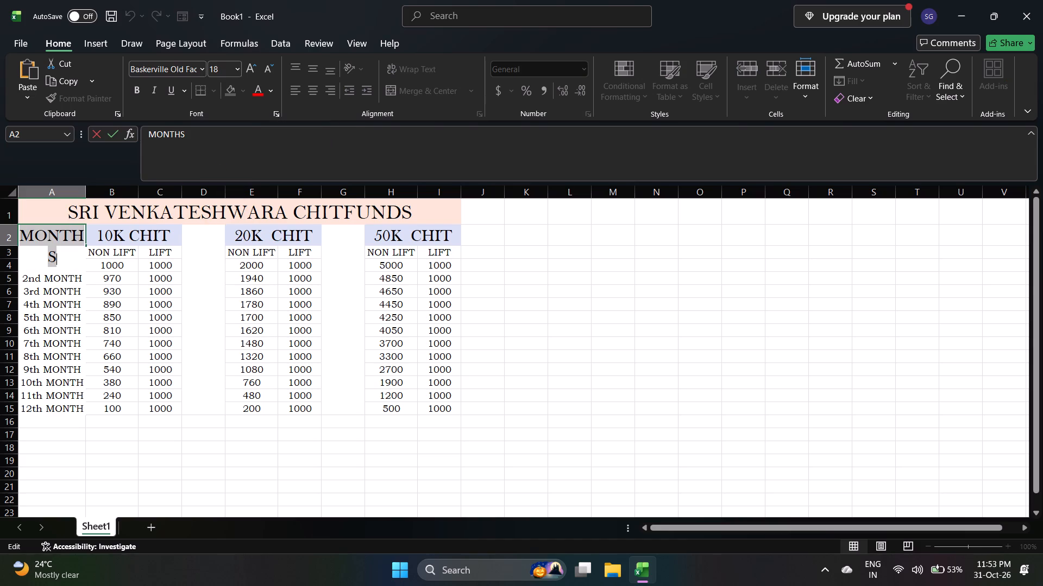
# Widen column A just enough for the enlarged MONTHS heading to fit in its cell.
pyautogui.click(71, 198)
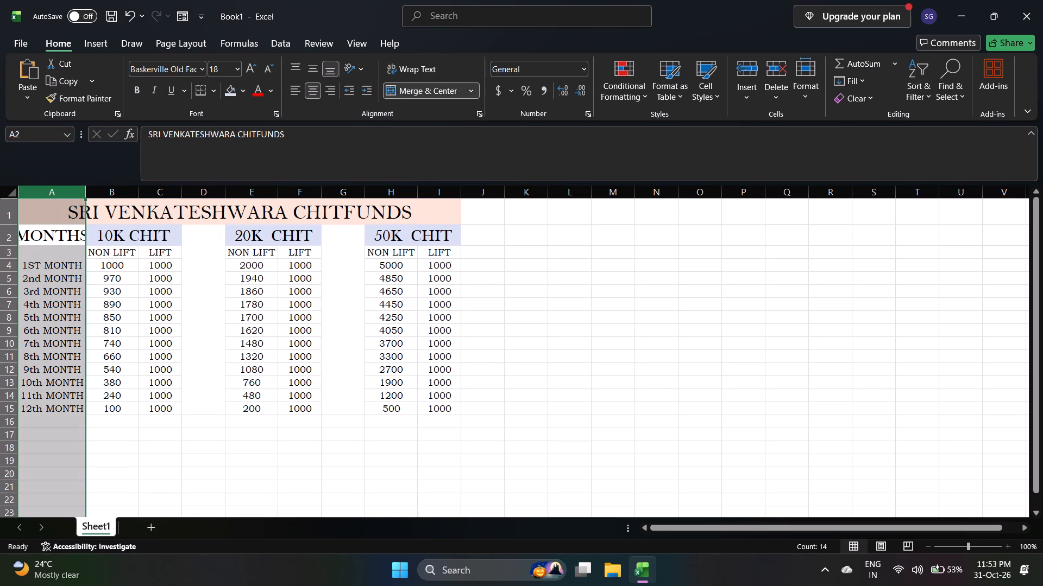
pyautogui.moveTo(87, 189); pyautogui.dragTo(95, 189)
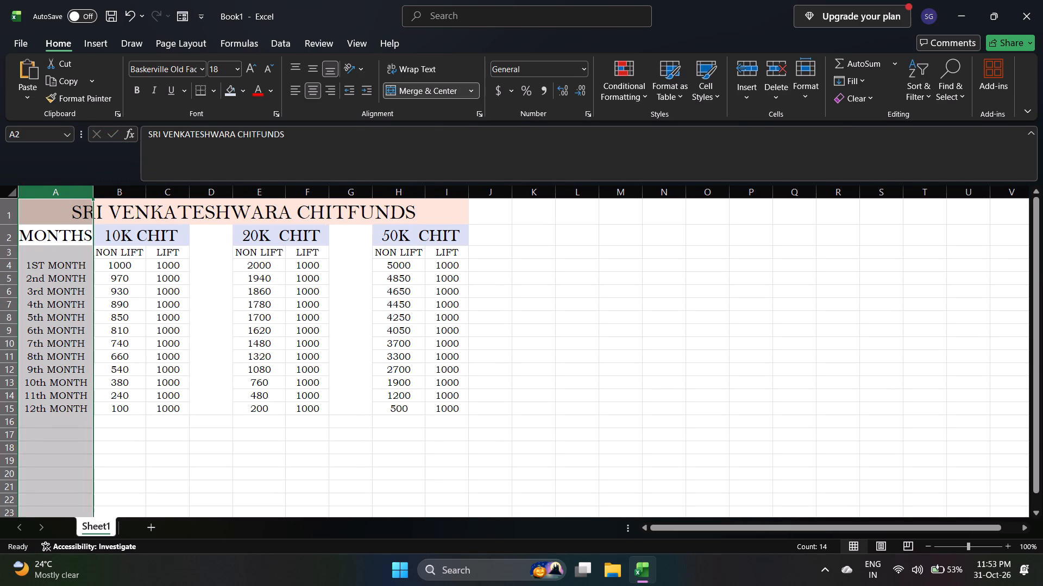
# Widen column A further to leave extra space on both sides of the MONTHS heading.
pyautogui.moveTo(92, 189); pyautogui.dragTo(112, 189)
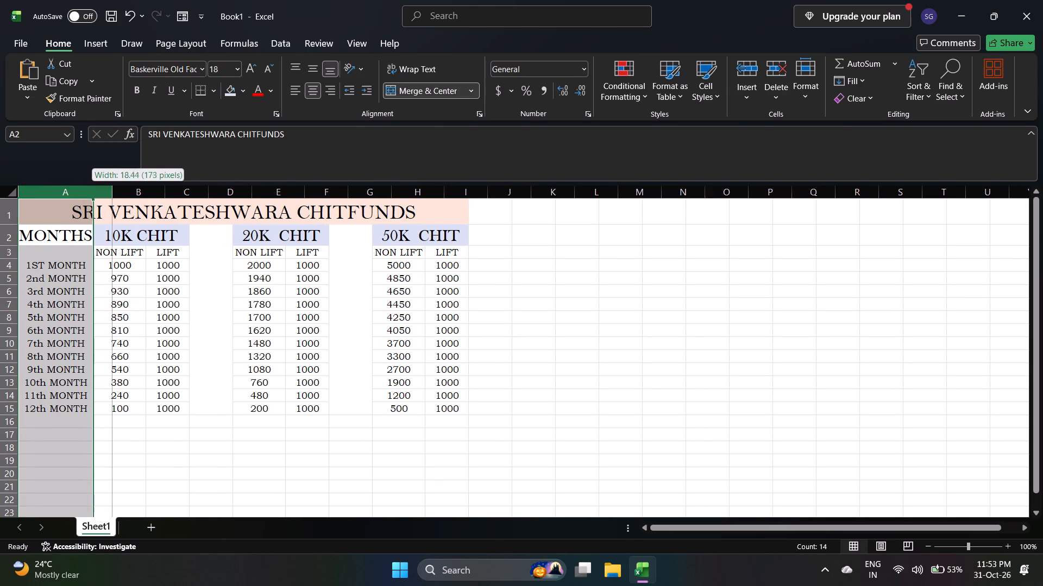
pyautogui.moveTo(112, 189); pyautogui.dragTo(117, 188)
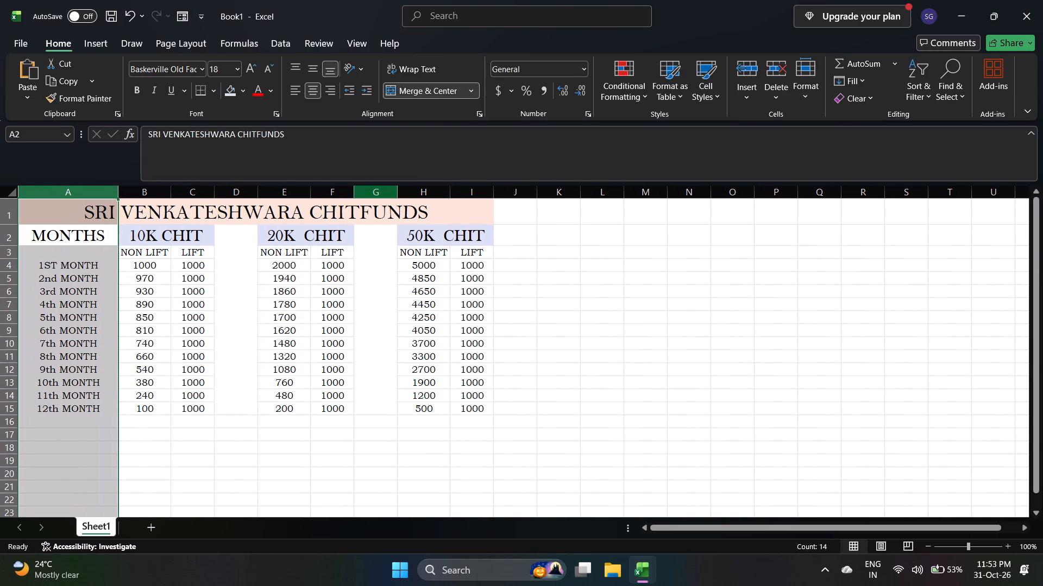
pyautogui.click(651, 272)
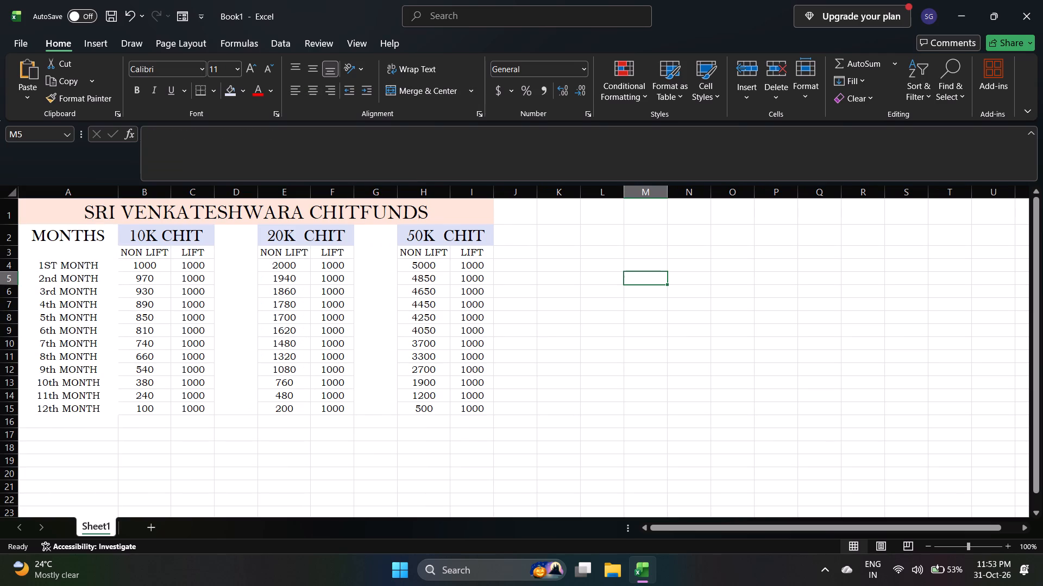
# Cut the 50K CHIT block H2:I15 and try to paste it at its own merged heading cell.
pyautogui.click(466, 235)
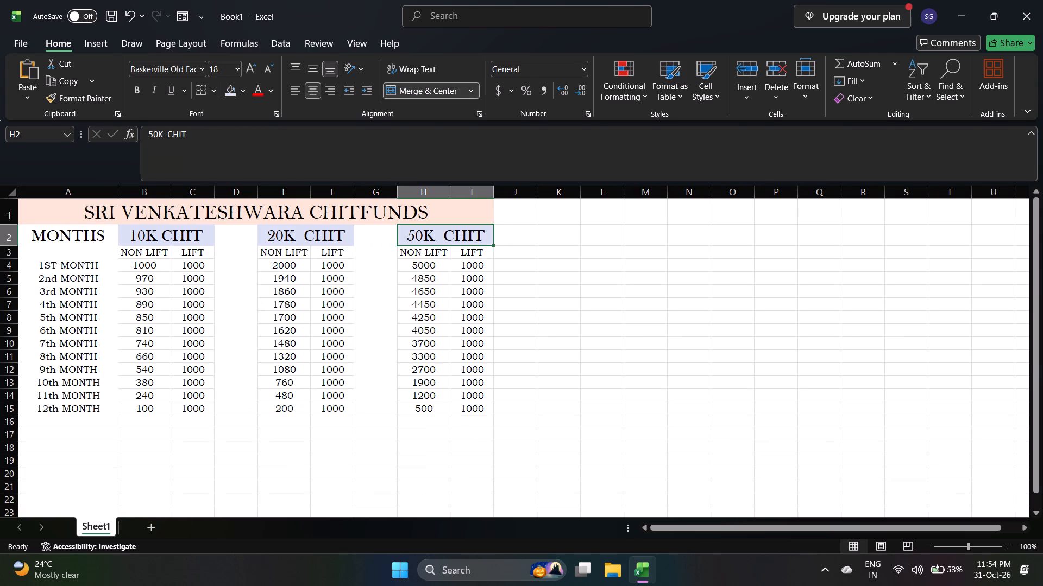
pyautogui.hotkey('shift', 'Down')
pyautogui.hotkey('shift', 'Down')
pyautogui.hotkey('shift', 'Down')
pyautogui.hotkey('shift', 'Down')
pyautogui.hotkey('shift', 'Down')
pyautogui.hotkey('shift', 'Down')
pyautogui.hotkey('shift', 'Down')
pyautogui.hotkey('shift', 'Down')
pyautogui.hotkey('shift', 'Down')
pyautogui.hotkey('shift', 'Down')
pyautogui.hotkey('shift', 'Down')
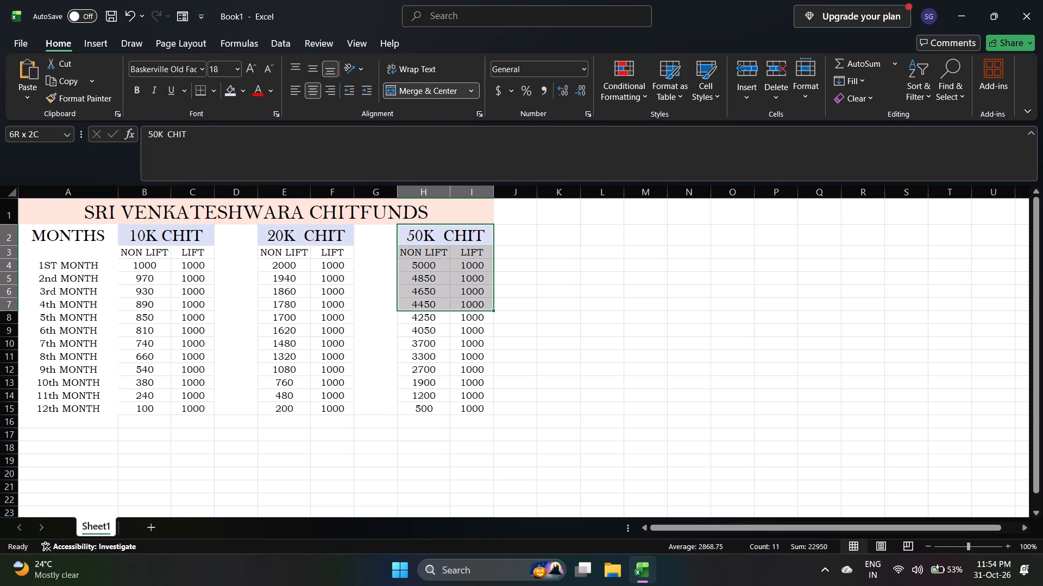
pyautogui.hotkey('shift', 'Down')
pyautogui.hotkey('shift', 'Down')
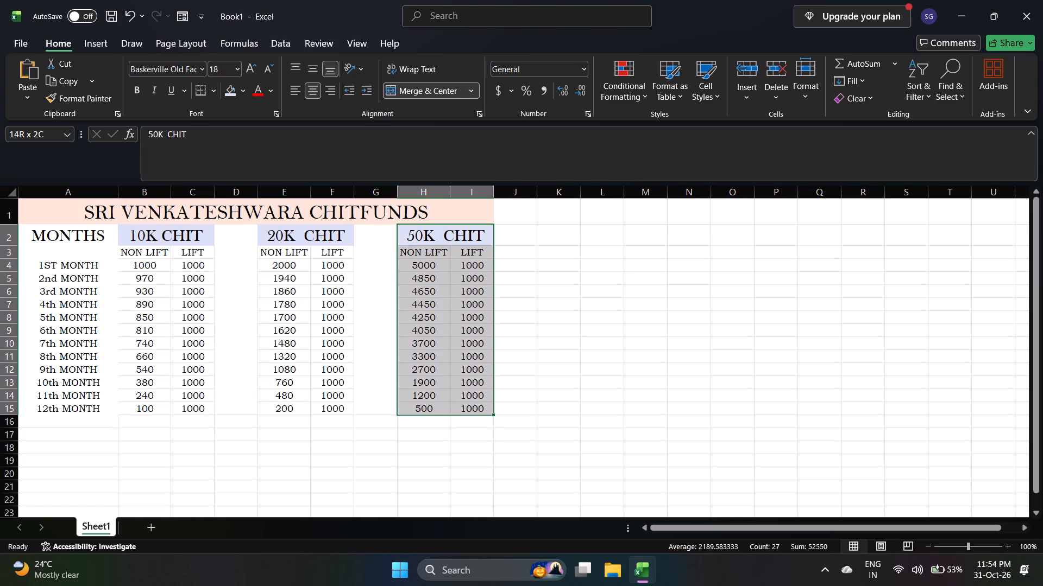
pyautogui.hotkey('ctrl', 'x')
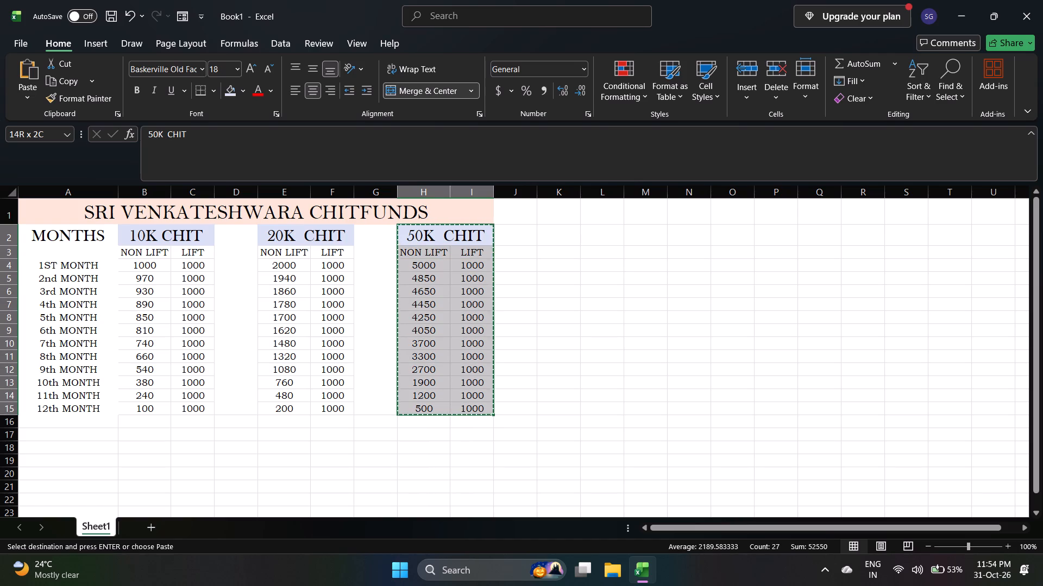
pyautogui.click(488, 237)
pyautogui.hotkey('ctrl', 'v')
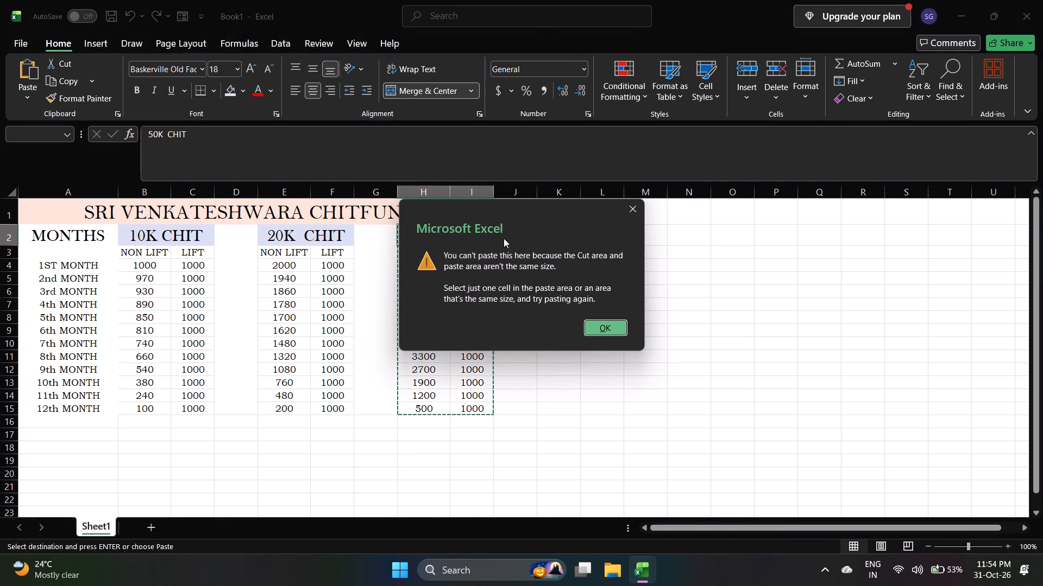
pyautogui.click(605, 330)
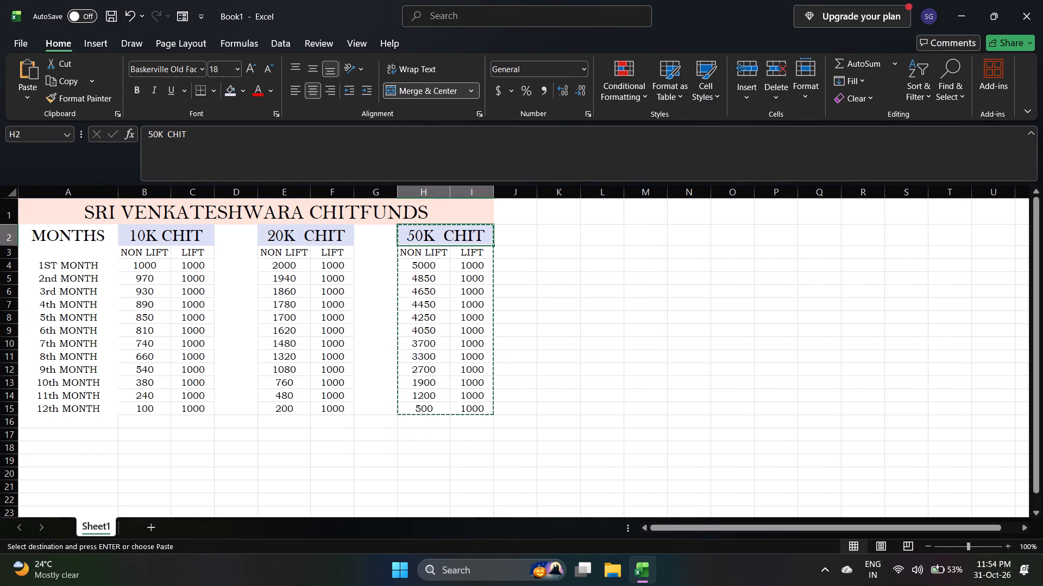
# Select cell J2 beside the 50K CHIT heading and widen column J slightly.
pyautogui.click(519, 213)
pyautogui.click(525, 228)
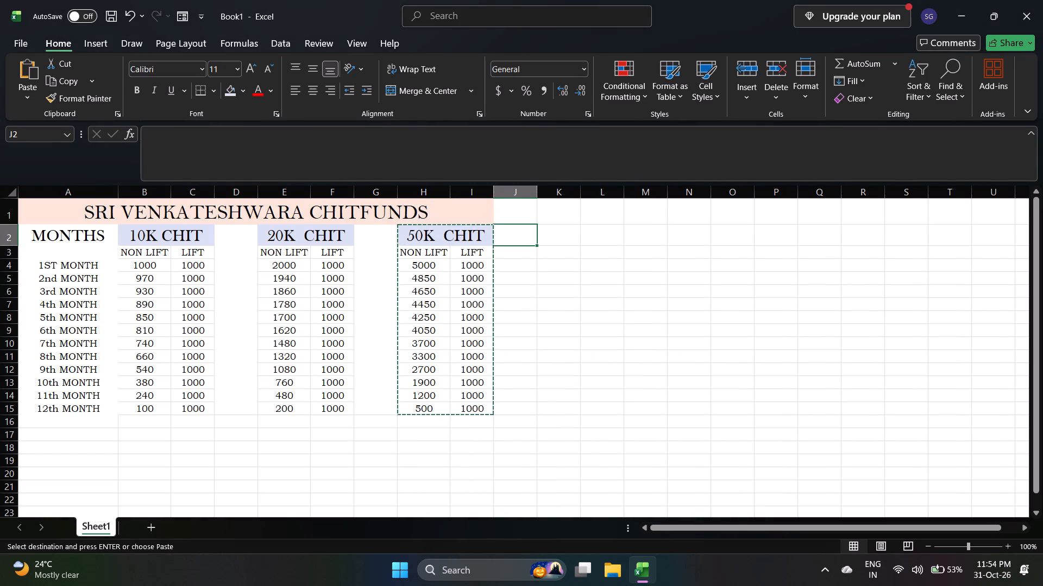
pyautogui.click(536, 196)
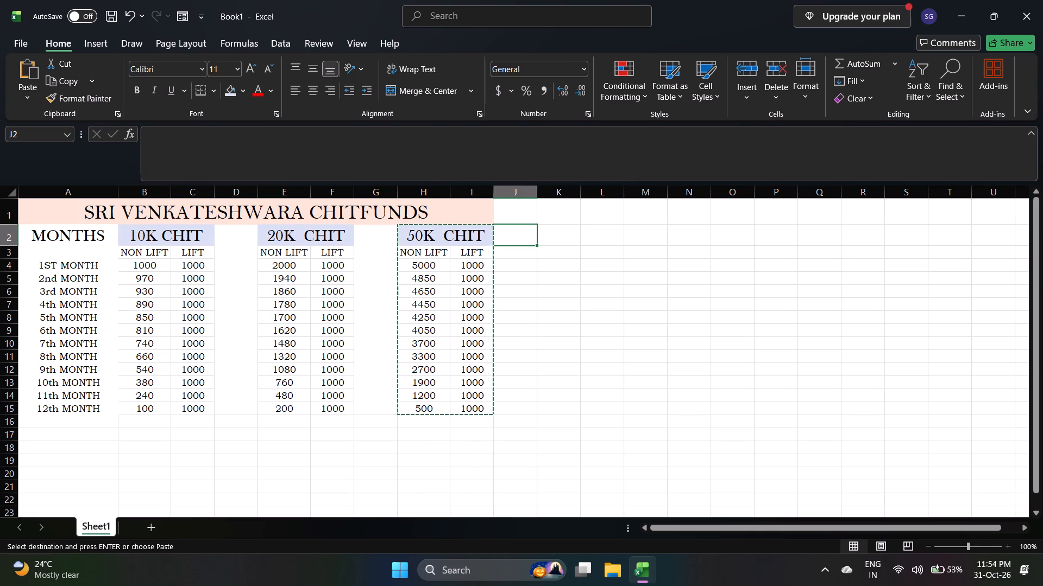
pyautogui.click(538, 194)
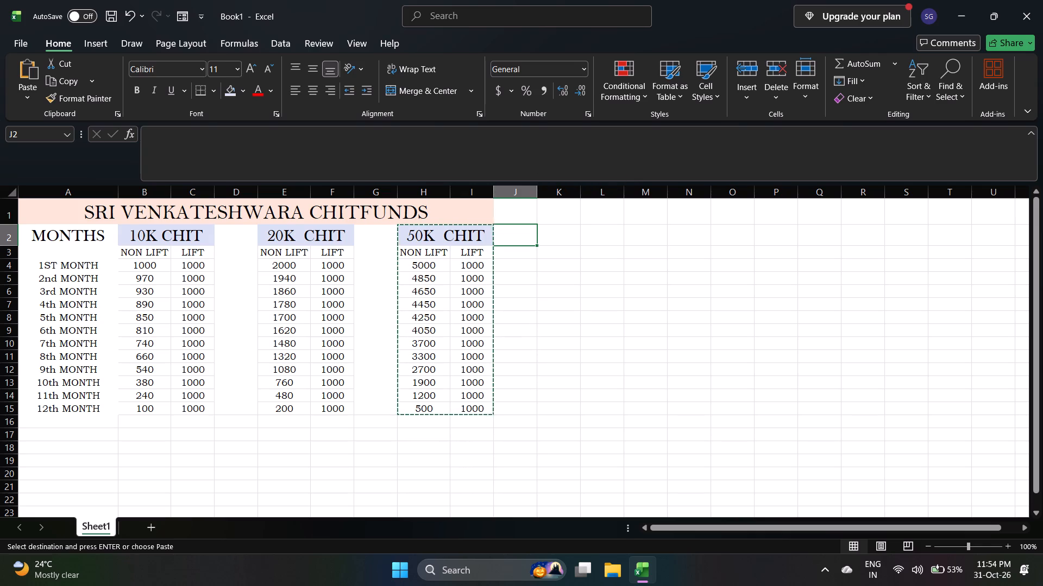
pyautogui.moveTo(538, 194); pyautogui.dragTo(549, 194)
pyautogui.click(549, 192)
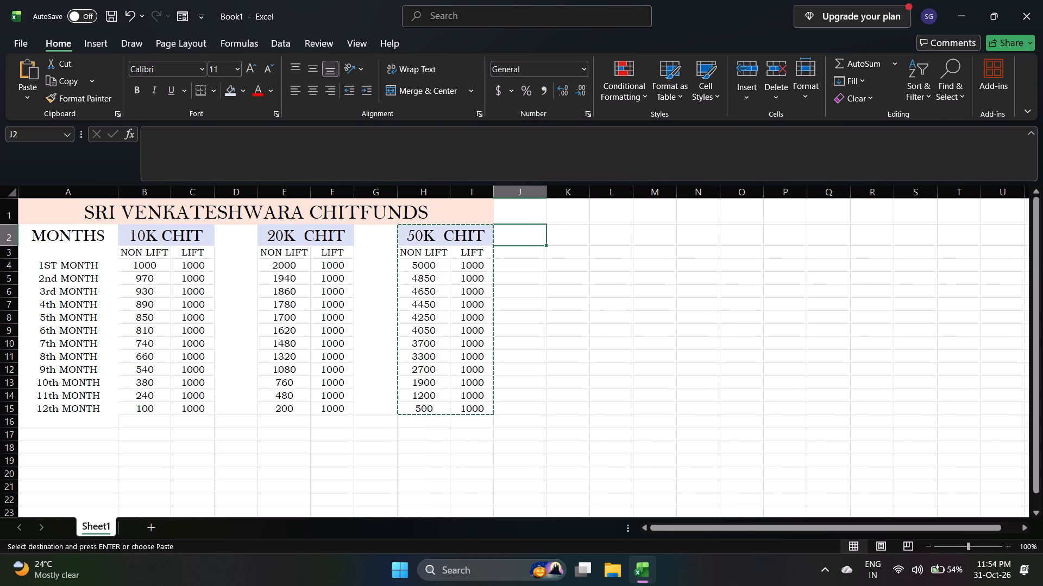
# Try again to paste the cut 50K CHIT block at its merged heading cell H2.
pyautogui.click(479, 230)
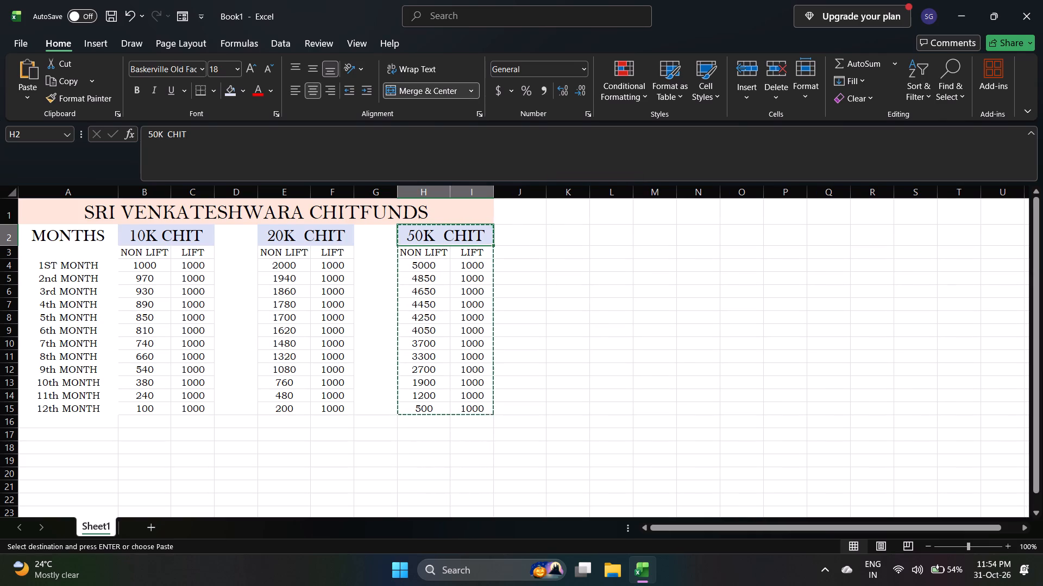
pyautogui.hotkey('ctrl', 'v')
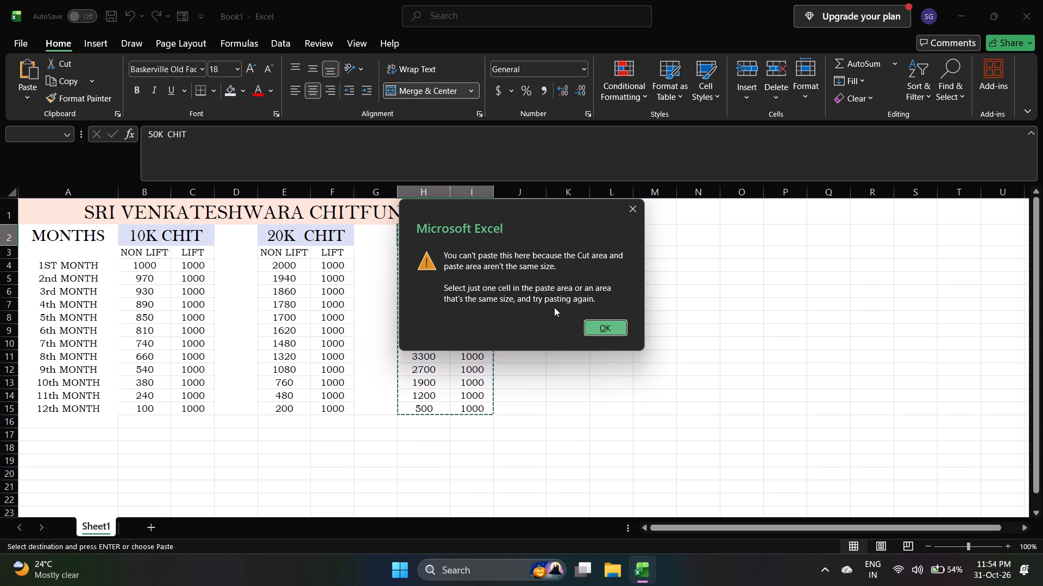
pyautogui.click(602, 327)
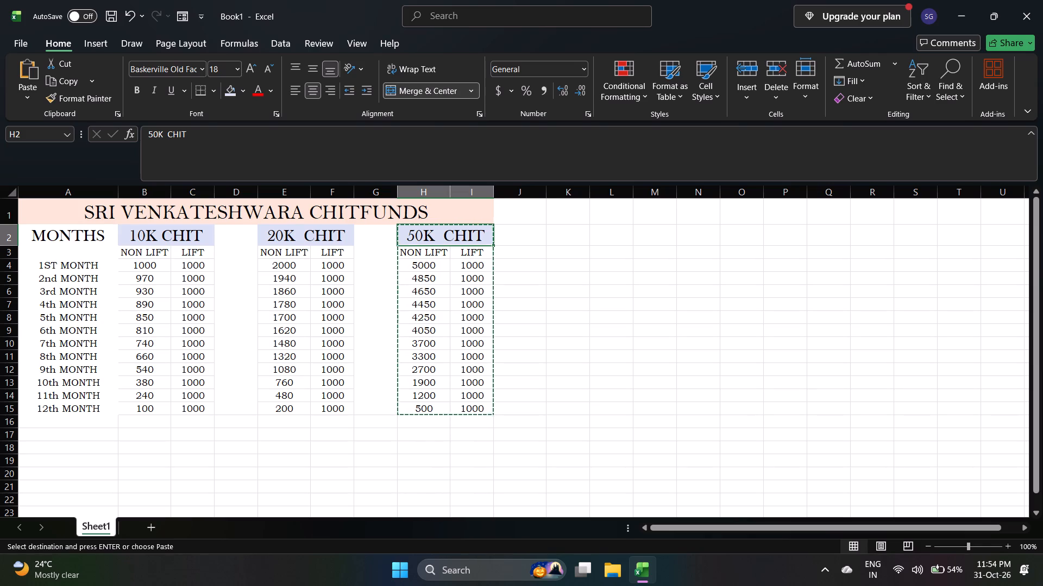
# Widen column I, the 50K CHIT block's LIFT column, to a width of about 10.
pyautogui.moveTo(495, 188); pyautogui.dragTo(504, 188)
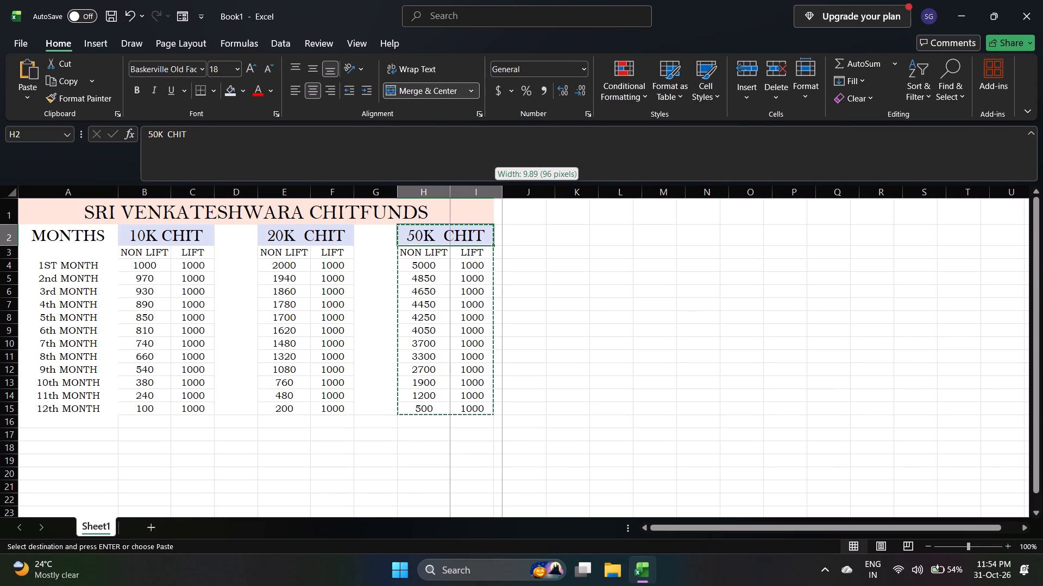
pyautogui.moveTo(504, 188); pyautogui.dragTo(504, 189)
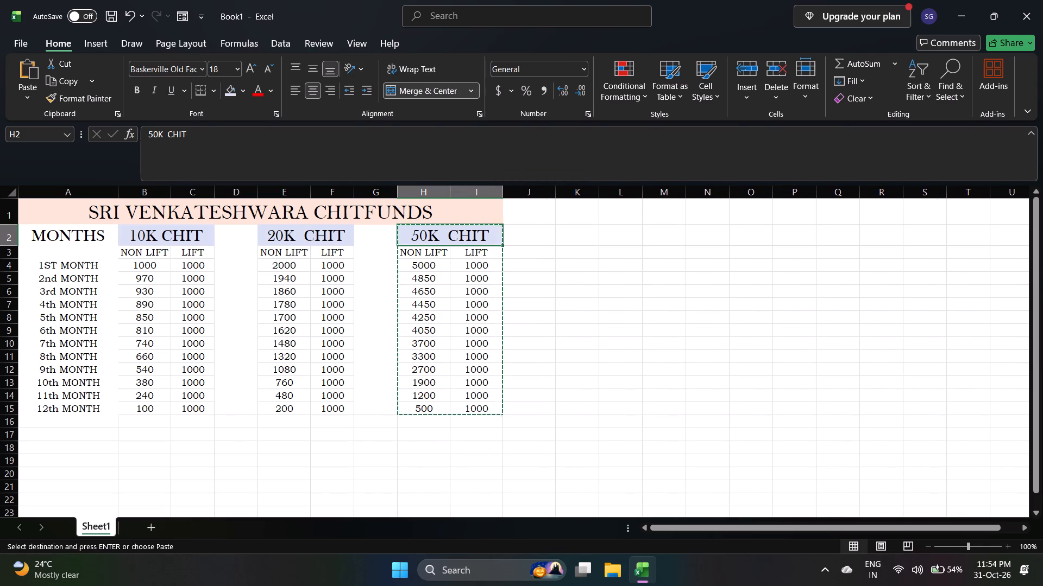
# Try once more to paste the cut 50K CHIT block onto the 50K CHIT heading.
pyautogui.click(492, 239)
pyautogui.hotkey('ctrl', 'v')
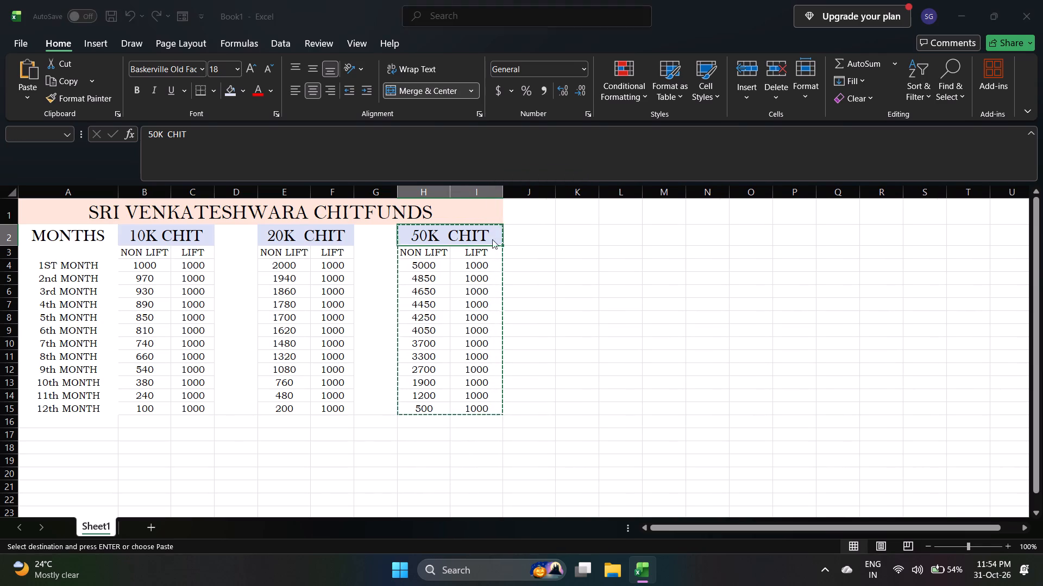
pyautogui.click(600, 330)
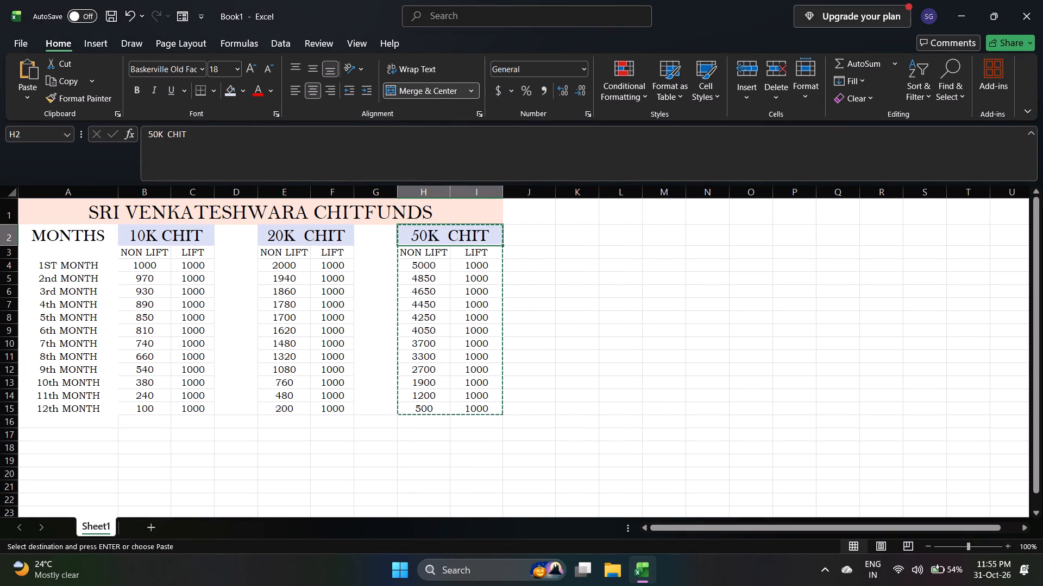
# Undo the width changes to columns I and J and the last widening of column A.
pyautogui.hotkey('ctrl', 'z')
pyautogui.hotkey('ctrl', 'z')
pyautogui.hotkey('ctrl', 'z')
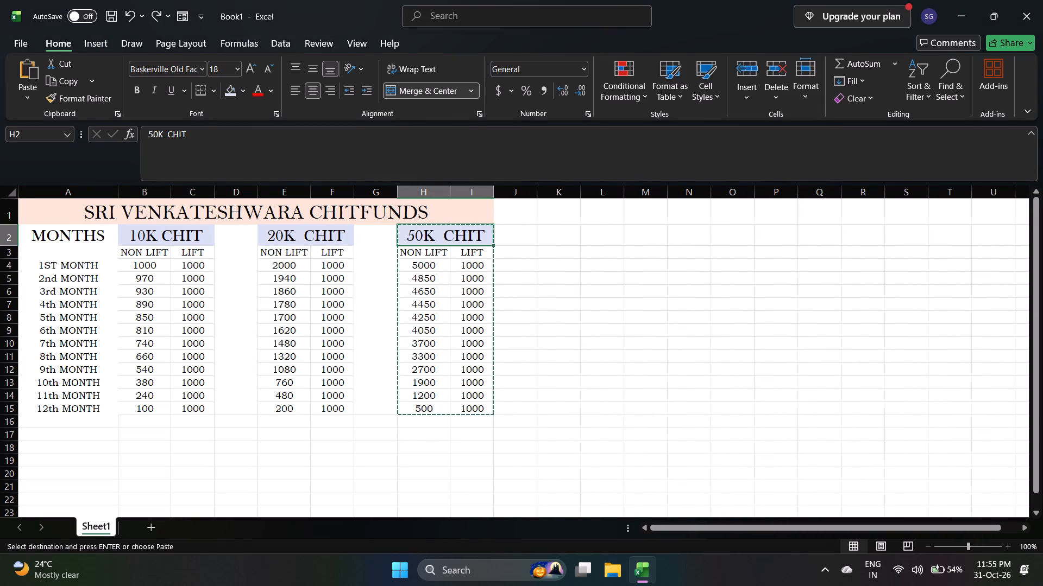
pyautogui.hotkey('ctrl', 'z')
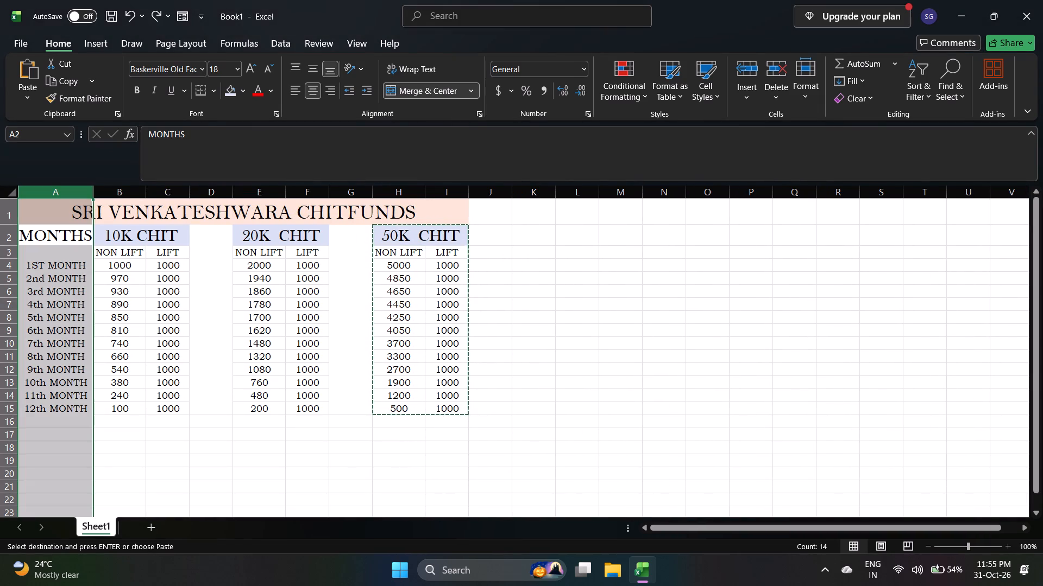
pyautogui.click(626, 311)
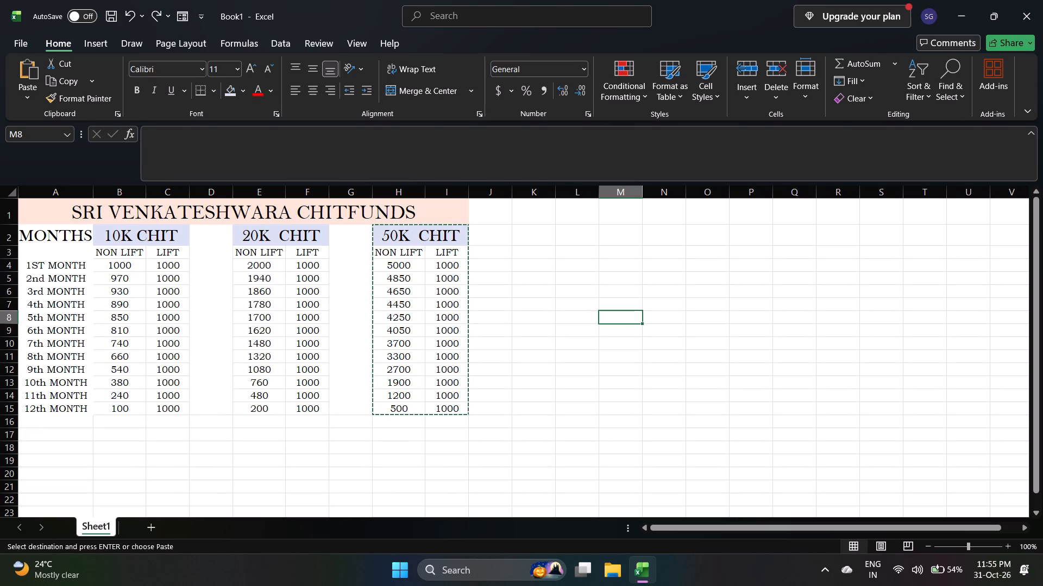
# Undo the recent MONTHS heading changes in column A, back to before its enlargement in A2 and the column's widening.
pyautogui.click(493, 269)
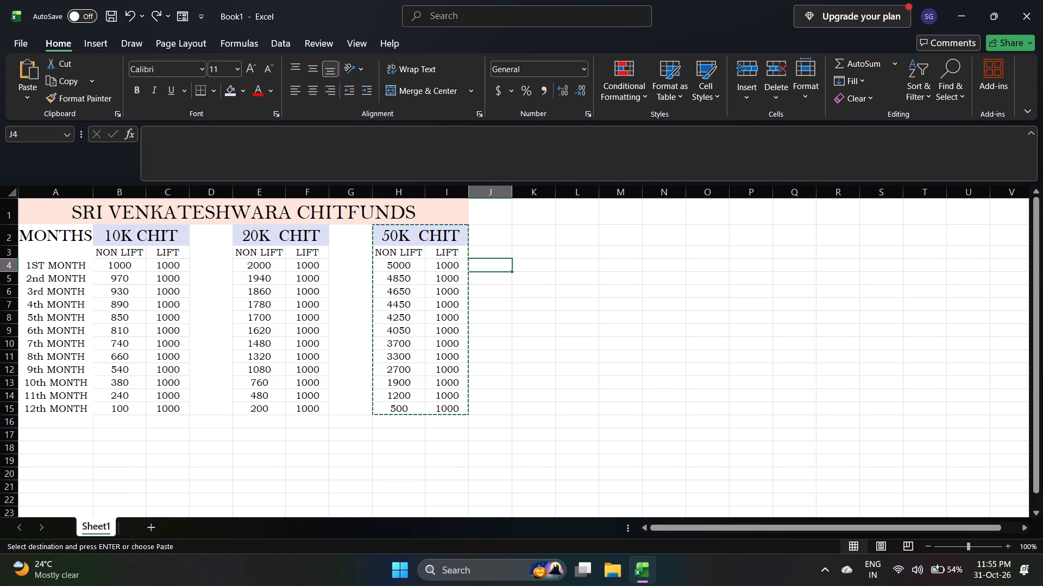
pyautogui.hotkey('ctrl', 'z')
pyautogui.hotkey('ctrl', 'z')
pyautogui.hotkey('ctrl', 'z')
pyautogui.hotkey('ctrl', 'z')
pyautogui.hotkey('ctrl', 'z')
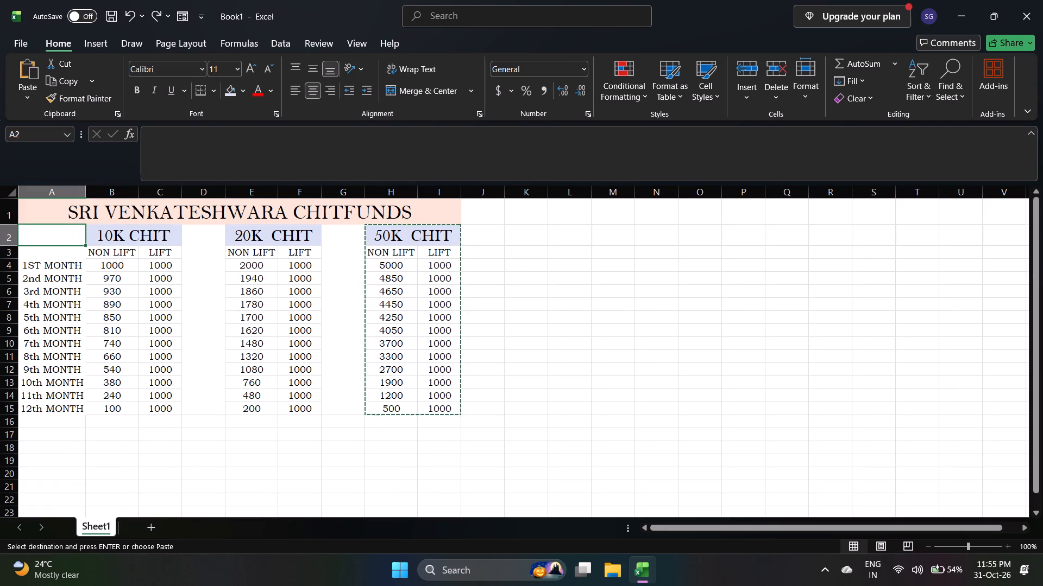
# Undo further back through the MONTHS heading's move from A3 and the fills on the title and chit headings.
pyautogui.hotkey('ctrl', 'z')
pyautogui.hotkey('ctrl', 'z')
pyautogui.hotkey('ctrl', 'z')
pyautogui.hotkey('ctrl', 'z')
pyautogui.hotkey('ctrl', 'z')
pyautogui.hotkey('ctrl', 'z')
pyautogui.hotkey('ctrl', 'z')
pyautogui.hotkey('ctrl', 'z')
pyautogui.hotkey('ctrl', 'z')
pyautogui.hotkey('ctrl', 'z')
pyautogui.hotkey('ctrl', 'z')
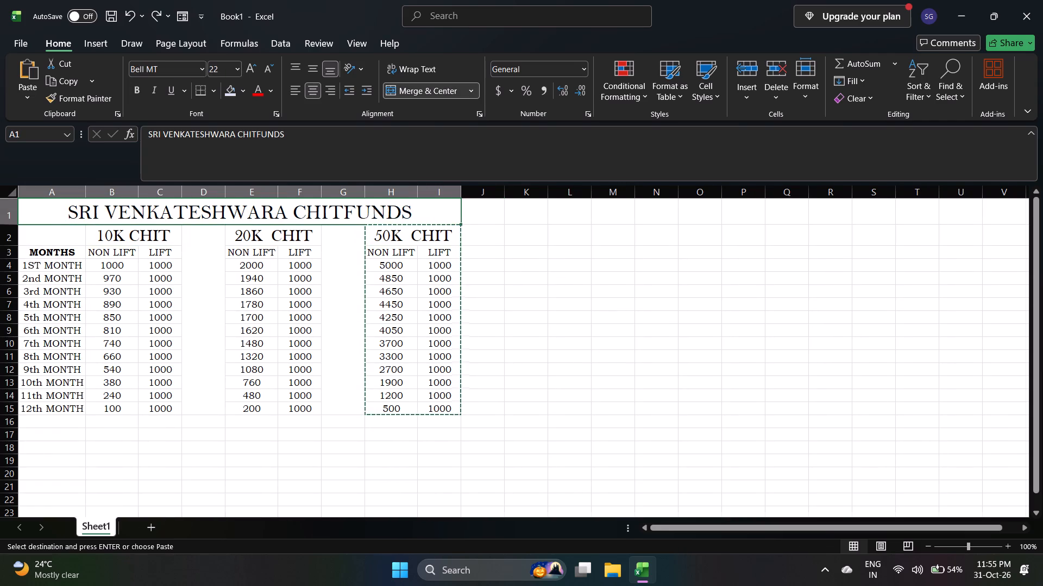
# Undo the font and column width changes on the table body and the font changes on the 50K and 20K CHIT headings.
pyautogui.hotkey('ctrl', 'z')
pyautogui.hotkey('ctrl', 'z')
pyautogui.hotkey('ctrl', 'z')
pyautogui.hotkey('ctrl', 'z')
pyautogui.hotkey('ctrl', 'z')
pyautogui.hotkey('ctrl', 'z')
pyautogui.hotkey('ctrl', 'z')
pyautogui.hotkey('ctrl', 'z')
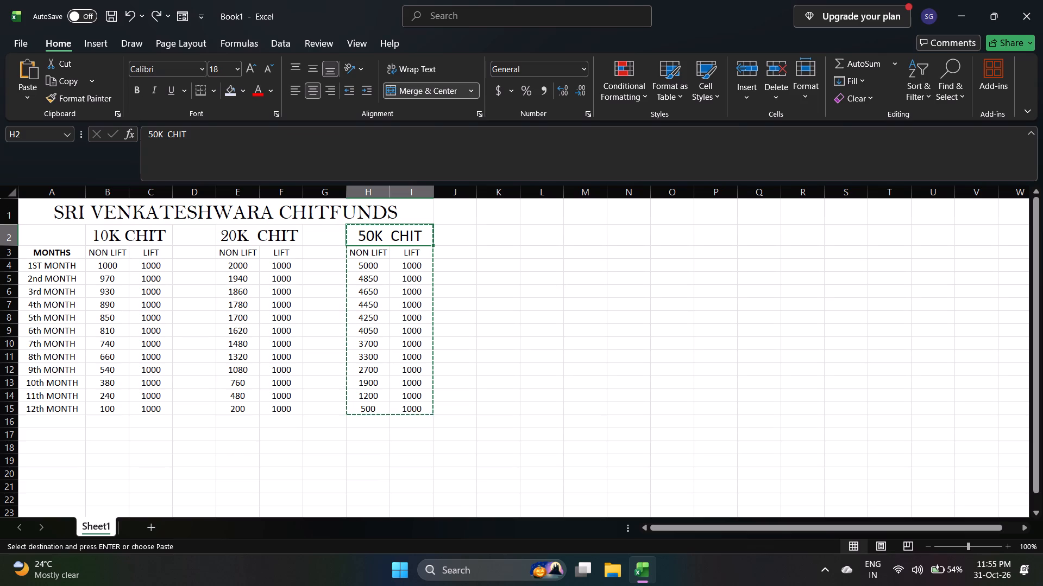
pyautogui.hotkey('ctrl', 'z')
pyautogui.hotkey('ctrl', 'z')
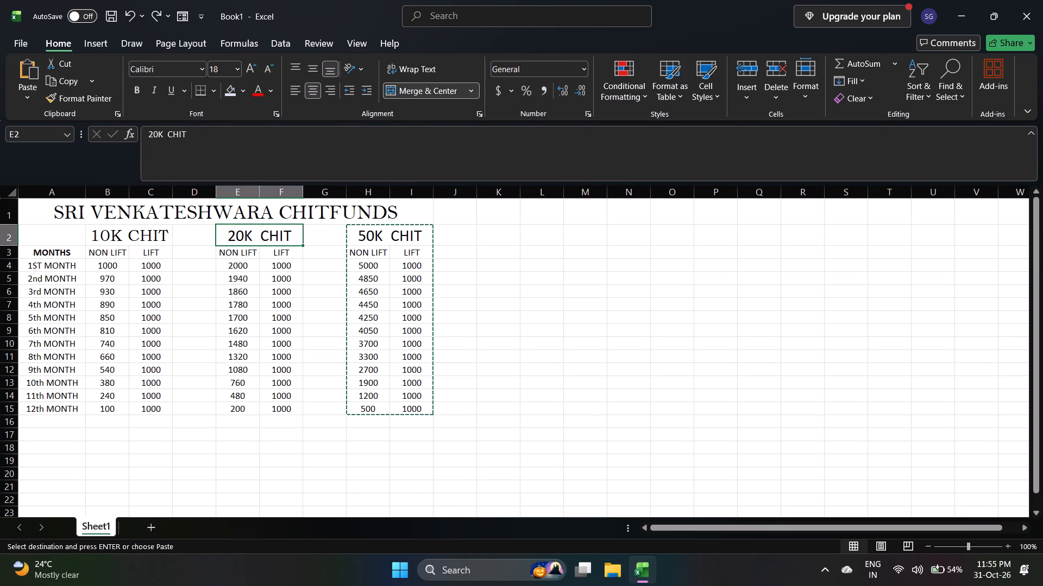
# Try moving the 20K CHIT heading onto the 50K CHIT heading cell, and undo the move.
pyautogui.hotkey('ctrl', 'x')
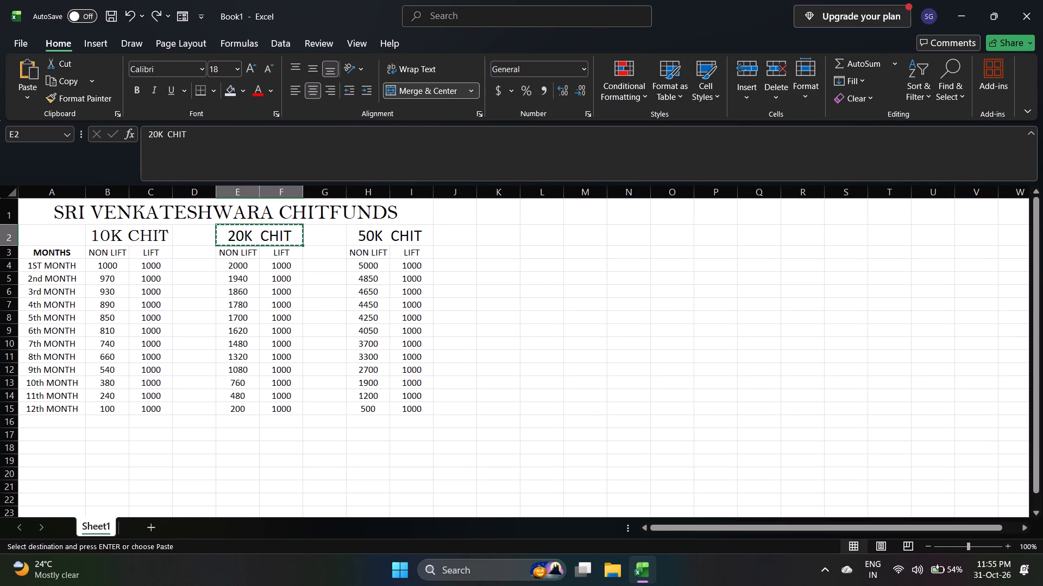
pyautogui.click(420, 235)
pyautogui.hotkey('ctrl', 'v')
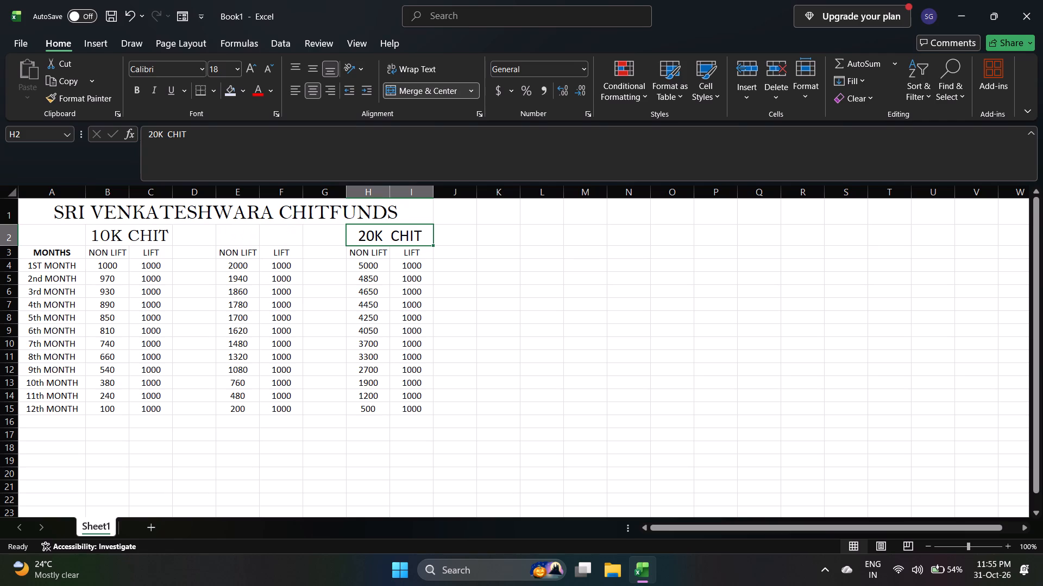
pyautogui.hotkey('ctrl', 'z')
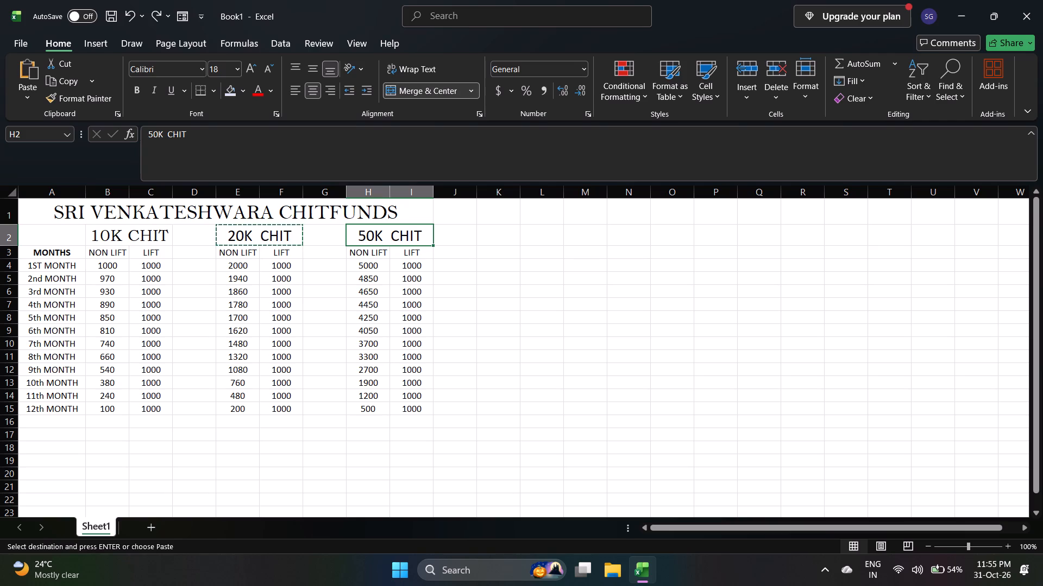
# Cut the whole 50K CHIT block, from its heading in H2 through I15.
pyautogui.click(428, 241)
pyautogui.click(428, 241)
pyautogui.hotkey('shift', 'Down')
pyautogui.hotkey('shift', 'Down')
pyautogui.hotkey('shift', 'Down')
pyautogui.hotkey('shift', 'Down')
pyautogui.hotkey('shift', 'Down')
pyautogui.hotkey('shift', 'Down')
pyautogui.hotkey('shift', 'Down')
pyautogui.hotkey('shift', 'Down')
pyautogui.hotkey('shift', 'Down')
pyautogui.hotkey('shift', 'Down')
pyautogui.hotkey('shift', 'Down')
pyautogui.hotkey('shift', 'Down')
pyautogui.hotkey('shift', 'Down')
pyautogui.hotkey('shift', 'Down')
pyautogui.hotkey('shift', 'Down')
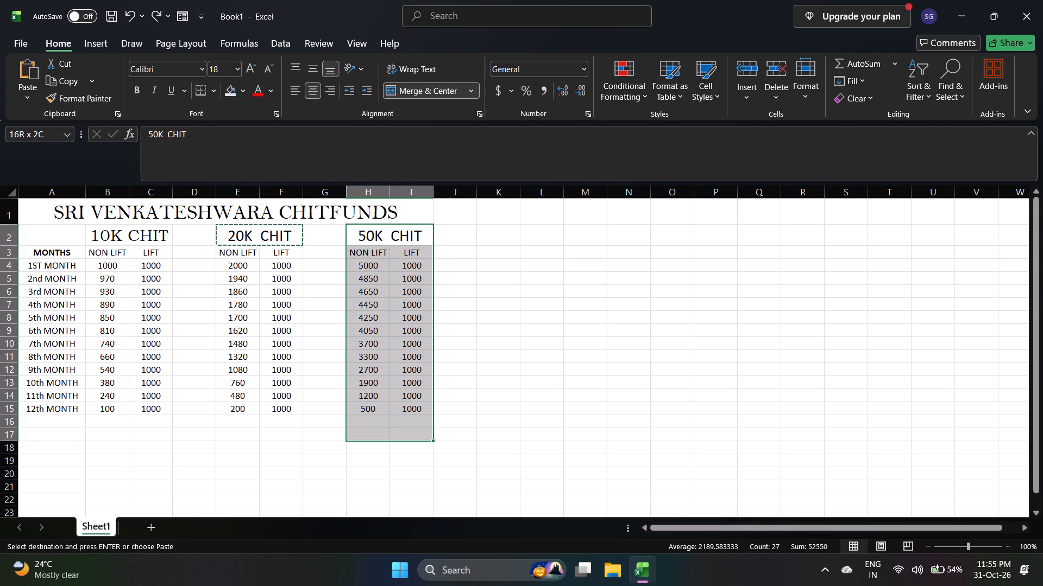
pyautogui.hotkey('shift', 'Up')
pyautogui.hotkey('shift', 'Up')
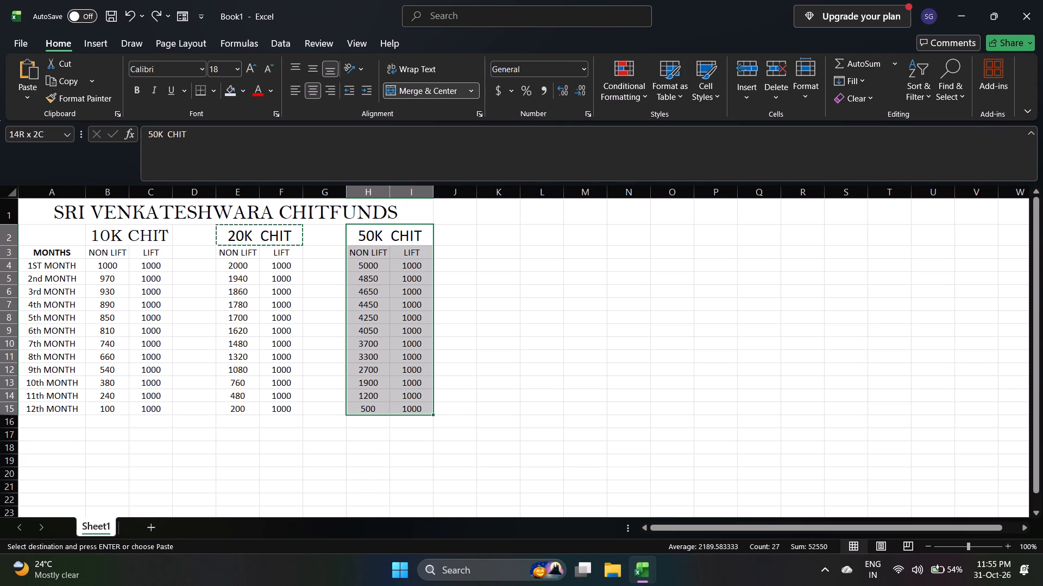
pyautogui.hotkey('ctrl', 'x')
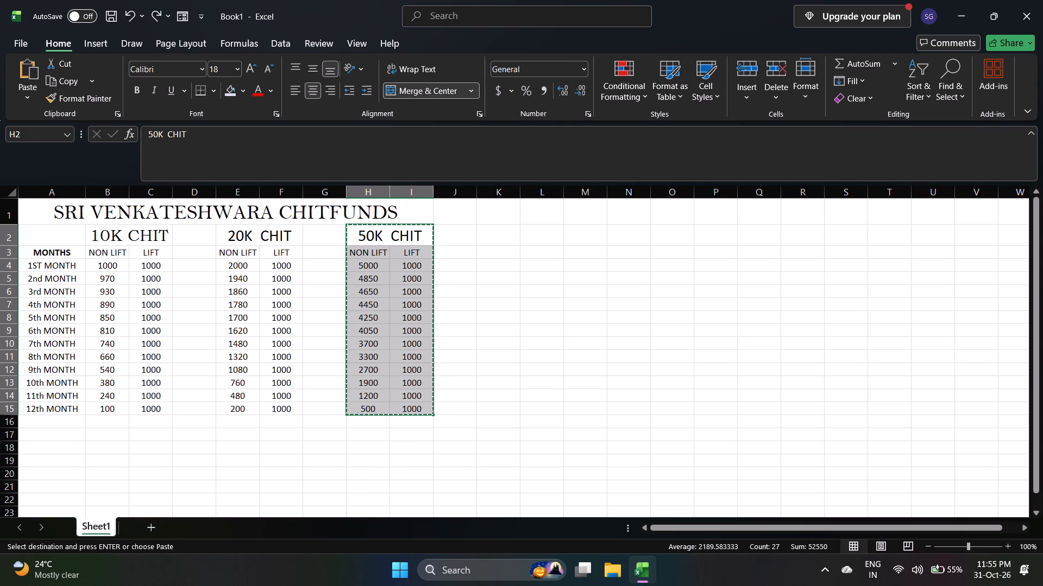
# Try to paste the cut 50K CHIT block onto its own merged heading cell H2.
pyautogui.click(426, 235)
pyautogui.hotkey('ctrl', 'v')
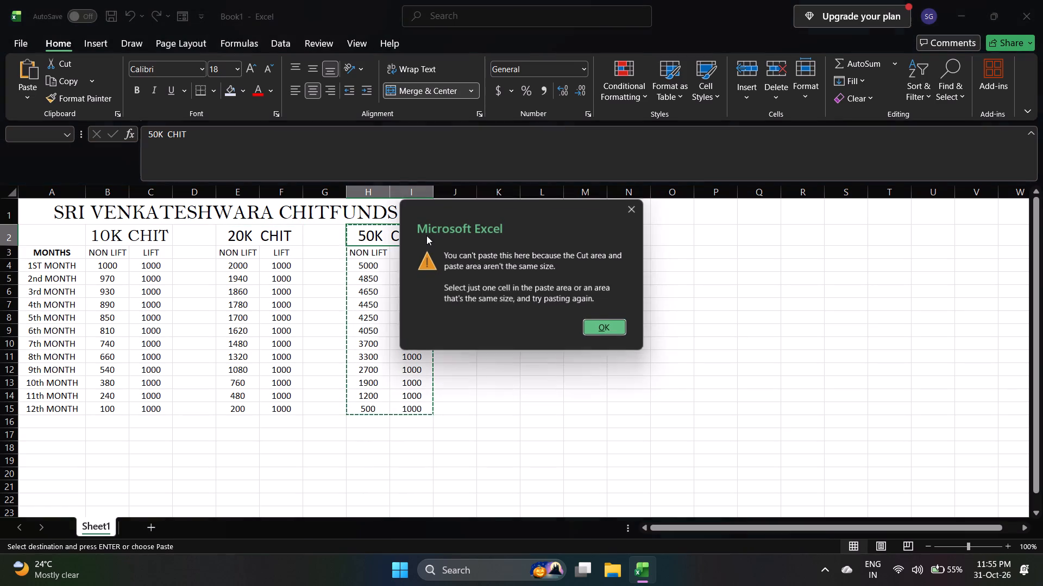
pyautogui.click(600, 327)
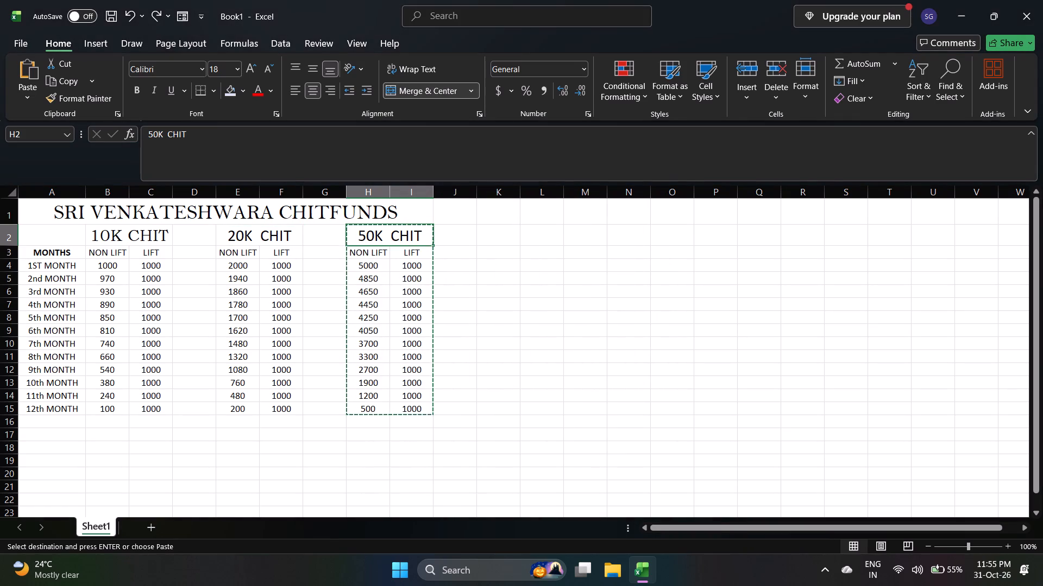
# Undo the 10K CHIT heading's font change and the merging of the 10K, 20K and 50K CHIT headings.
pyautogui.hotkey('ctrl', 'z')
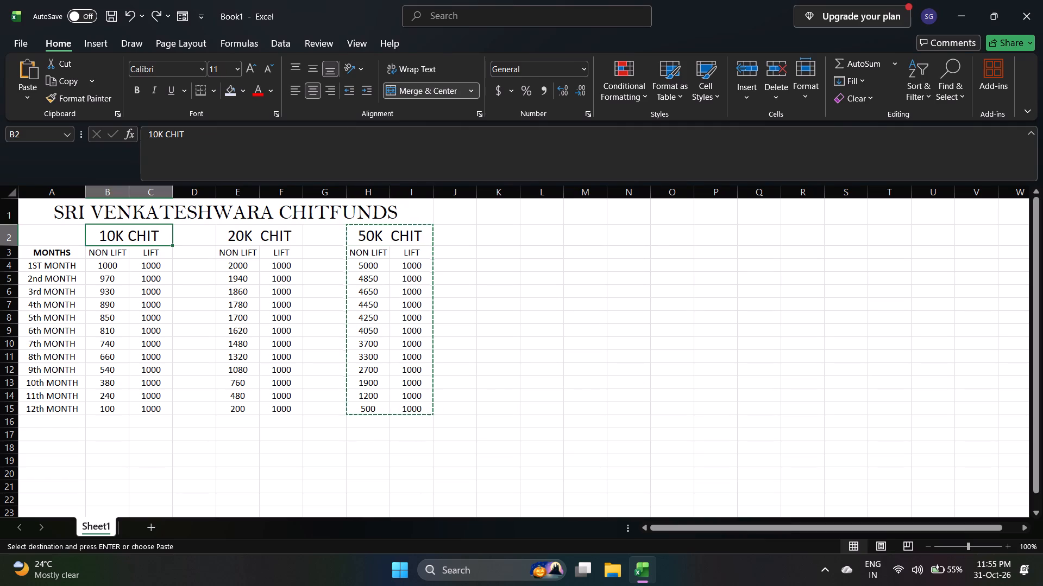
pyautogui.hotkey('ctrl', 'z')
pyautogui.hotkey('ctrl', 'z')
pyautogui.hotkey('ctrl', 'z')
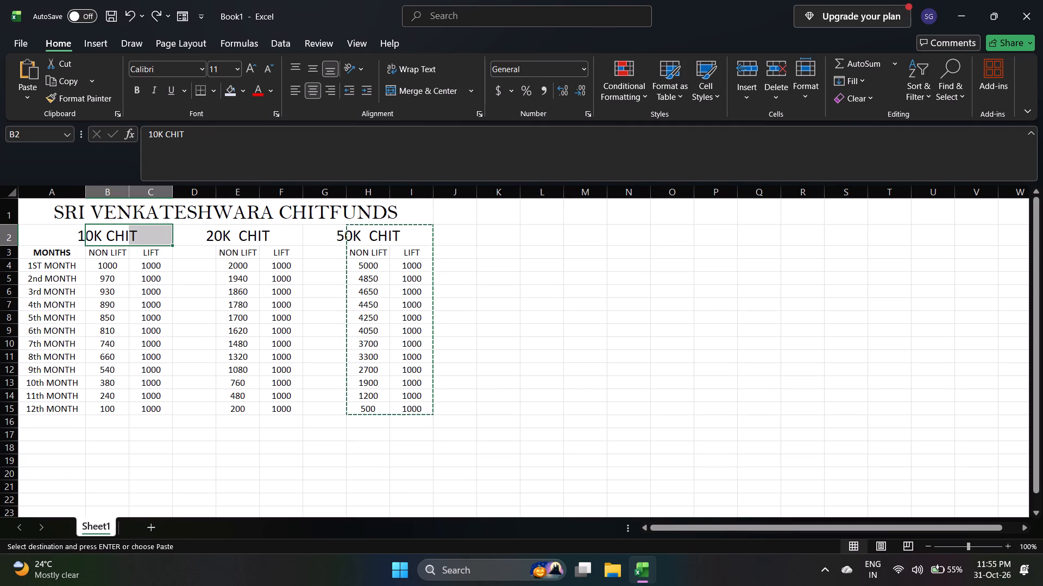
# Paste the cut 50K CHIT block at I2, shifting it one column over.
pyautogui.click(412, 241)
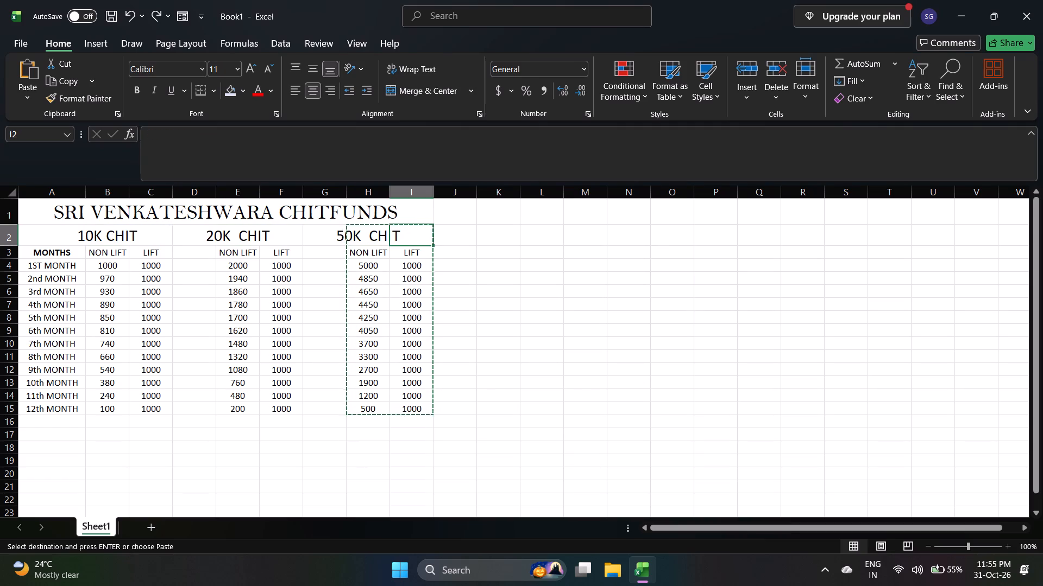
pyautogui.hotkey('ctrl', 'v')
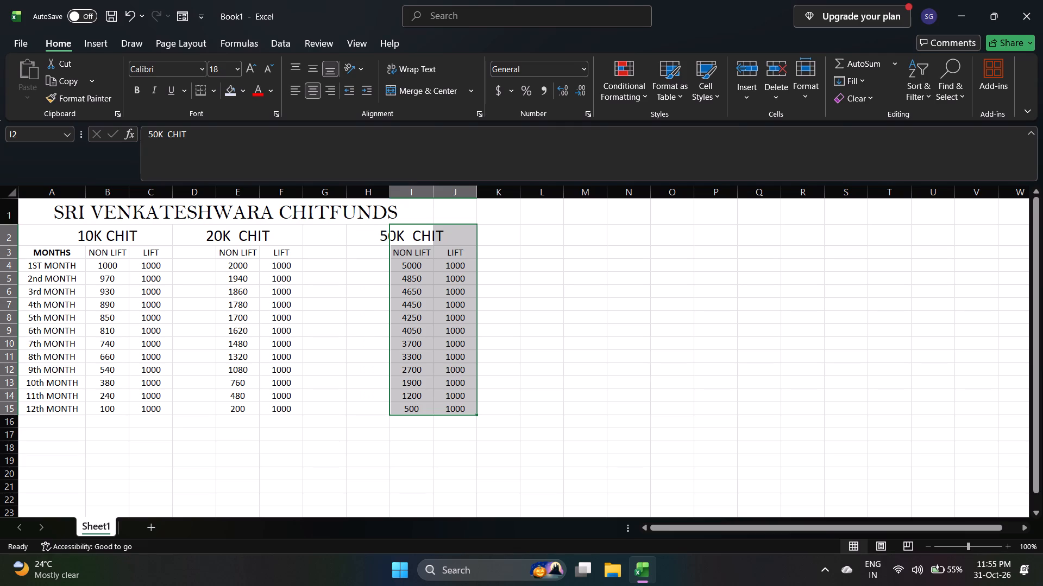
# Move the 20K CHIT block E2:F15 one column over, so that it starts at F2.
pyautogui.click(271, 235)
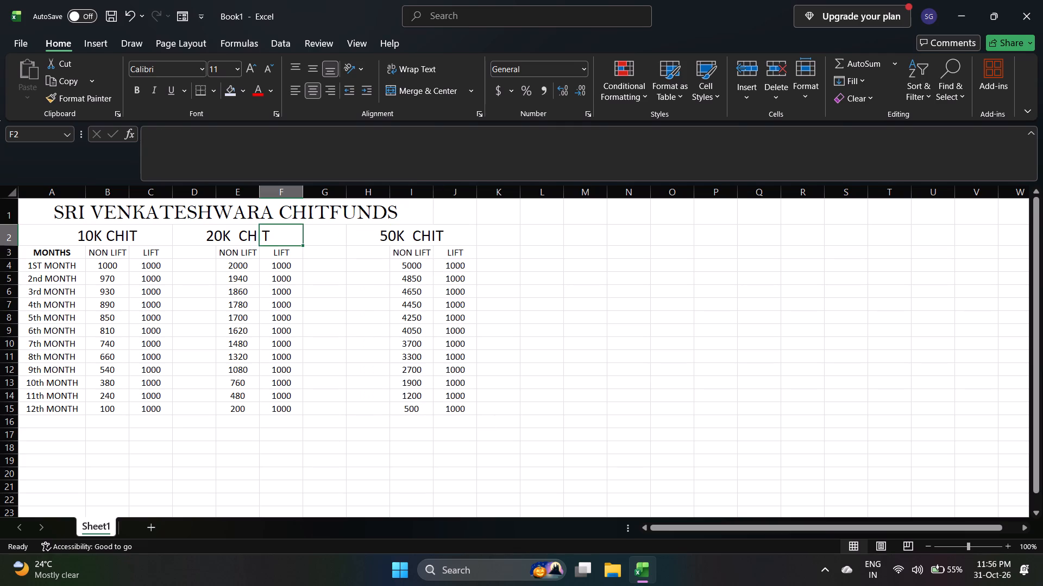
pyautogui.hotkey('shift', 'Left')
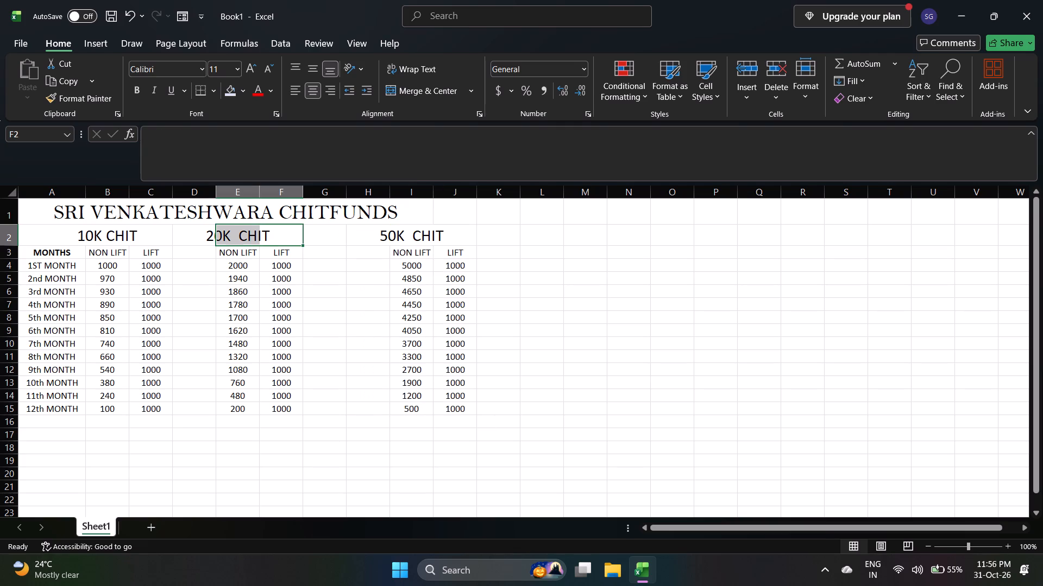
pyautogui.hotkey('shift', 'Down')
pyautogui.hotkey('shift', 'Down')
pyautogui.hotkey('shift', 'Down')
pyautogui.hotkey('shift', 'Down')
pyautogui.hotkey('shift', 'Down')
pyautogui.hotkey('shift', 'Down')
pyautogui.hotkey('shift', 'Down')
pyautogui.hotkey('shift', 'Down')
pyautogui.hotkey('shift', 'Down')
pyautogui.hotkey('shift', 'Down')
pyautogui.hotkey('shift', 'Down')
pyautogui.hotkey('shift', 'Down')
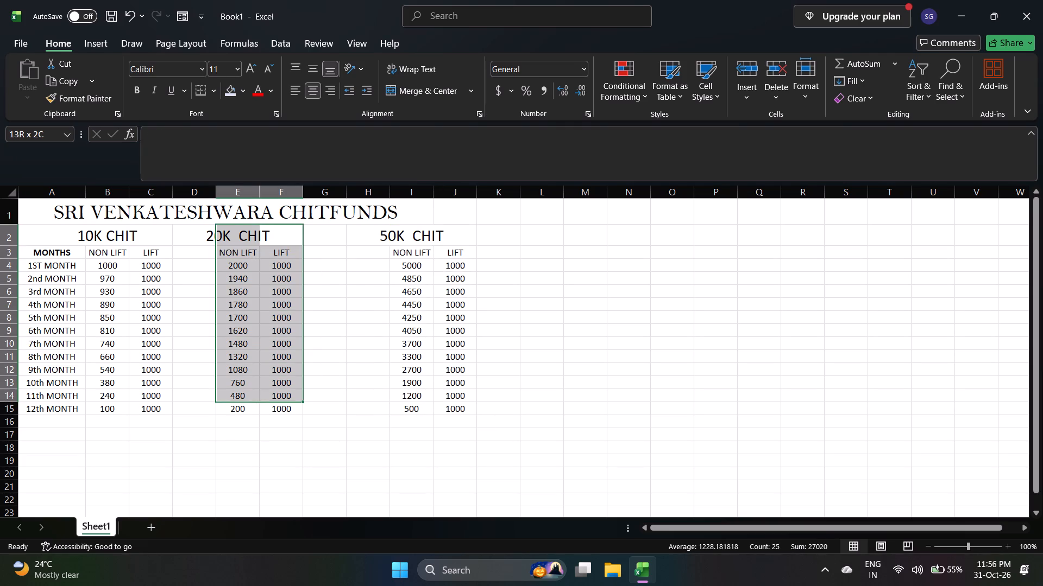
pyautogui.hotkey('shift', 'Down')
pyautogui.hotkey('ctrl', 'x')
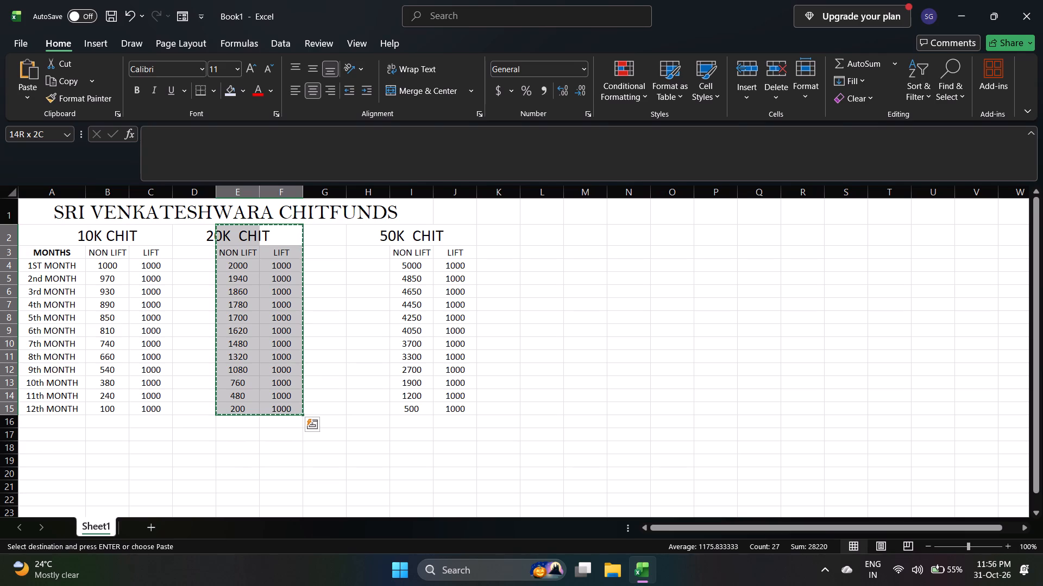
pyautogui.click(296, 237)
pyautogui.hotkey('ctrl', 'v')
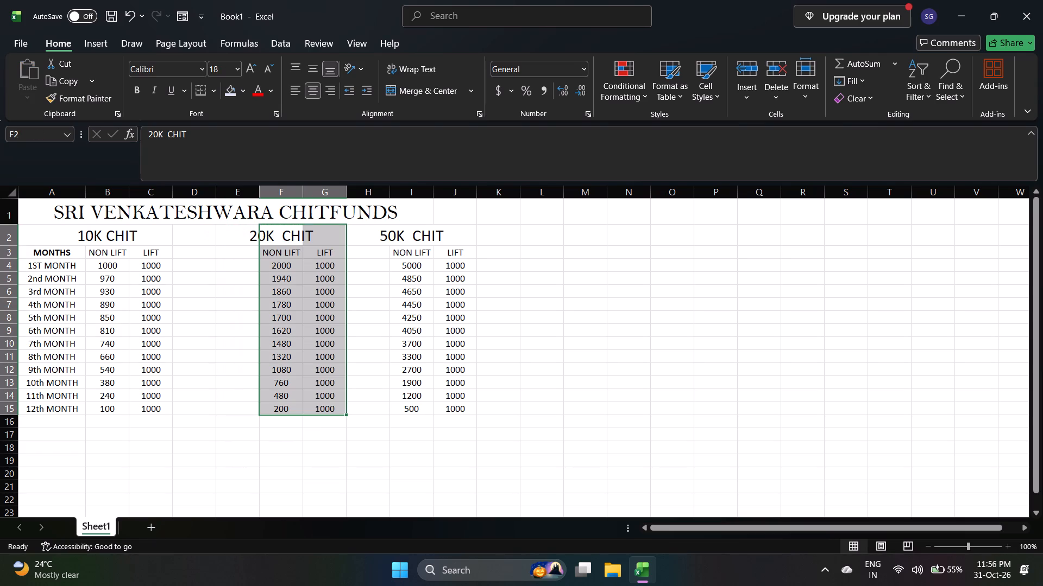
# Move the 10K CHIT block B2:C15 one column over, so that it starts at C2.
pyautogui.click(147, 235)
pyautogui.hotkey('shift', 'Left')
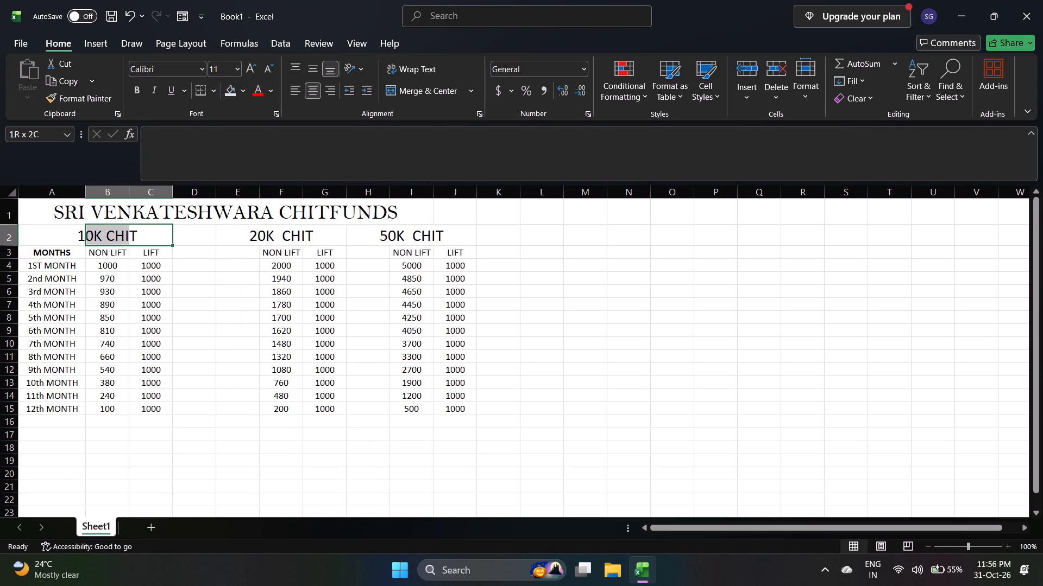
pyautogui.hotkey('shift', 'Down')
pyautogui.hotkey('shift', 'Down')
pyautogui.hotkey('shift', 'Down')
pyautogui.hotkey('shift', 'Down')
pyautogui.hotkey('shift', 'Down')
pyautogui.hotkey('shift', 'Down')
pyautogui.hotkey('shift', 'Down')
pyautogui.hotkey('shift', 'Down')
pyautogui.hotkey('shift', 'Down')
pyautogui.hotkey('shift', 'Down')
pyautogui.hotkey('shift', 'Down')
pyautogui.hotkey('shift', 'Down')
pyautogui.hotkey('shift', 'Down')
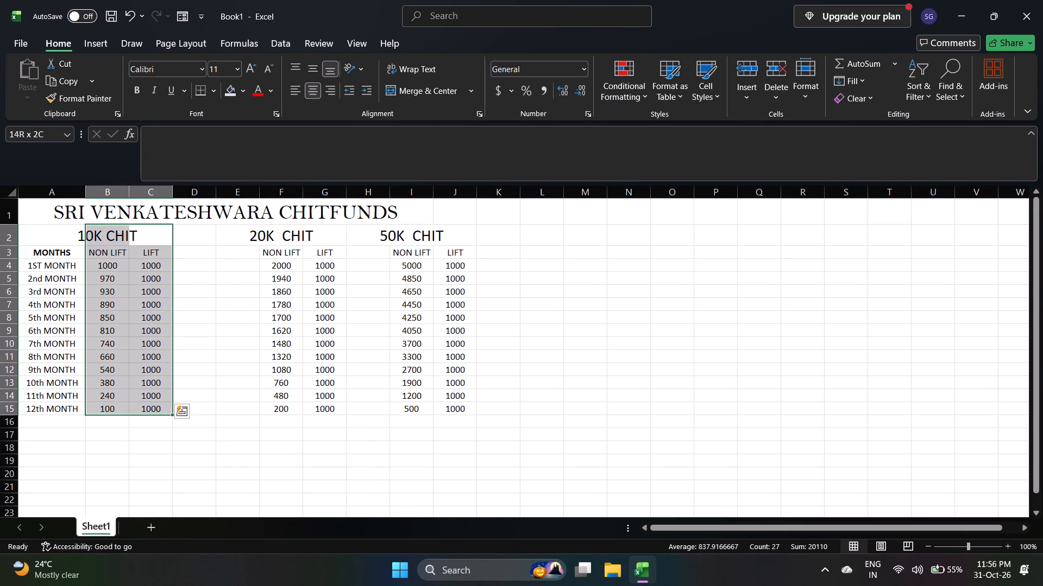
pyautogui.hotkey('ctrl', 'x')
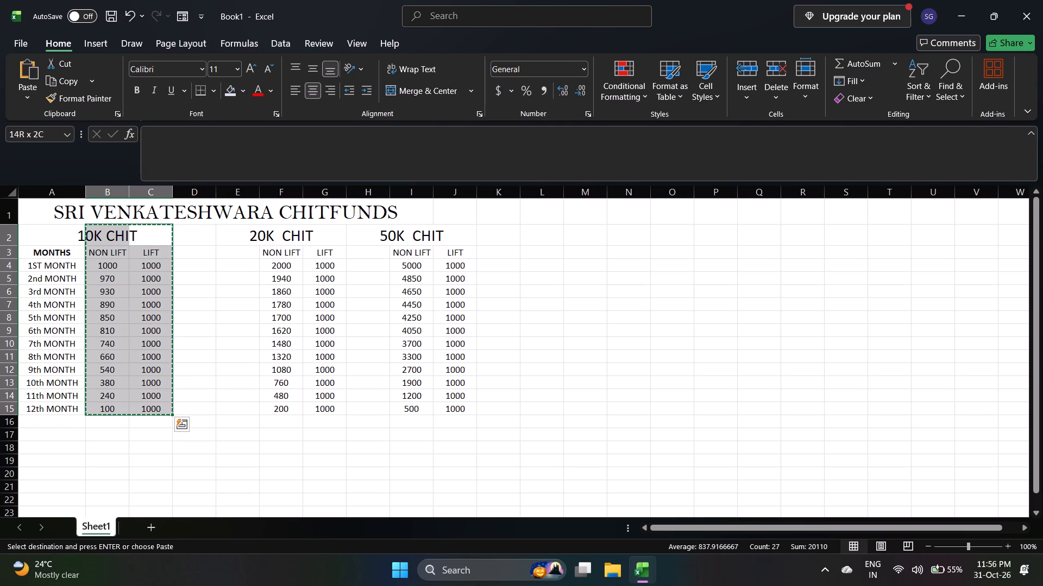
pyautogui.click(164, 235)
pyautogui.hotkey('ctrl', 'v')
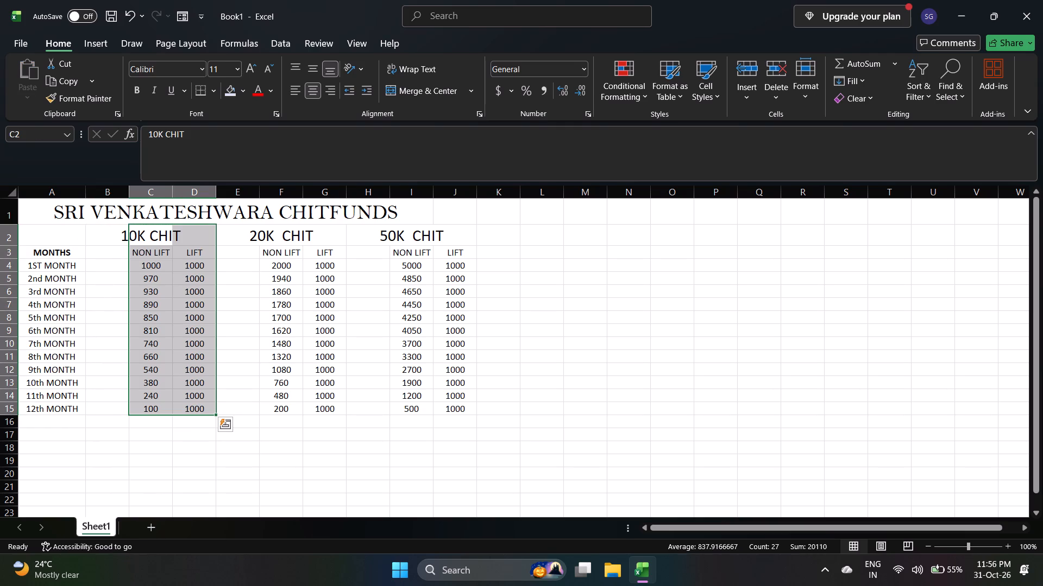
# Re-merge and center the SRI VENKATESHWARA CHITFUNDS title across A1:J1.
pyautogui.click(426, 214)
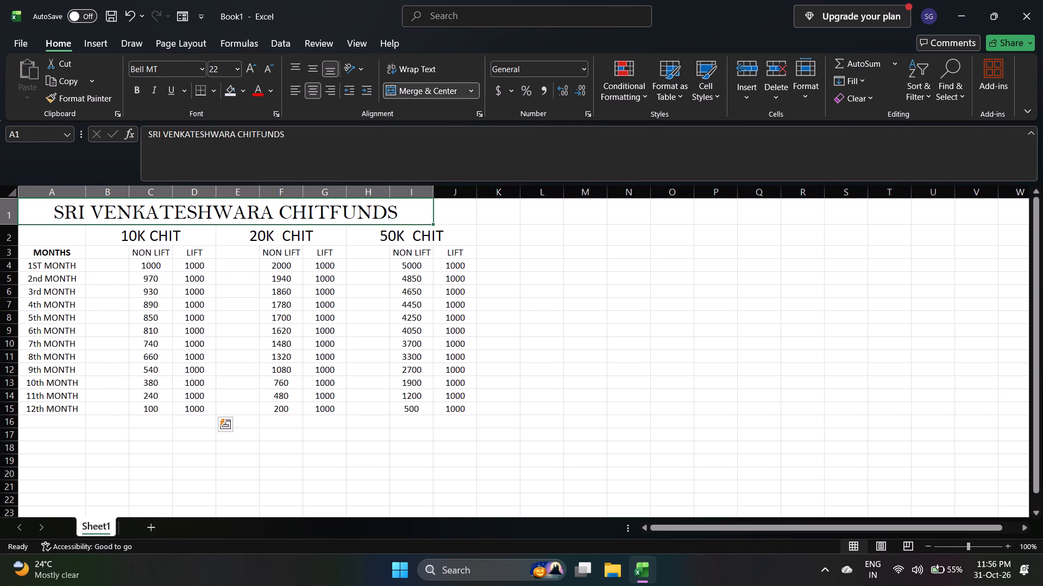
pyautogui.moveTo(428, 209); pyautogui.dragTo(451, 209)
pyautogui.click(448, 87)
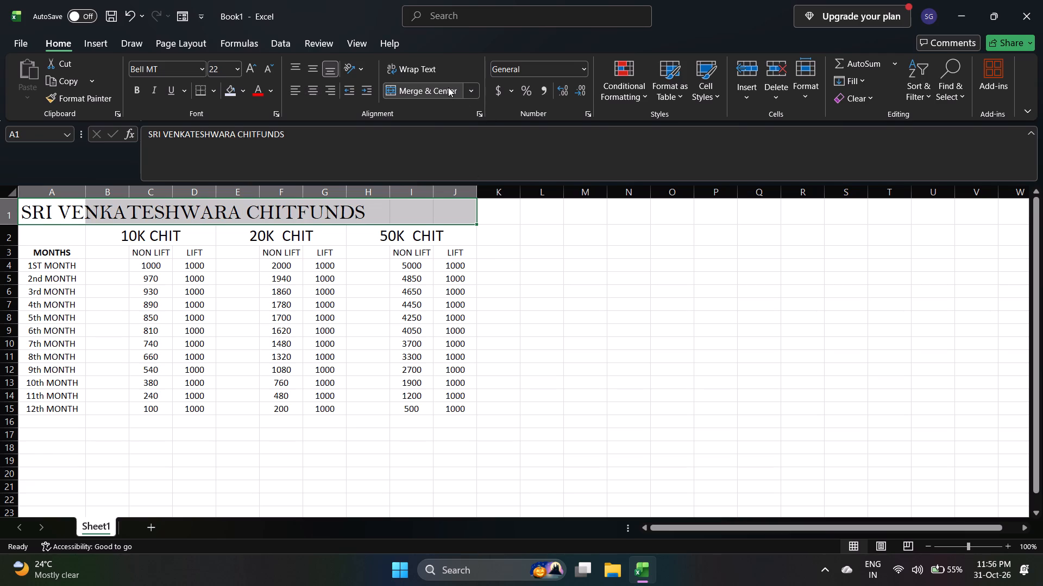
pyautogui.click(448, 87)
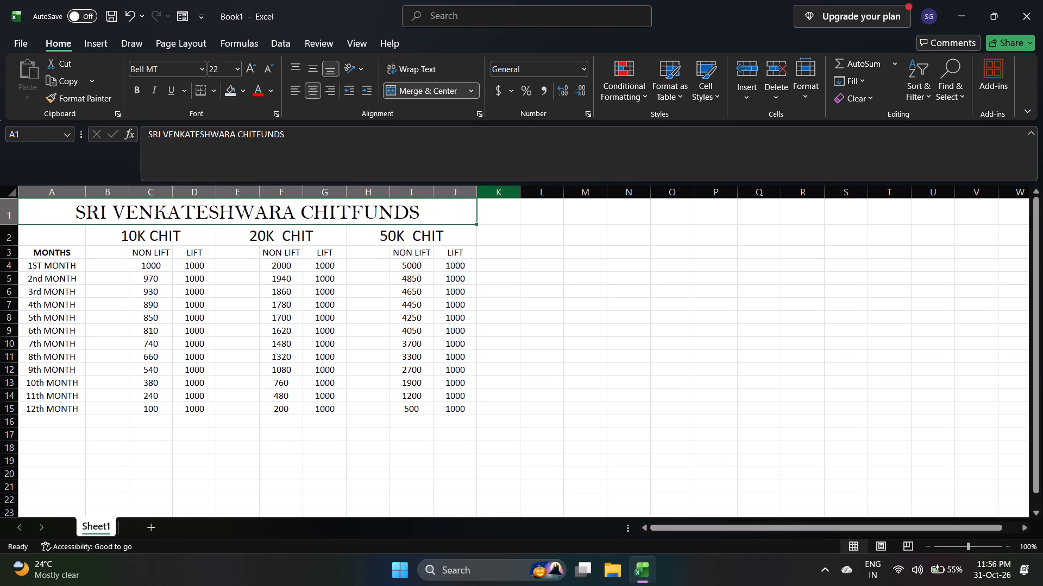
# Merge and center the 10K CHIT heading across C2:D2.
pyautogui.click(182, 232)
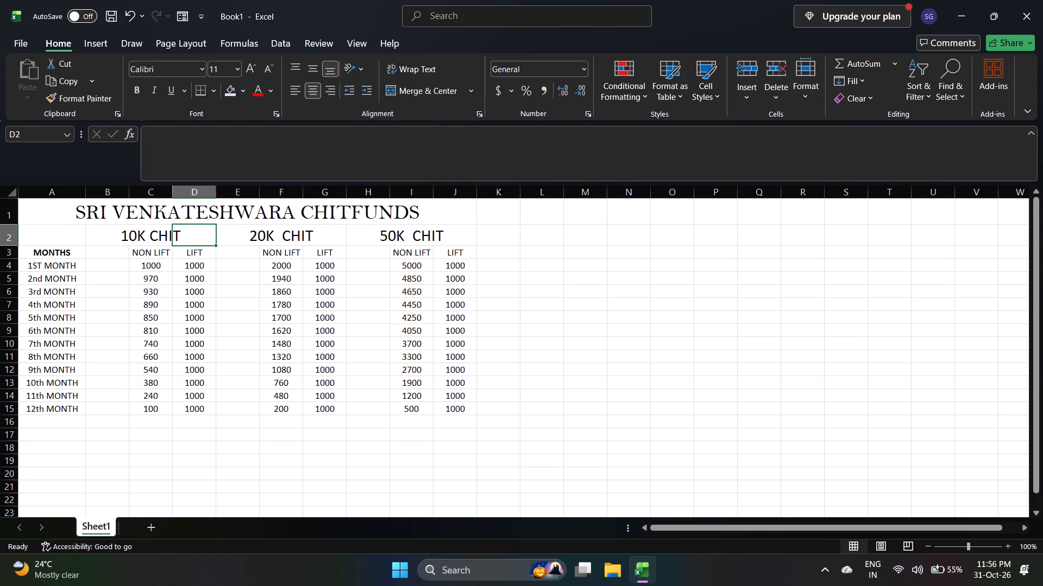
pyautogui.click(136, 238)
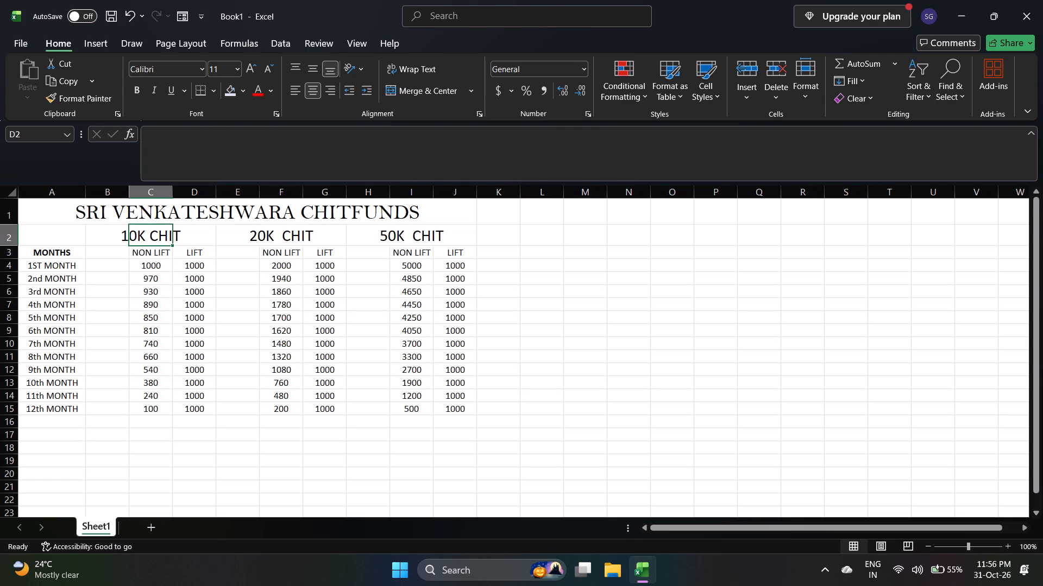
pyautogui.hotkey('shift', 'Right')
pyautogui.click(436, 95)
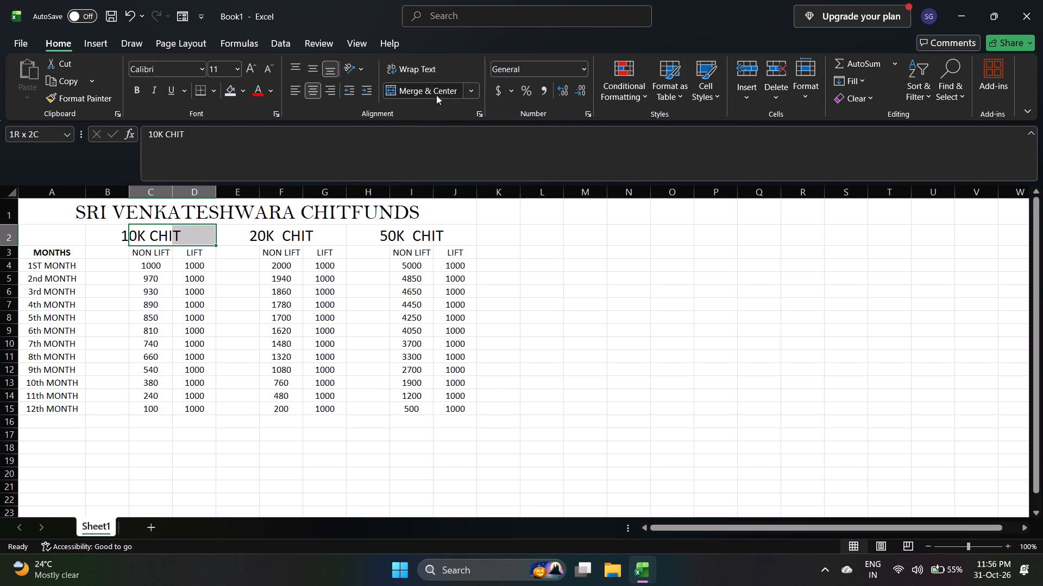
# Merge and center the 50K CHIT heading across I2:J2.
pyautogui.doubleClick(300, 237)
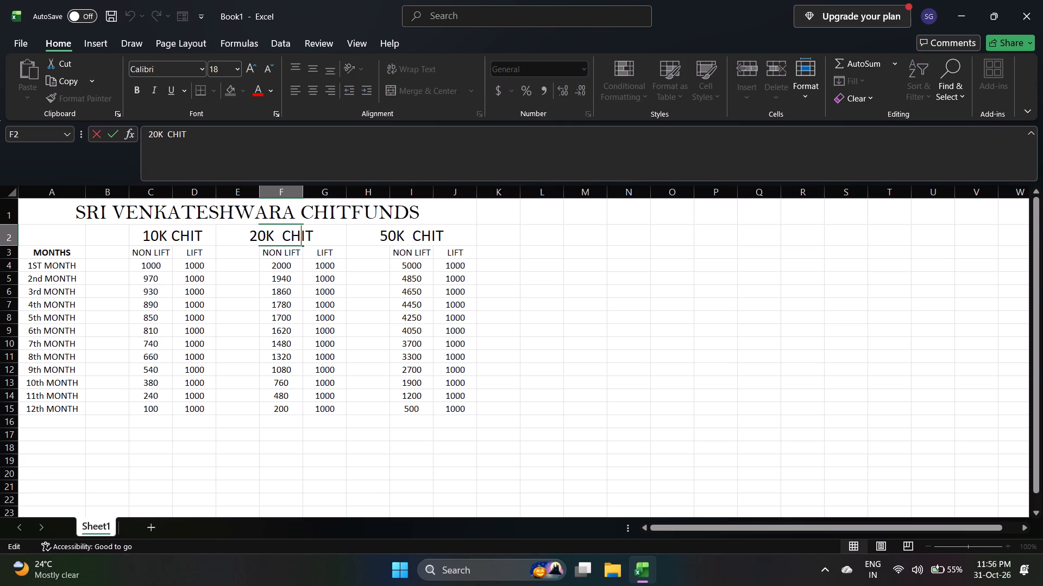
pyautogui.click(325, 237)
pyautogui.click(411, 235)
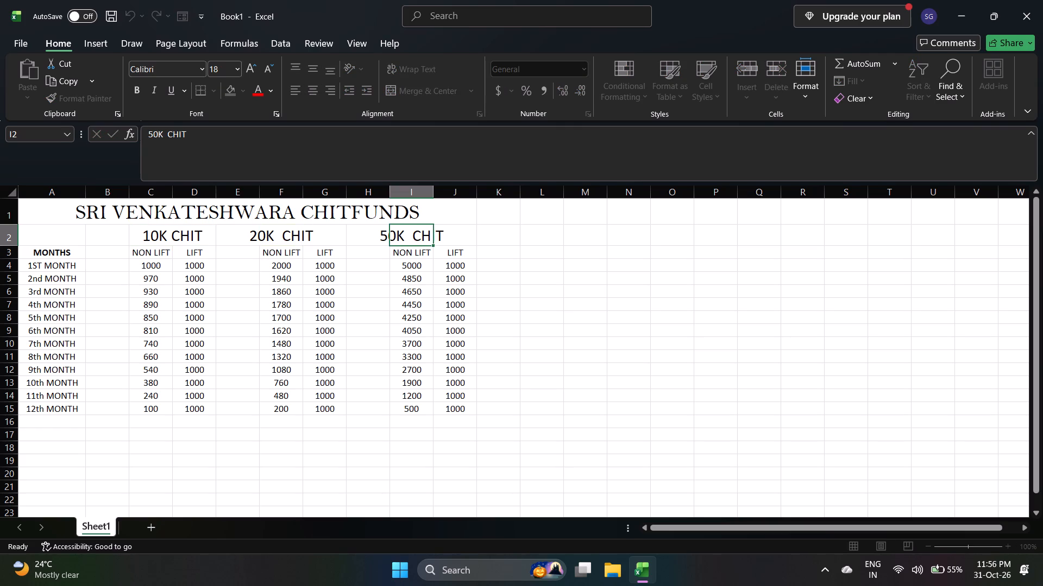
pyautogui.hotkey('shift', 'Right')
pyautogui.click(447, 93)
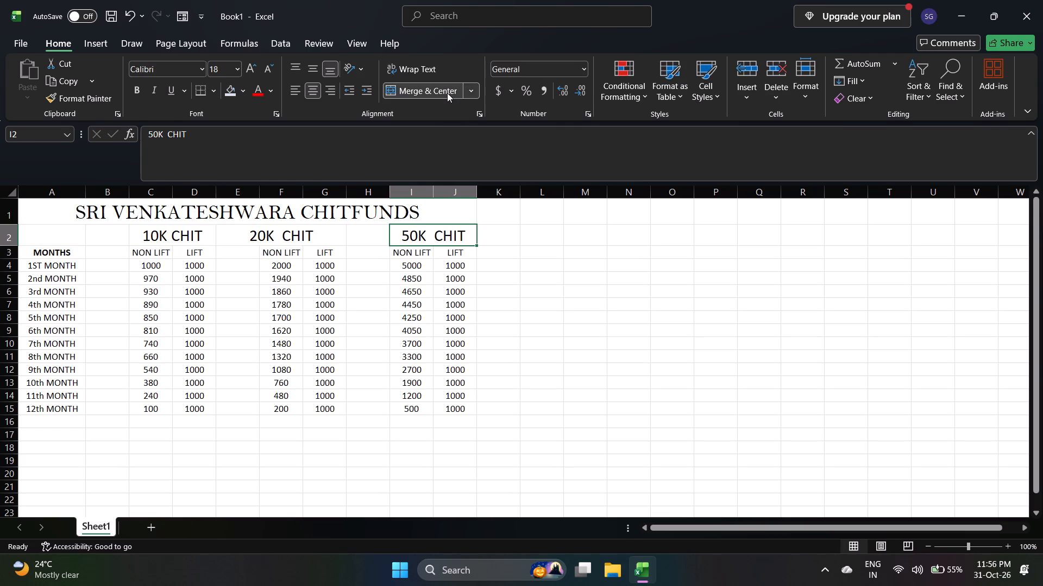
# Merge and center the 20K CHIT heading across F2:G2.
pyautogui.click(316, 237)
pyautogui.click(288, 239)
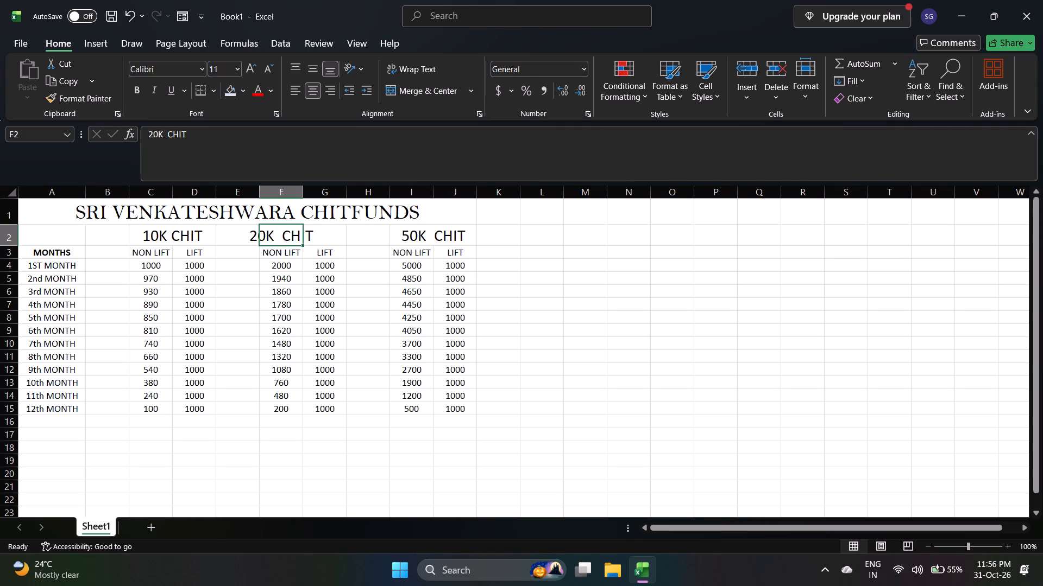
pyautogui.hotkey('shift', 'Right')
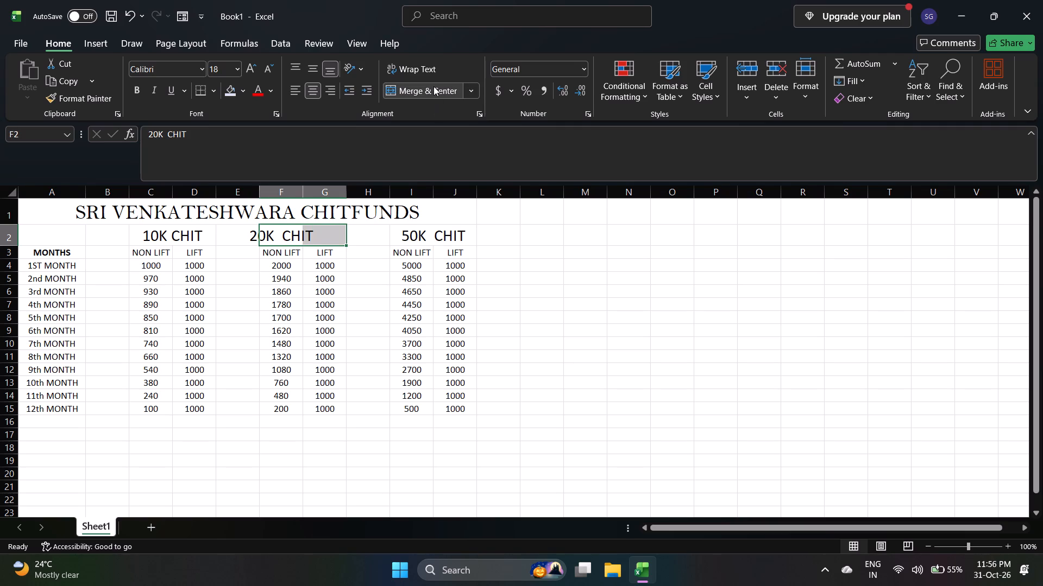
pyautogui.click(433, 86)
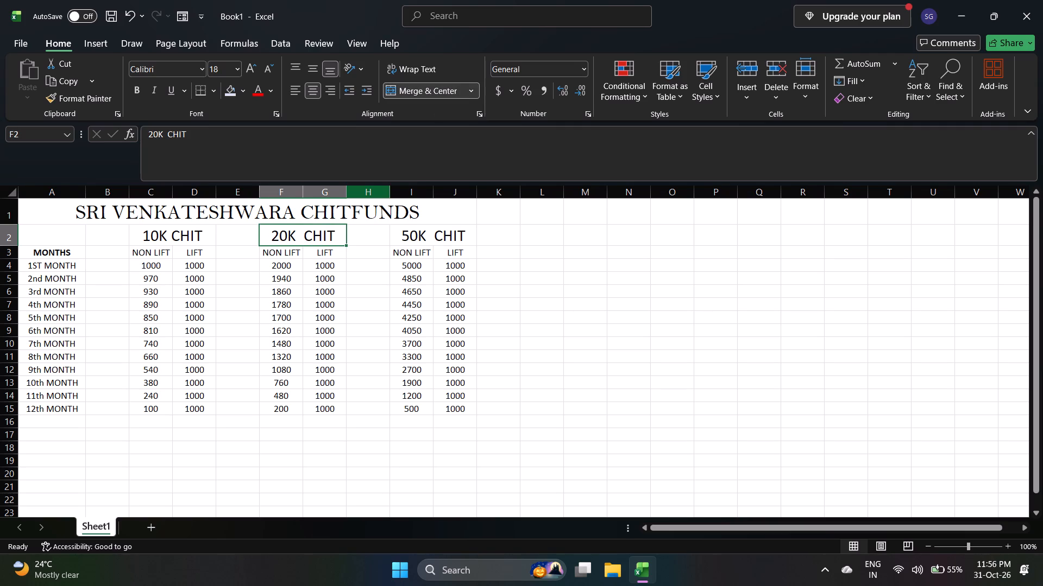
# Move the MONTHS heading text from A3 up to A2.
pyautogui.click(66, 253)
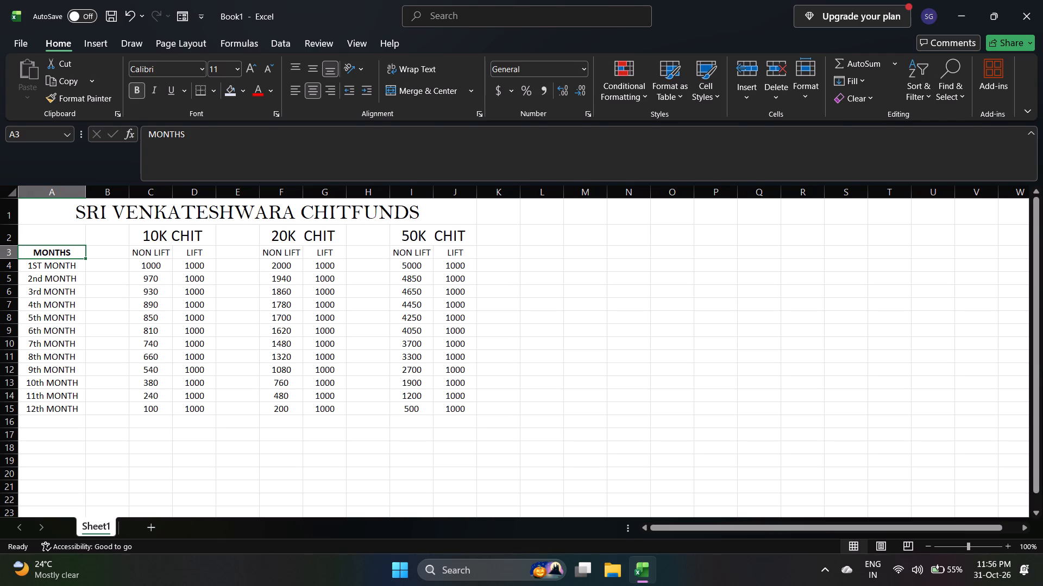
pyautogui.doubleClick(66, 253)
pyautogui.press('Right')
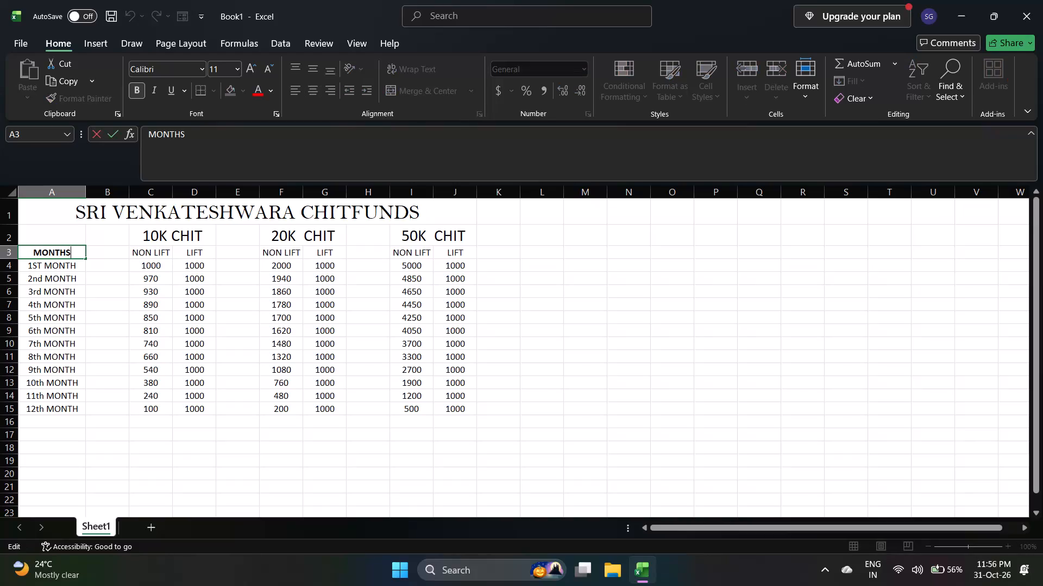
pyautogui.hotkey('shift', 'Left')
pyautogui.hotkey('shift', 'Left')
pyautogui.hotkey('shift', 'Left')
pyautogui.hotkey('shift', 'Left')
pyautogui.hotkey('shift', 'Left')
pyautogui.hotkey('shift', 'Left')
pyautogui.hotkey('shift', 'Left')
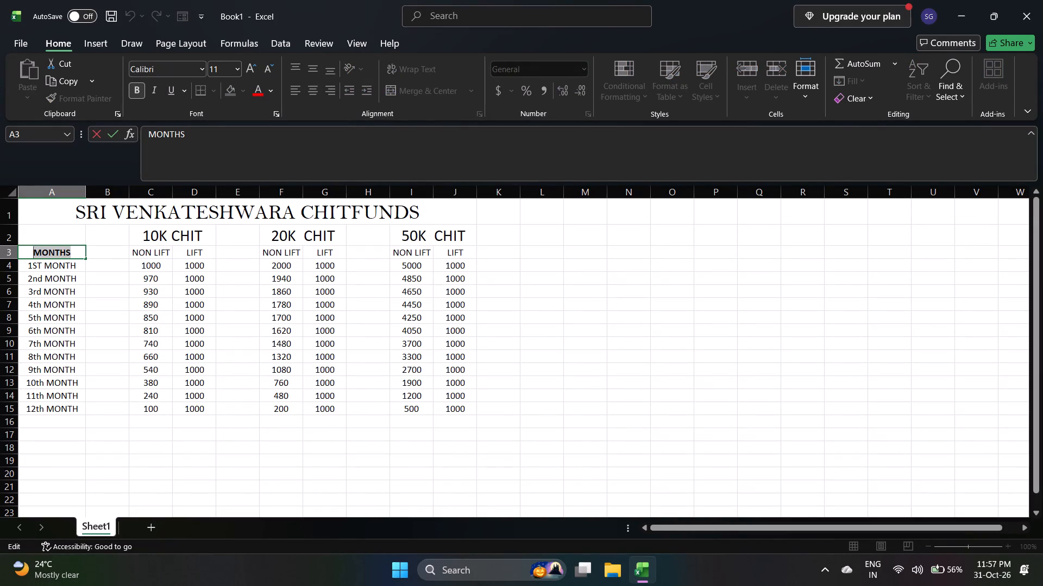
pyautogui.hotkey('ctrl', 'x')
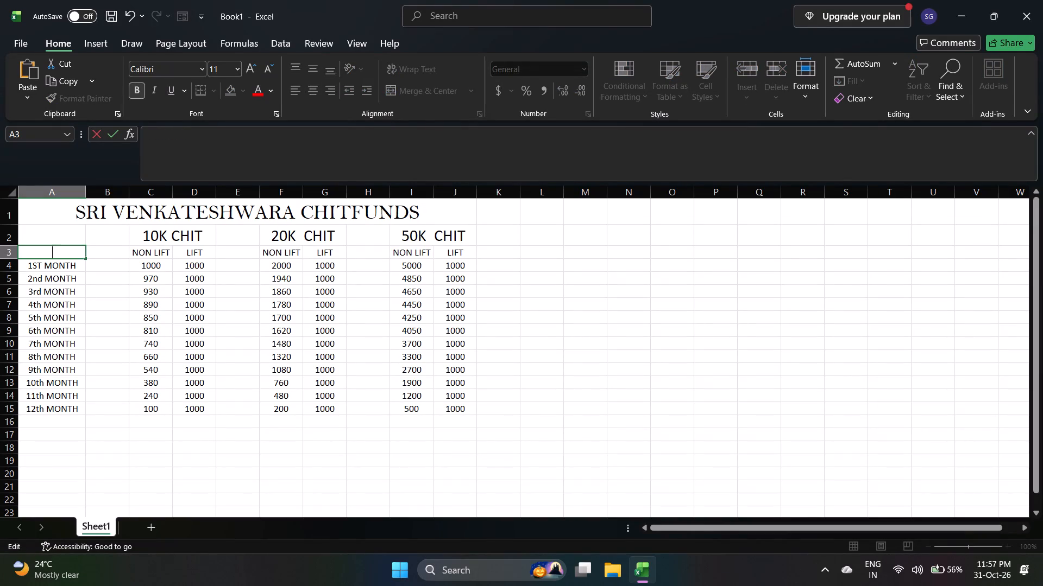
pyautogui.click(73, 237)
pyautogui.hotkey('ctrl', 'v')
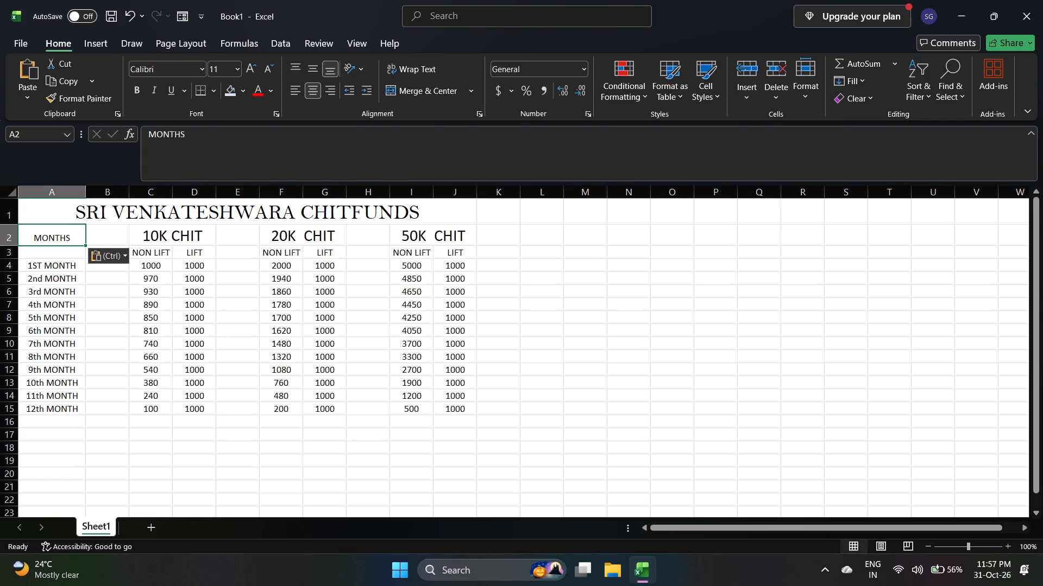
# Format the MONTHS heading in A2 with the Baskerville Old Face font at size 18.
pyautogui.tripleClick(57, 235)
pyautogui.doubleClick(57, 235)
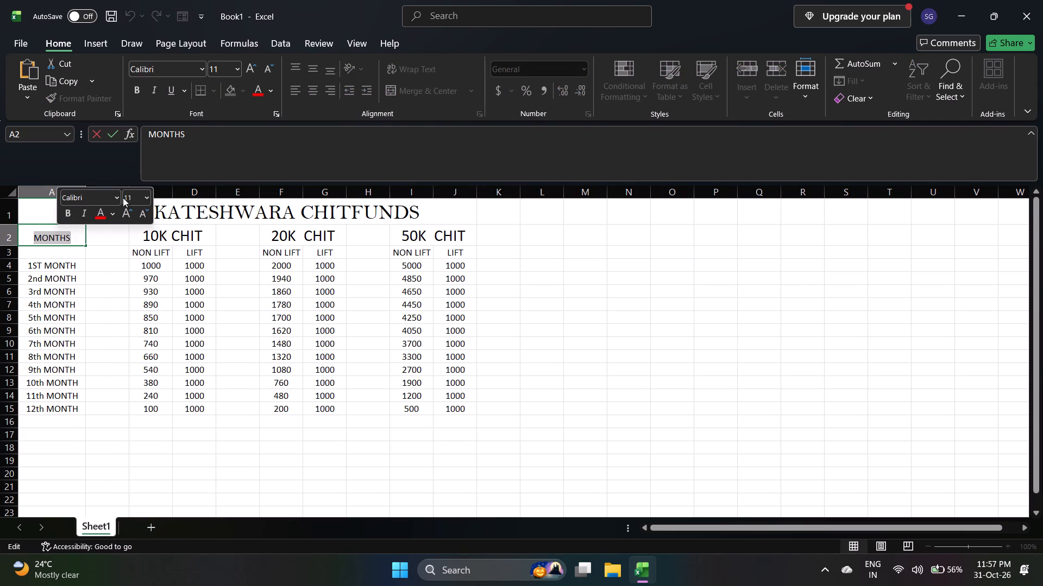
pyautogui.click(115, 200)
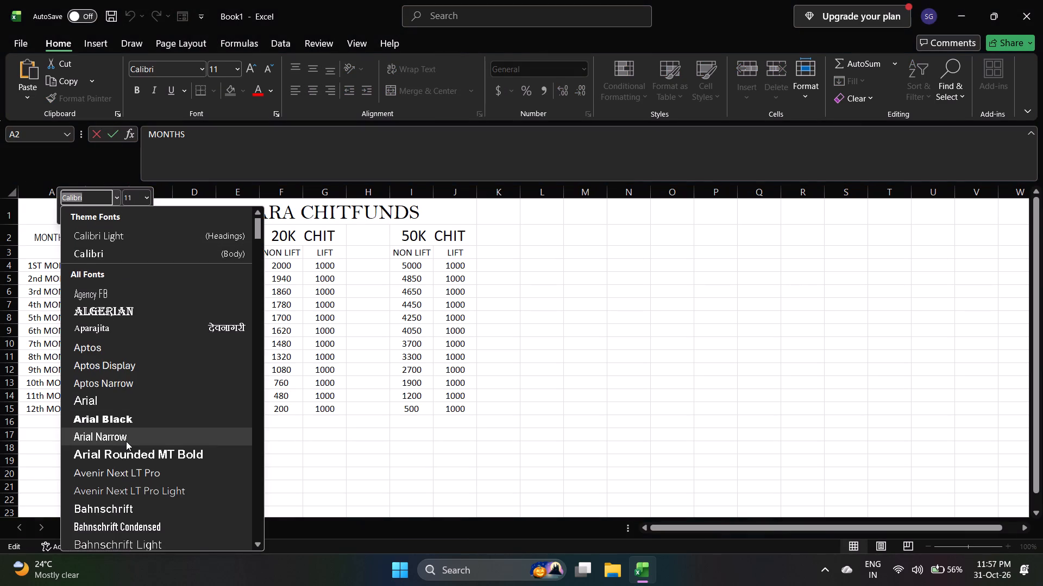
pyautogui.scroll(-2, 126, 441)
pyautogui.click(136, 300)
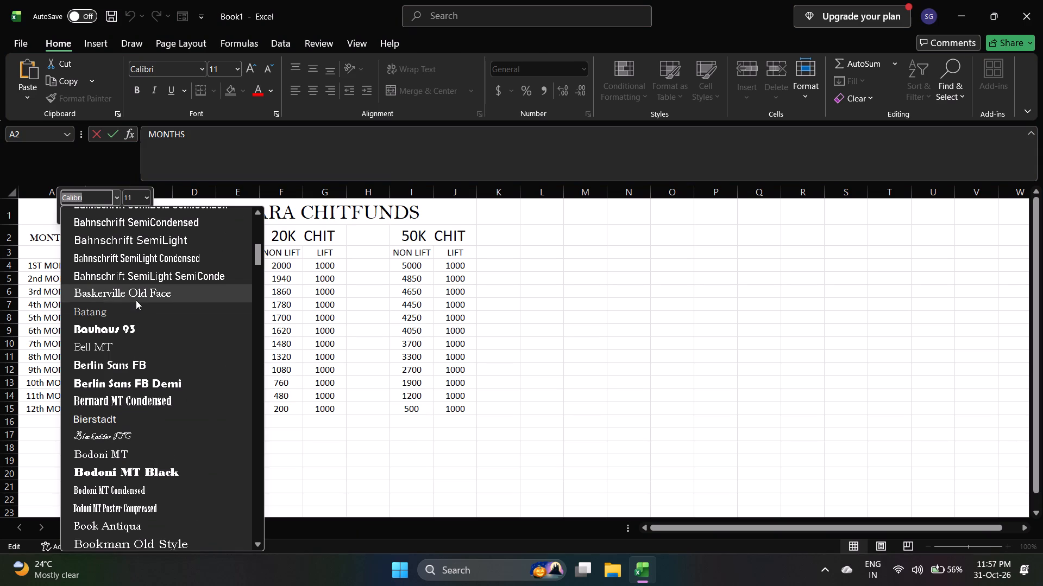
pyautogui.click(149, 200)
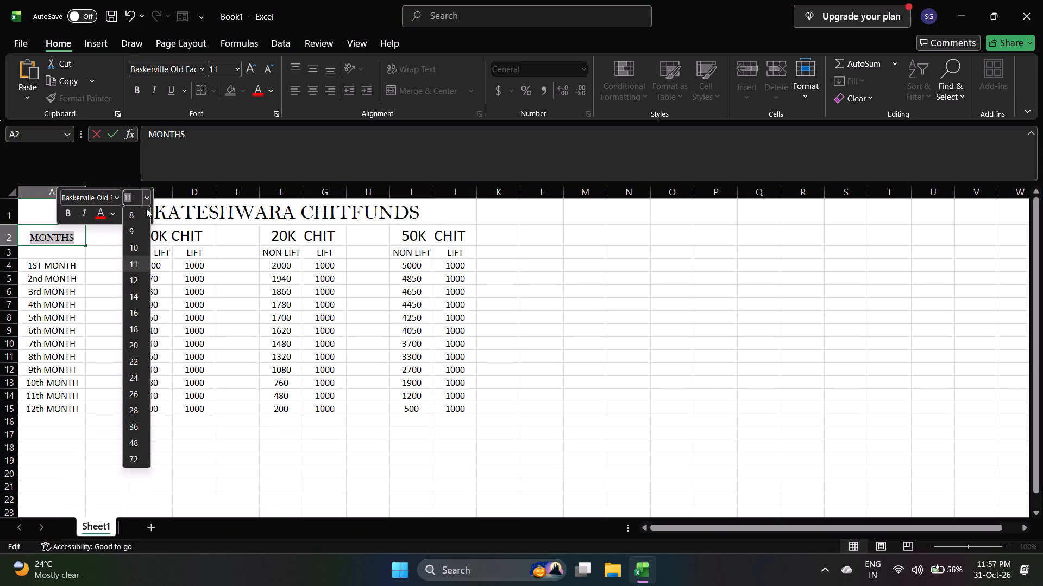
pyautogui.click(136, 328)
# Change the font of the 10K CHIT heading to Baskerville Old Face.
pyautogui.doubleClick(171, 236)
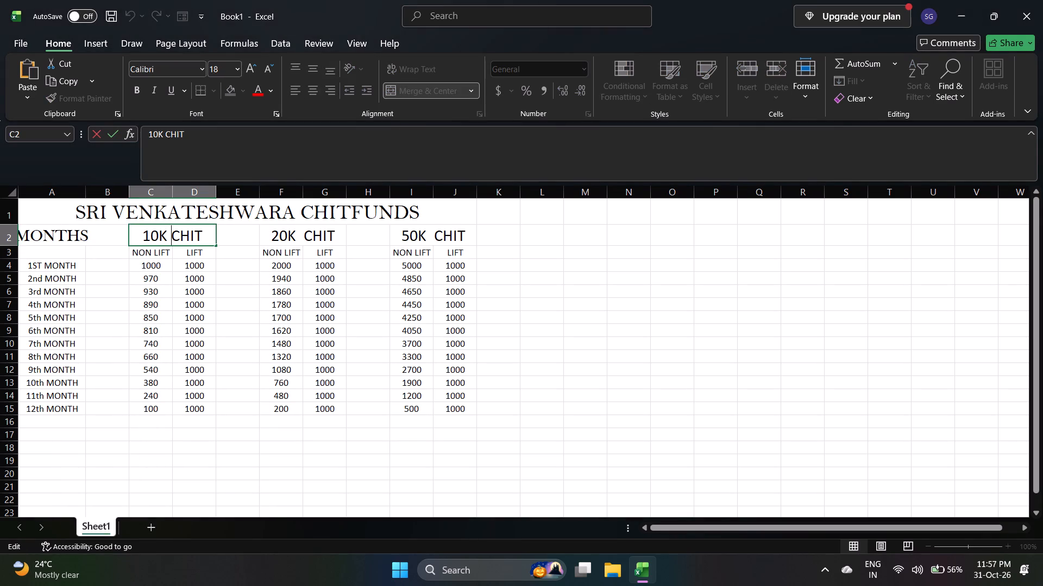
pyautogui.doubleClick(171, 236)
pyautogui.doubleClick(171, 236)
pyautogui.doubleClick(171, 236)
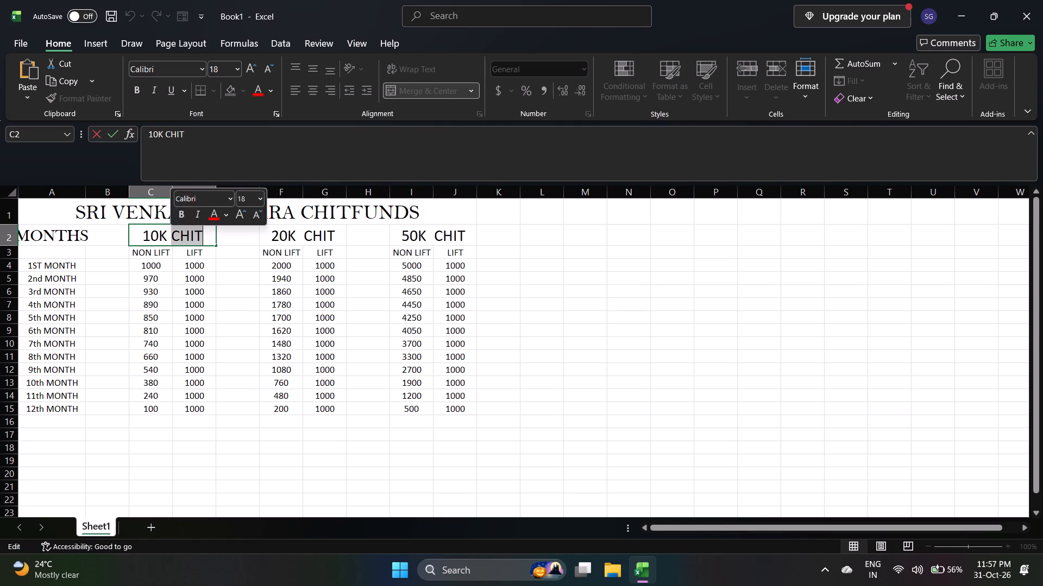
pyautogui.click(171, 236)
pyautogui.doubleClick(171, 236)
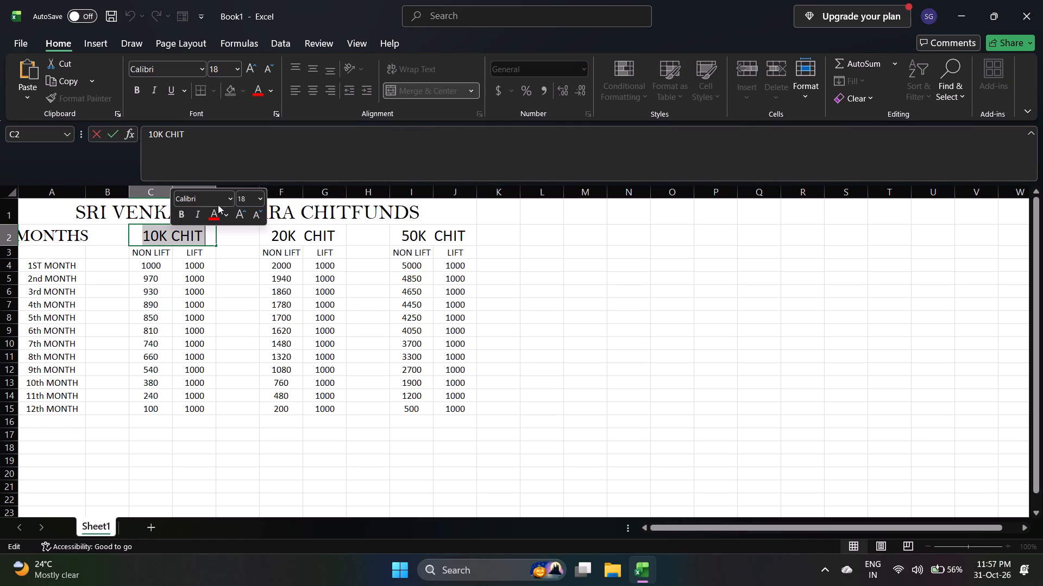
pyautogui.click(231, 198)
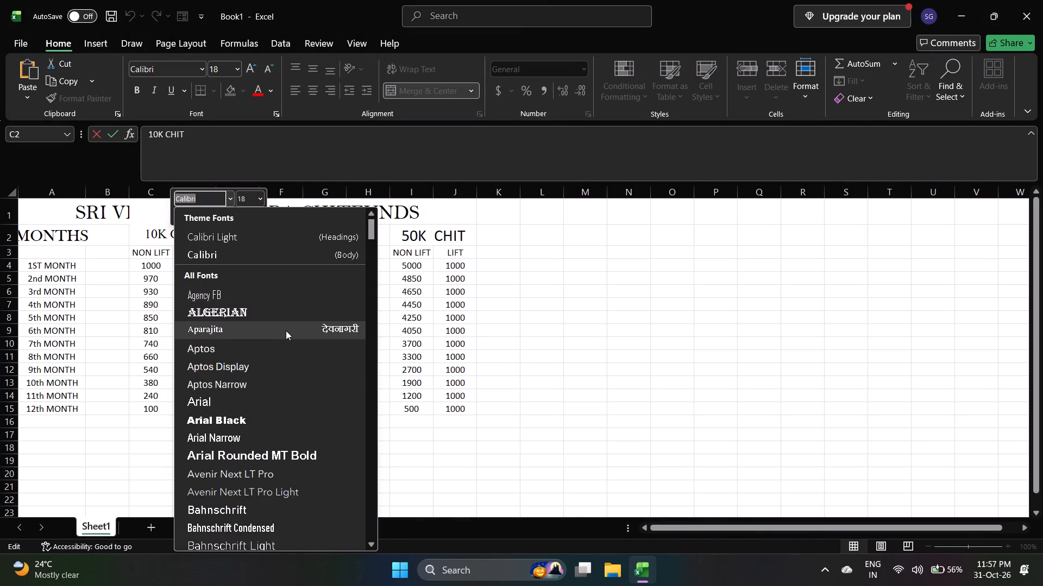
pyautogui.scroll(-2, 286, 330)
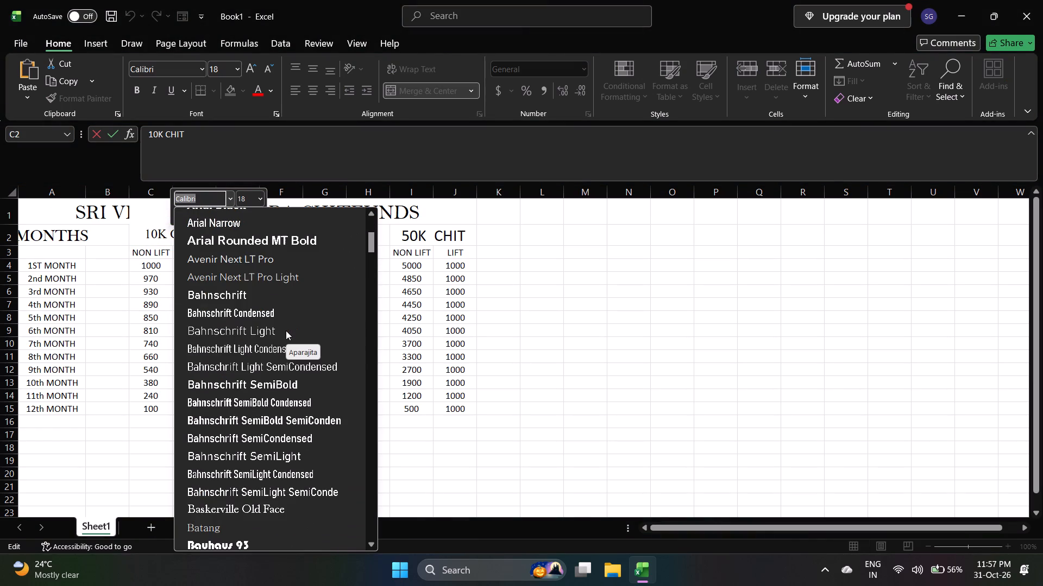
pyautogui.scroll(-2, 286, 330)
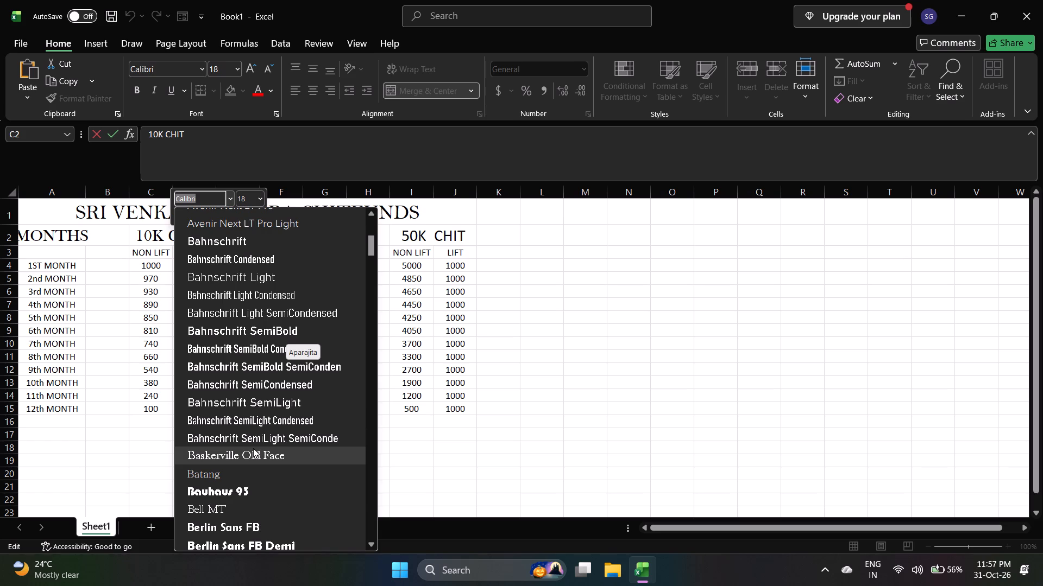
pyautogui.click(253, 448)
# Change the font of the 20K CHIT heading to Baskerville Old Face.
pyautogui.click(305, 247)
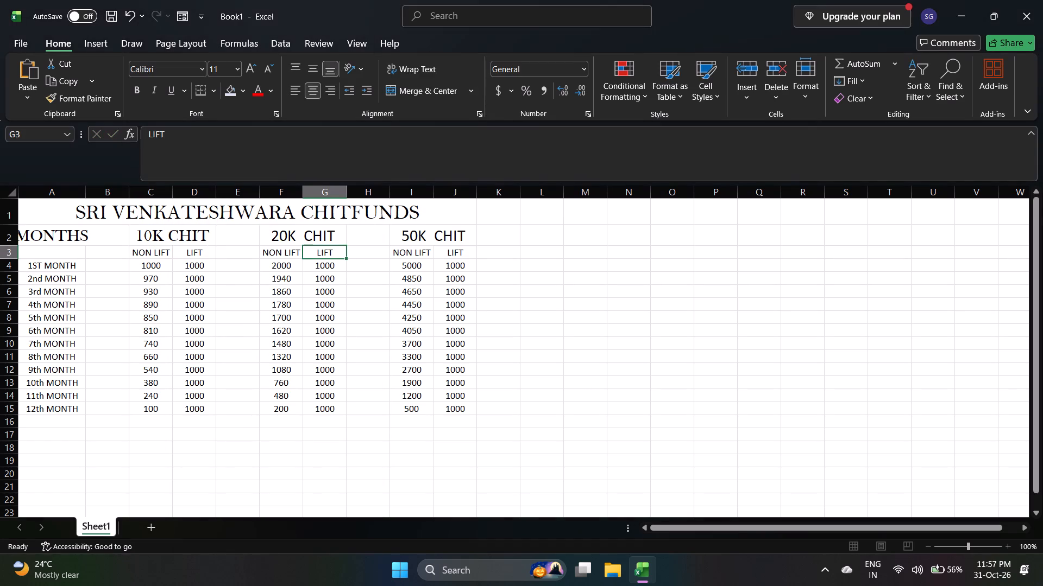
pyautogui.tripleClick(305, 240)
pyautogui.click(305, 240)
pyautogui.doubleClick(305, 240)
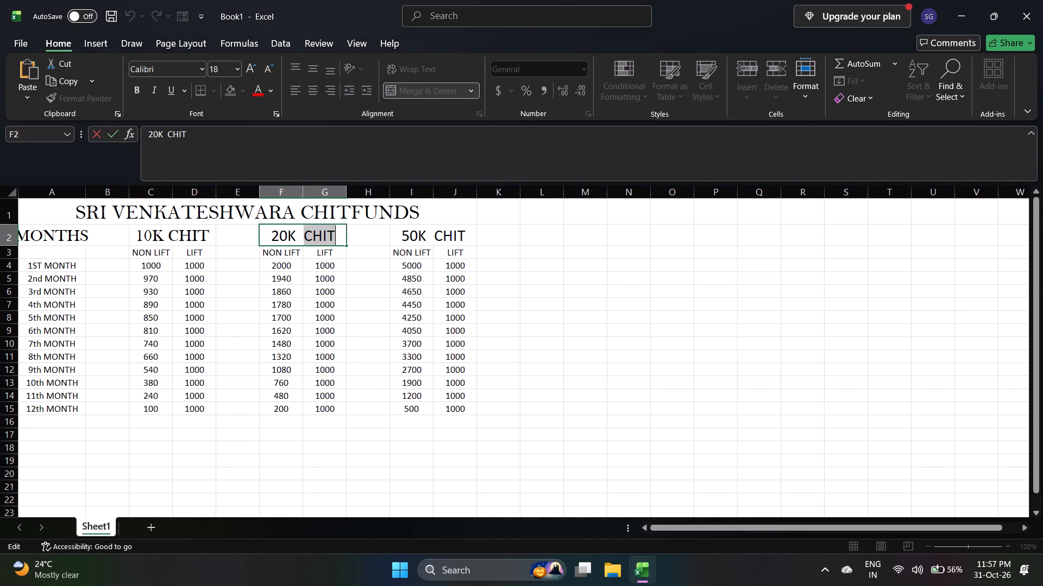
pyautogui.doubleClick(305, 240)
pyautogui.tripleClick(305, 240)
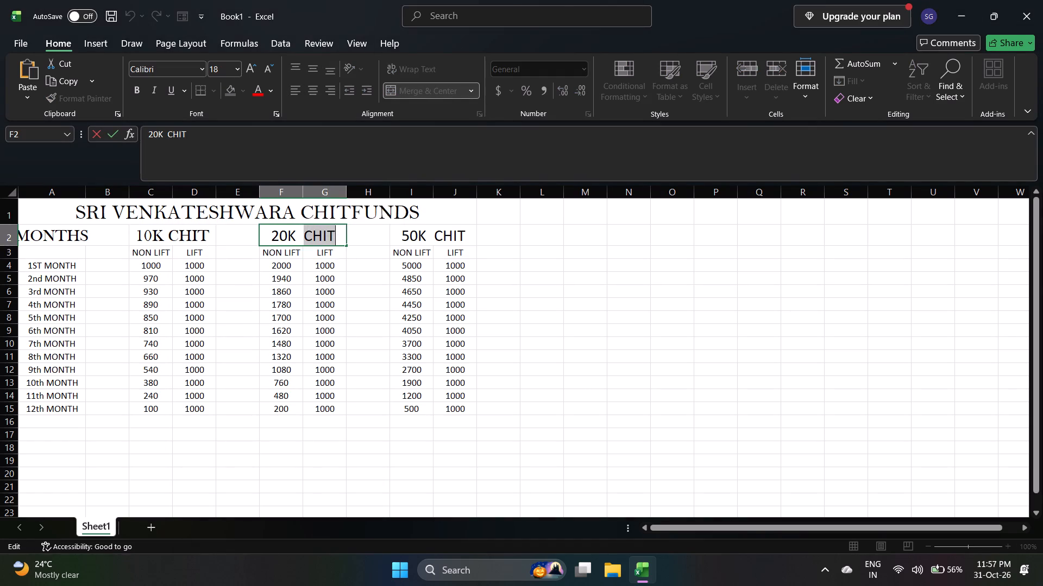
pyautogui.click(305, 240)
pyautogui.doubleClick(305, 240)
pyautogui.click(305, 240)
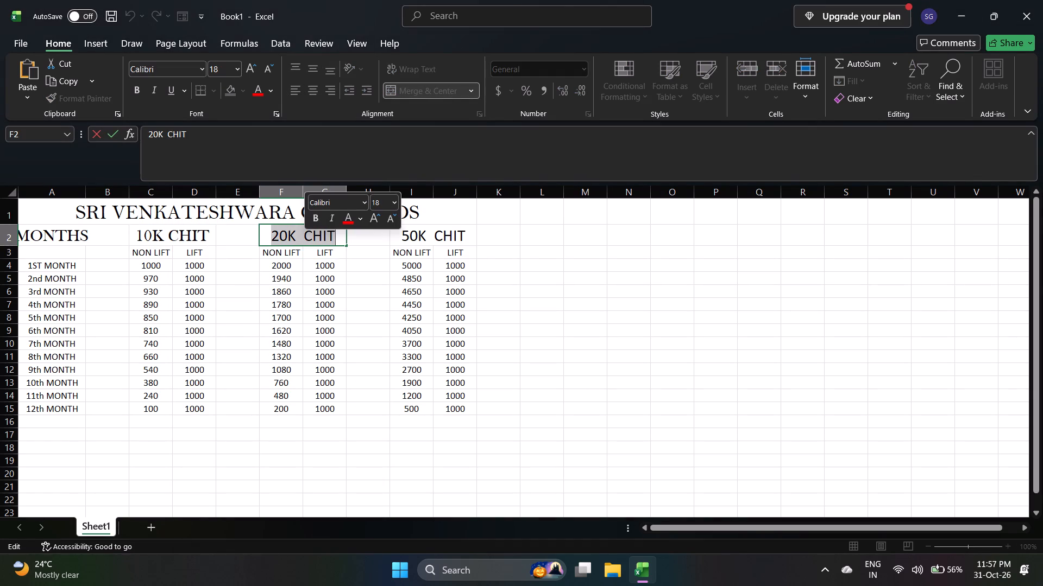
pyautogui.click(362, 204)
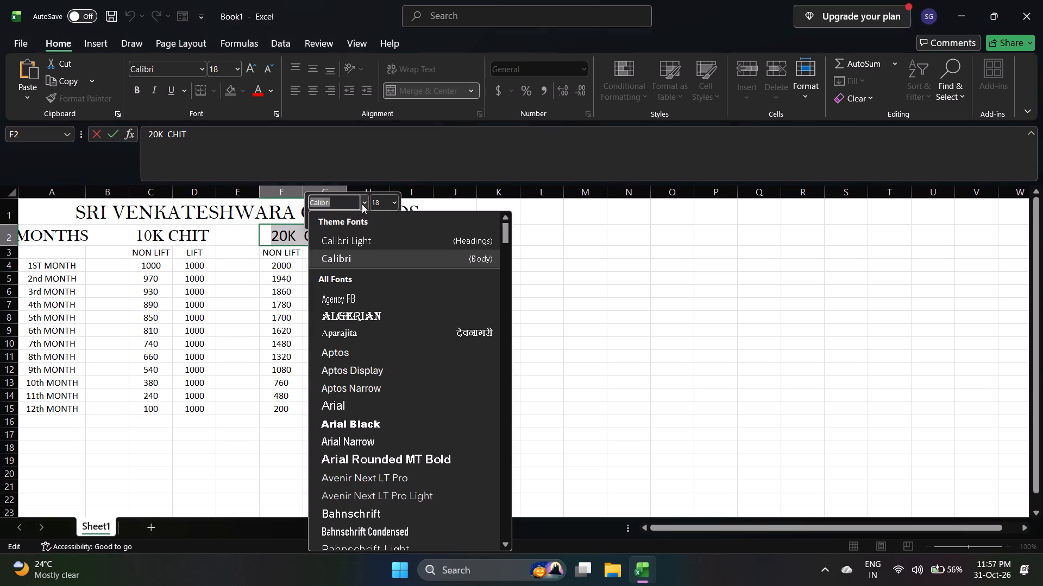
pyautogui.scroll(-2, 372, 436)
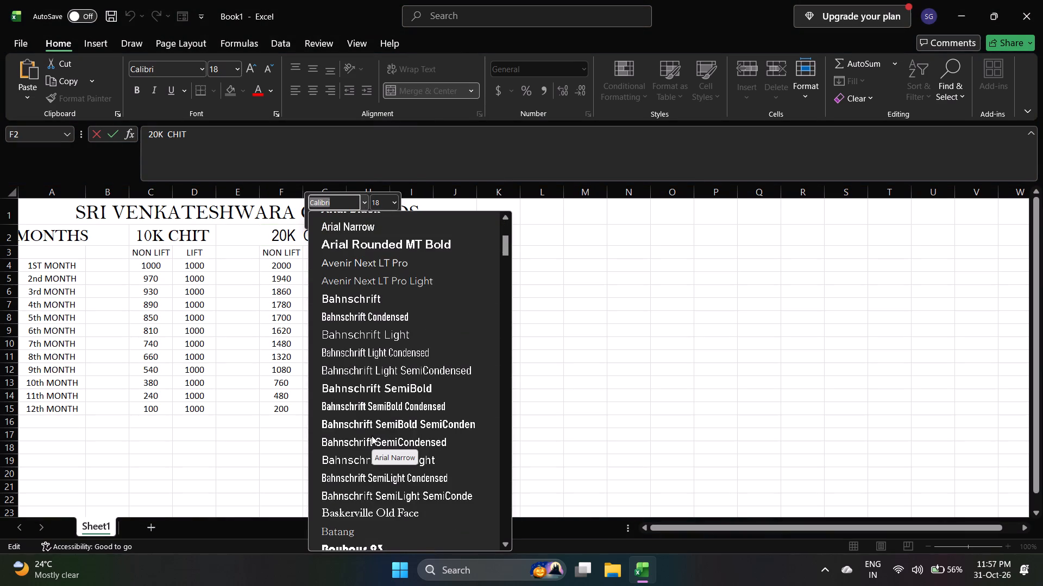
pyautogui.scroll(-1, 372, 436)
pyautogui.click(349, 460)
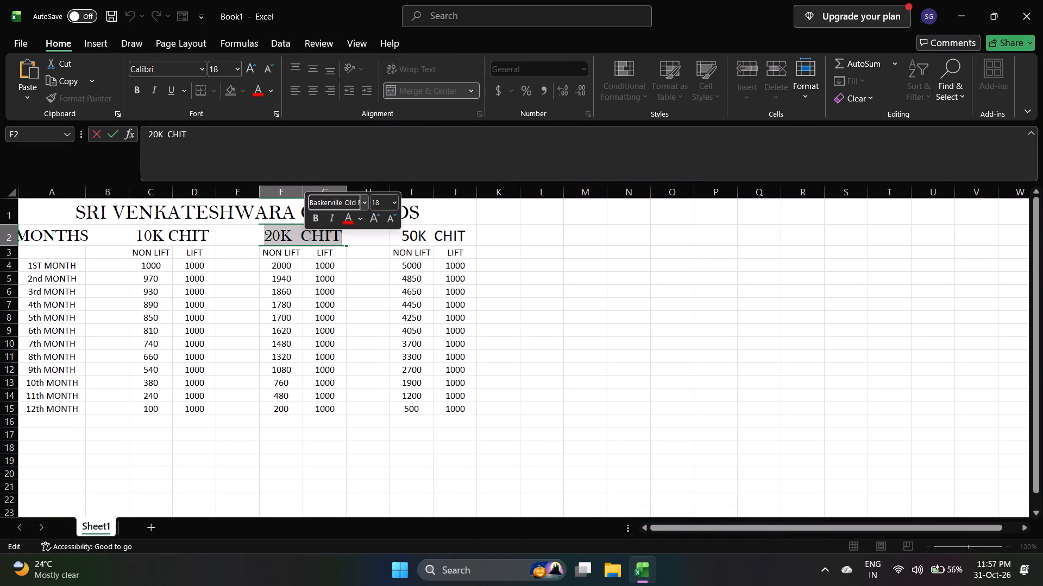
# Change the font of the 50K CHIT heading to Baskerville Old Face.
pyautogui.tripleClick(441, 238)
pyautogui.doubleClick(441, 238)
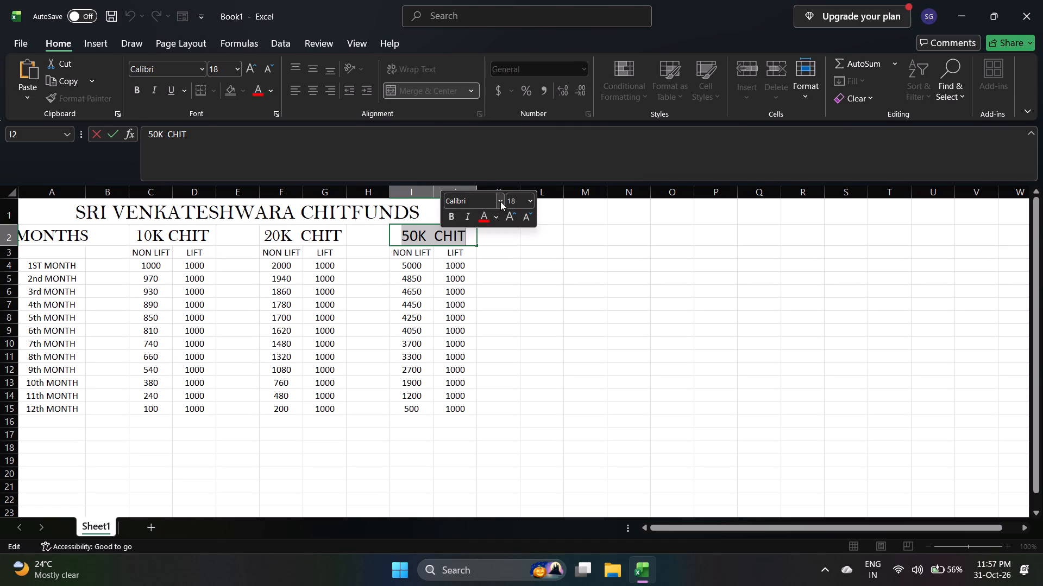
pyautogui.click(500, 201)
pyautogui.scroll(-1, 500, 454)
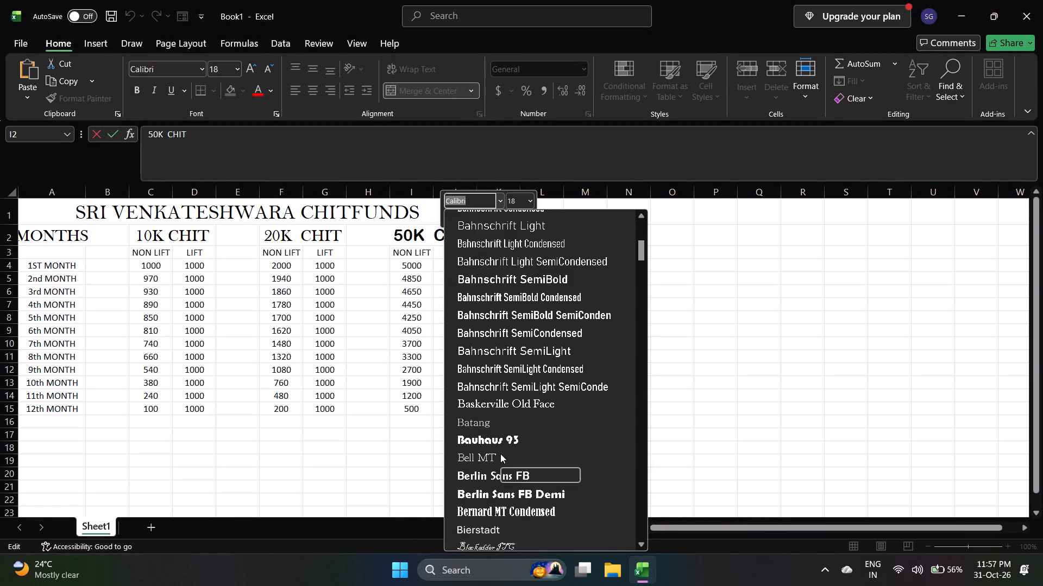
pyautogui.click(518, 402)
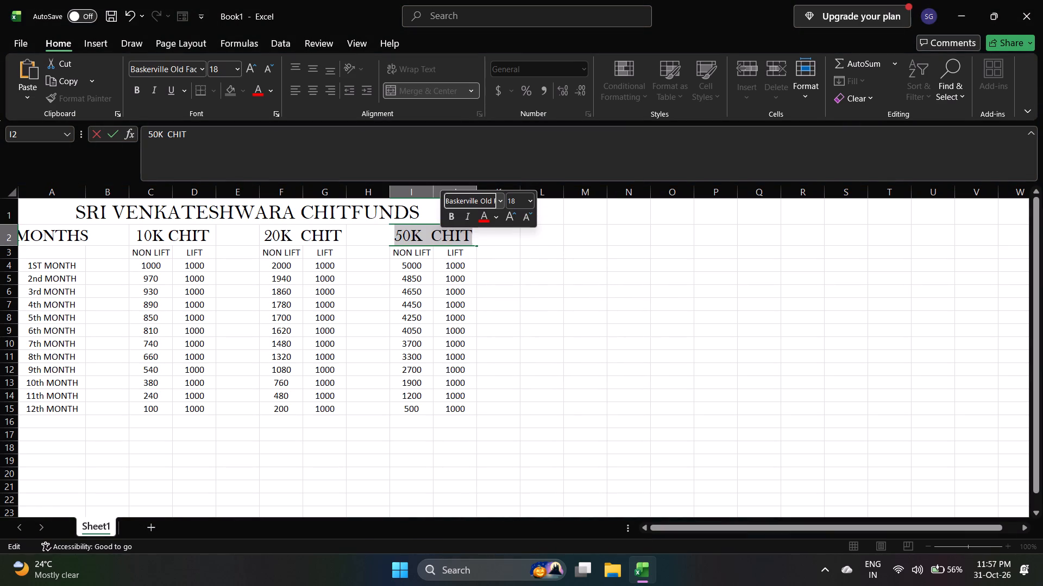
# Widen column A so that the MONTHS heading fits inside its cell with some room to spare.
pyautogui.click(85, 192)
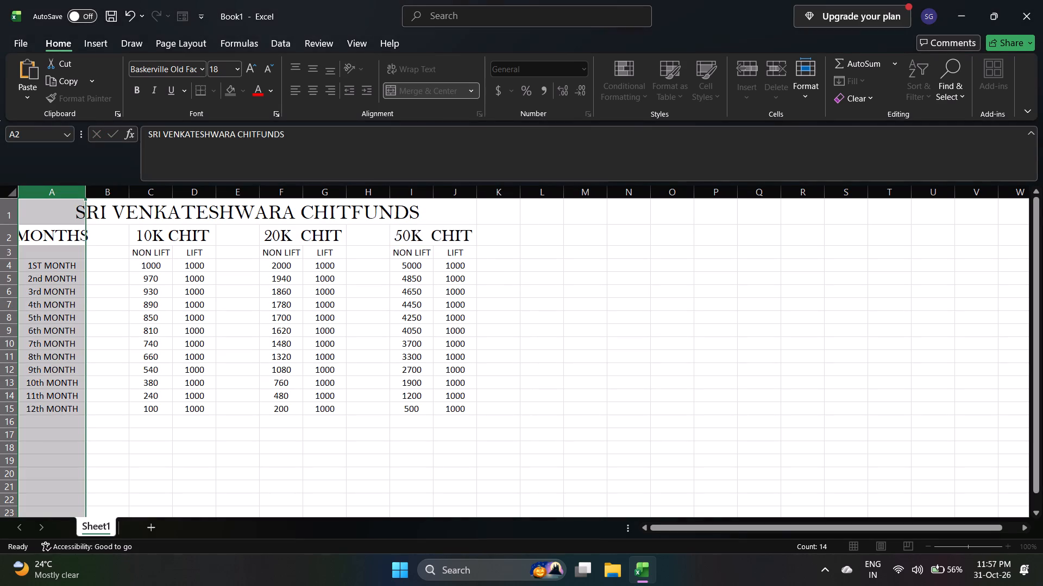
pyautogui.moveTo(85, 187); pyautogui.dragTo(93, 187)
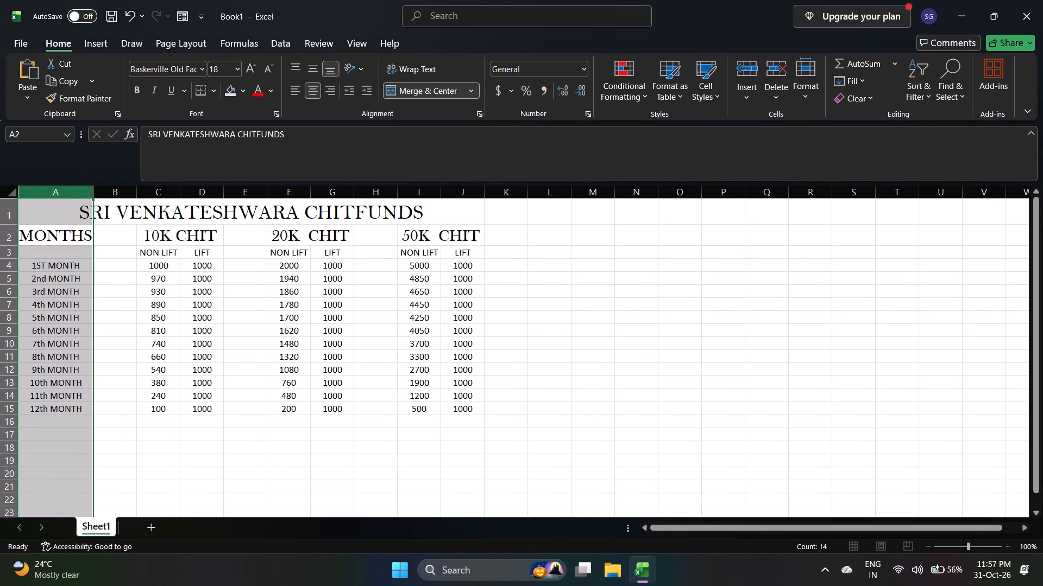
pyautogui.moveTo(93, 188); pyautogui.dragTo(102, 189)
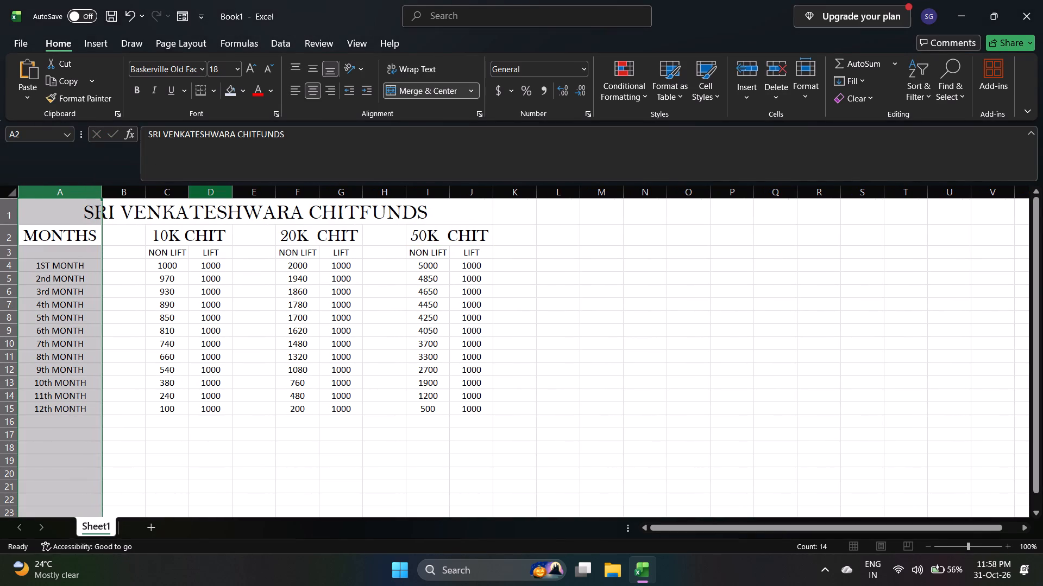
# Change the font of the table body from A3 to J15, including the NON LIFT and LIFT subheadings, to Bookman Old Style.
pyautogui.click(231, 192)
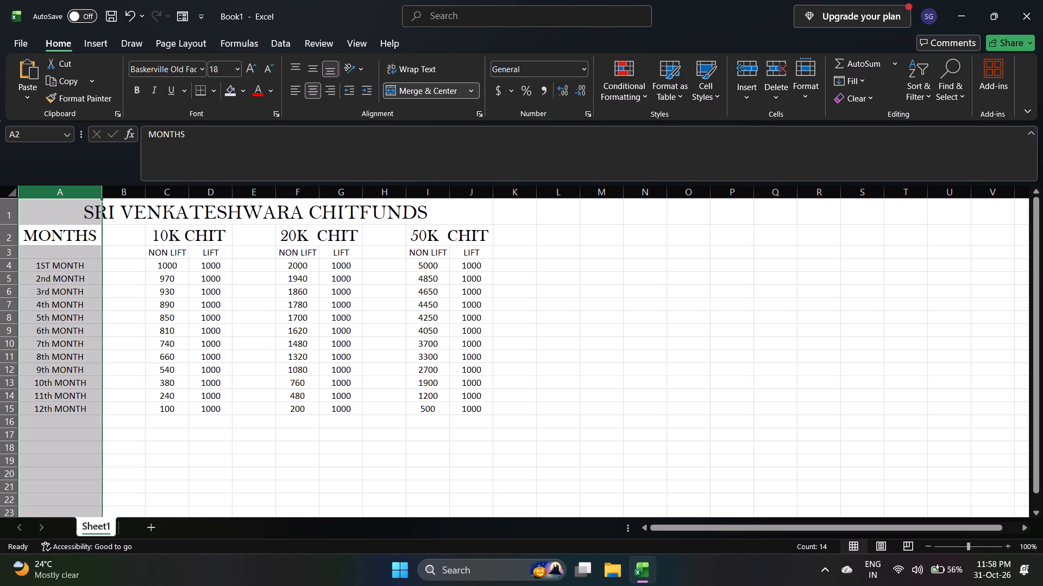
pyautogui.click(577, 284)
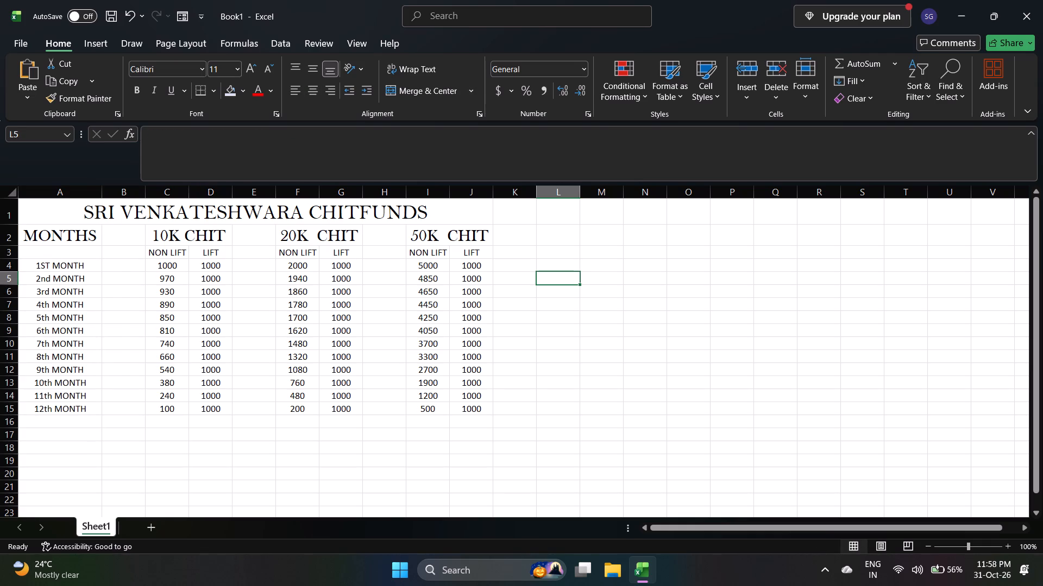
pyautogui.moveTo(18, 247); pyautogui.dragTo(114, 266)
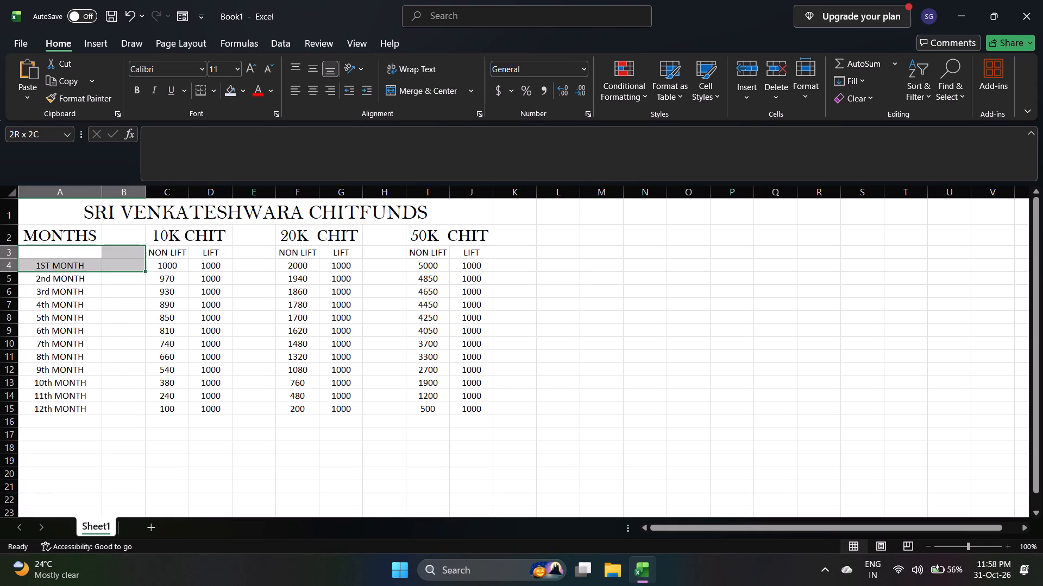
pyautogui.moveTo(114, 266); pyautogui.dragTo(405, 353)
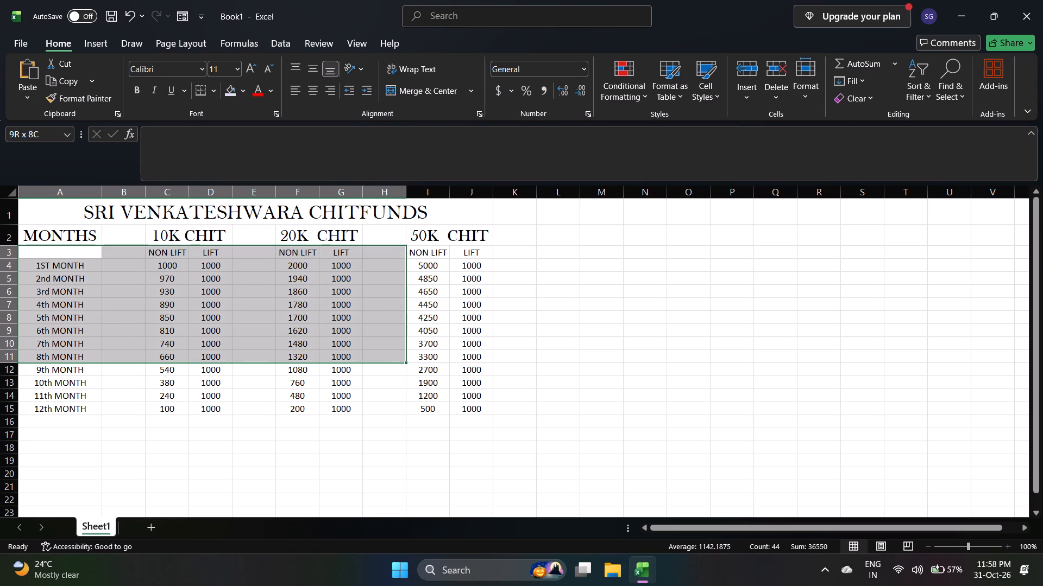
pyautogui.moveTo(405, 353); pyautogui.dragTo(465, 404)
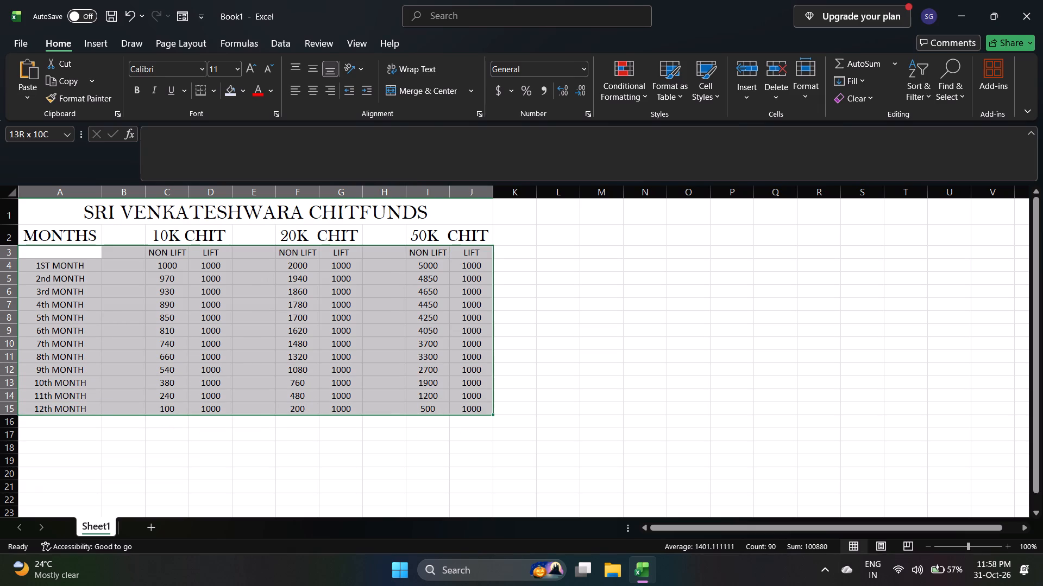
pyautogui.moveTo(465, 404); pyautogui.dragTo(465, 404)
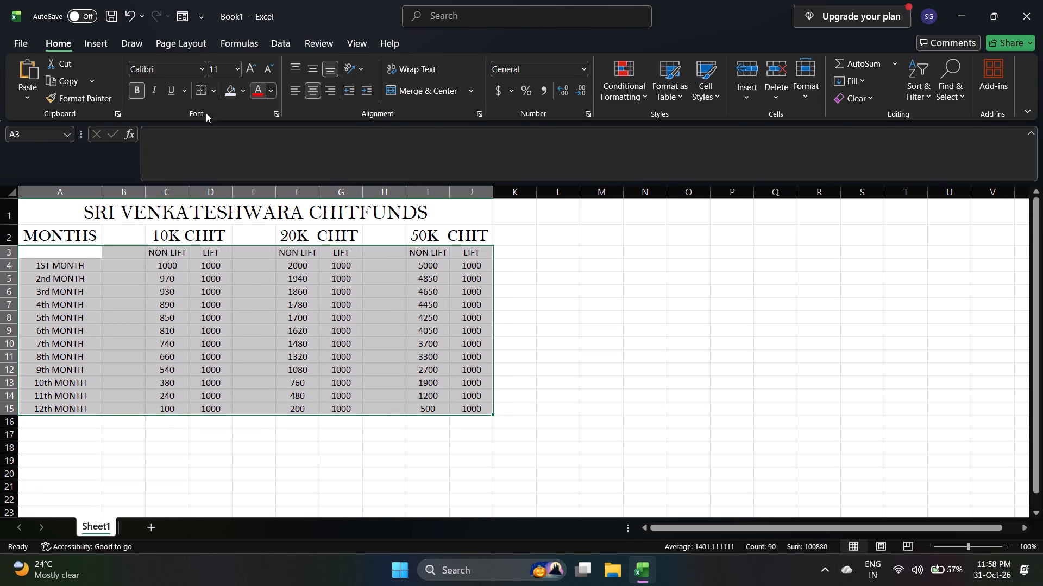
pyautogui.click(202, 69)
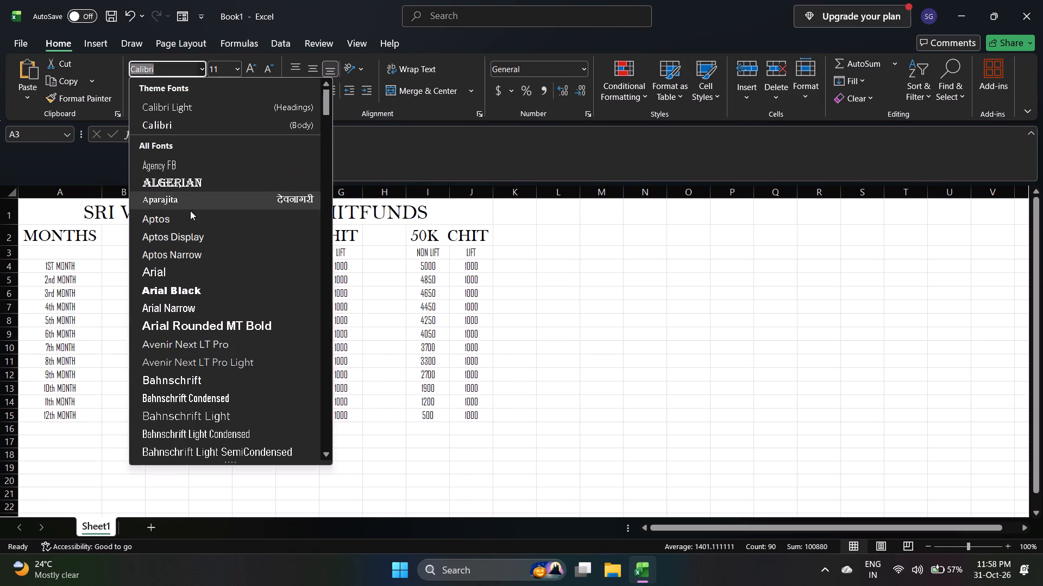
pyautogui.scroll(-2, 179, 362)
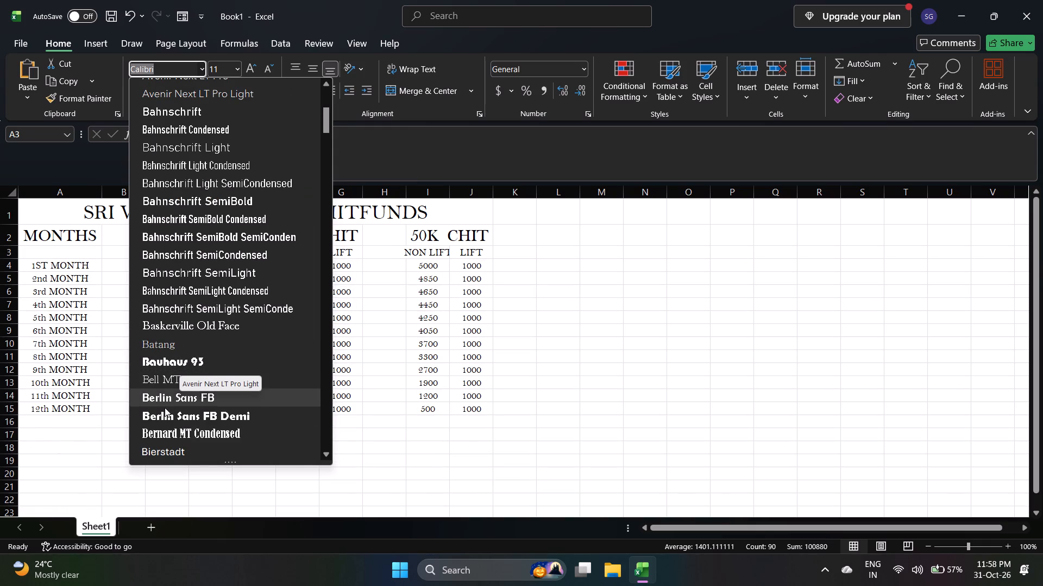
pyautogui.scroll(-2, 165, 415)
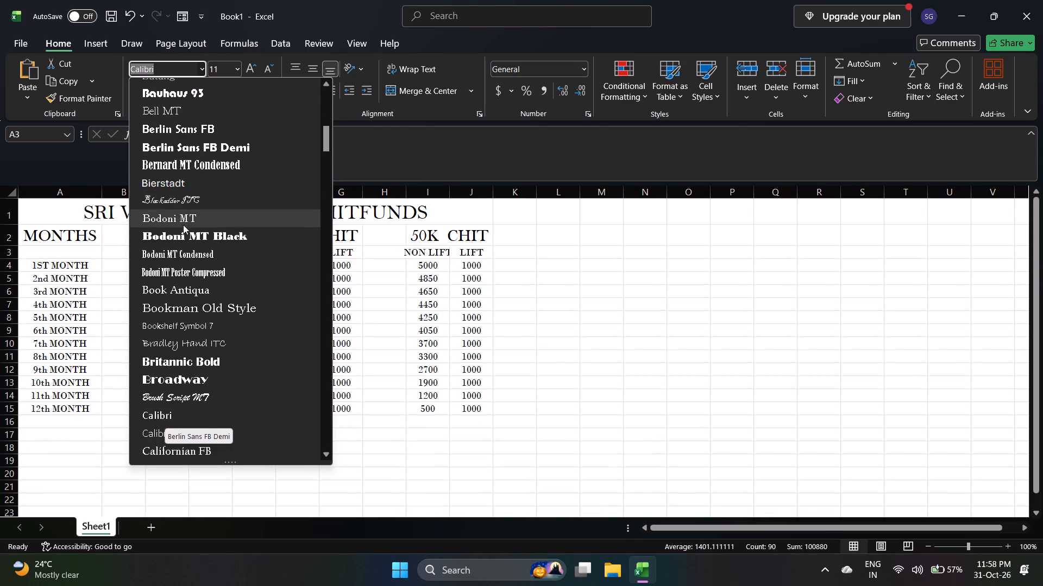
pyautogui.click(175, 307)
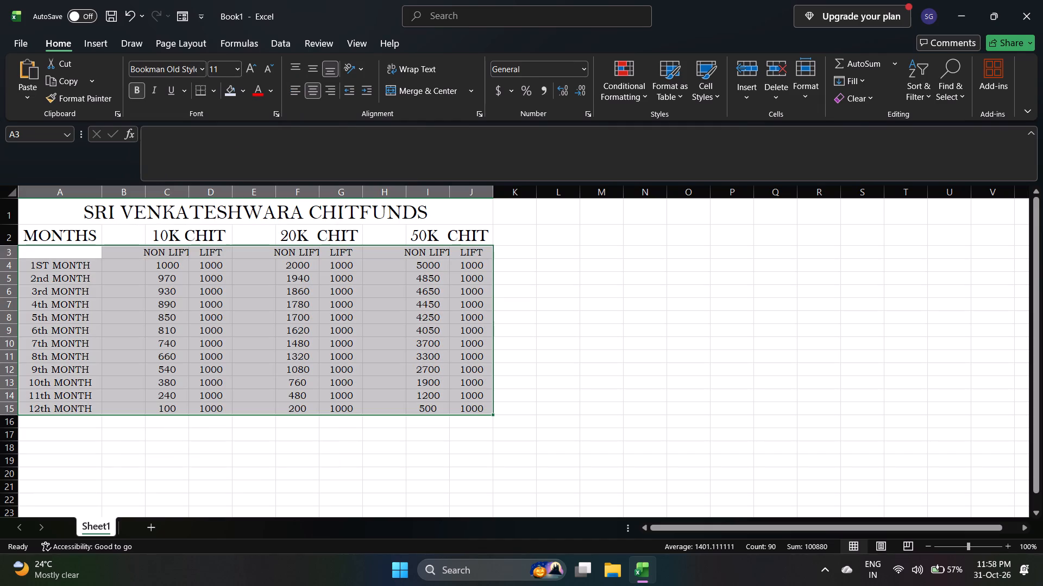
# Widen column C to about 10 so that the 10K CHIT's NON LIFT subheading fits inside its cell.
pyautogui.click(185, 253)
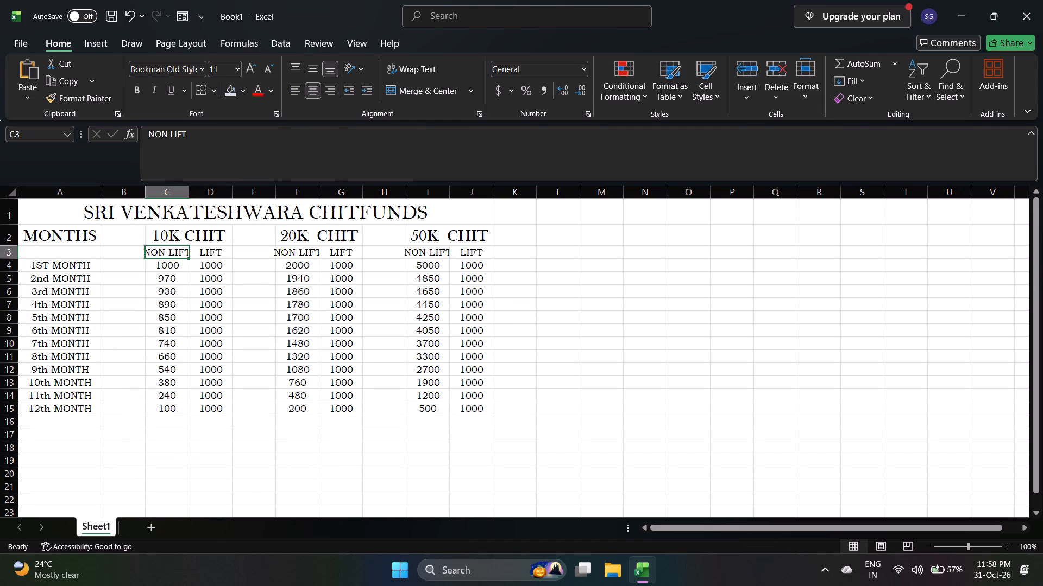
pyautogui.moveTo(190, 190); pyautogui.dragTo(201, 189)
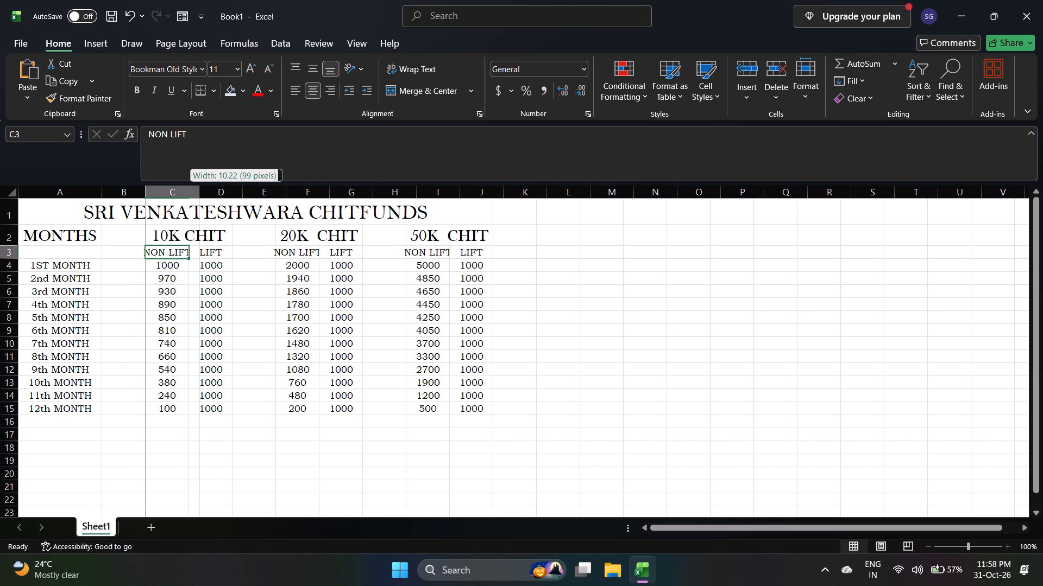
pyautogui.moveTo(201, 189); pyautogui.dragTo(200, 189)
pyautogui.moveTo(200, 189); pyautogui.dragTo(199, 189)
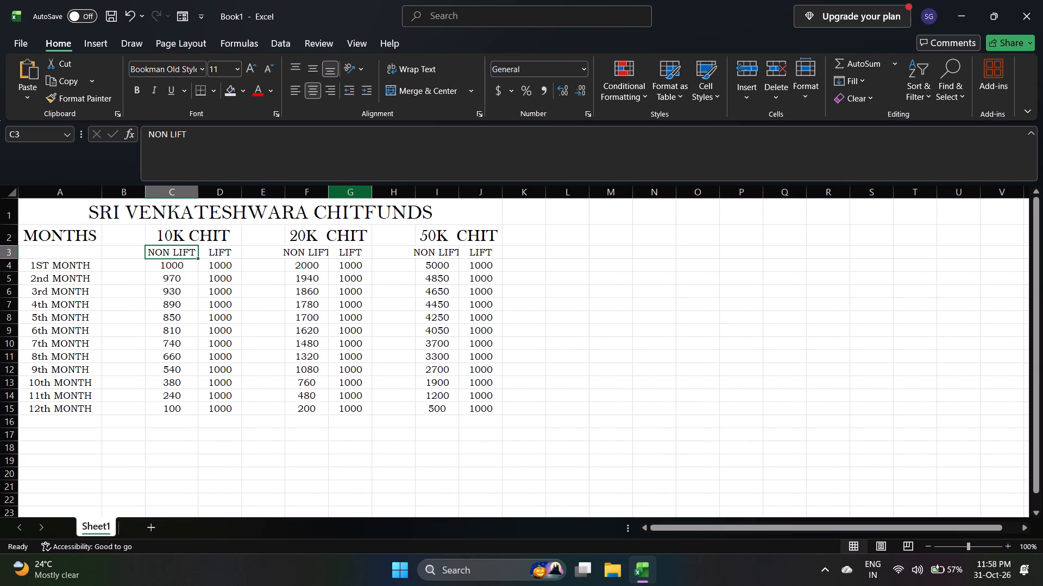
# Widen column F to about 10 so that the 20K CHIT's NON LIFT subheading fits inside its cell.
pyautogui.click(325, 187)
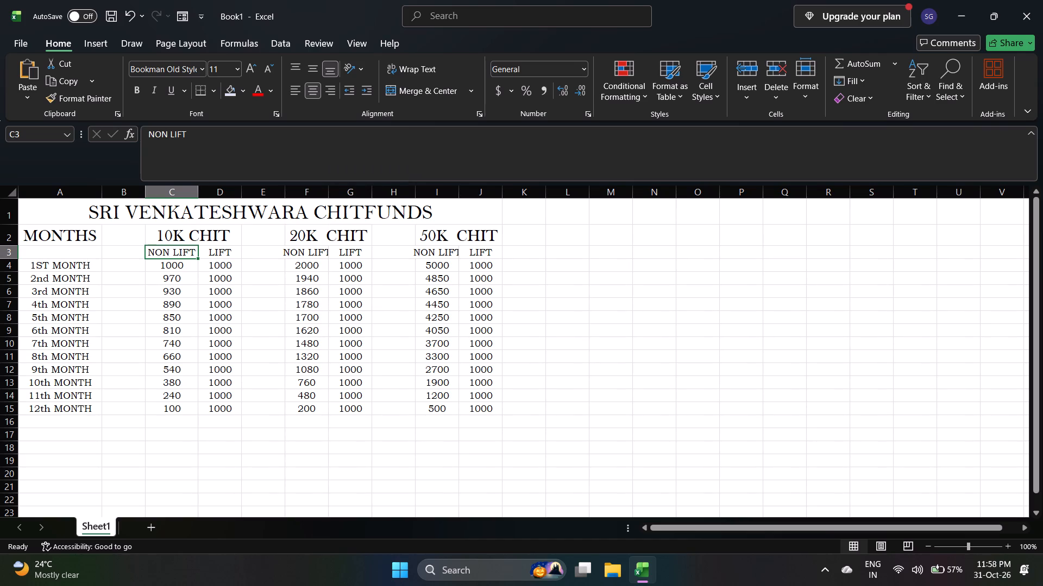
pyautogui.click(328, 189)
pyautogui.moveTo(328, 189); pyautogui.dragTo(333, 189)
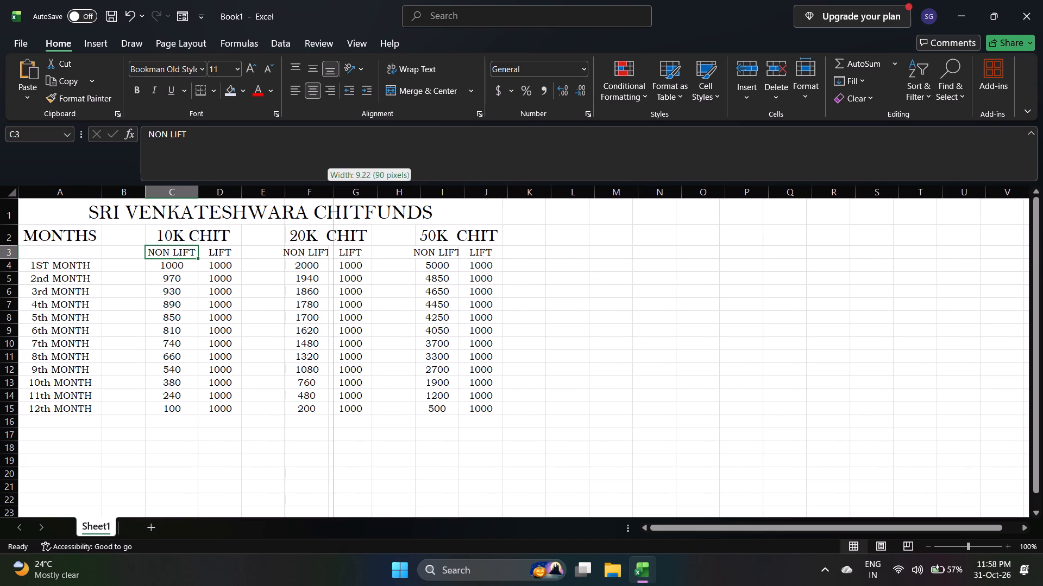
pyautogui.moveTo(333, 189); pyautogui.dragTo(337, 189)
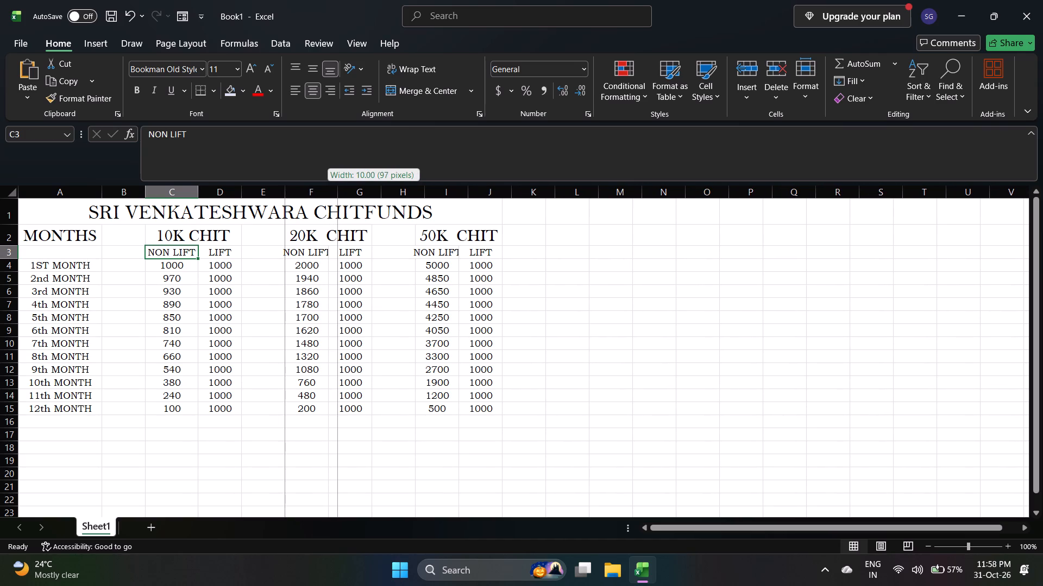
pyautogui.moveTo(337, 189); pyautogui.dragTo(337, 189)
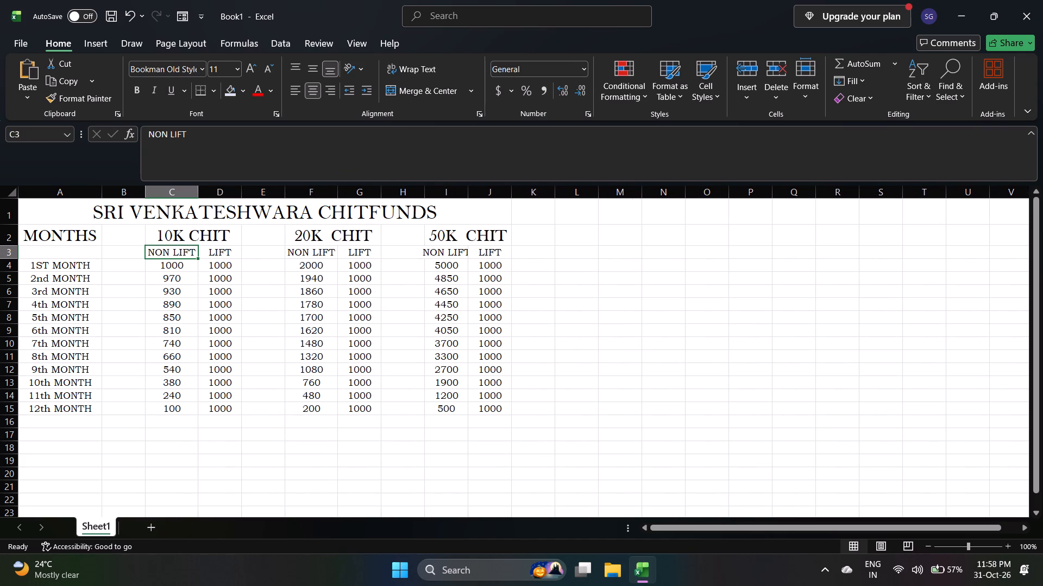
# Widen column I to about 10.1 so that the 50K CHIT's NON LIFT subheading fits inside its cell.
pyautogui.click(459, 193)
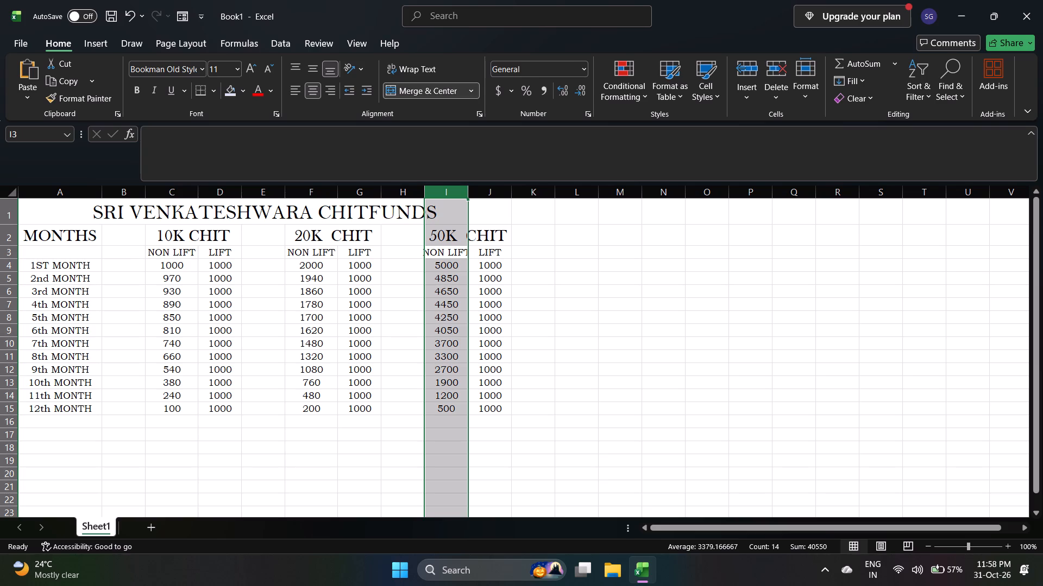
pyautogui.moveTo(468, 193); pyautogui.dragTo(475, 193)
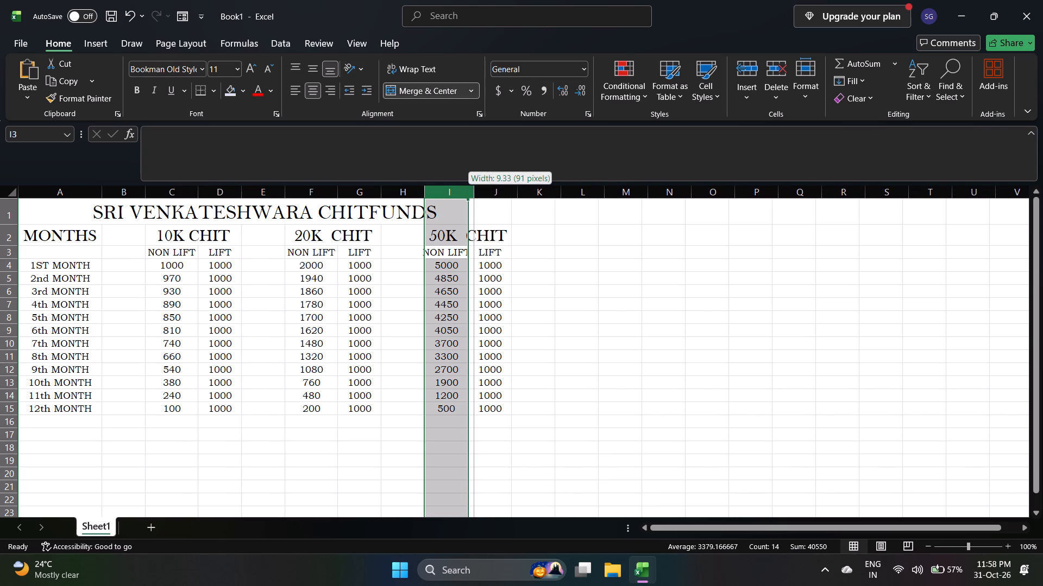
pyautogui.moveTo(475, 193); pyautogui.dragTo(476, 194)
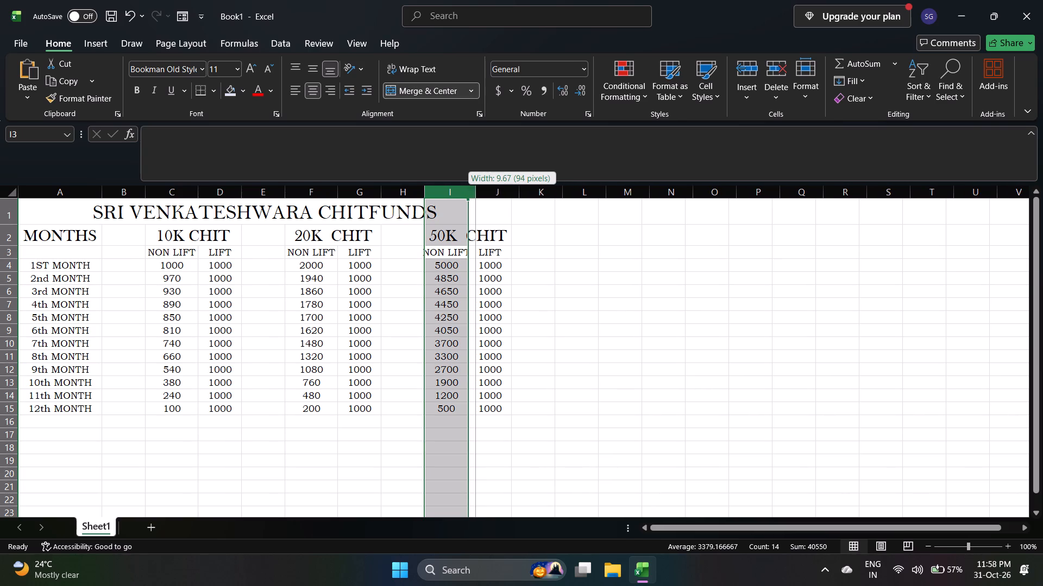
pyautogui.moveTo(476, 194); pyautogui.dragTo(478, 194)
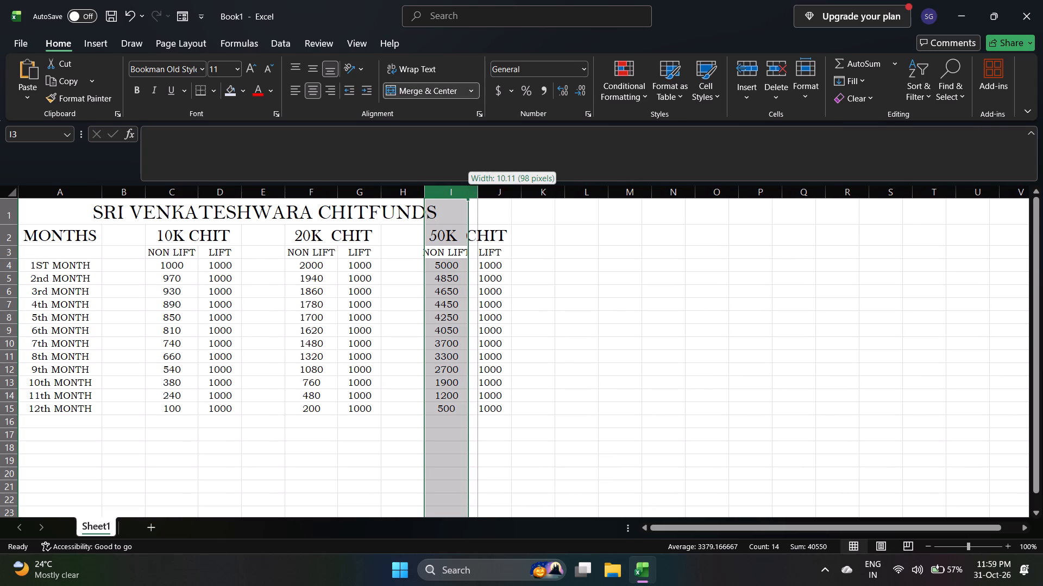
pyautogui.moveTo(478, 194); pyautogui.dragTo(477, 194)
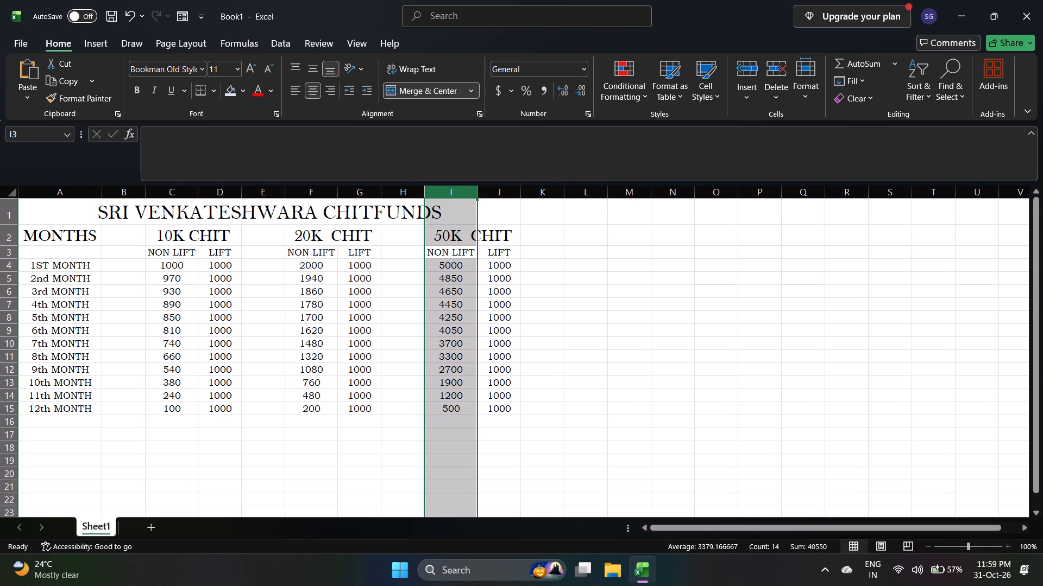
pyautogui.click(646, 234)
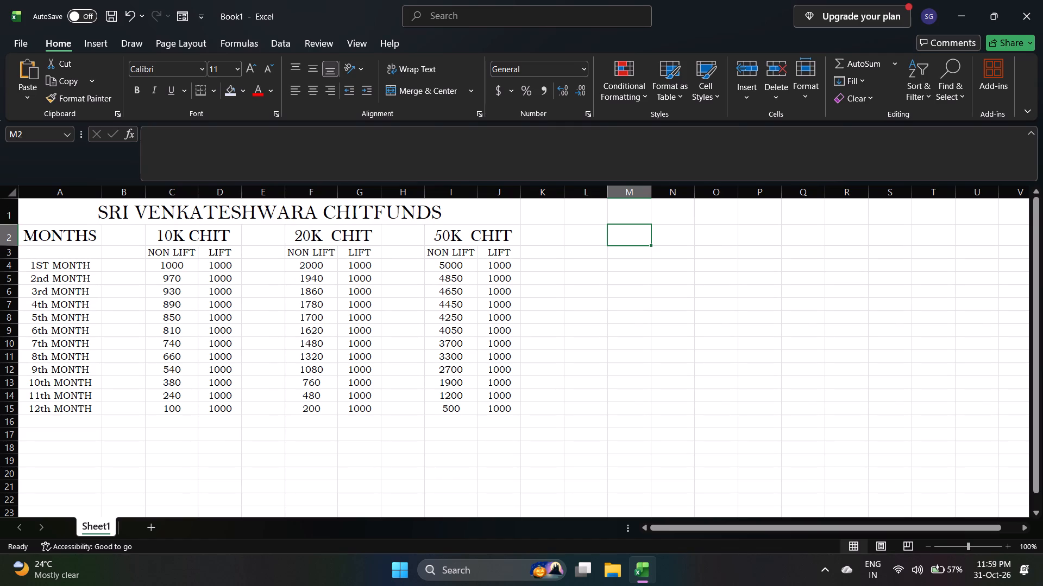
# Insert the word SWAMI before CHITFUNDS in the title so that it reads SRI VENKATESHWARA SWAMI CHITFUNDS.
pyautogui.doubleClick(321, 214)
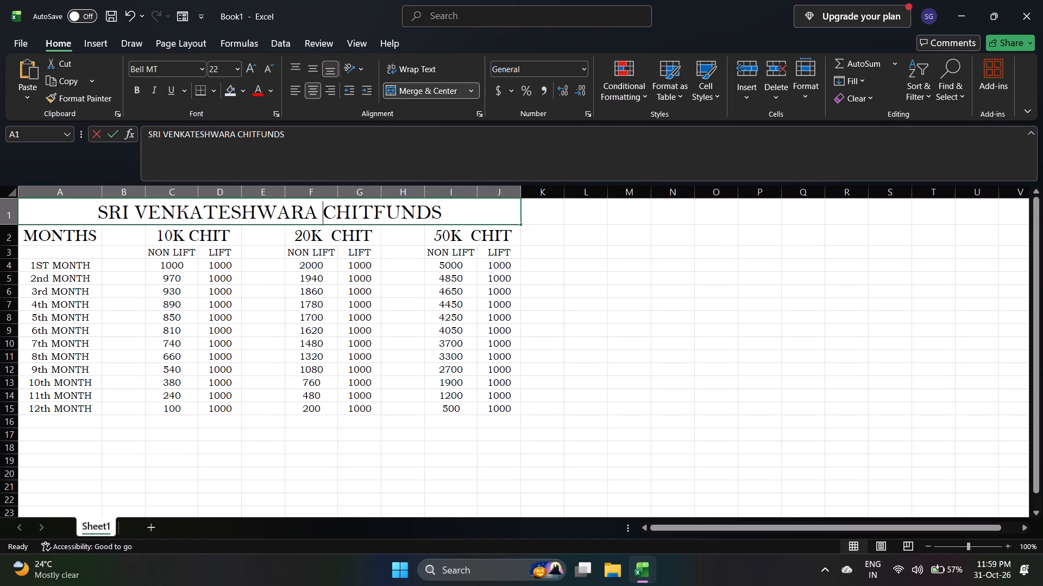
pyautogui.write('SWA')
pyautogui.write('MI')
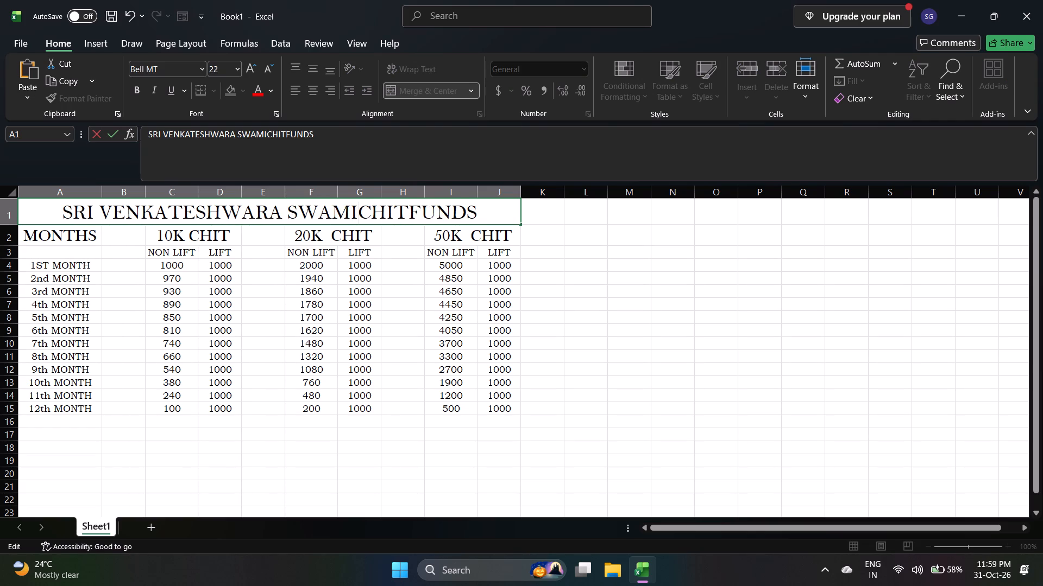
pyautogui.press('space')
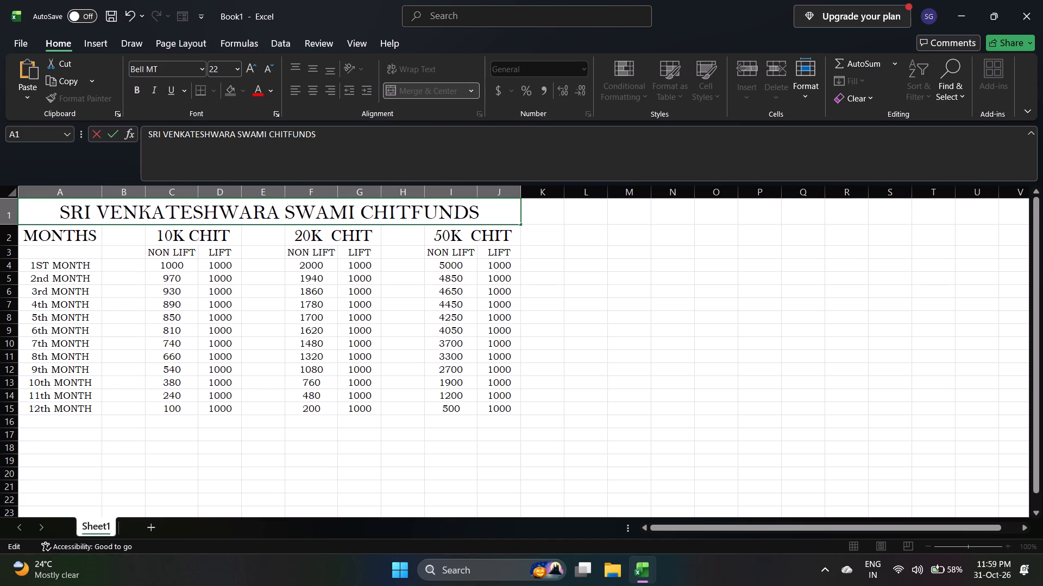
pyautogui.click(620, 247)
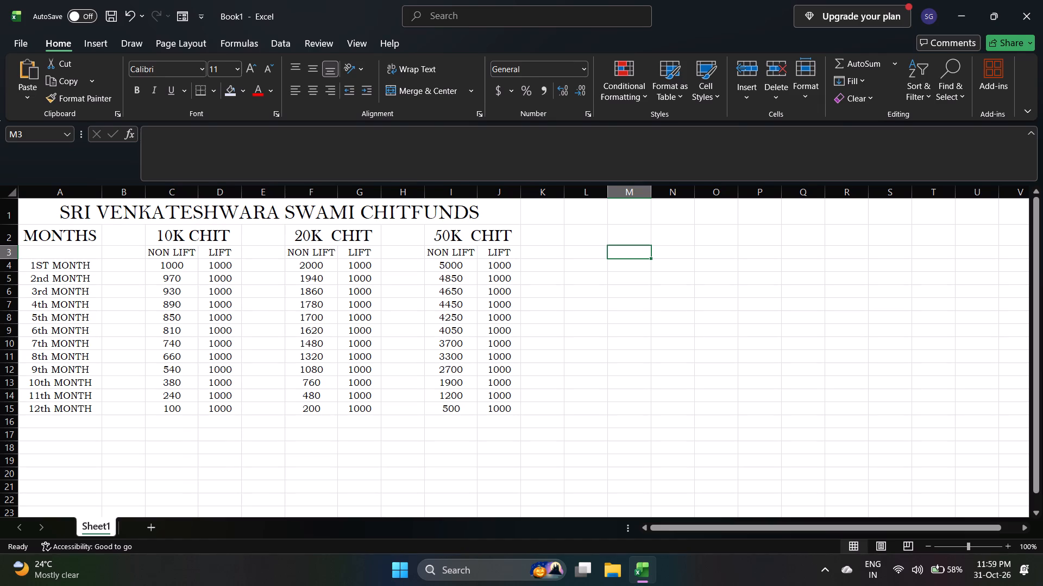
# Fill the merged title cell in row 1 with the lightest orange theme colour.
pyautogui.click(448, 216)
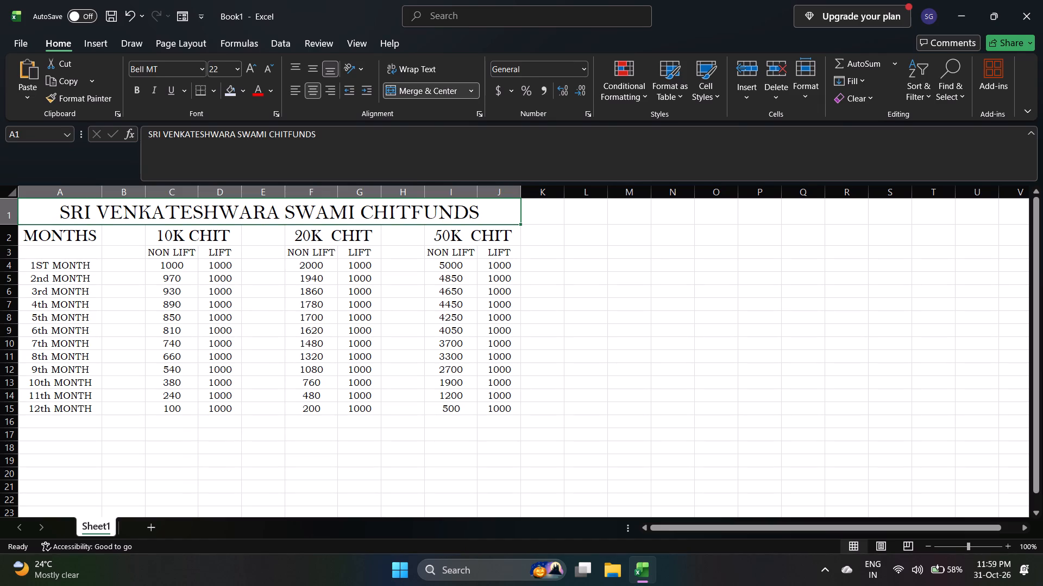
pyautogui.click(244, 86)
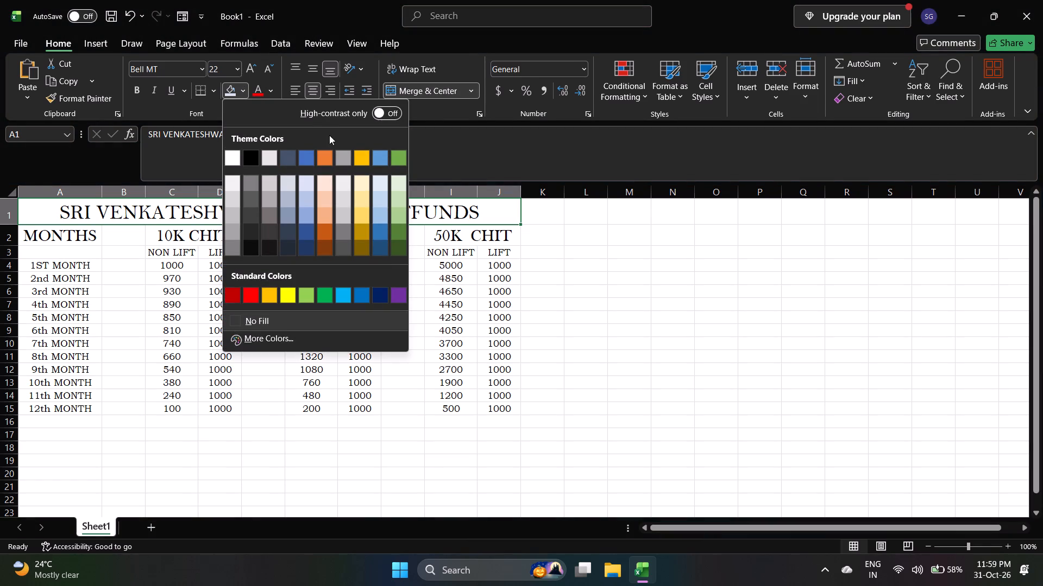
pyautogui.click(328, 185)
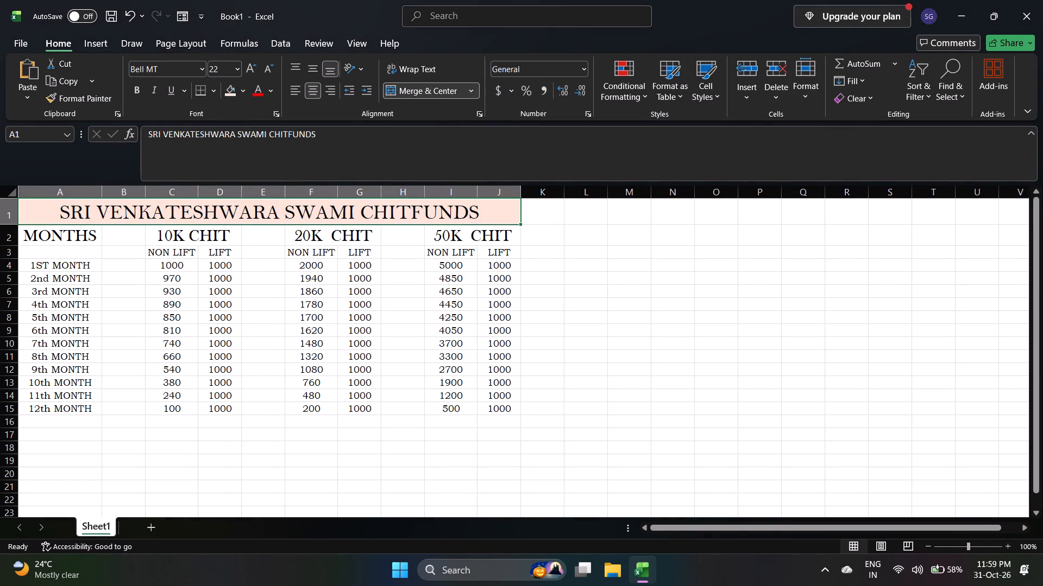
# Open the fill colour choices for the MONTHS heading cell.
pyautogui.click(75, 240)
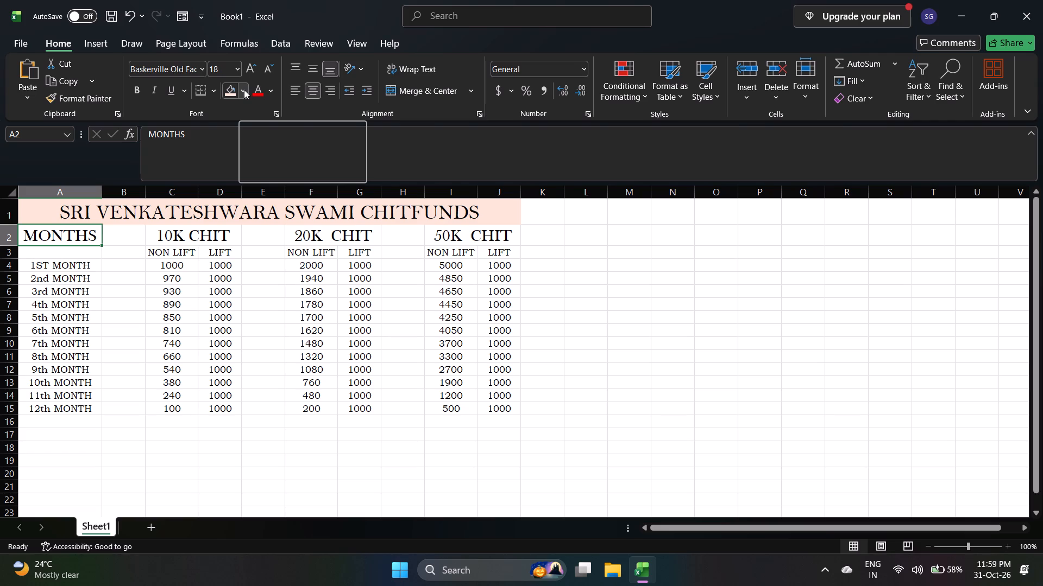
pyautogui.click(244, 90)
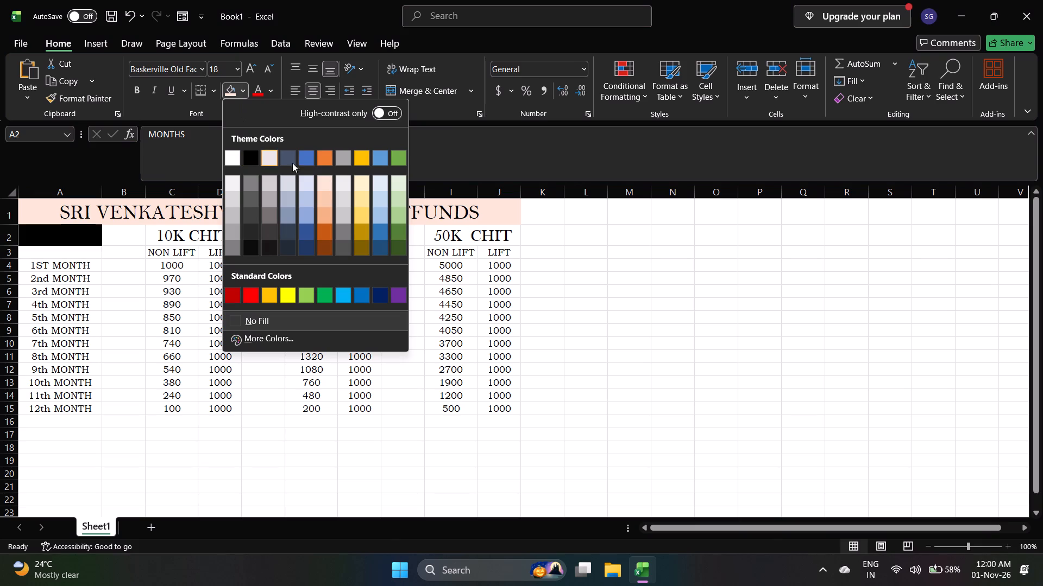
# Fill the MONTHS and 10K CHIT header cells with the lightest tint of the theme blue.
pyautogui.click(310, 182)
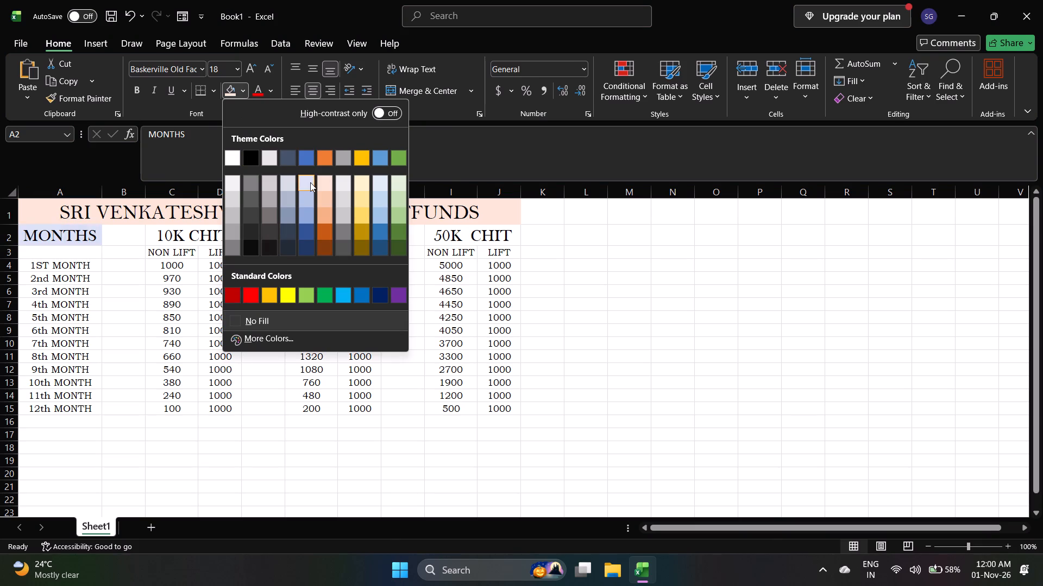
pyautogui.click(186, 230)
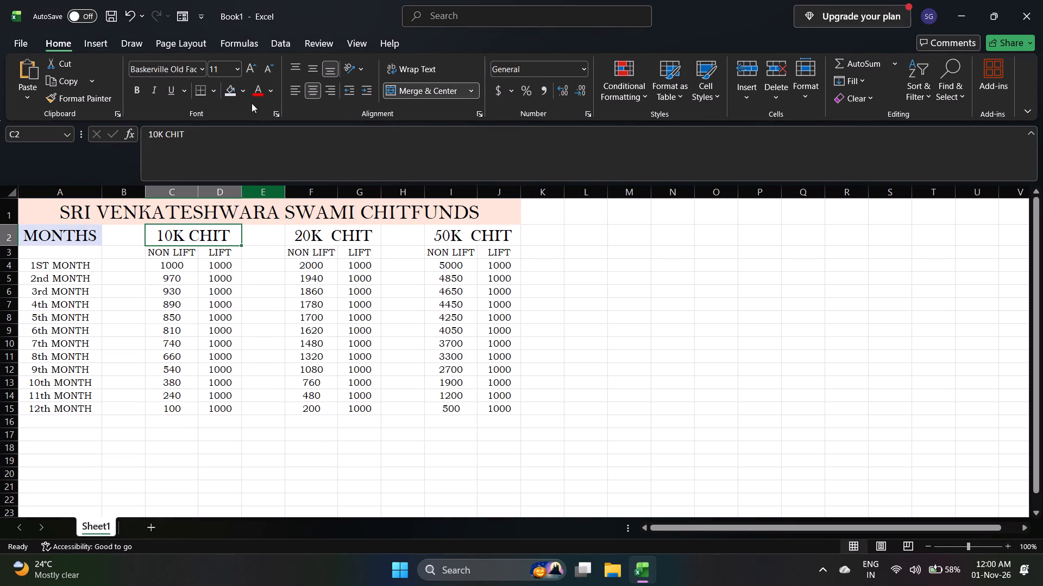
pyautogui.click(242, 88)
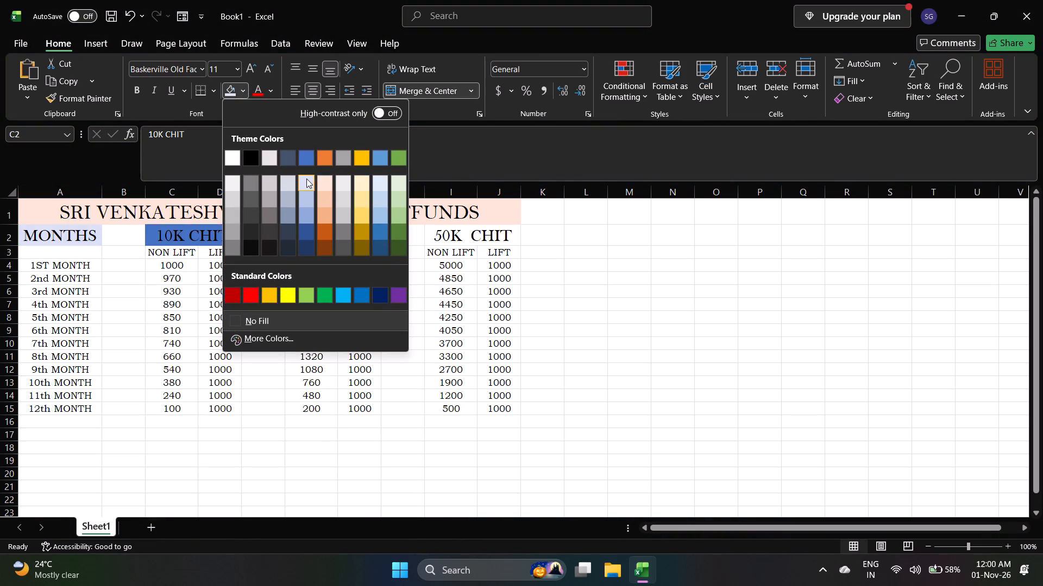
pyautogui.click(306, 179)
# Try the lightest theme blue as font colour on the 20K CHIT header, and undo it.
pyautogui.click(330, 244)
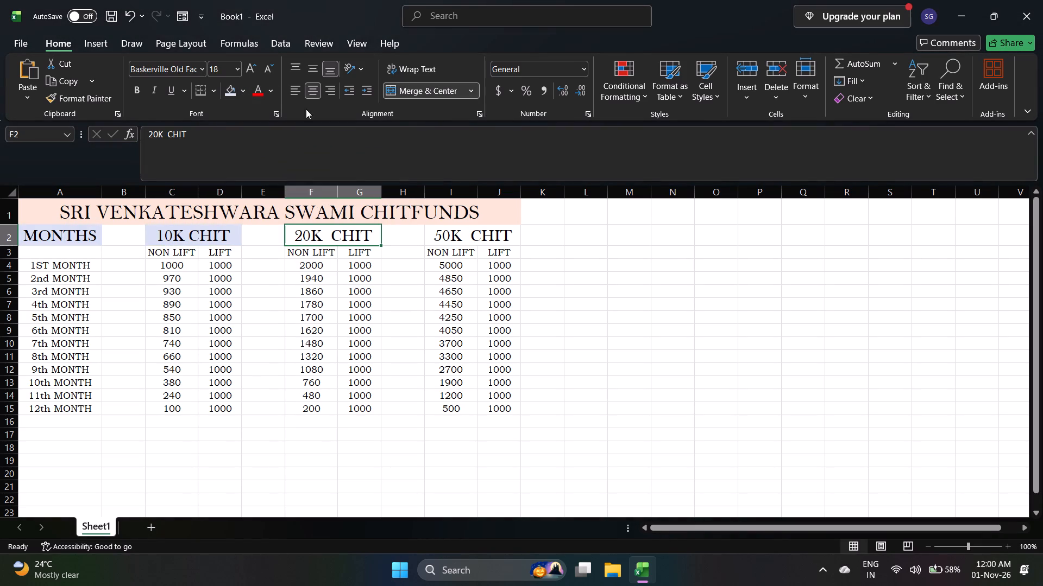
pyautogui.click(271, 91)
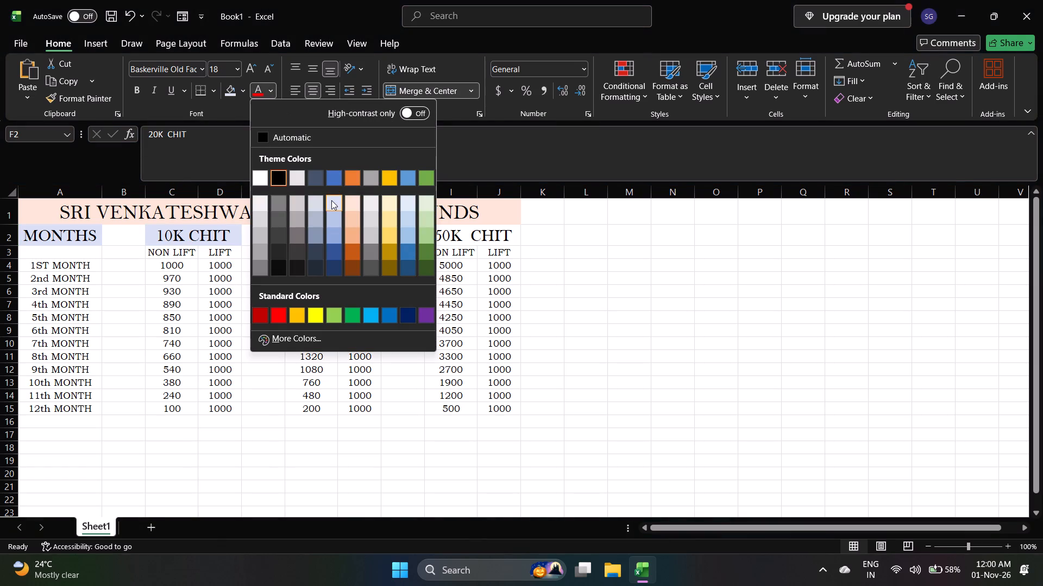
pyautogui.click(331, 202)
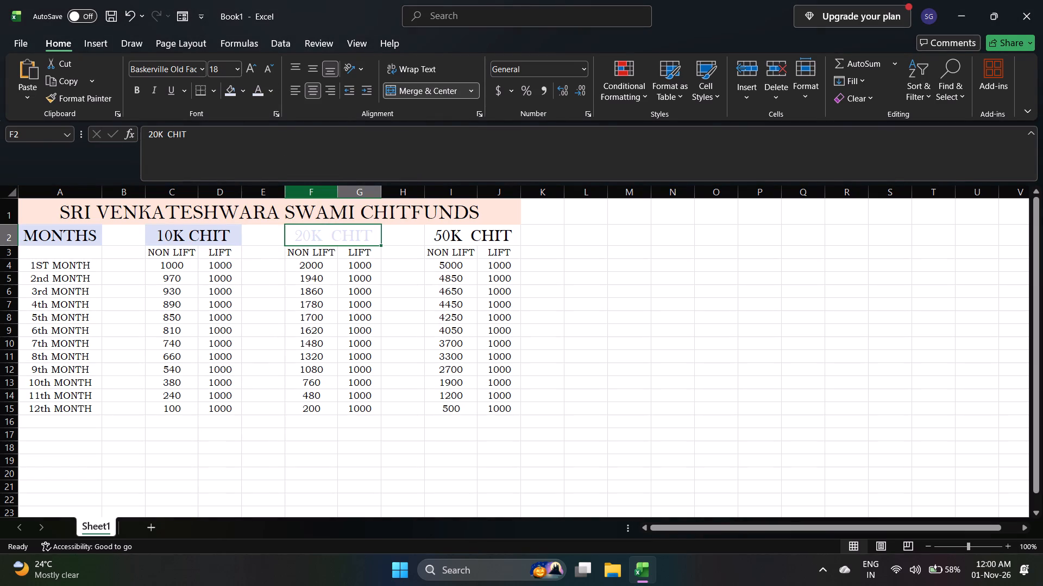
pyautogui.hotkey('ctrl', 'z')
# Fill the 20K CHIT and 50K CHIT header cells with the same lightest theme blue.
pyautogui.click(243, 85)
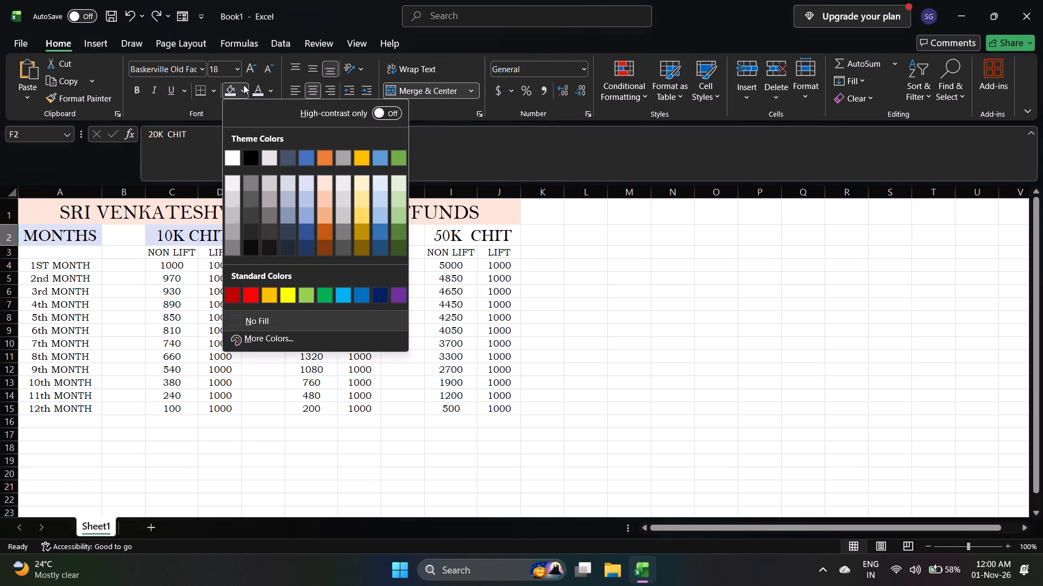
pyautogui.click(306, 180)
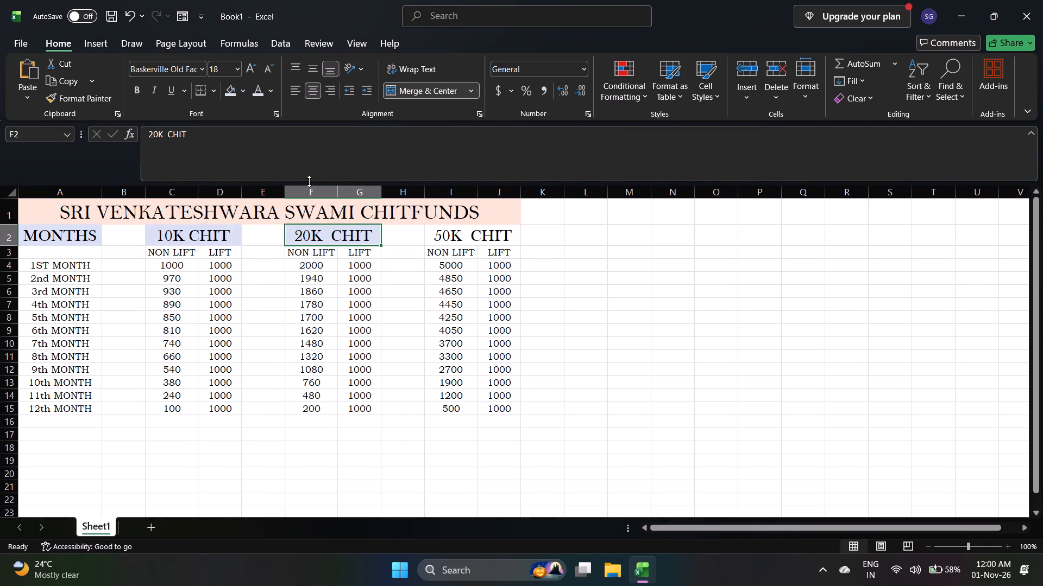
pyautogui.click(452, 232)
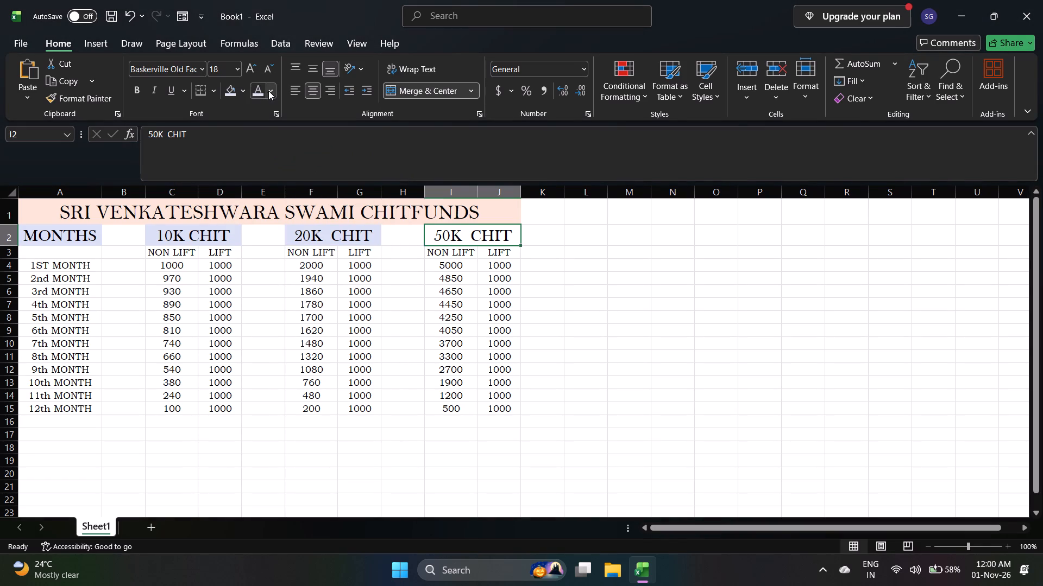
pyautogui.click(243, 84)
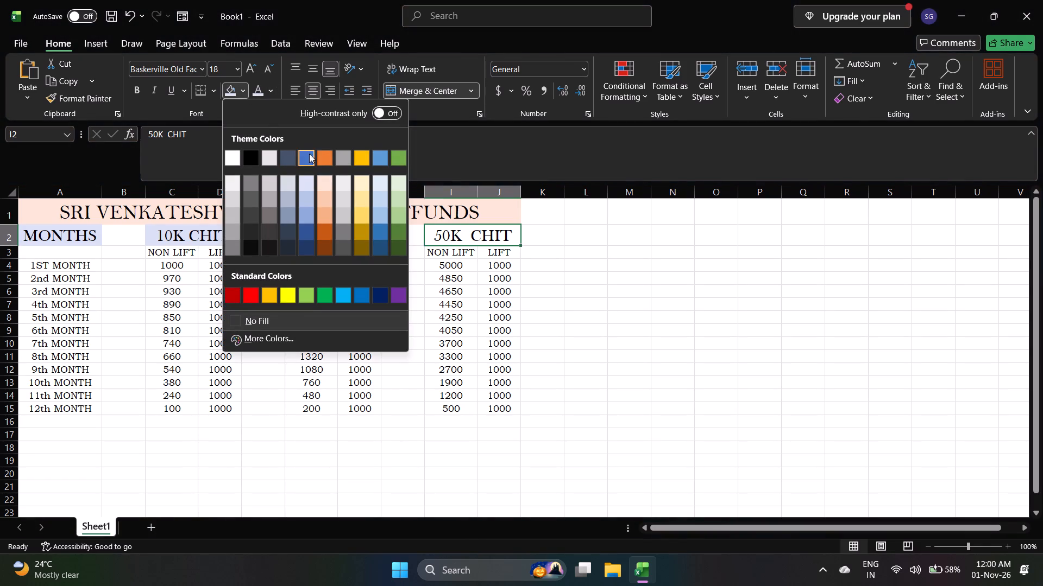
pyautogui.click(305, 179)
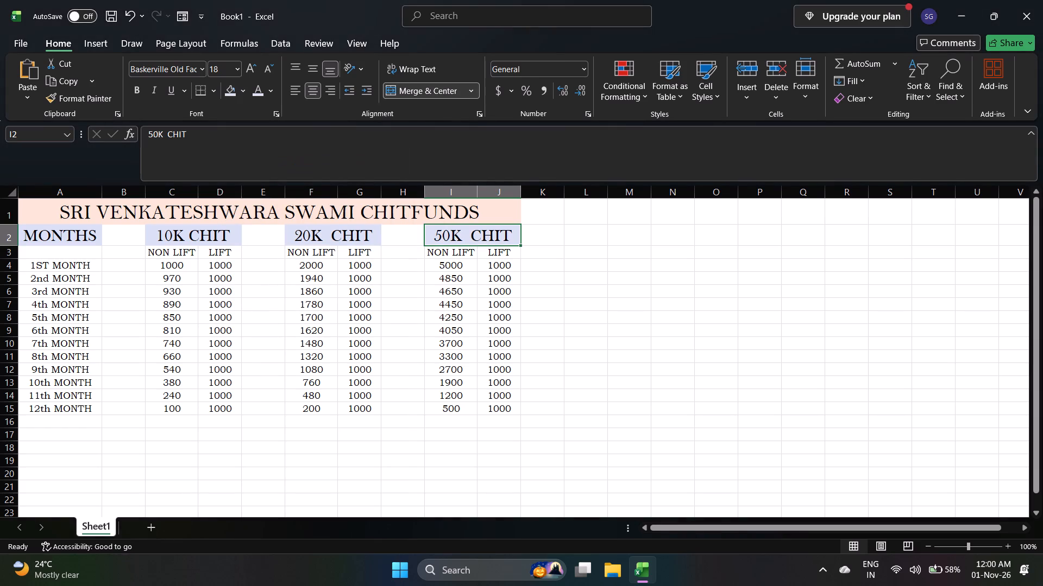
pyautogui.click(706, 281)
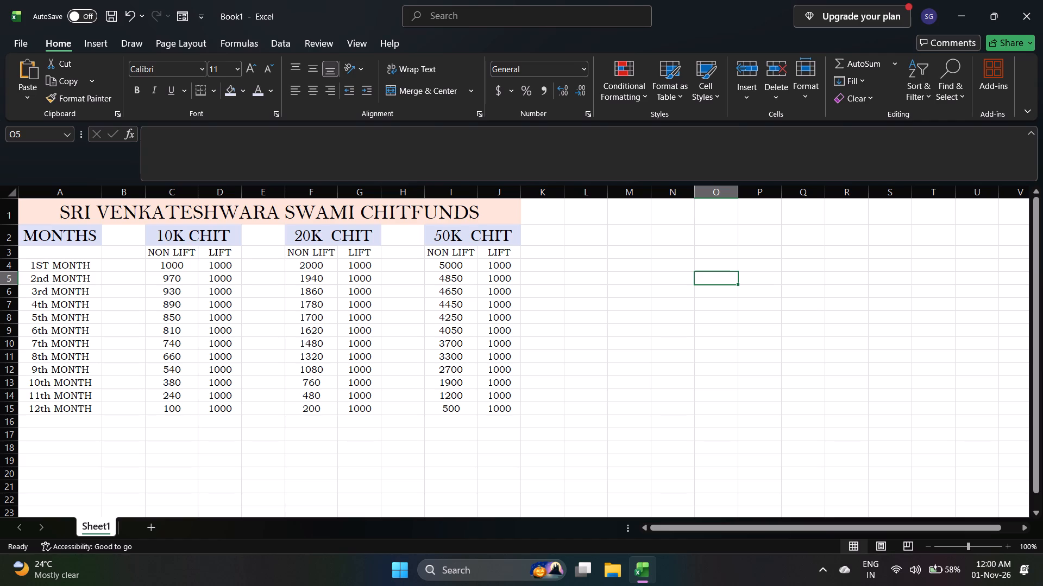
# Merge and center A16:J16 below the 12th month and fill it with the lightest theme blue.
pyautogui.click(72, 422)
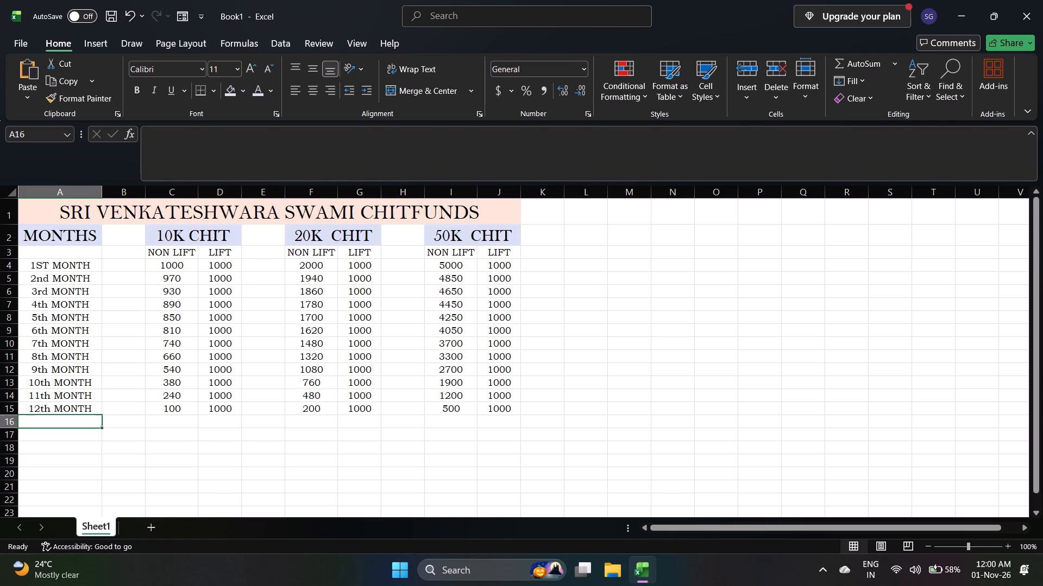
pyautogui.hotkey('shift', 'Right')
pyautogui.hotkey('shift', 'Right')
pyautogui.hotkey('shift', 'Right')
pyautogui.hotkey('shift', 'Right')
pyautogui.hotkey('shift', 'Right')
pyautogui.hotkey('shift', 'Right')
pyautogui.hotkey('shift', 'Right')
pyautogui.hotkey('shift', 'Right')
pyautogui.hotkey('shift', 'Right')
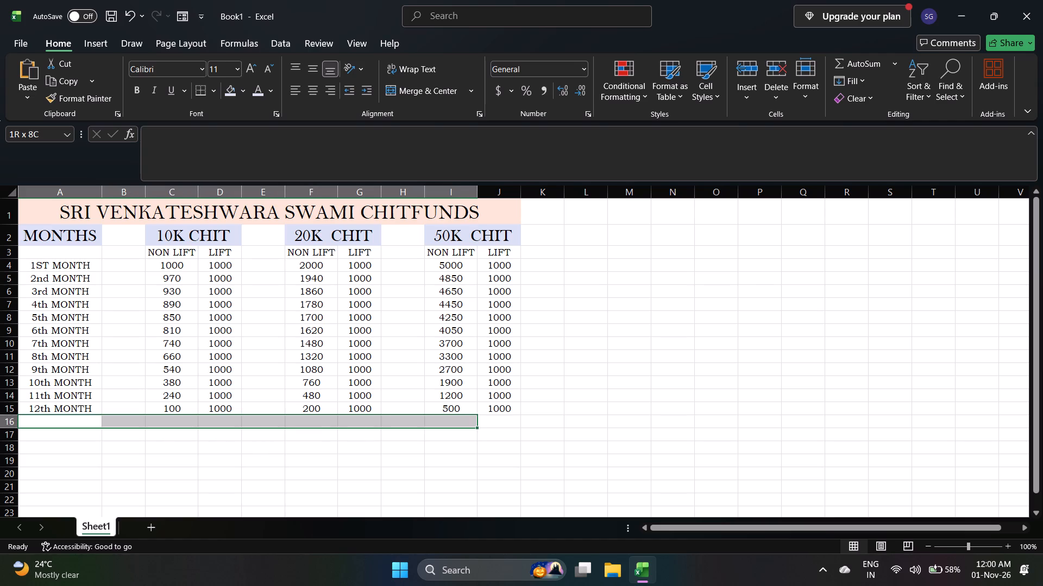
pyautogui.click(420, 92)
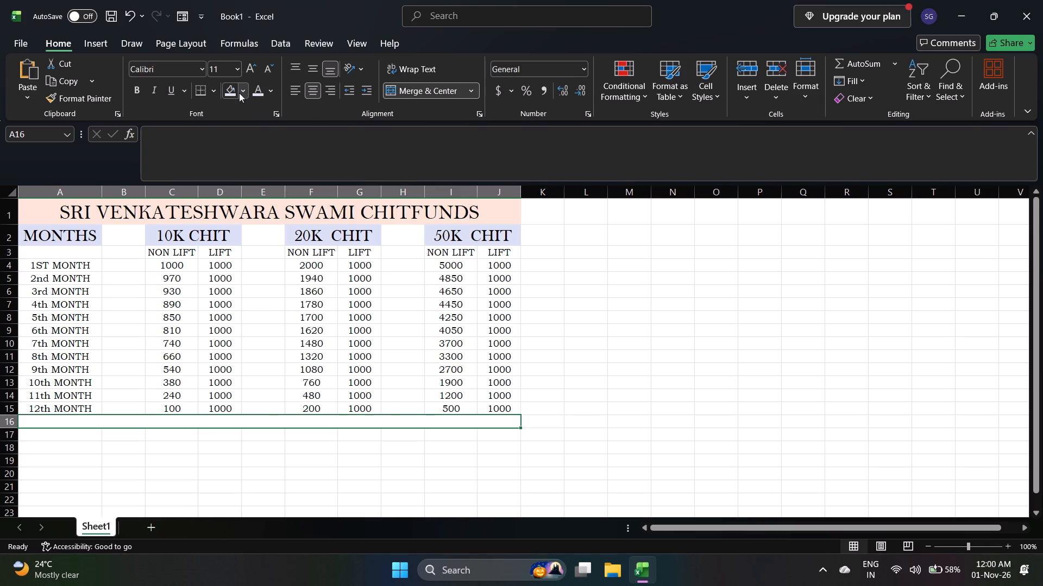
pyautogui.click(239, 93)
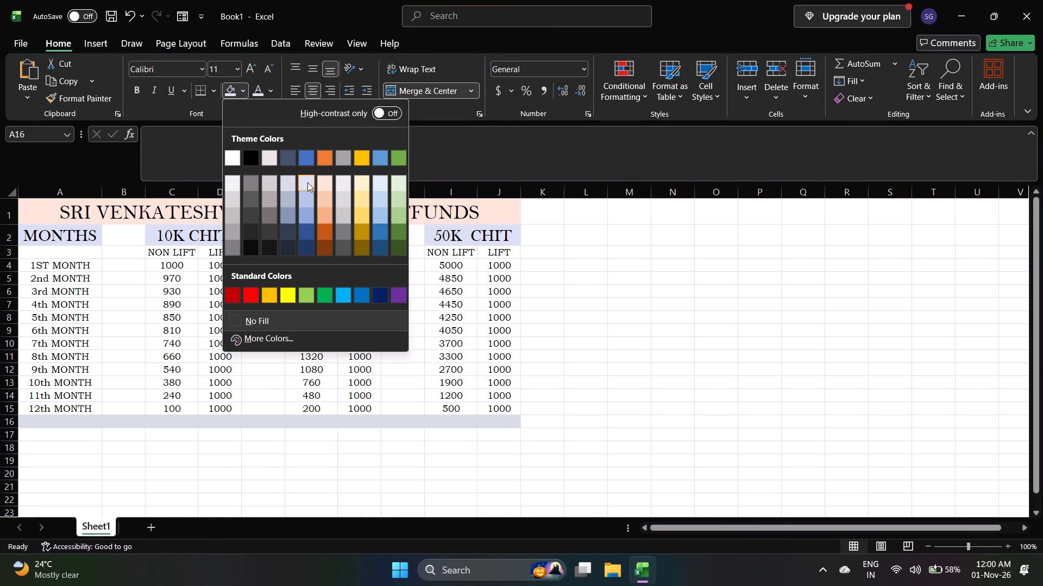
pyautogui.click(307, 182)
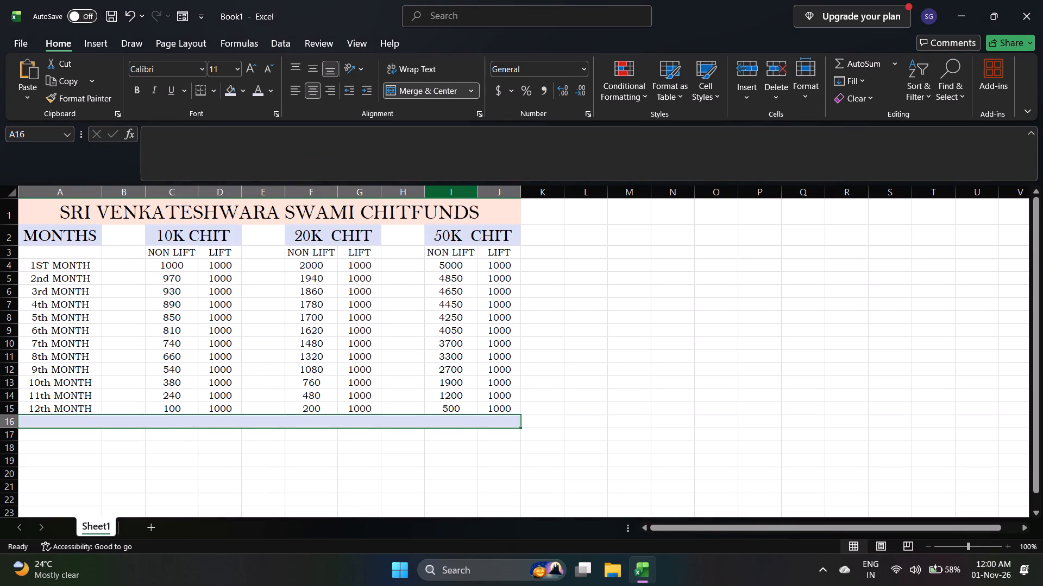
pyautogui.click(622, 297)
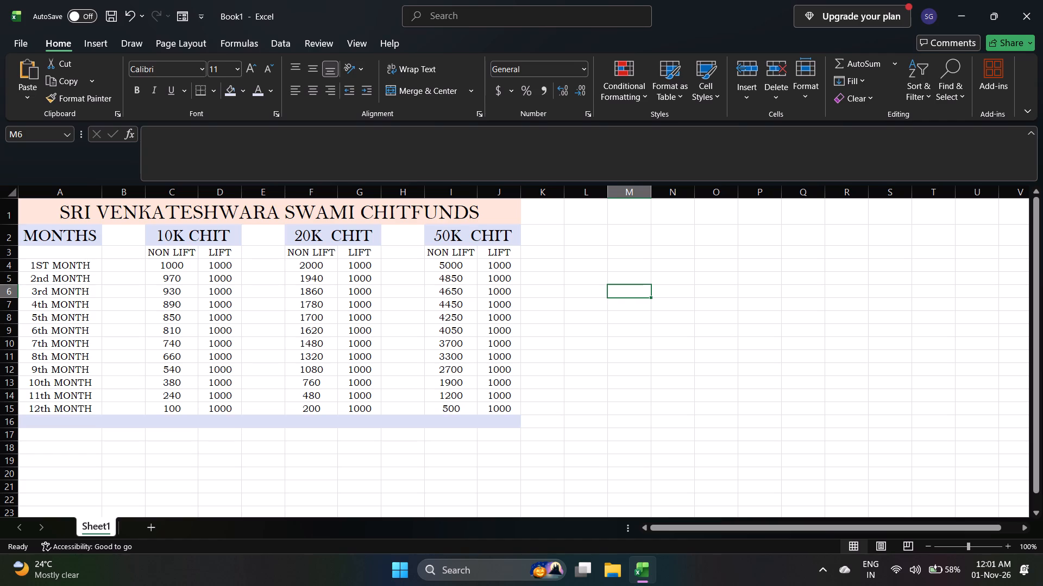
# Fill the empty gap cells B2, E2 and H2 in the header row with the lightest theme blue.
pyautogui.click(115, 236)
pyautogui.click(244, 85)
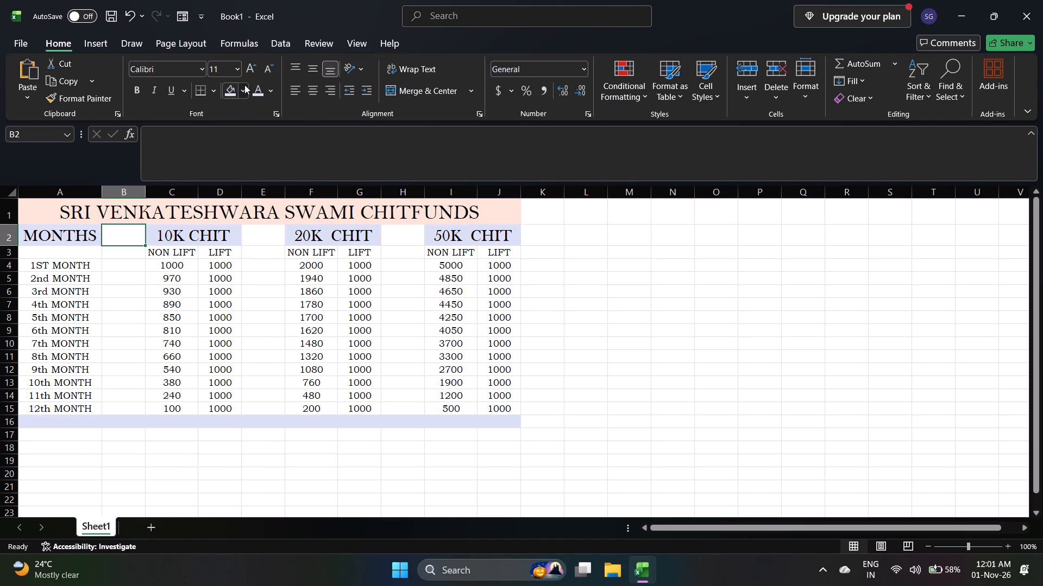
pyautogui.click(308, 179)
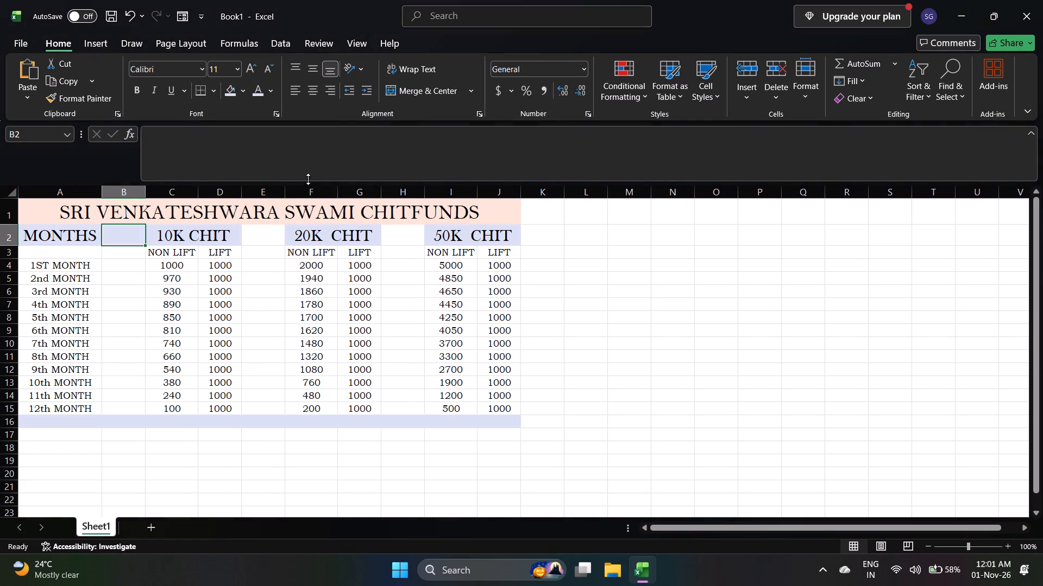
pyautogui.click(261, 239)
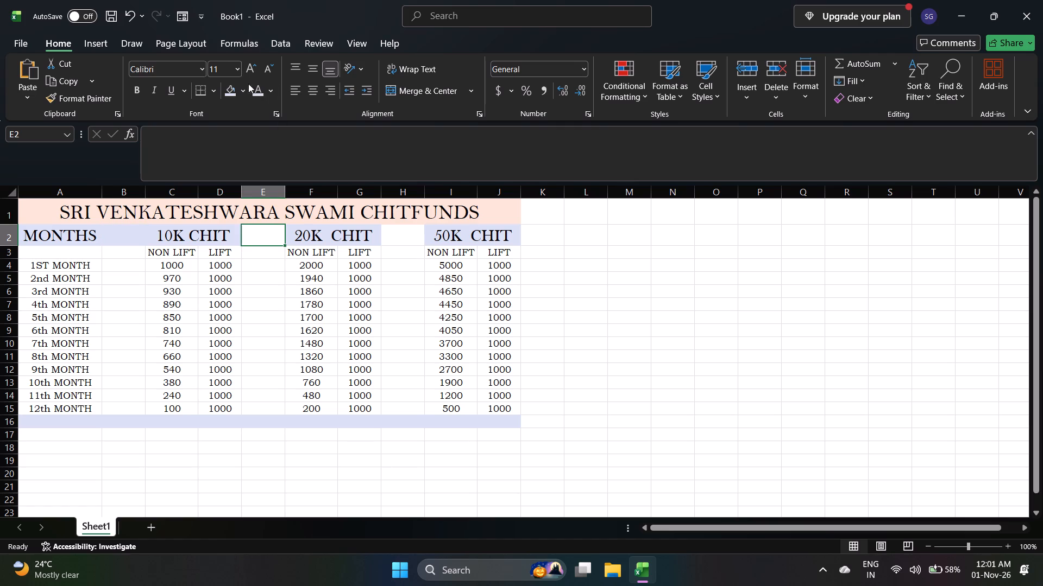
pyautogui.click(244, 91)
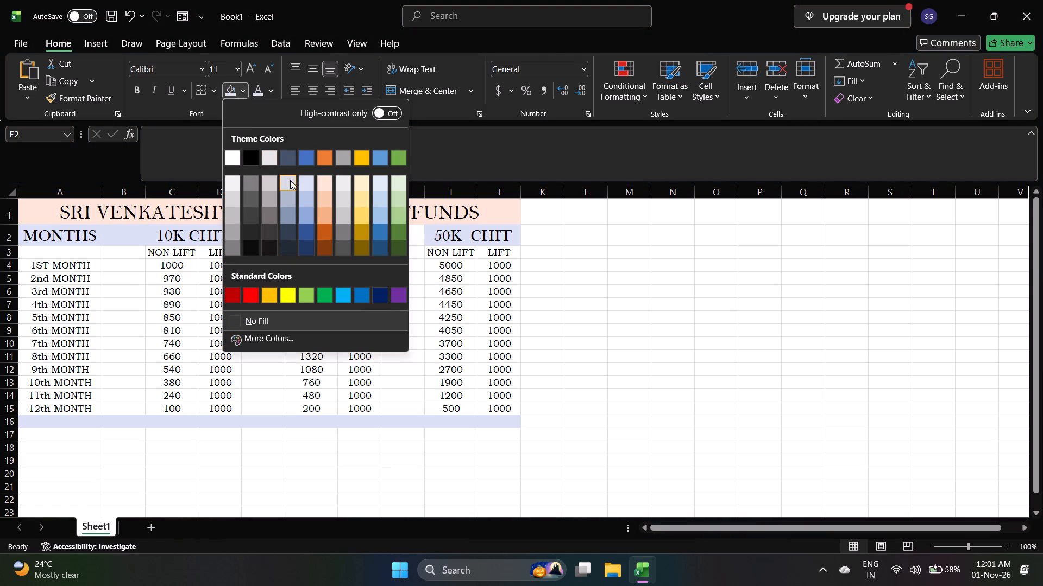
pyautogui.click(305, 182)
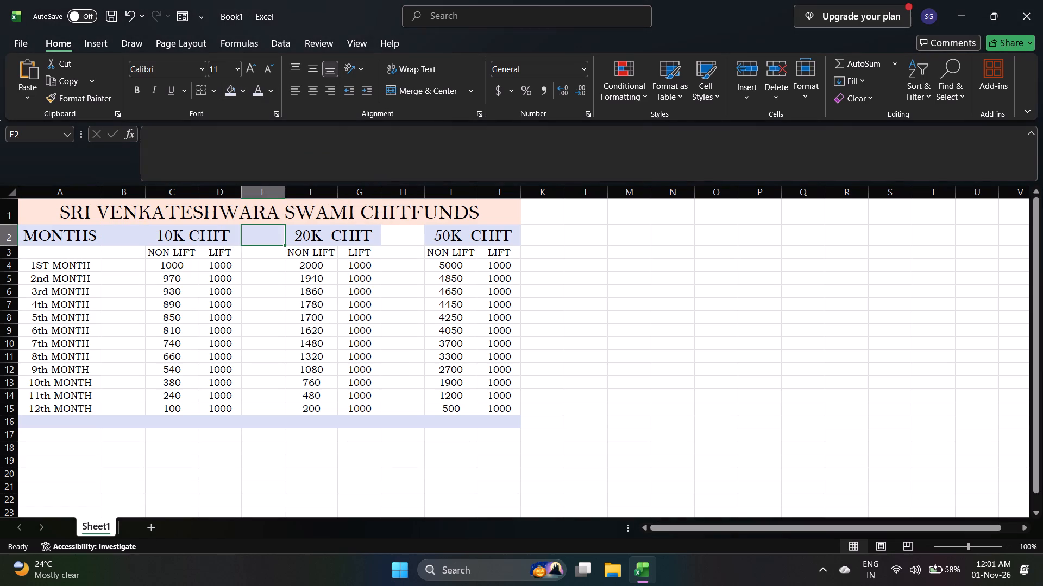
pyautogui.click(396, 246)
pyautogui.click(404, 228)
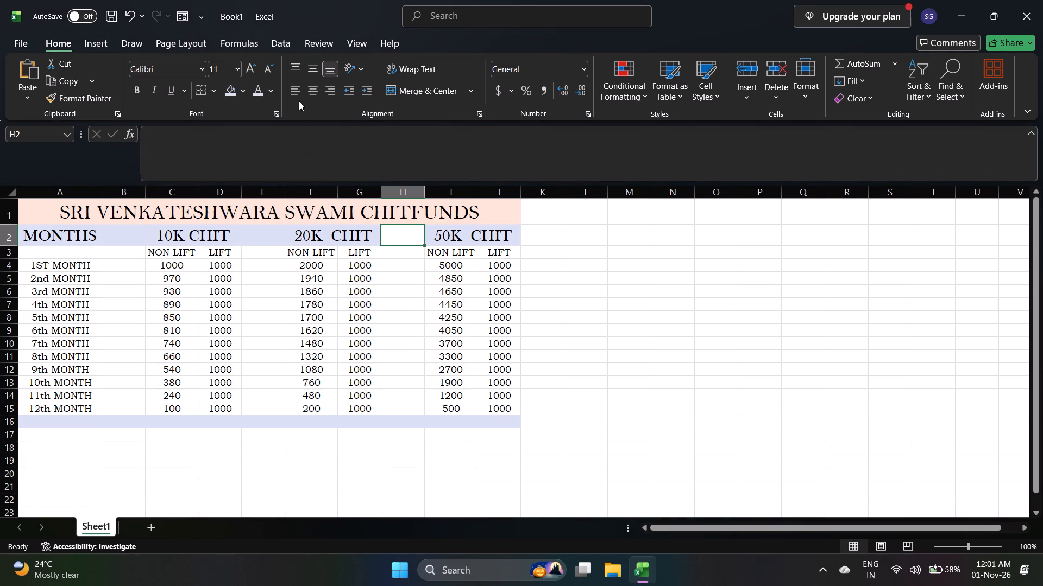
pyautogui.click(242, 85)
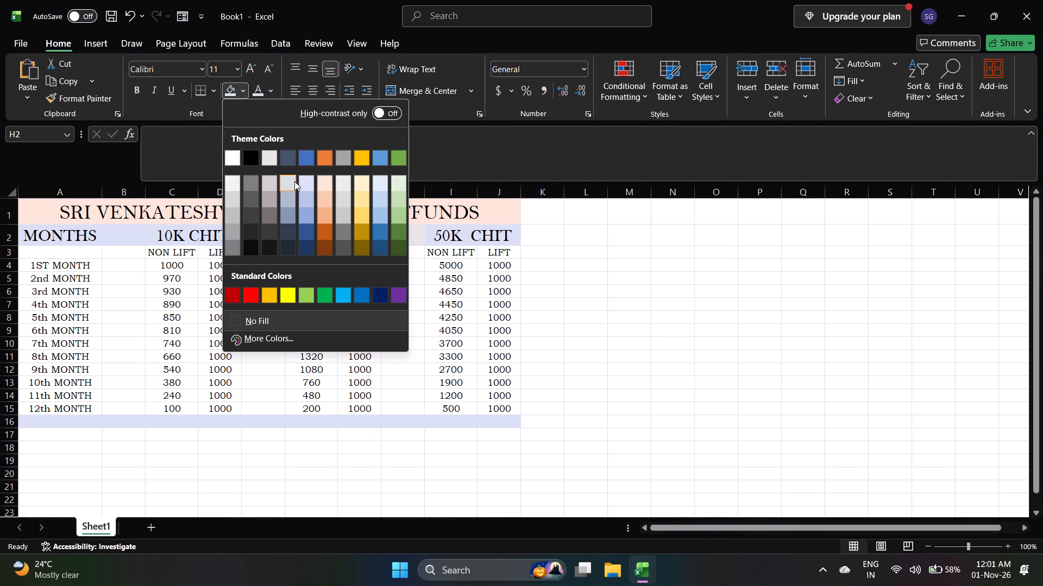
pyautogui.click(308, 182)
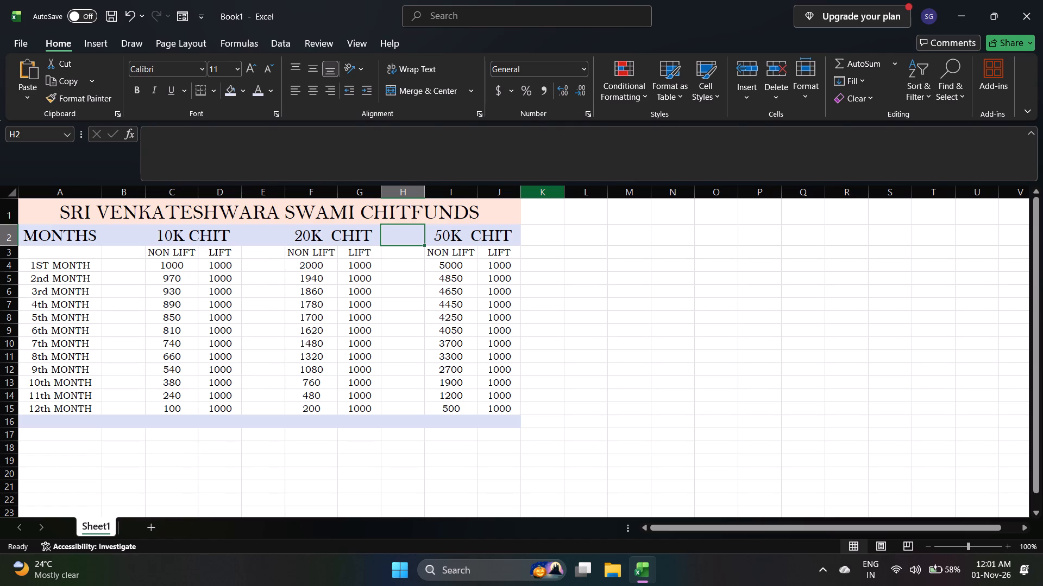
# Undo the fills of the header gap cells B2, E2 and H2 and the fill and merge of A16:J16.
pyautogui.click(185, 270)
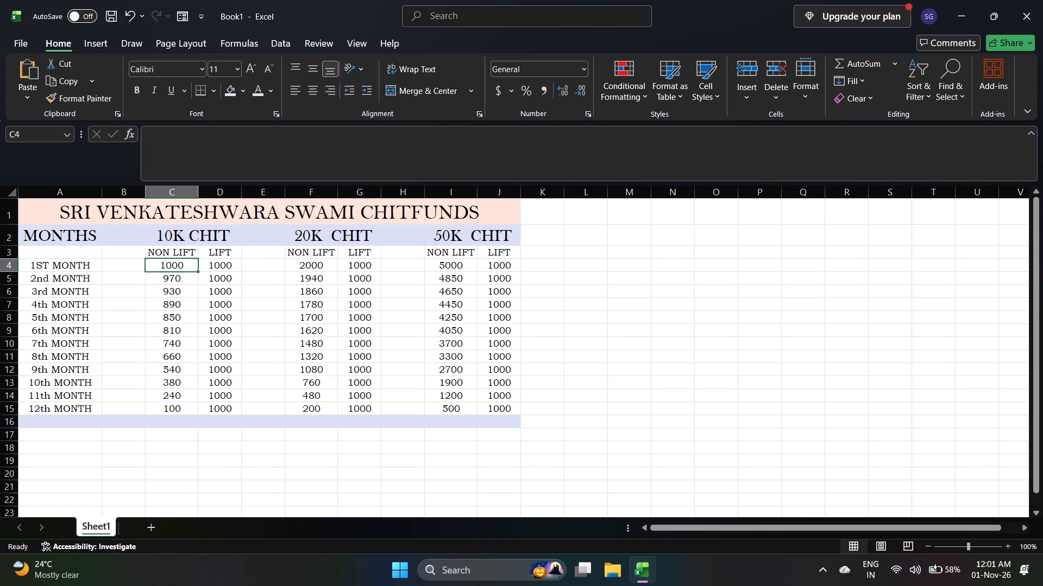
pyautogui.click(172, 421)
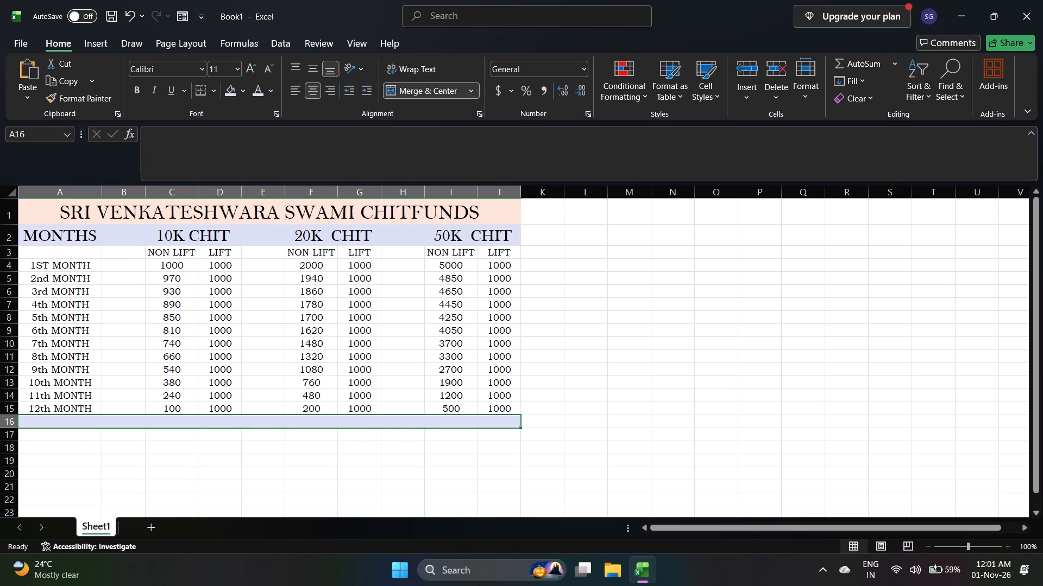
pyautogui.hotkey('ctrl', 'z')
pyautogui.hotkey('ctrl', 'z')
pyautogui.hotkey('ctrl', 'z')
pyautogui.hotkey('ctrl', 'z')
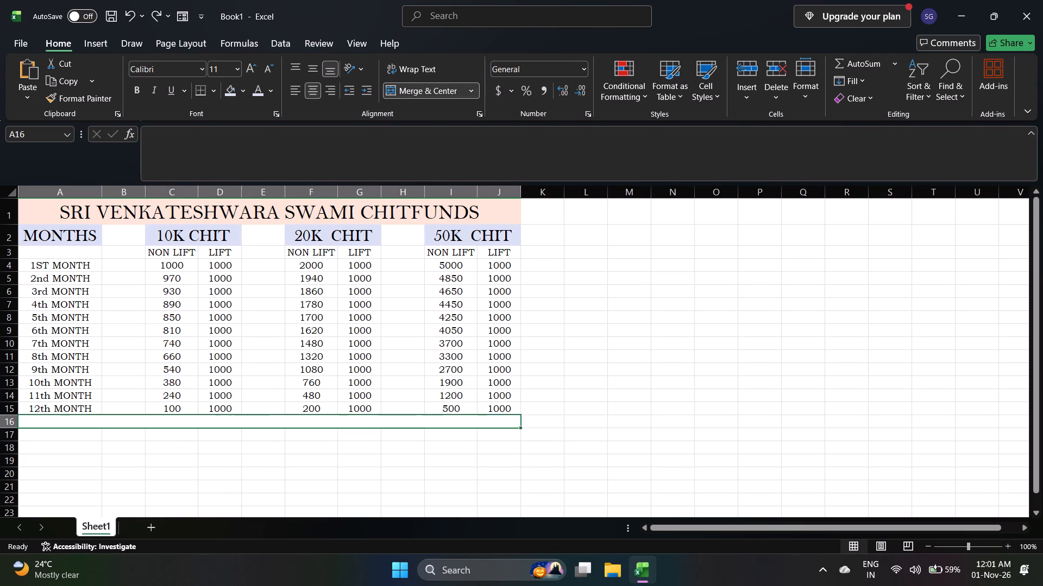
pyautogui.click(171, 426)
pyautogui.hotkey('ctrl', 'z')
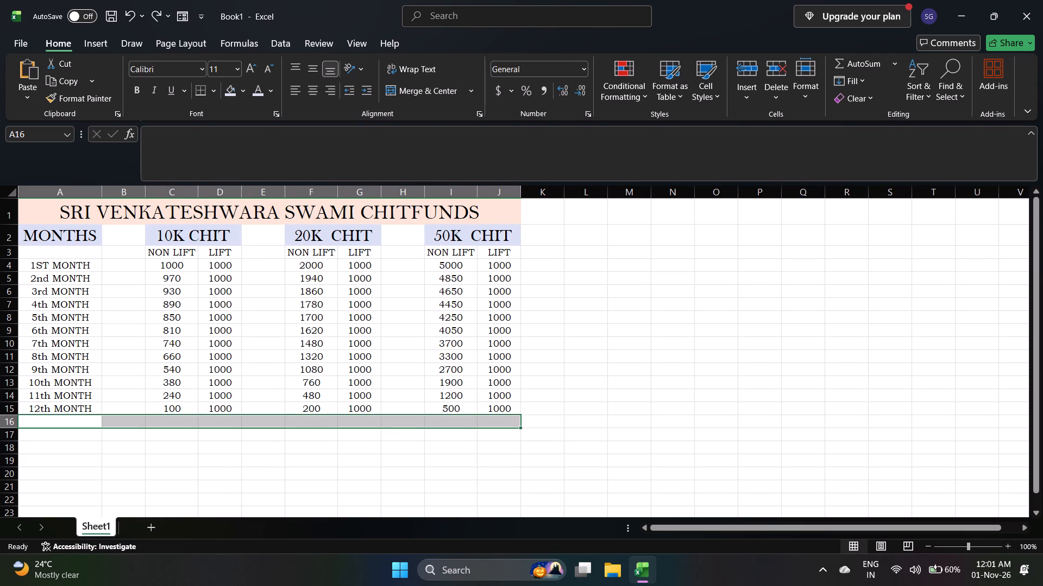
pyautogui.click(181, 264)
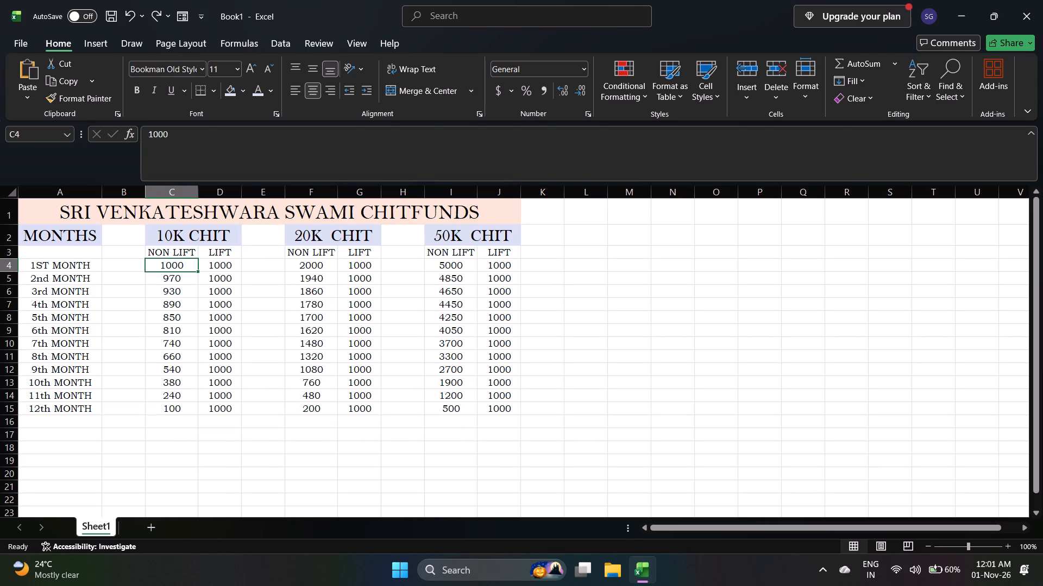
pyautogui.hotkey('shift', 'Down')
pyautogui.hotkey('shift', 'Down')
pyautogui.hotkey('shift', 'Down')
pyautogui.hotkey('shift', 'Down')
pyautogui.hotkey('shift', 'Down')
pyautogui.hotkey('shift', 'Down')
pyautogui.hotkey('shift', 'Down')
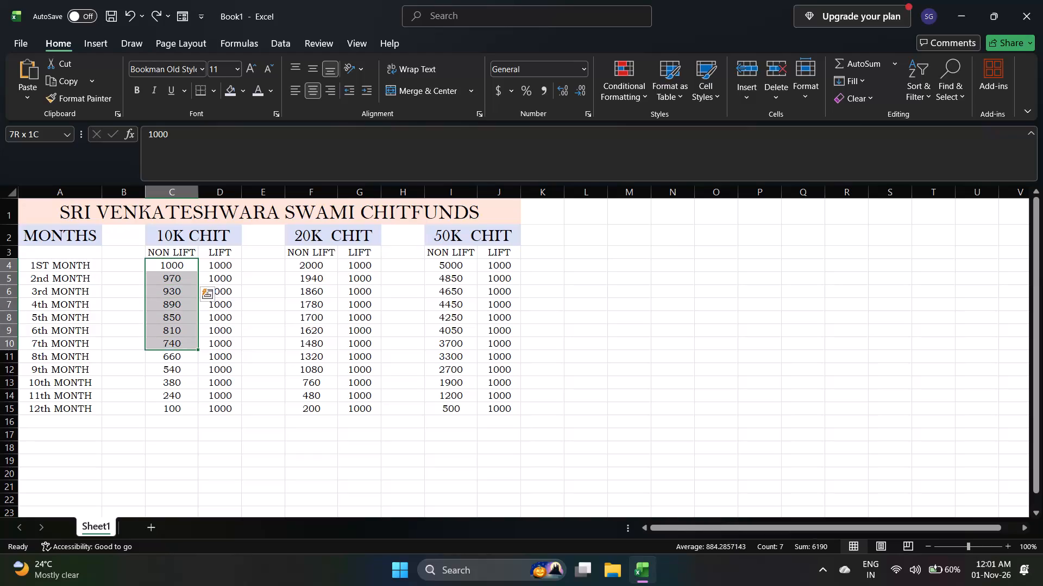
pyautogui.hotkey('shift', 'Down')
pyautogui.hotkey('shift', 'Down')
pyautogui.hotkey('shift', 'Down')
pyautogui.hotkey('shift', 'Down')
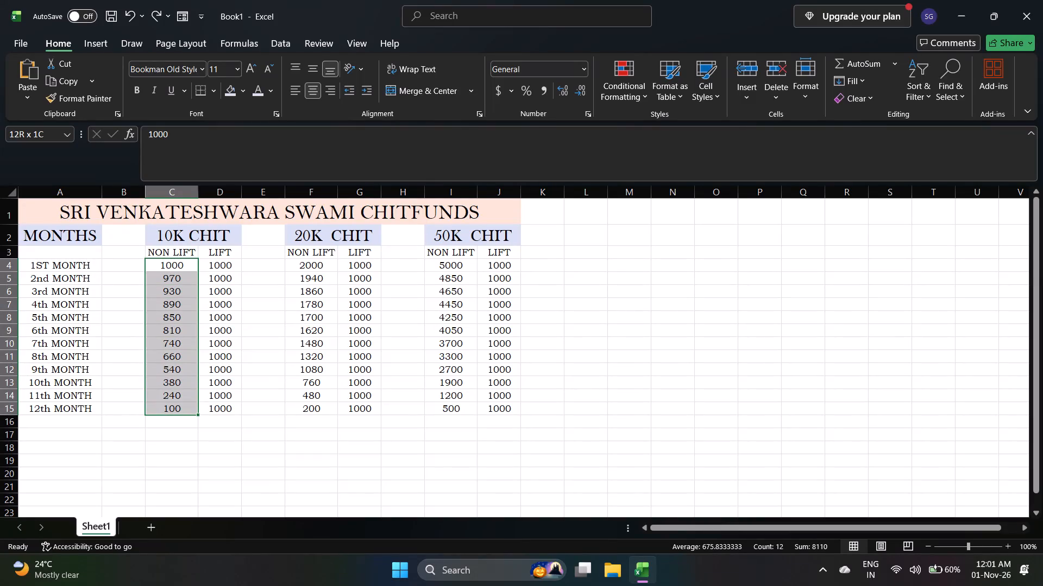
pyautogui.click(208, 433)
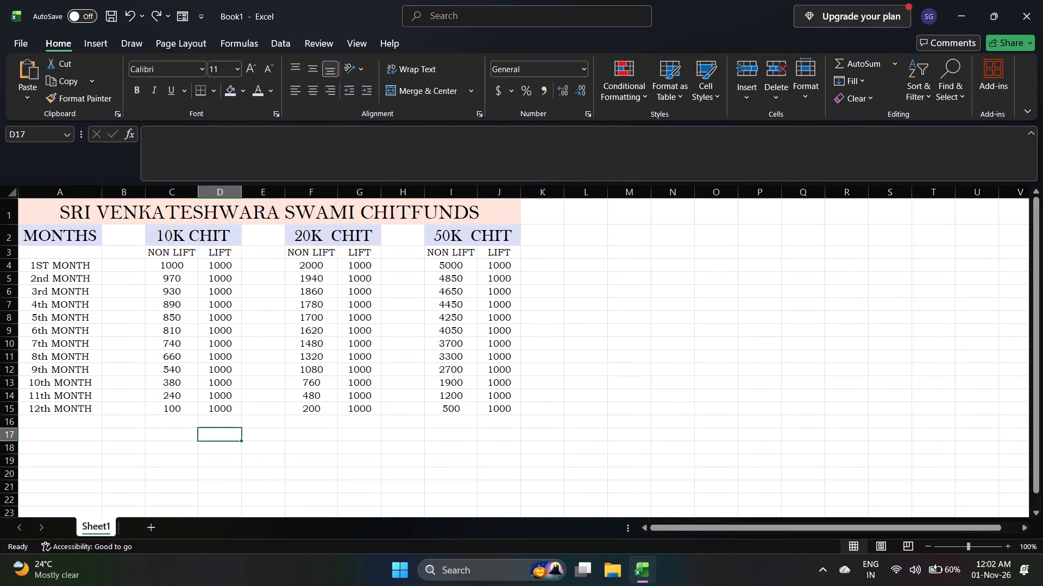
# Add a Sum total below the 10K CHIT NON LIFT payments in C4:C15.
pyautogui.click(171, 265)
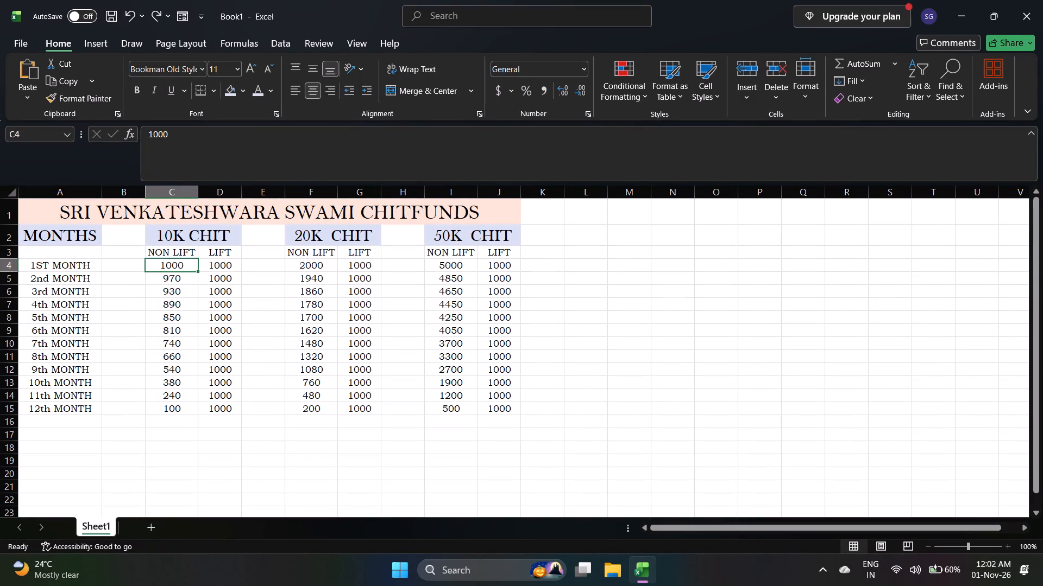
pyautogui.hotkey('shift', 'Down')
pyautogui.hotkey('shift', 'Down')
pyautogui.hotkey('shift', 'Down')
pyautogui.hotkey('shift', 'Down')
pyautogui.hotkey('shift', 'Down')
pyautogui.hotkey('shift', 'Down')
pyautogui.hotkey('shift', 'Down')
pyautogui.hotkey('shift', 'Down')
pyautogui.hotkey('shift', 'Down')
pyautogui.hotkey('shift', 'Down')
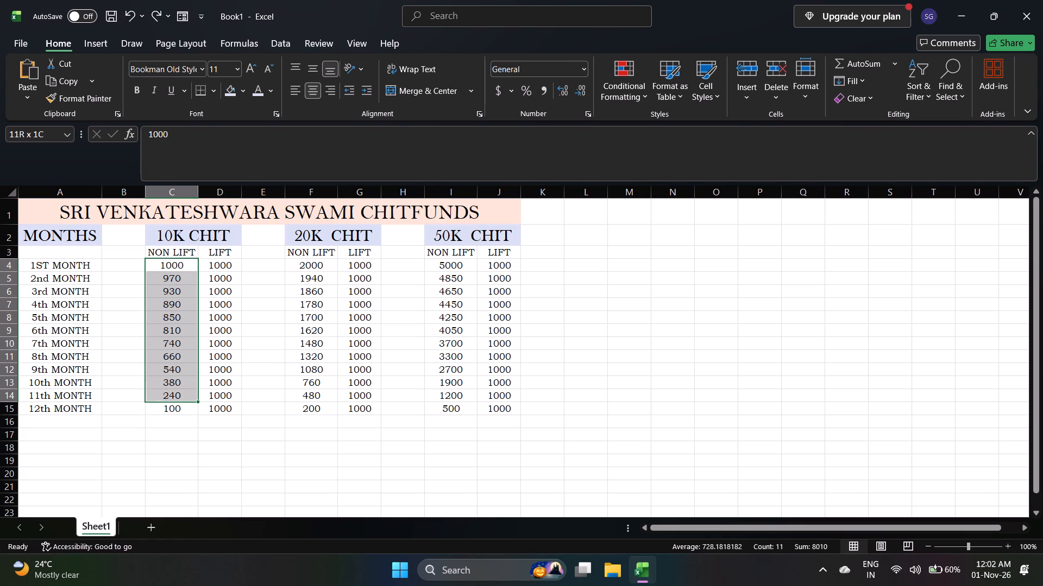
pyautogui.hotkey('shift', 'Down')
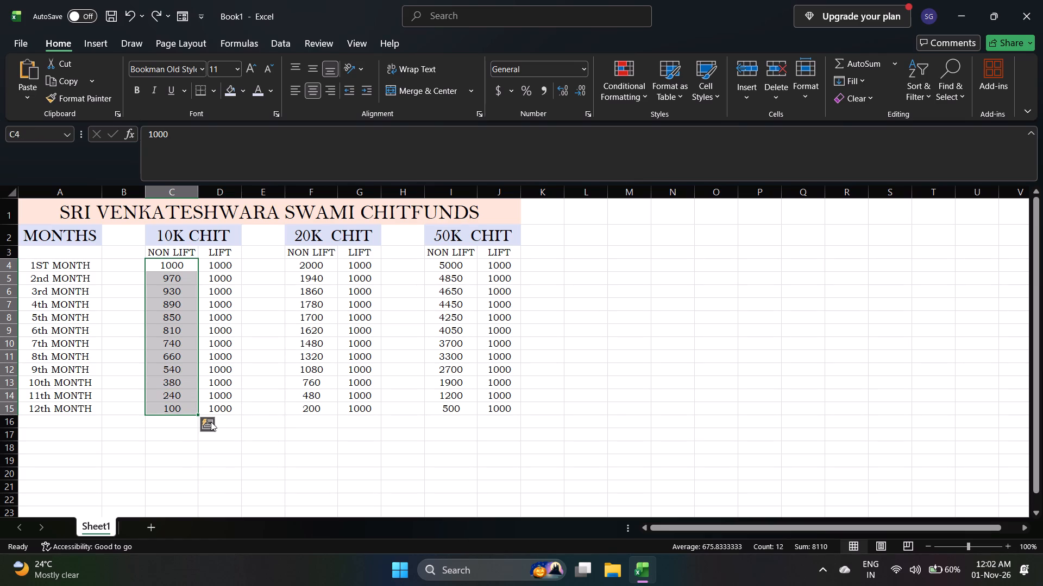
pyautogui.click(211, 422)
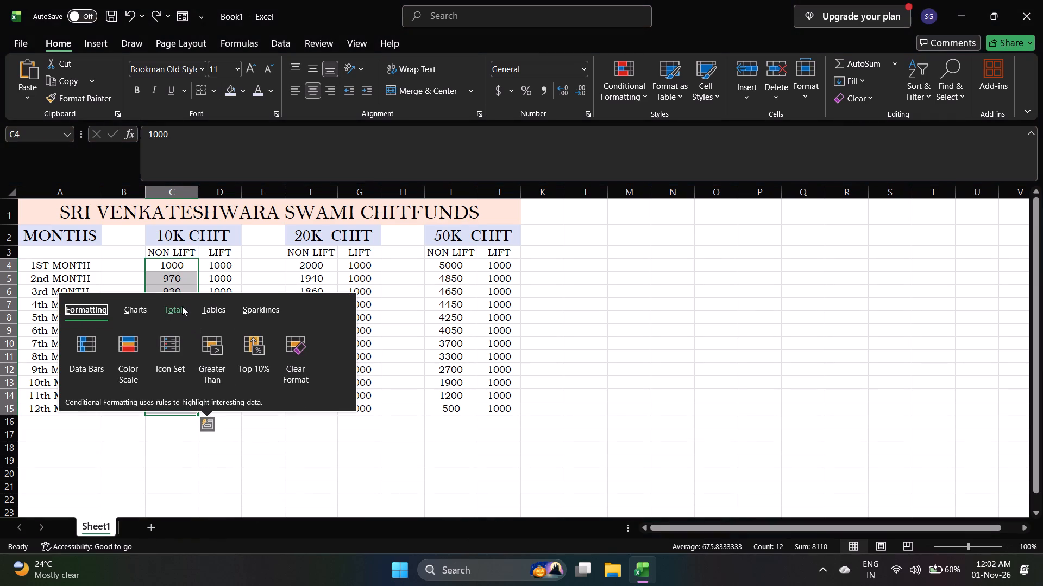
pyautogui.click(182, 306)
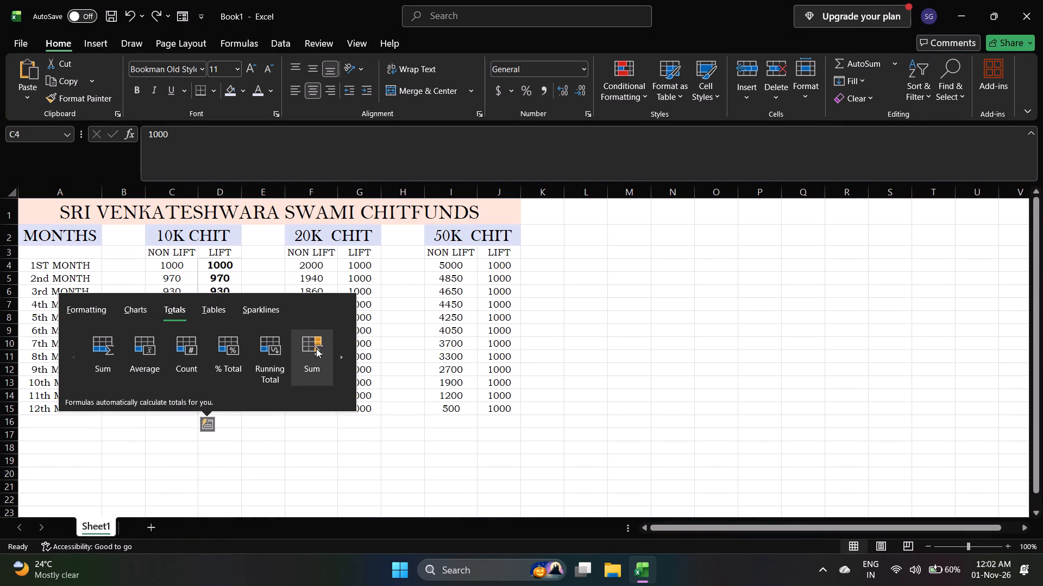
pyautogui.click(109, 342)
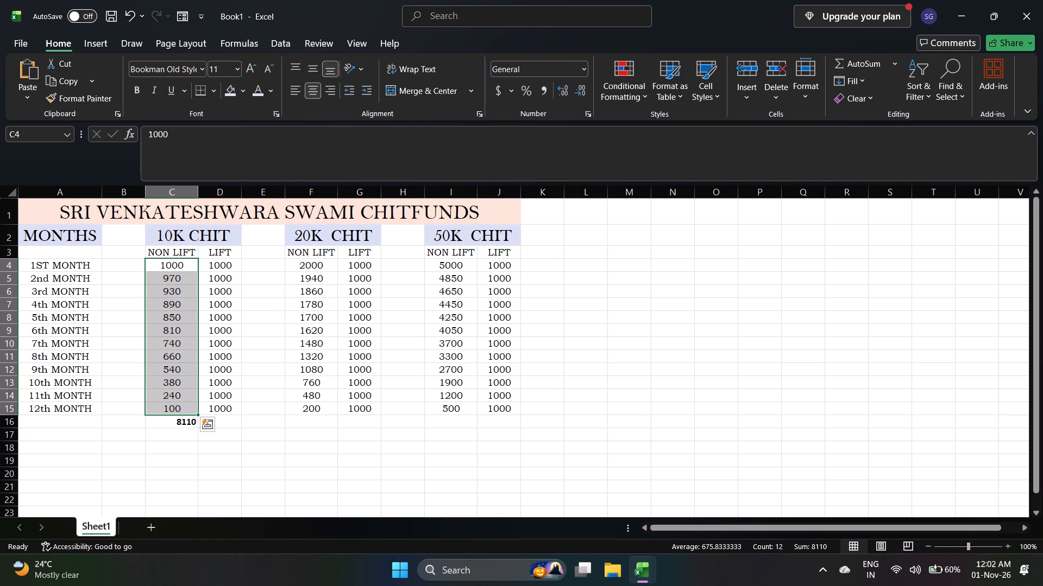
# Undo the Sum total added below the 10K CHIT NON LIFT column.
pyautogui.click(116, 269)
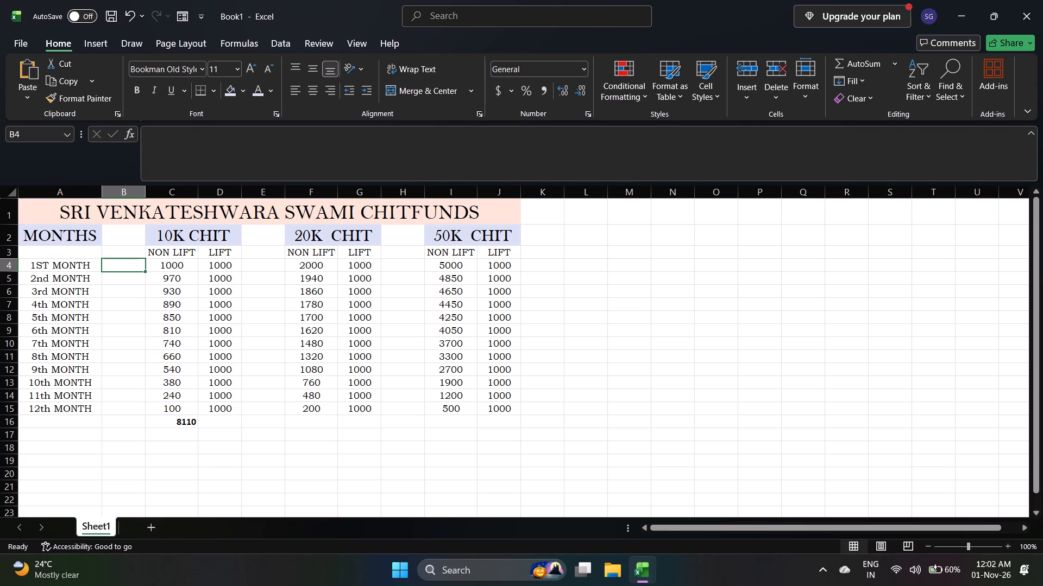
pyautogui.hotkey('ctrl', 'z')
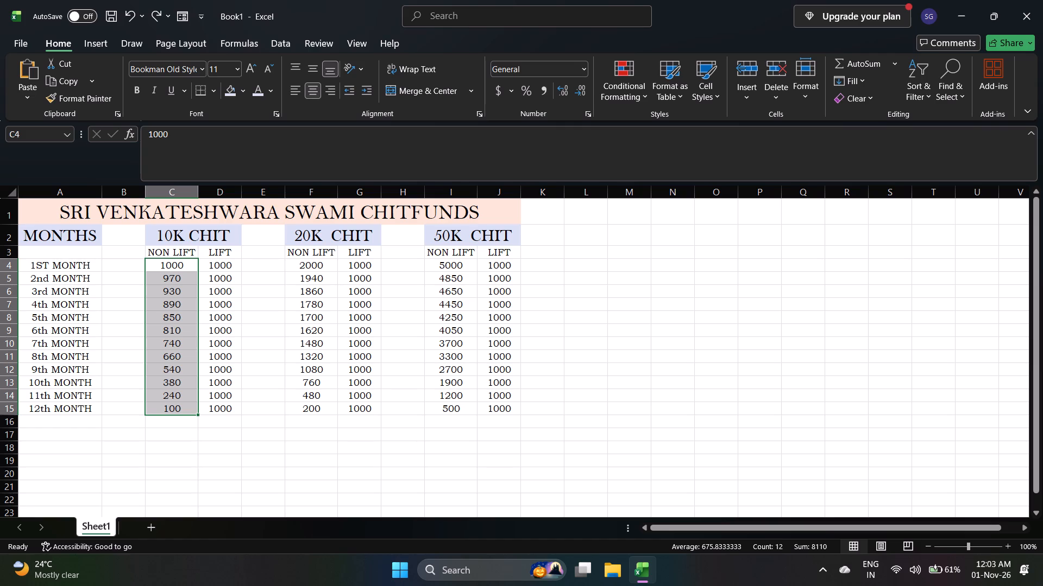
# Fill the empty header-row gap cells B2, E2 and H2 with the same lightest theme blue as the chit headers.
pyautogui.click(607, 317)
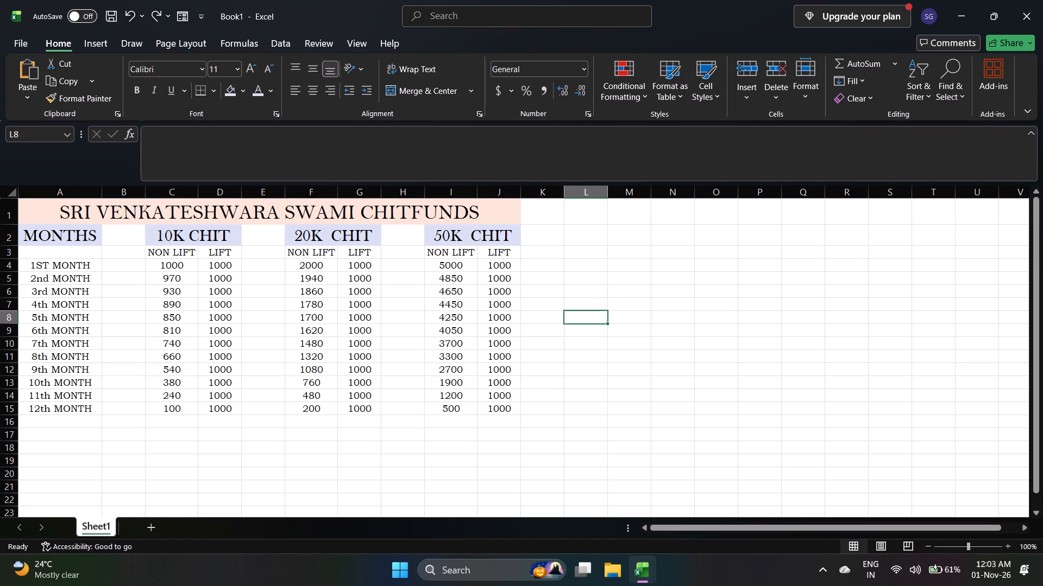
pyautogui.scroll(-1, 607, 317)
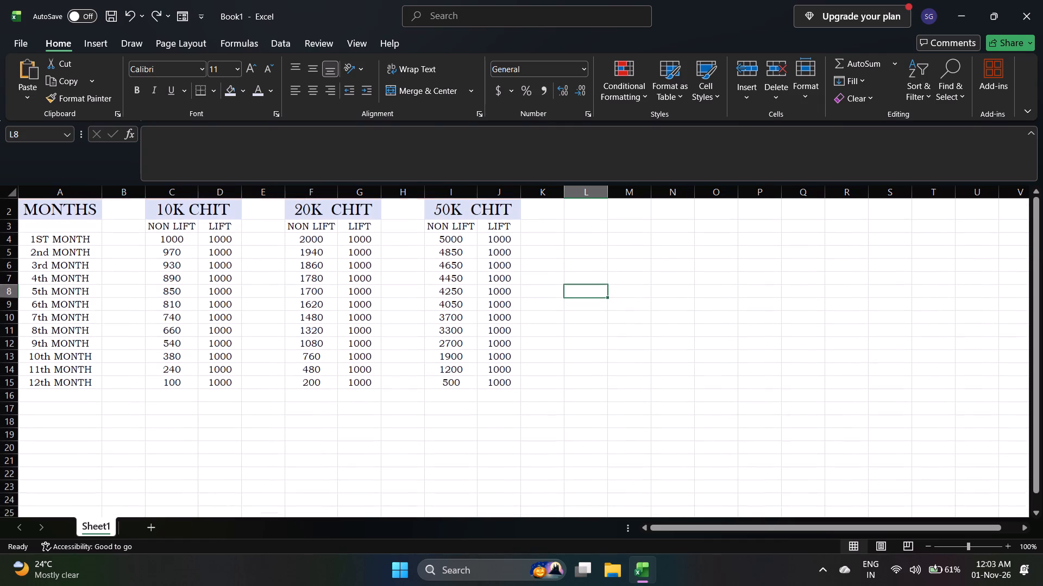
pyautogui.scroll(-1, 607, 317)
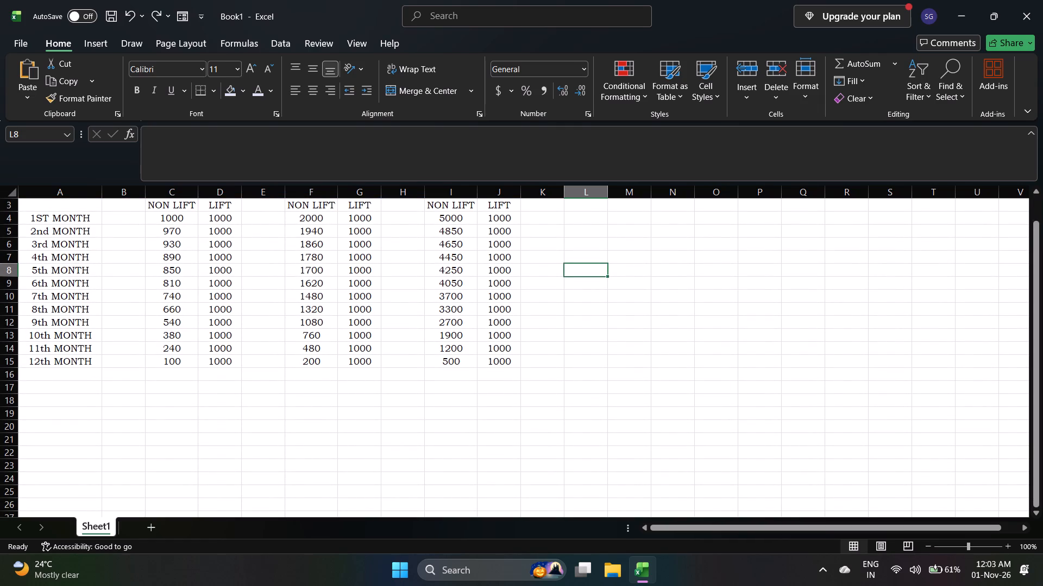
pyautogui.scroll(1, 156, 348)
pyautogui.click(131, 239)
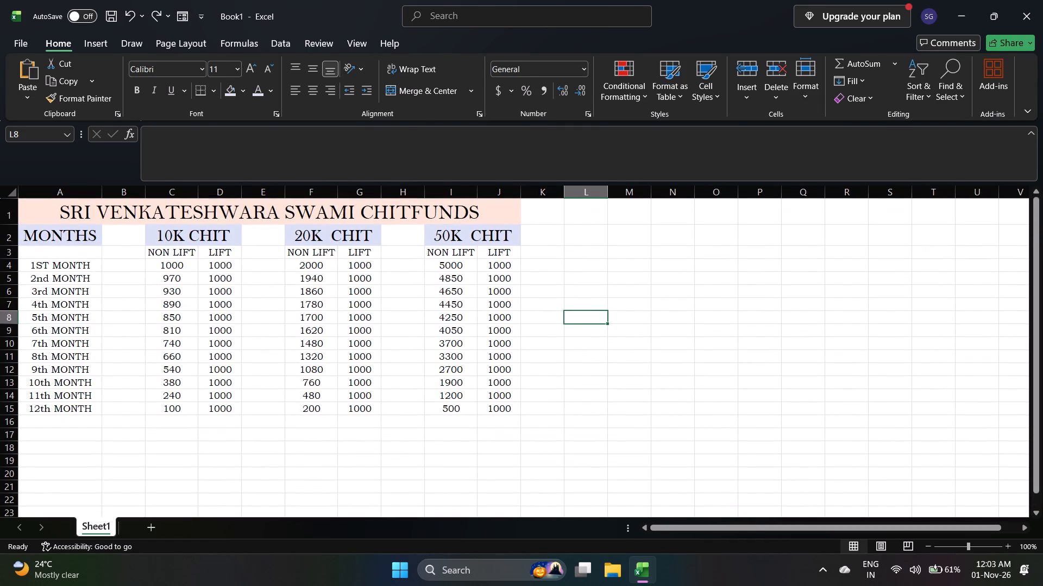
pyautogui.click(245, 95)
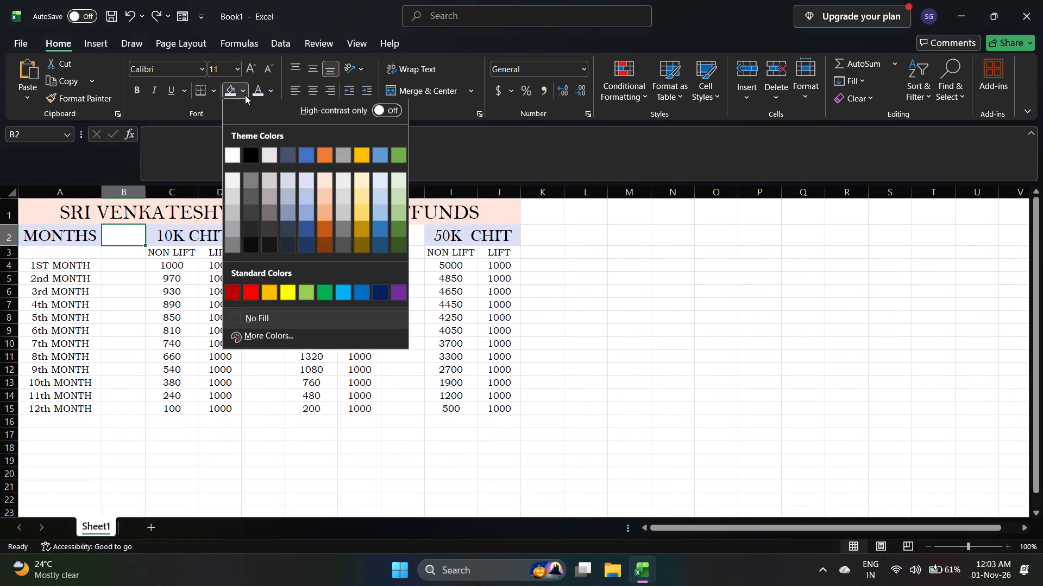
pyautogui.click(309, 181)
pyautogui.click(278, 235)
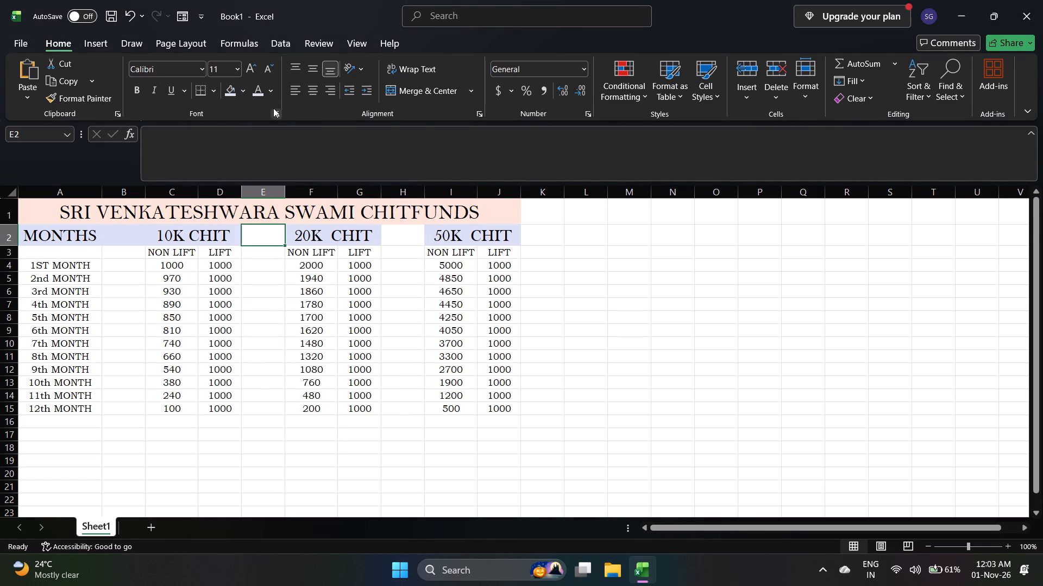
pyautogui.click(238, 89)
pyautogui.click(405, 235)
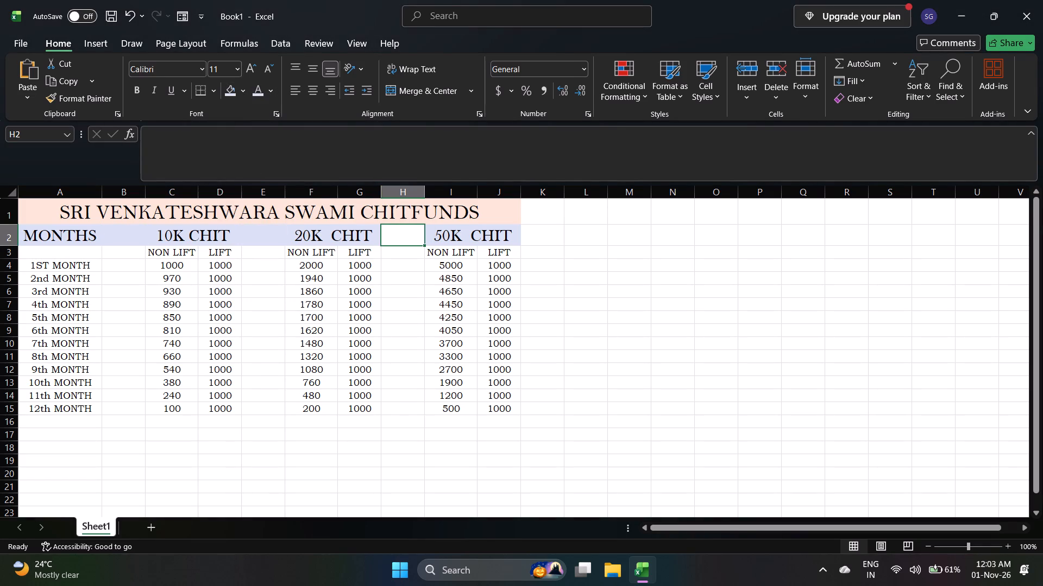
pyautogui.click(227, 95)
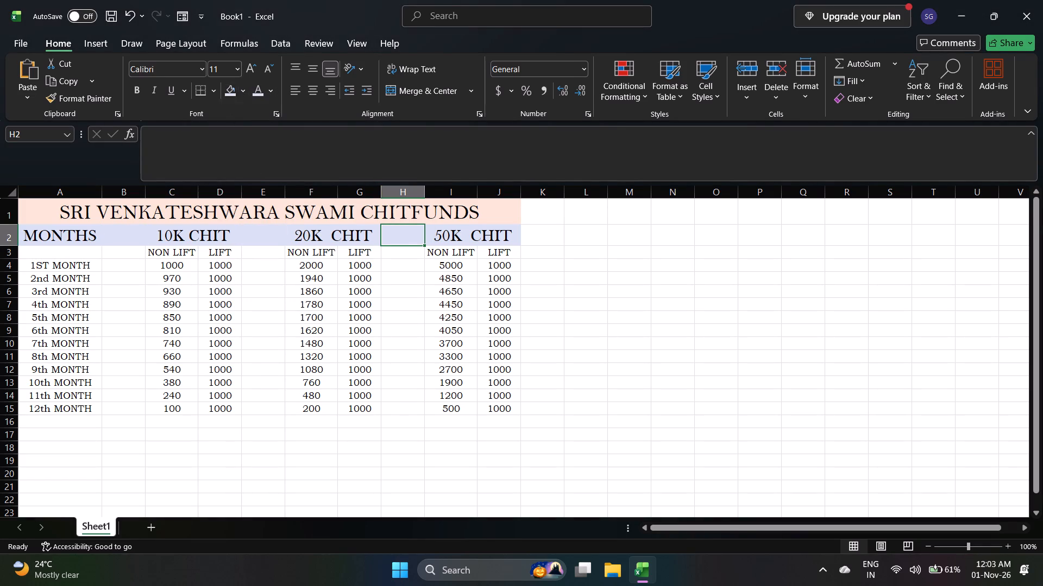
# Merge and center A16:J16 below the 12th month and fill it with the lightest theme blue.
pyautogui.click(72, 422)
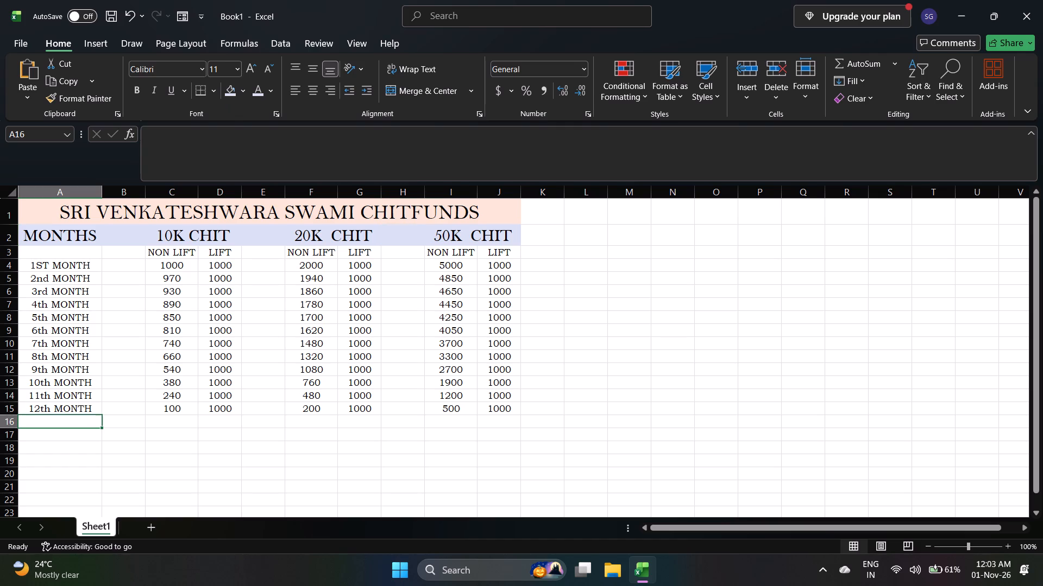
pyautogui.hotkey('shift', 'Right')
pyautogui.hotkey('shift', 'Right')
pyautogui.hotkey('shift', 'Right')
pyautogui.hotkey('shift', 'Right')
pyautogui.hotkey('shift', 'Right')
pyautogui.hotkey('shift', 'Right')
pyautogui.hotkey('shift', 'Right')
pyautogui.hotkey('shift', 'Right')
pyautogui.hotkey('shift', 'Right')
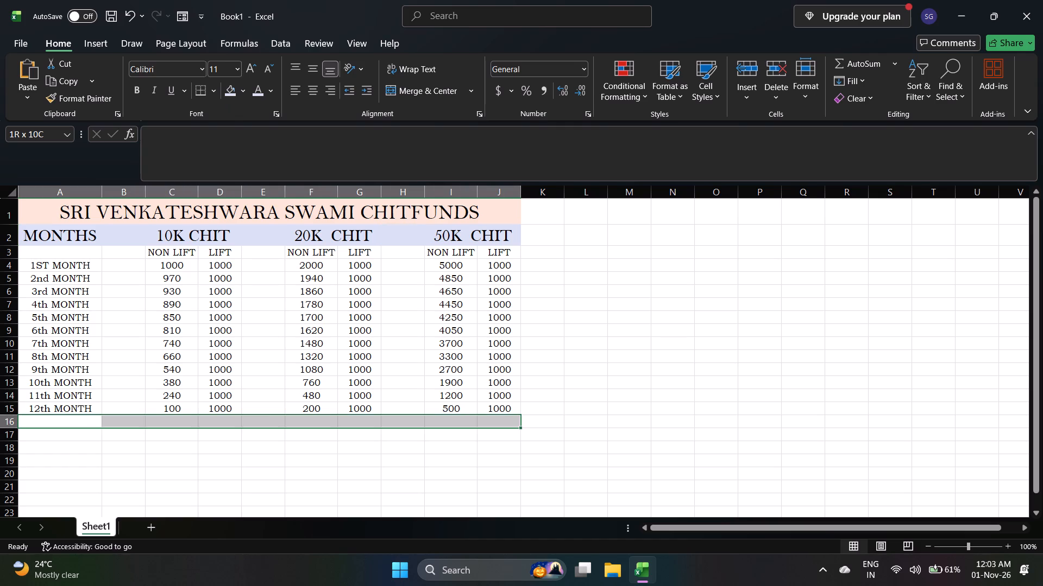
pyautogui.click(425, 97)
pyautogui.click(227, 93)
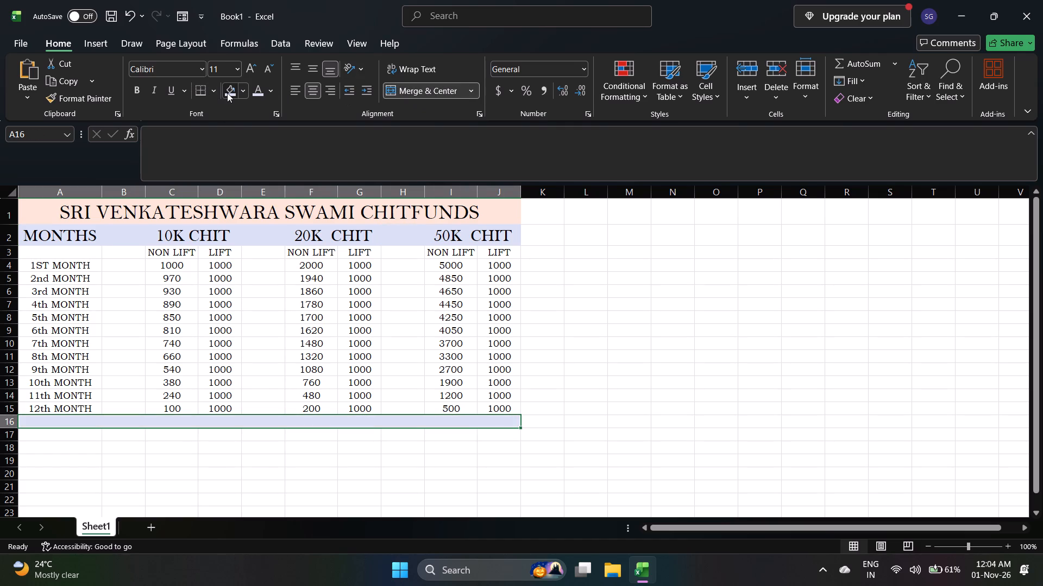
pyautogui.click(560, 251)
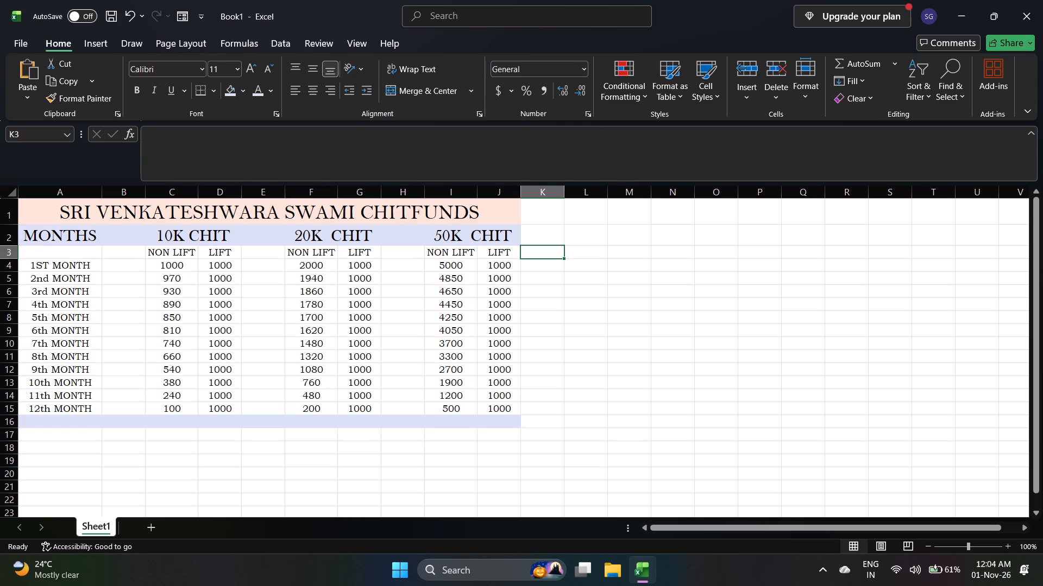
# Merge and center A18:J18, two rows below the blue closing band, for a second title.
pyautogui.scroll(-2, 590, 375)
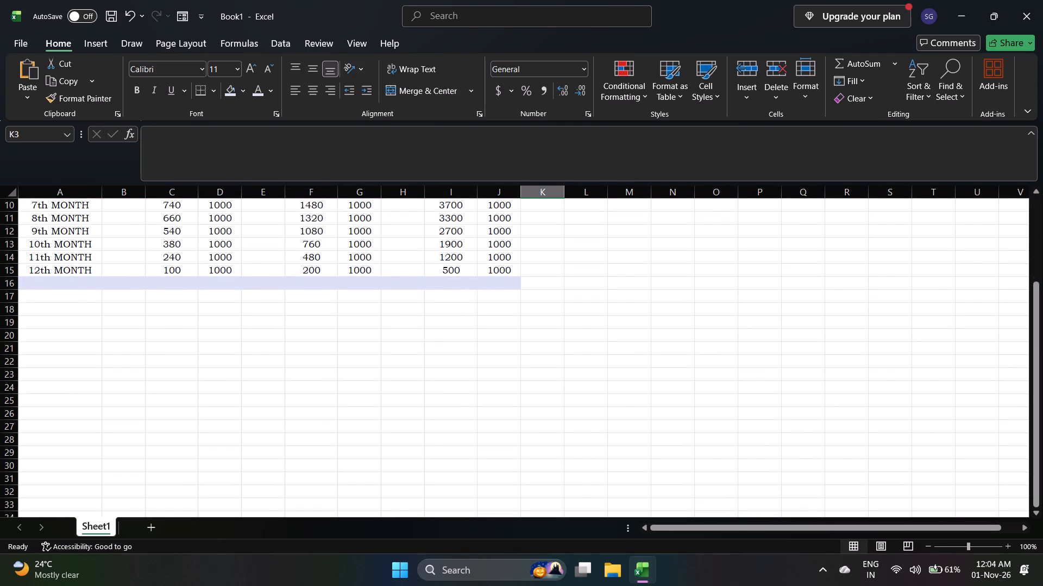
pyautogui.scroll(2, 175, 383)
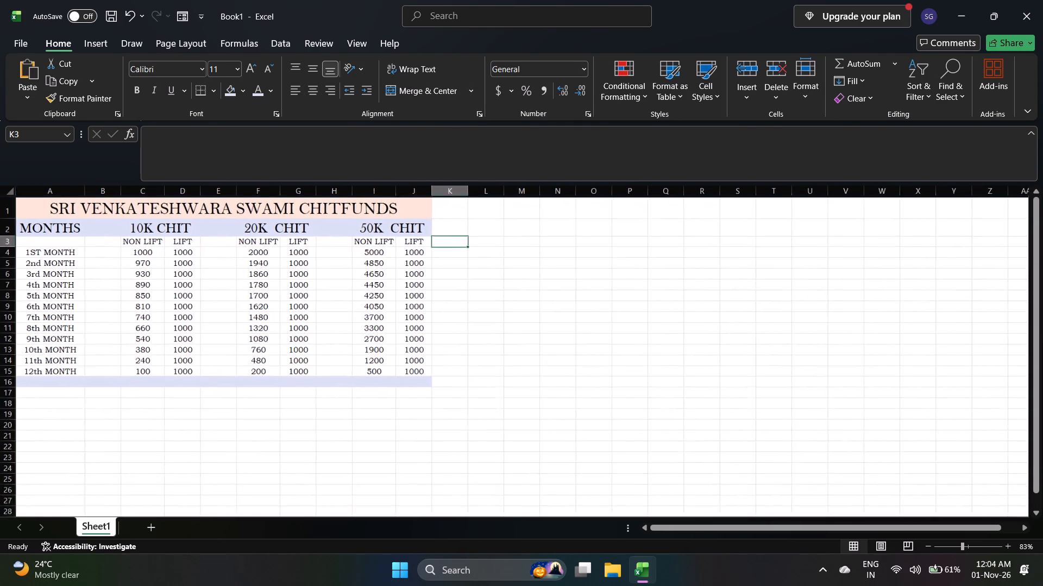
pyautogui.scroll(-1, 175, 383)
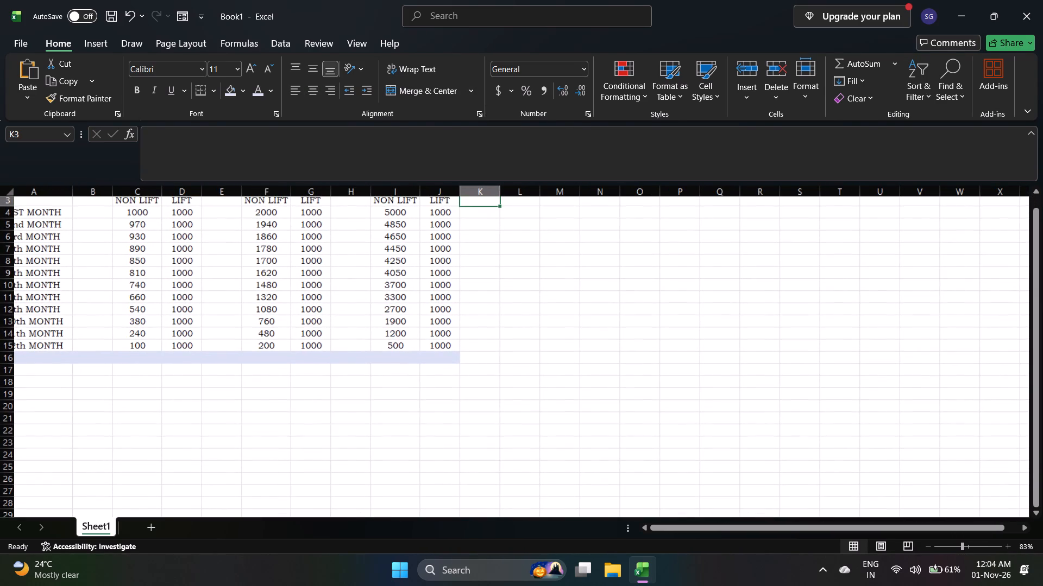
pyautogui.click(39, 387)
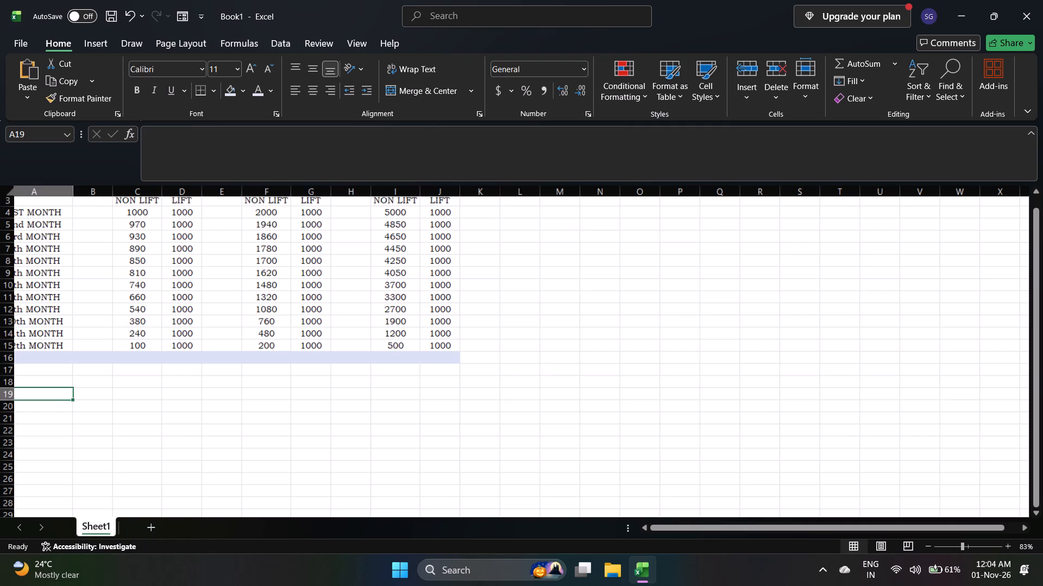
pyautogui.click(47, 383)
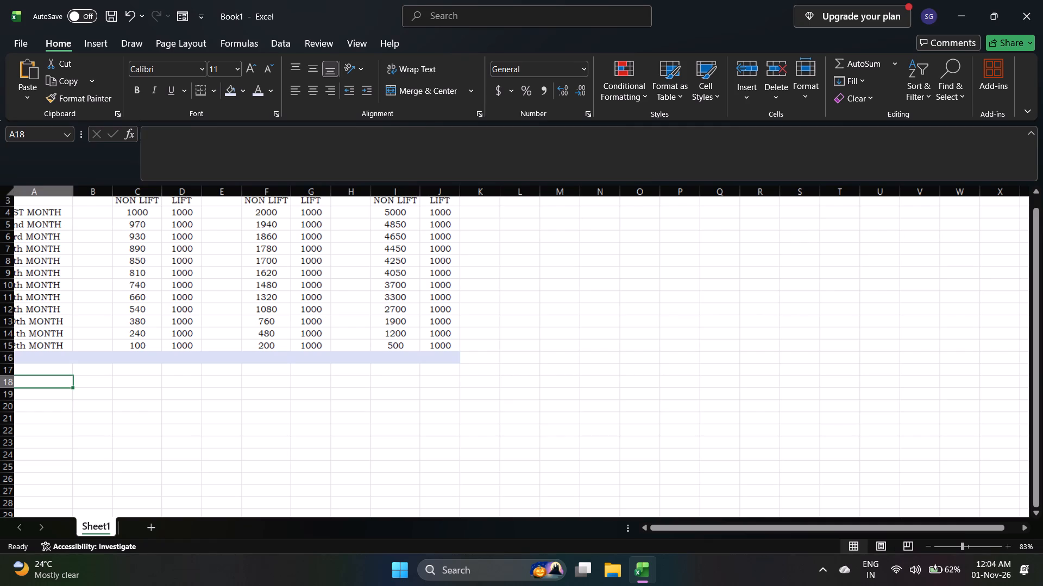
pyautogui.hotkey('shift', 'Right')
pyautogui.hotkey('shift', 'Right')
pyautogui.hotkey('shift', 'Right')
pyautogui.hotkey('shift', 'Right')
pyautogui.hotkey('shift', 'Right')
pyautogui.hotkey('shift', 'Right')
pyautogui.hotkey('shift', 'Right')
pyautogui.hotkey('shift', 'Right')
pyautogui.hotkey('shift', 'Right')
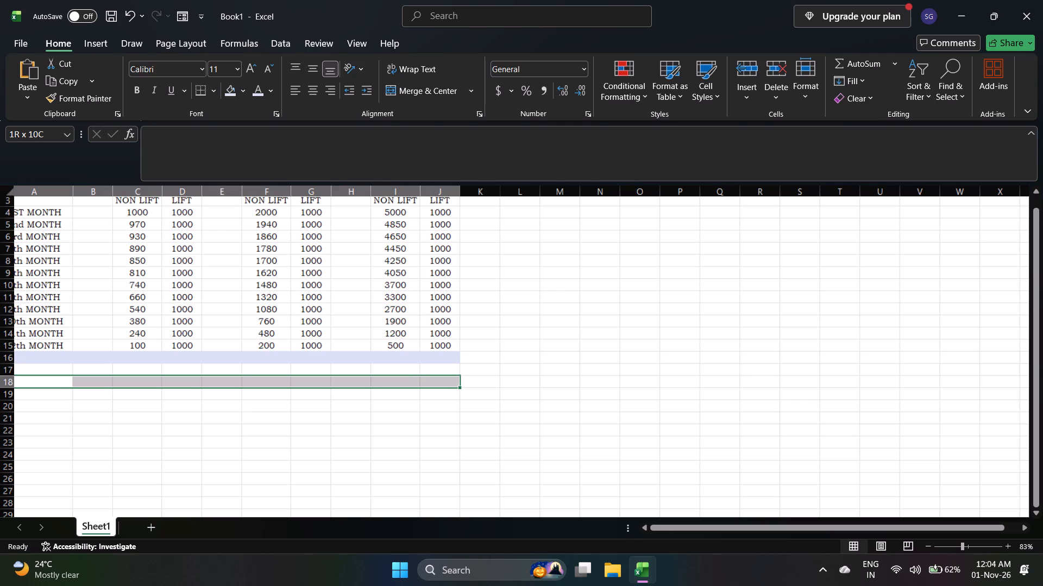
pyautogui.click(414, 83)
# Copy the SRI VENKATESHWARA SWAMI CHITFUNDS title from row 1 into the merged row 18.
pyautogui.scroll(2, 216, 368)
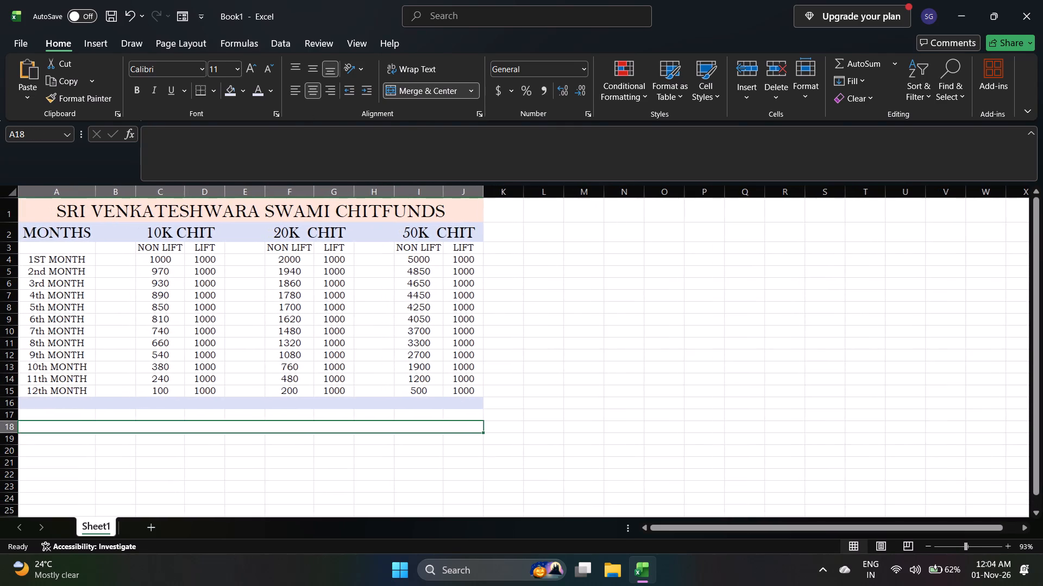
pyautogui.click(262, 201)
pyautogui.click(261, 206)
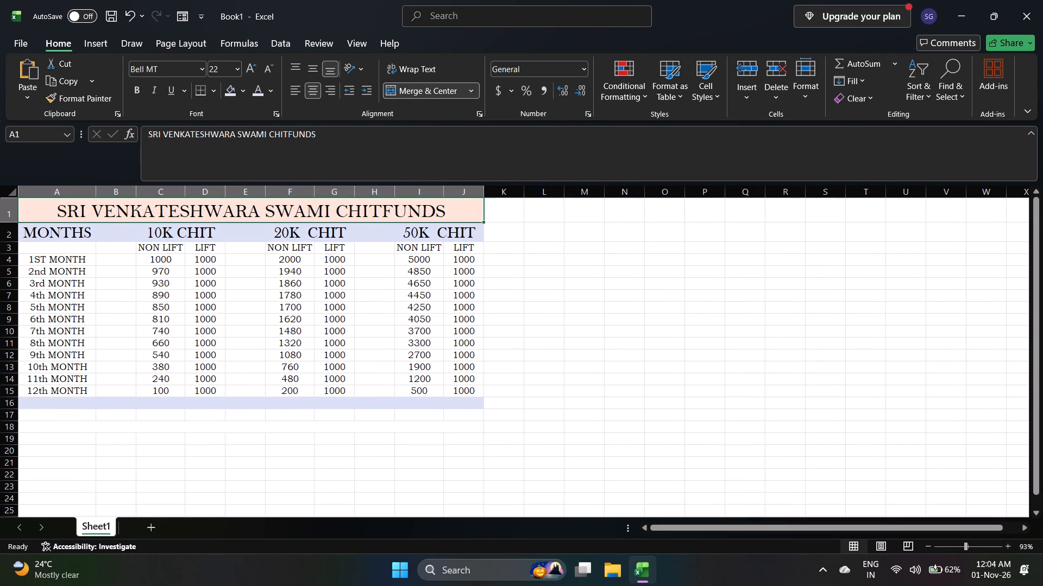
pyautogui.hotkey('ctrl', 'c')
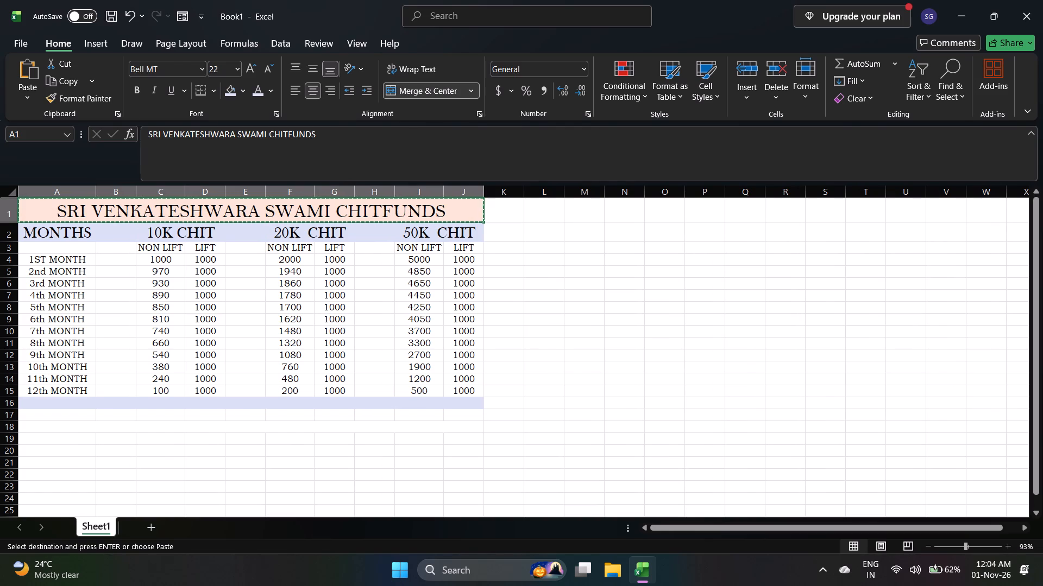
pyautogui.click(203, 429)
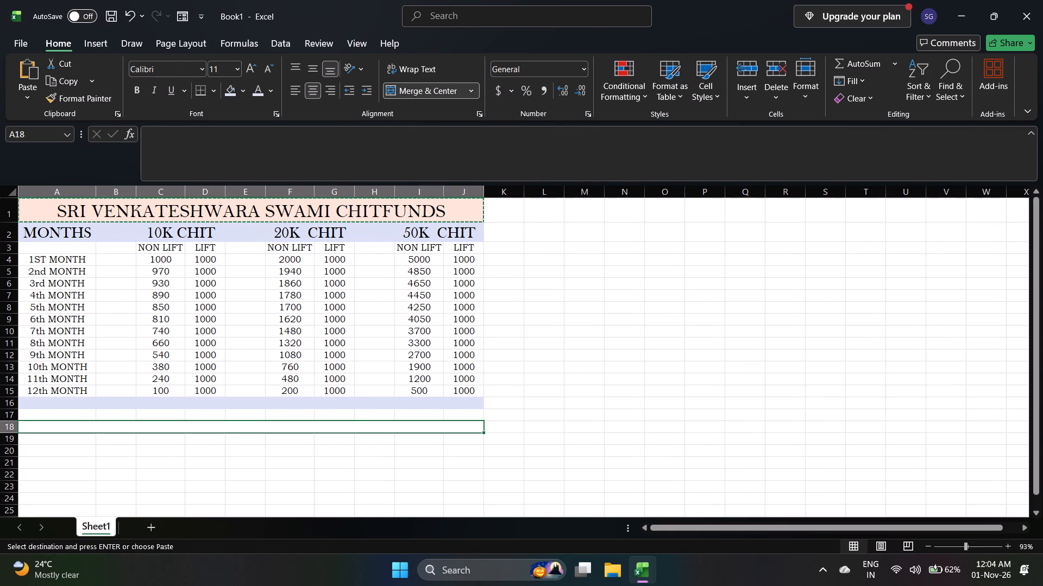
pyautogui.hotkey('ctrl', 'v')
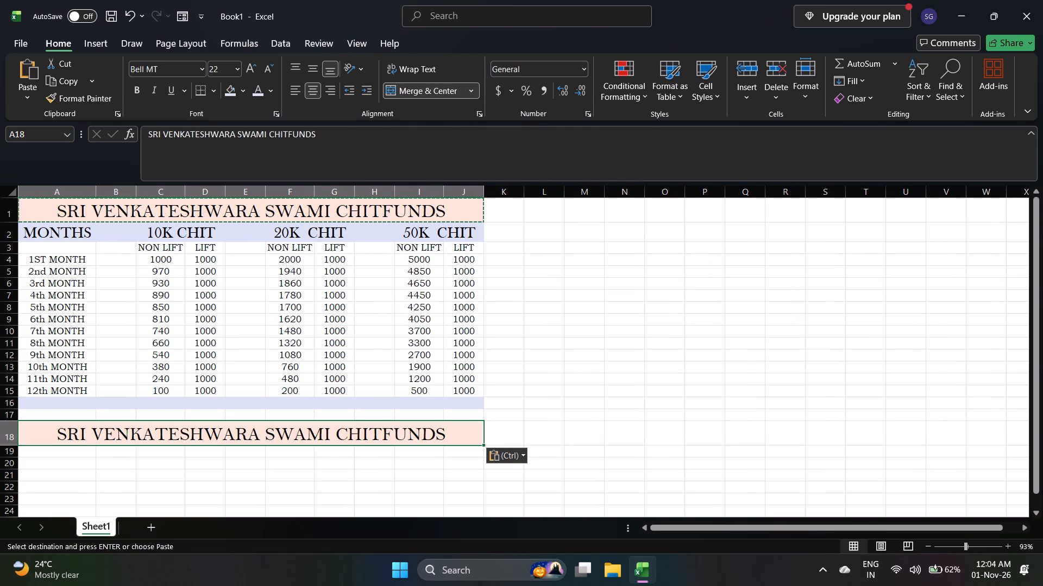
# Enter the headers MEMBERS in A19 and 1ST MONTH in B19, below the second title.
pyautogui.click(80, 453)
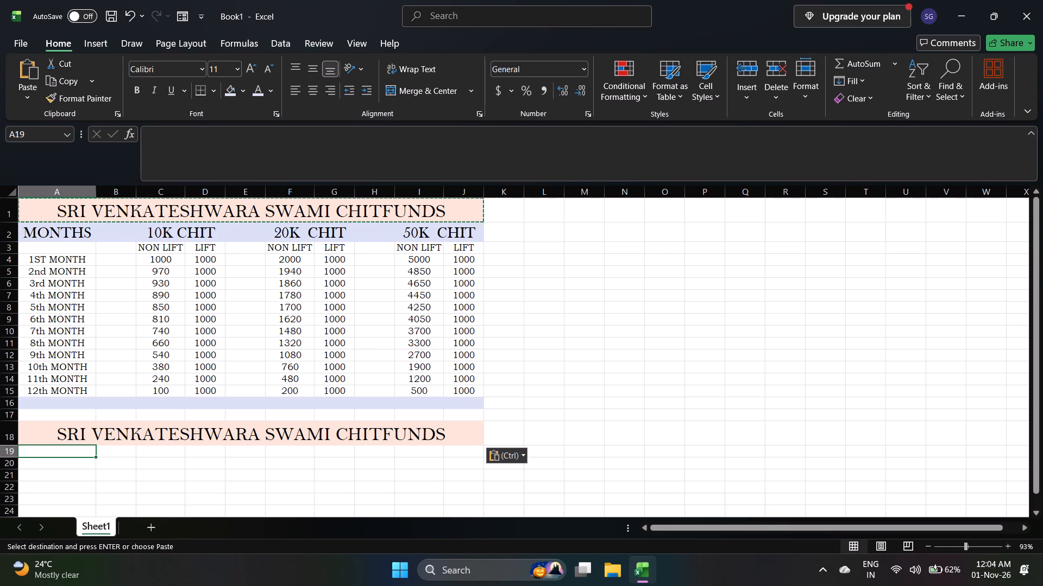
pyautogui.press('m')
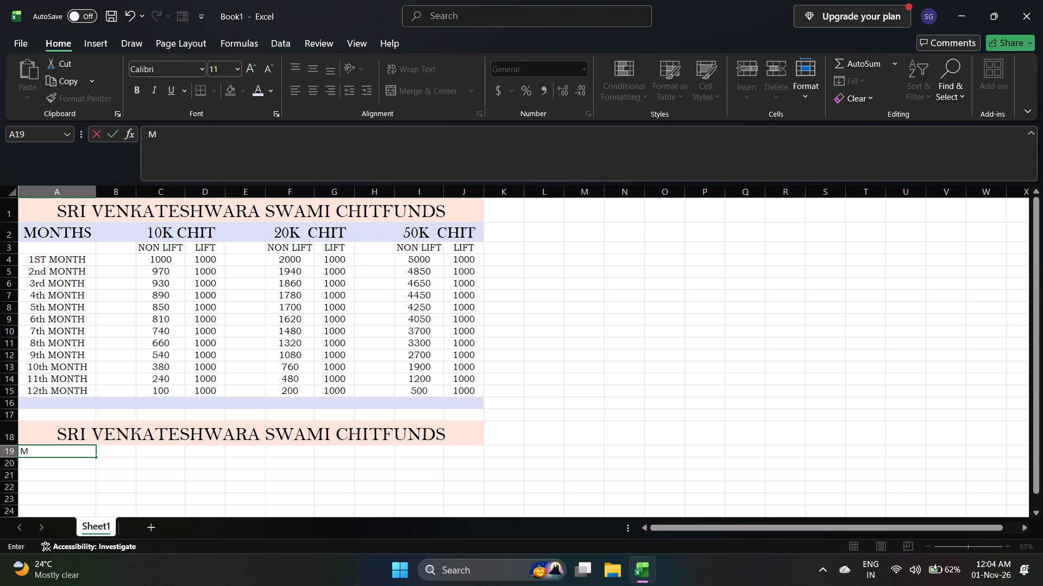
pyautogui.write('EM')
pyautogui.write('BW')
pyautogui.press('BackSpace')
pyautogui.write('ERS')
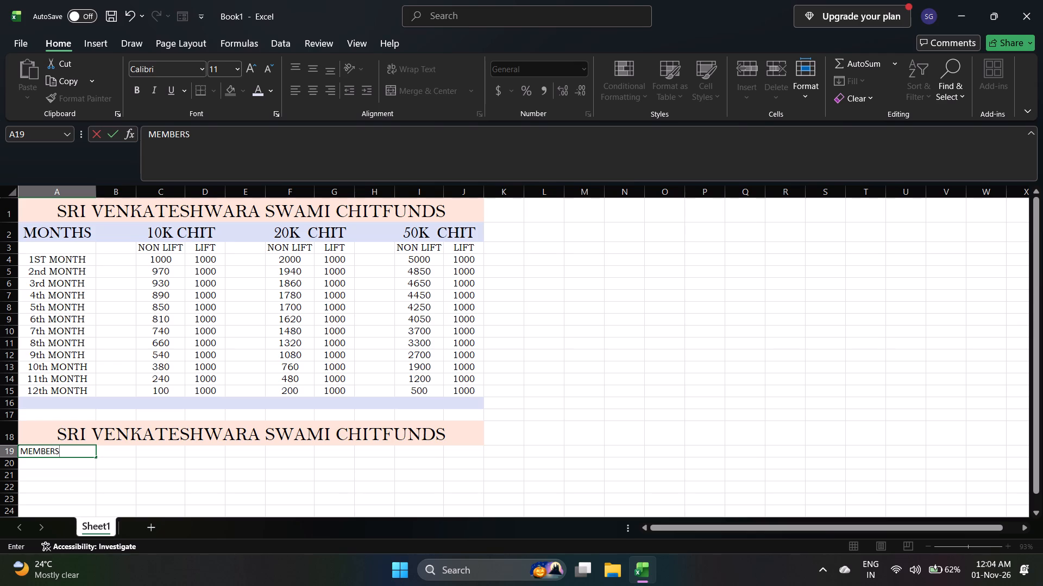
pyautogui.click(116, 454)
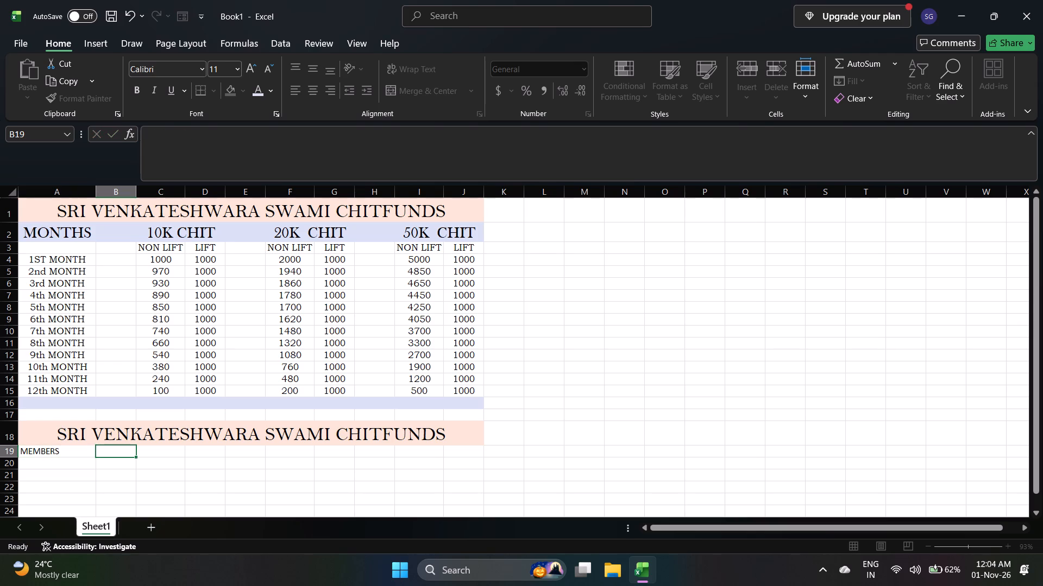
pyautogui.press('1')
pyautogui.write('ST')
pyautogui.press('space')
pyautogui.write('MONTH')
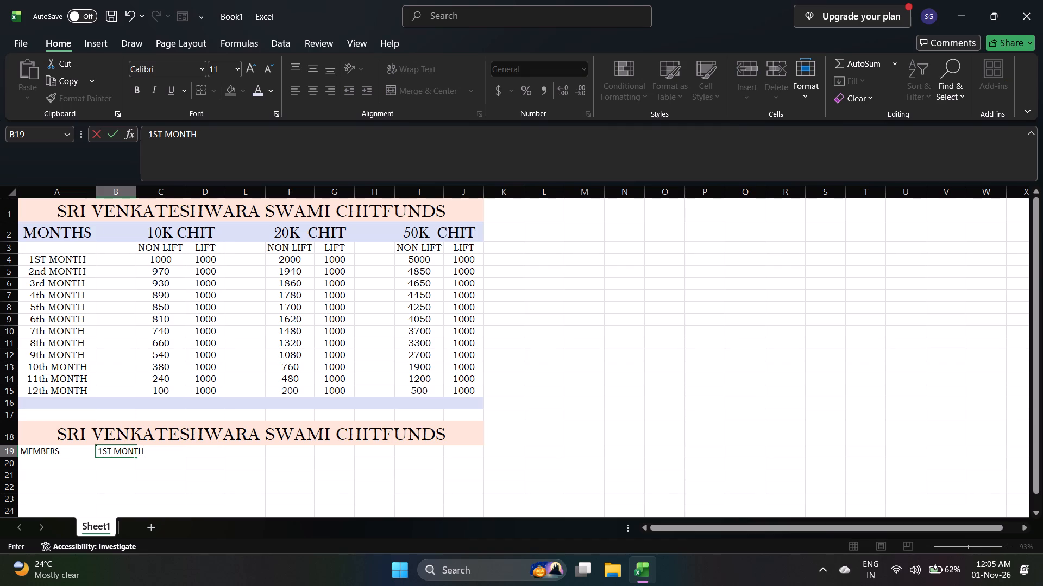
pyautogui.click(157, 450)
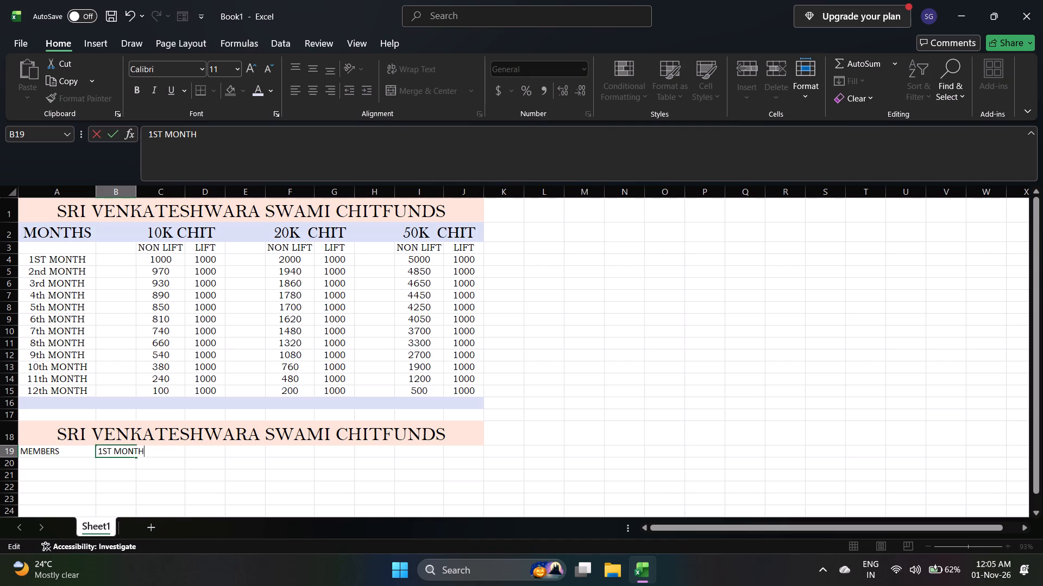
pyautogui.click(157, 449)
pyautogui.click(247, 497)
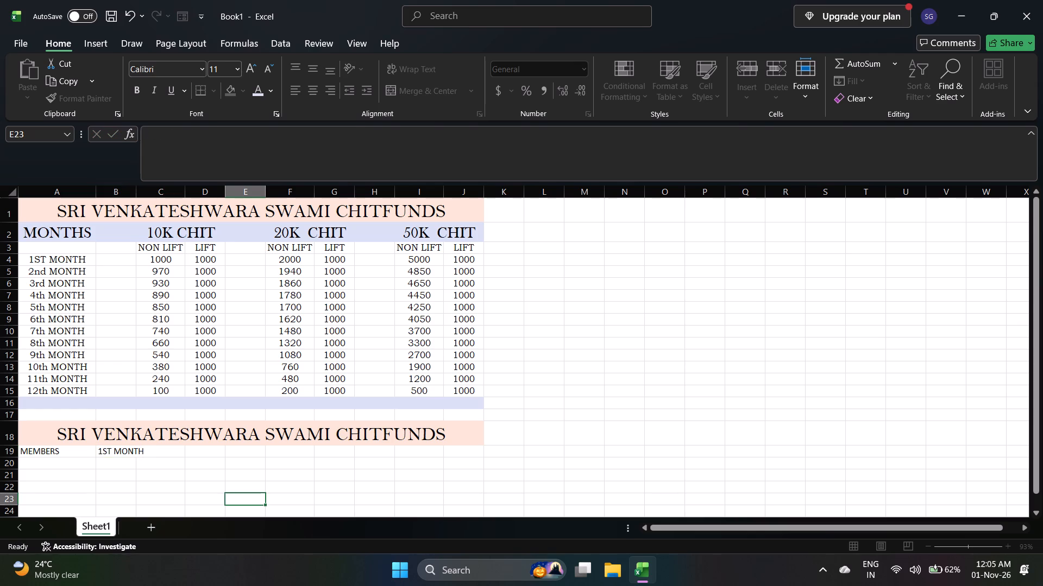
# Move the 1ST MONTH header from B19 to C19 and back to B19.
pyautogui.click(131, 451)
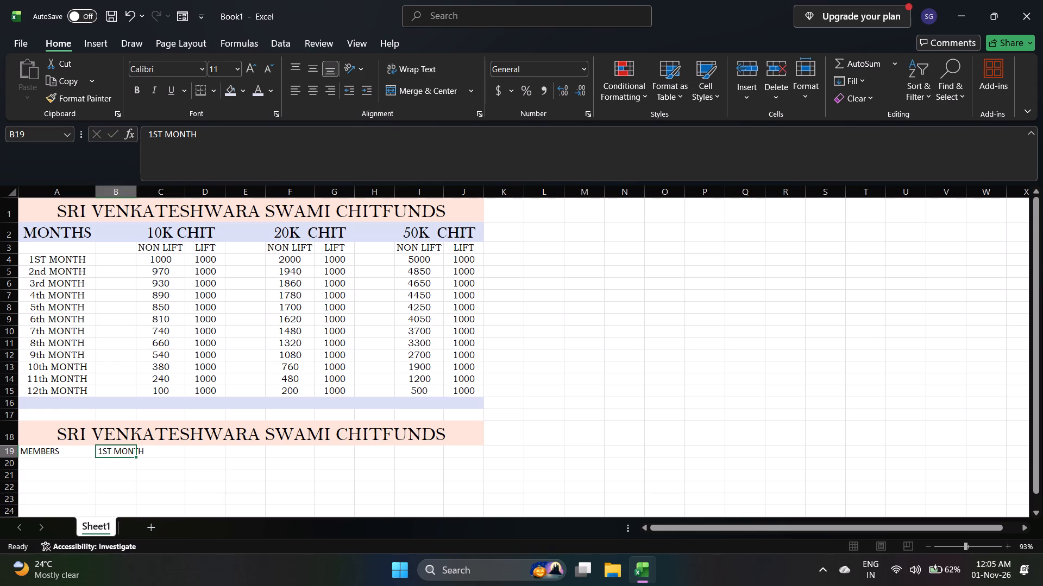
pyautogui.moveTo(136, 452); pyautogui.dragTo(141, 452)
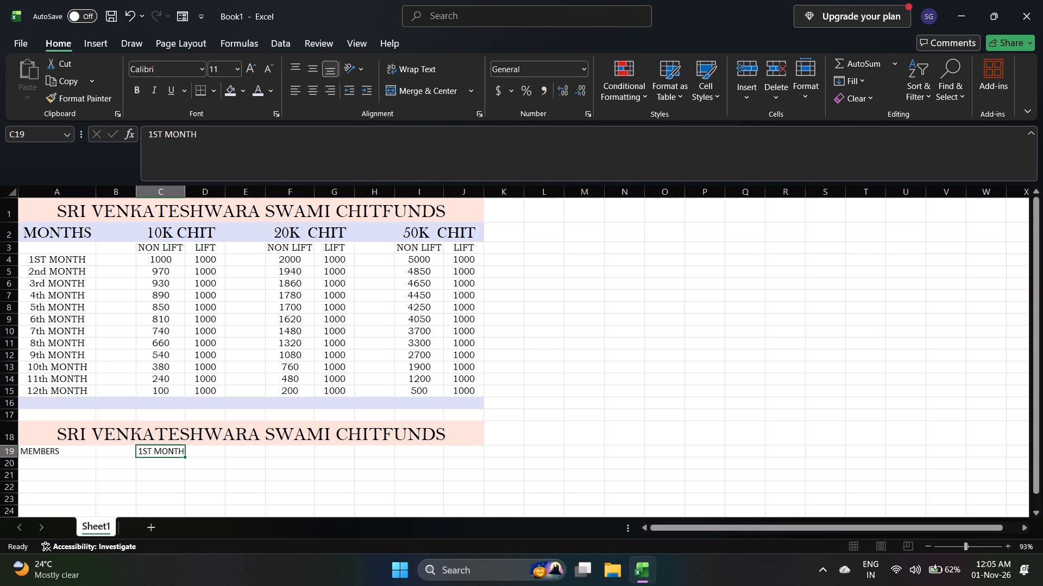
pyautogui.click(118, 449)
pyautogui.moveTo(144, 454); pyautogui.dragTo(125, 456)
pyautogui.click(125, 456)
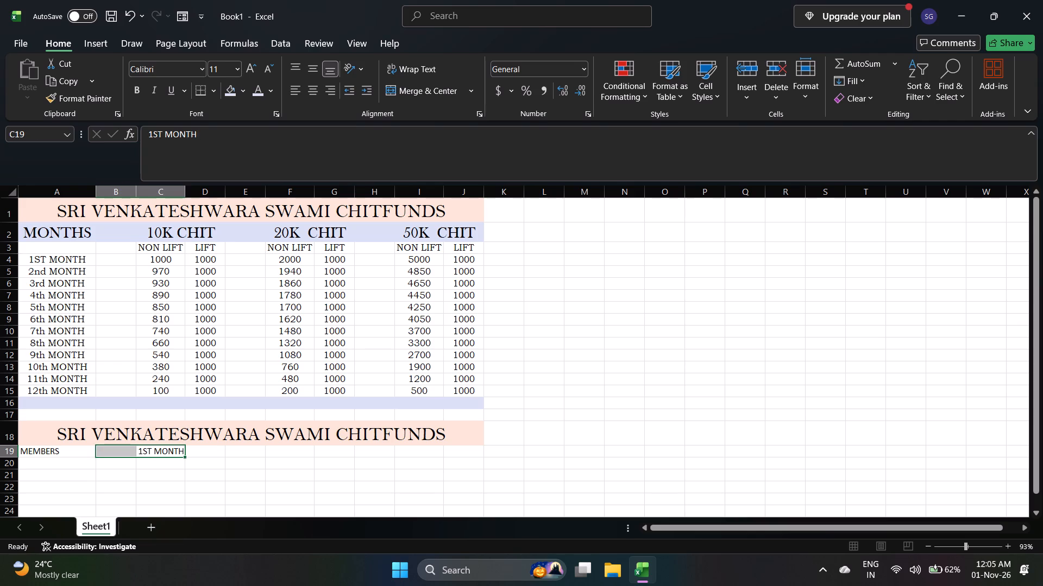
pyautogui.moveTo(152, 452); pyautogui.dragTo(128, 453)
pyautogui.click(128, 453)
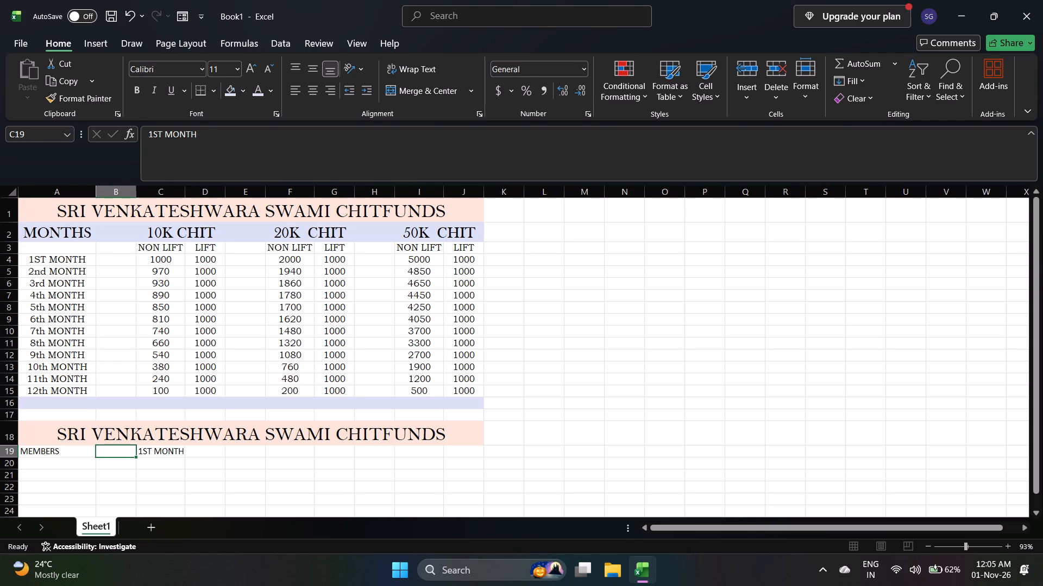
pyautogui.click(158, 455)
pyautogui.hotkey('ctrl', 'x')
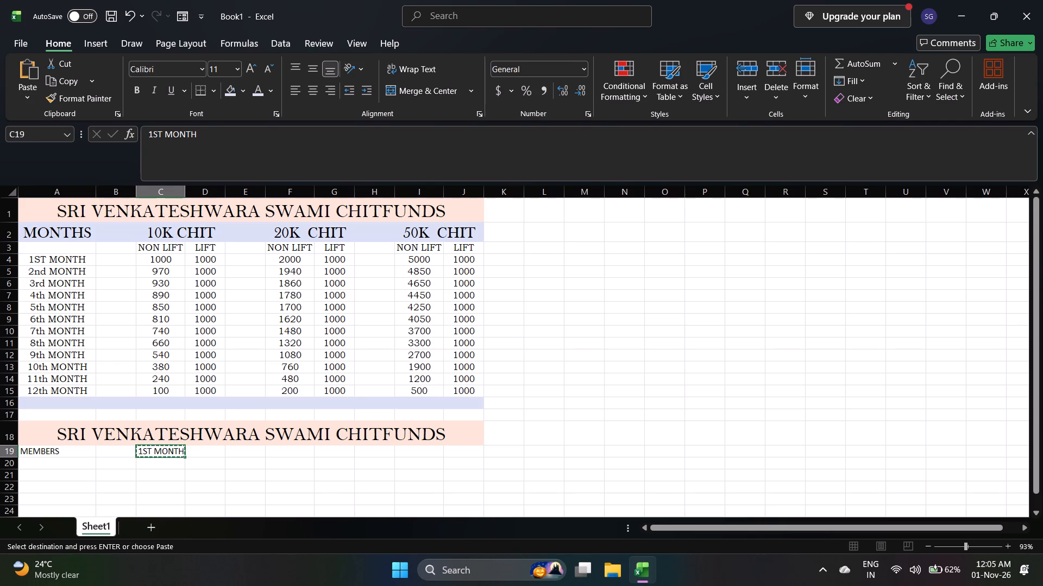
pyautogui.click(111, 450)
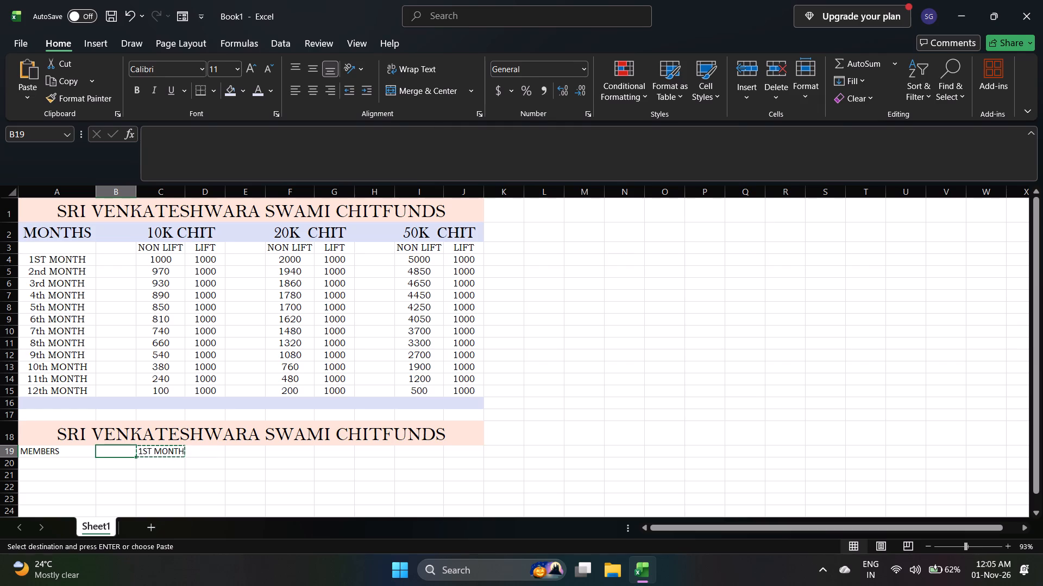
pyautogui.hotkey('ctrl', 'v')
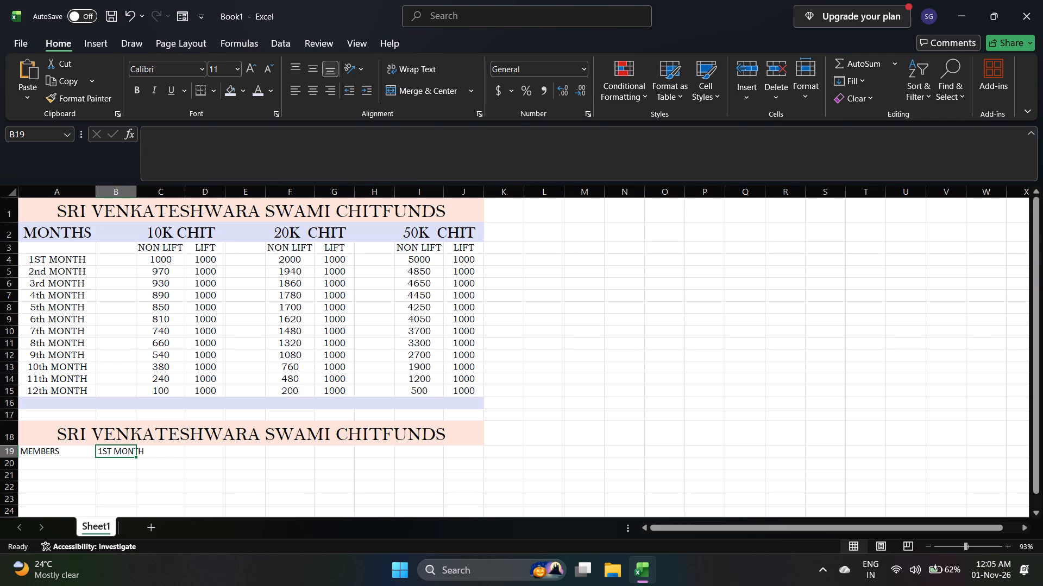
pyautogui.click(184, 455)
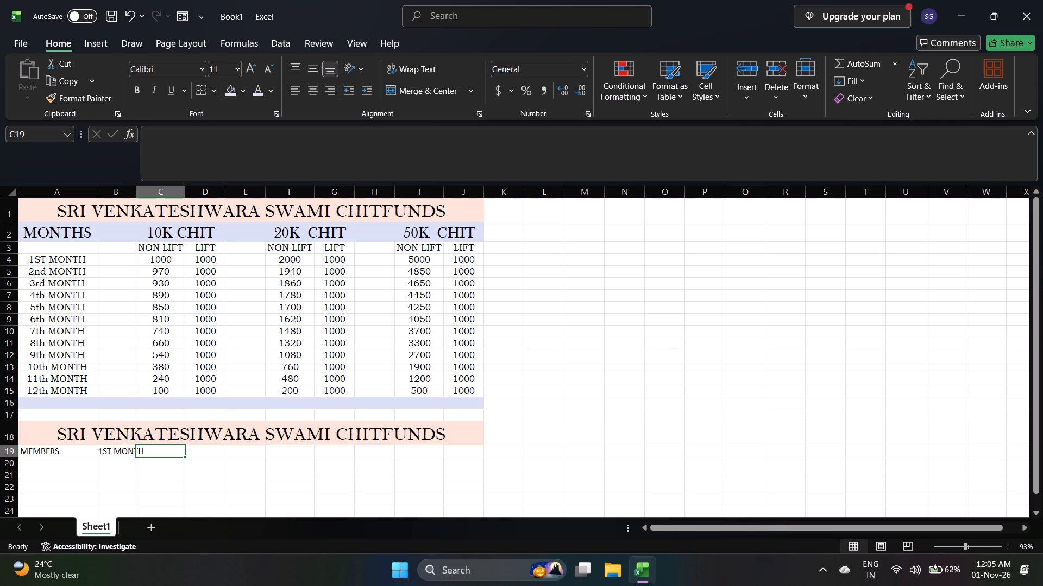
# Undo the MEMBERS and 1ST MONTH entries and the title pasted into row 18.
pyautogui.hotkey('ctrl', 'z')
pyautogui.hotkey('ctrl', 'z')
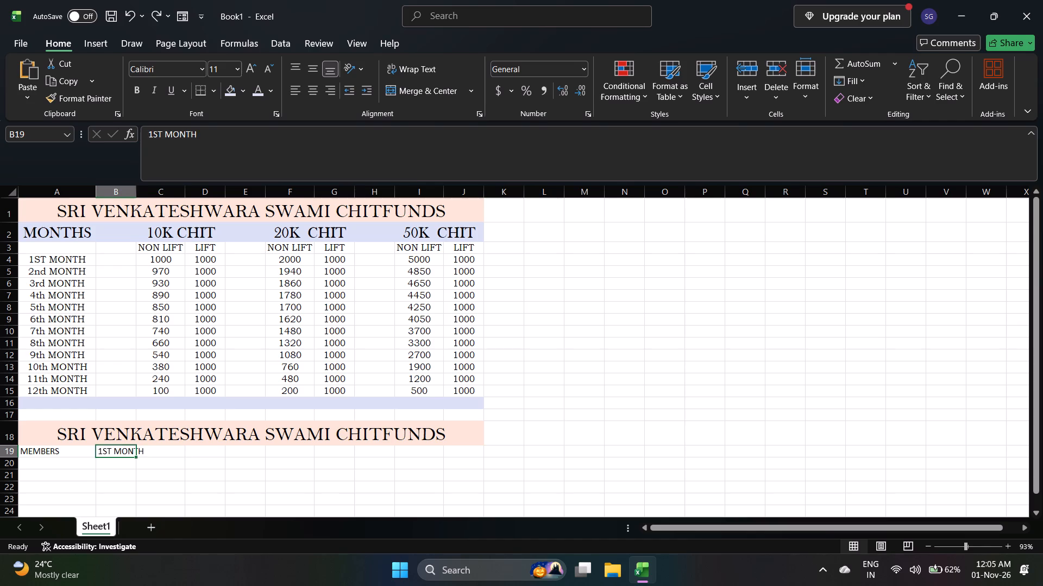
pyautogui.hotkey('ctrl', 'z')
pyautogui.hotkey('ctrl', 'z')
pyautogui.hotkey('ctrl', 'z')
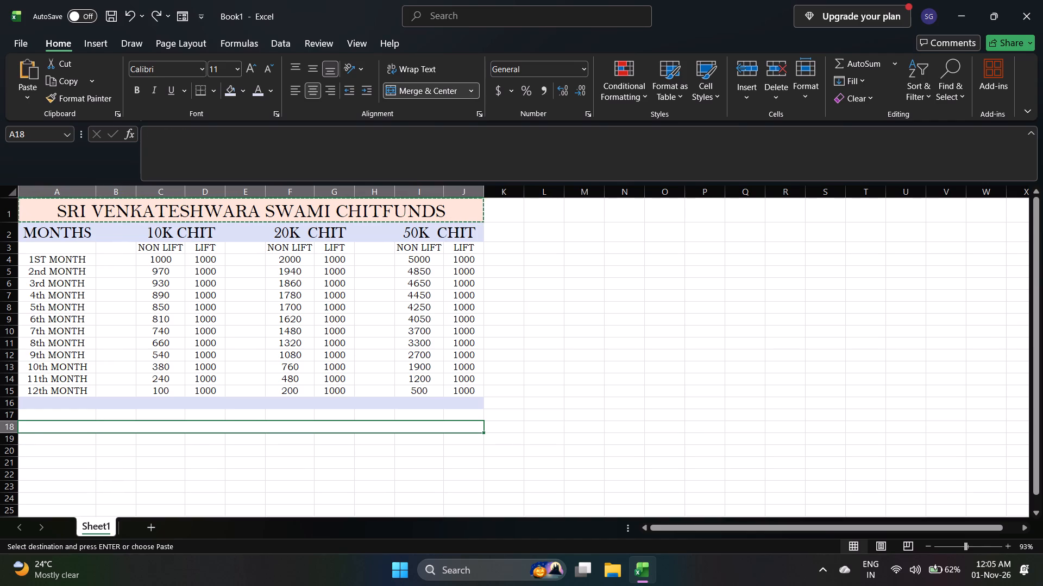
pyautogui.hotkey('ctrl', 'z')
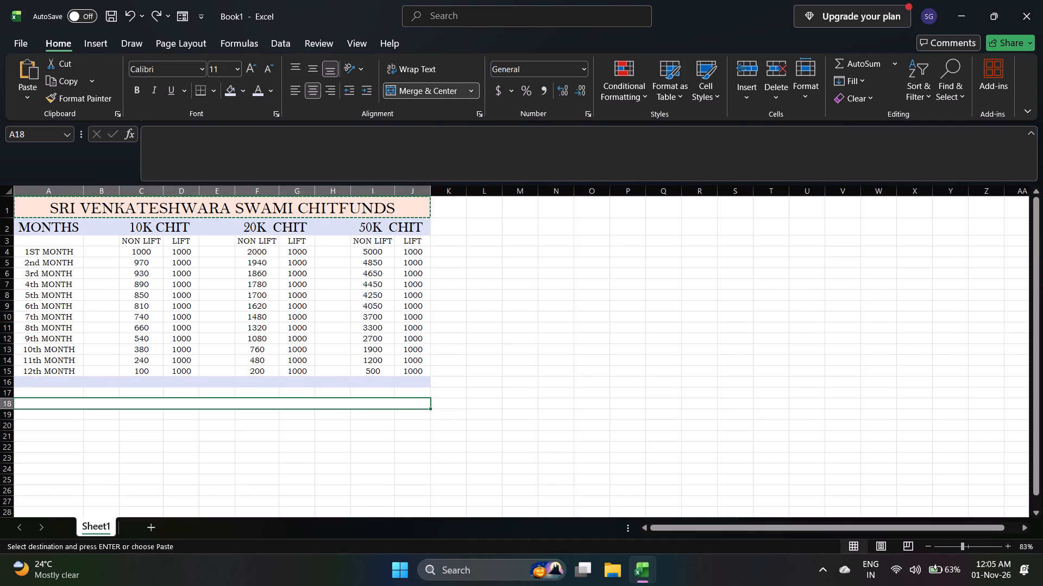
# Merge and center L1:X1, beside the payment table, for a second title.
pyautogui.click(496, 209)
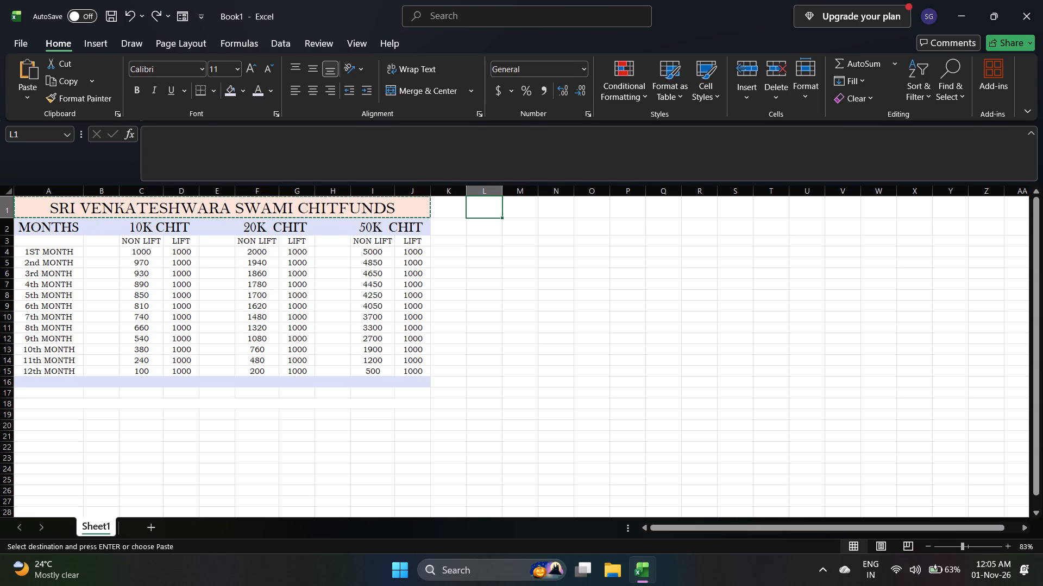
pyautogui.hotkey('shift', 'Right')
pyautogui.hotkey('shift', 'Right')
pyautogui.hotkey('shift', 'Right')
pyautogui.hotkey('shift', 'Right')
pyautogui.hotkey('shift', 'Right')
pyautogui.hotkey('shift', 'Right')
pyautogui.hotkey('shift', 'Right')
pyautogui.hotkey('shift', 'Right')
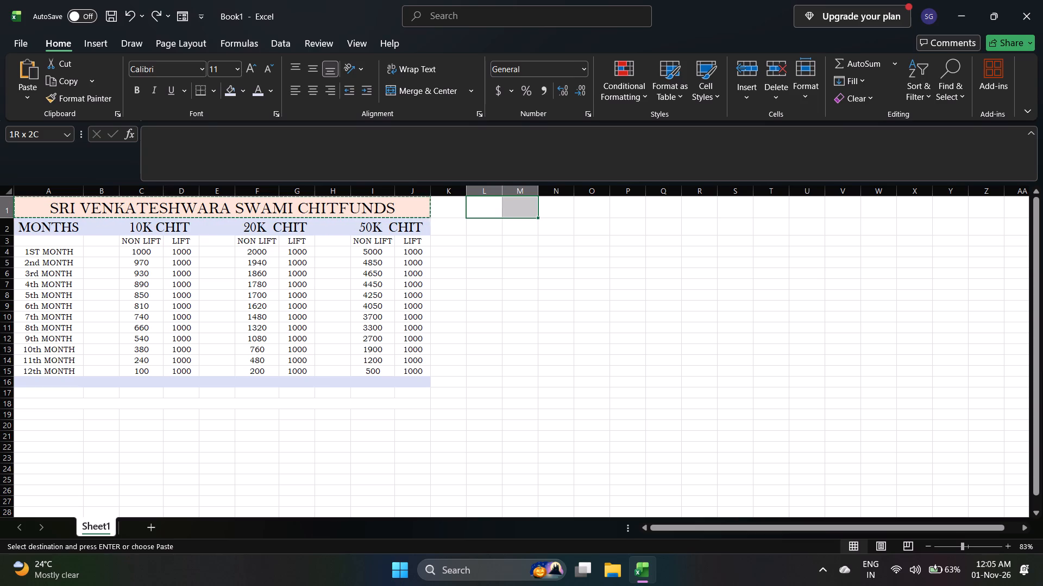
pyautogui.hotkey('shift', 'Right')
pyautogui.hotkey('shift', 'Right')
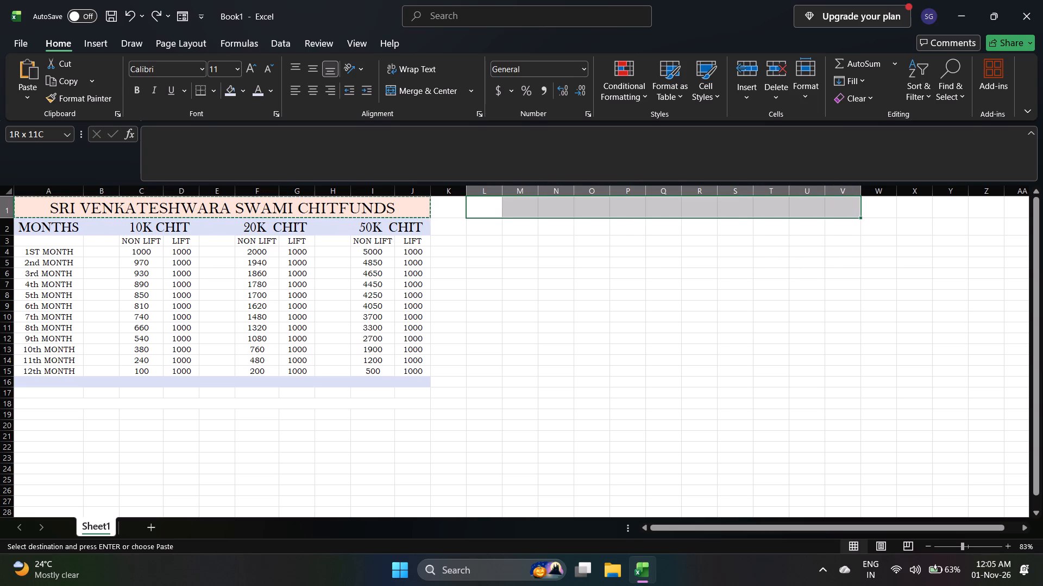
pyautogui.hotkey('shift', 'Right')
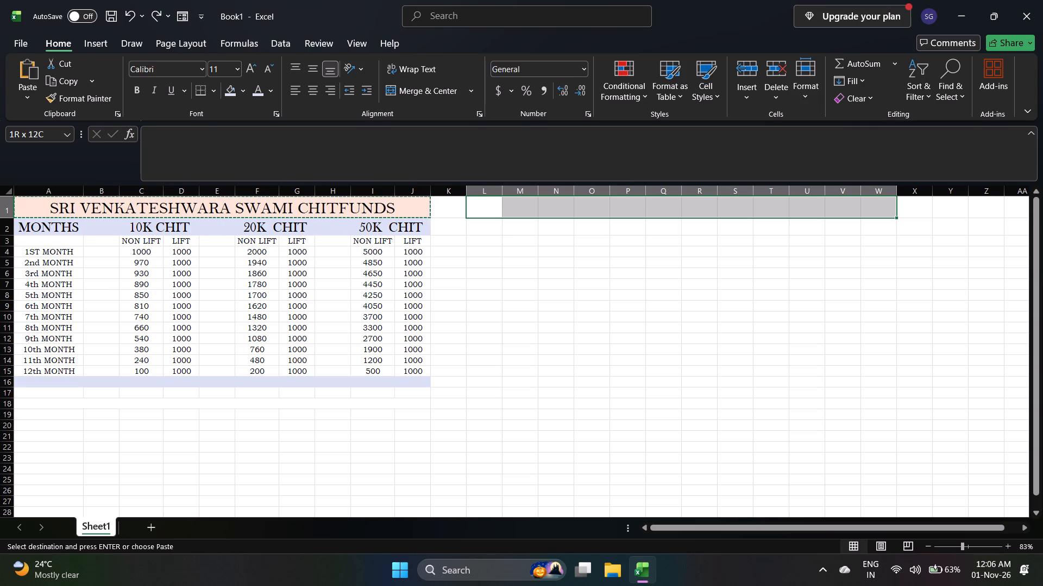
pyautogui.hotkey('shift', 'Right')
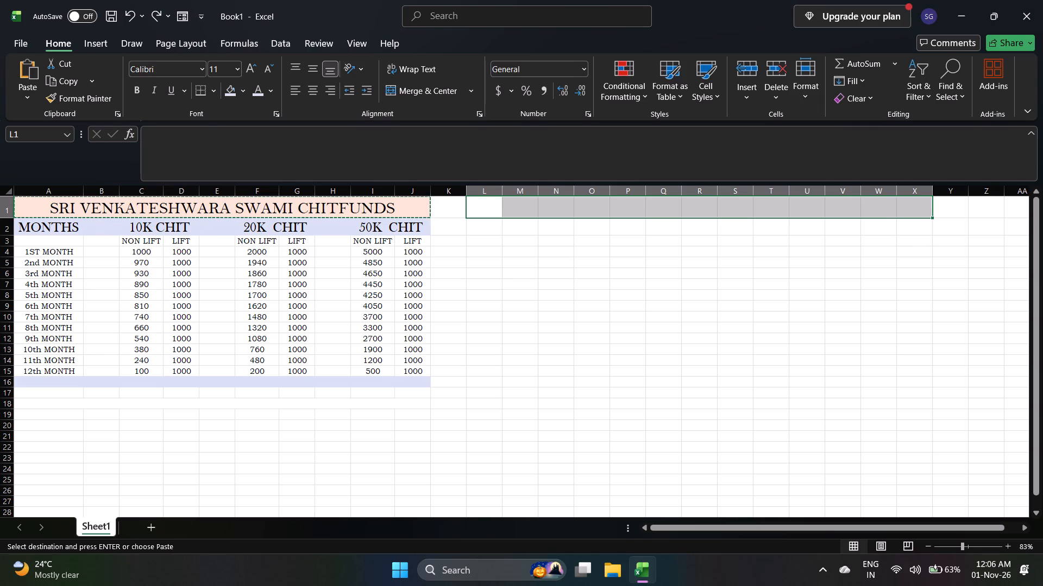
pyautogui.click(453, 87)
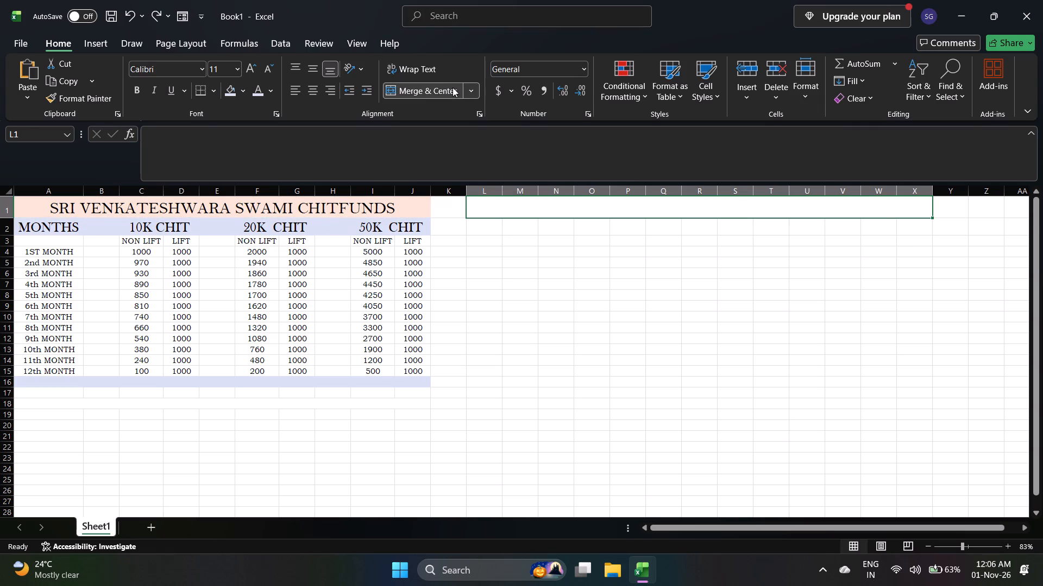
# Copy the SRI VENKATESHWARA SWAMI CHITFUNDS title from A1 into the merged L1:X1 cell.
pyautogui.hotkey('ctrl', 'v')
pyautogui.click(567, 207)
pyautogui.hotkey('ctrl', 'v')
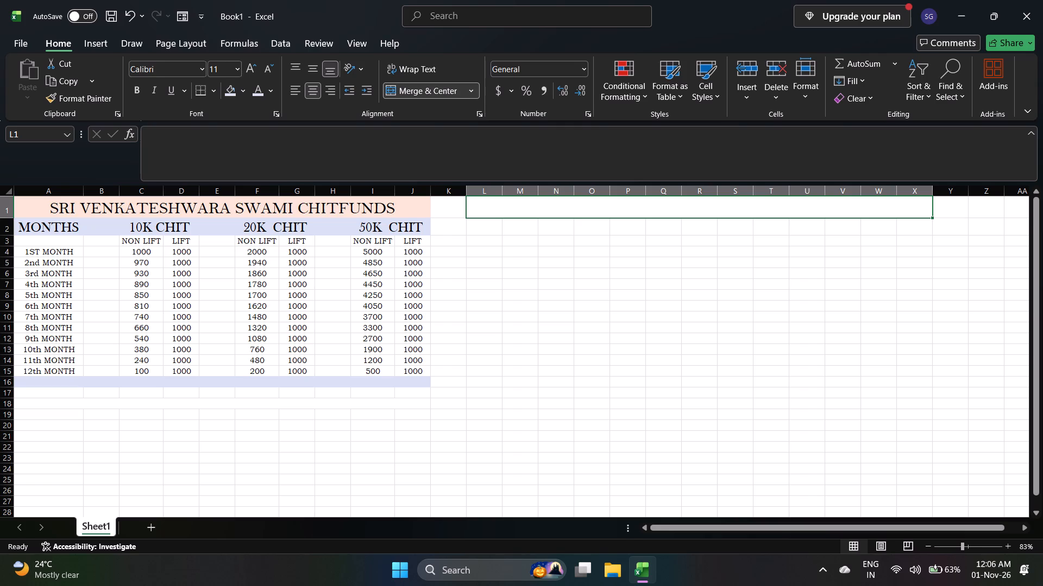
pyautogui.click(352, 216)
pyautogui.hotkey('ctrl', 'c')
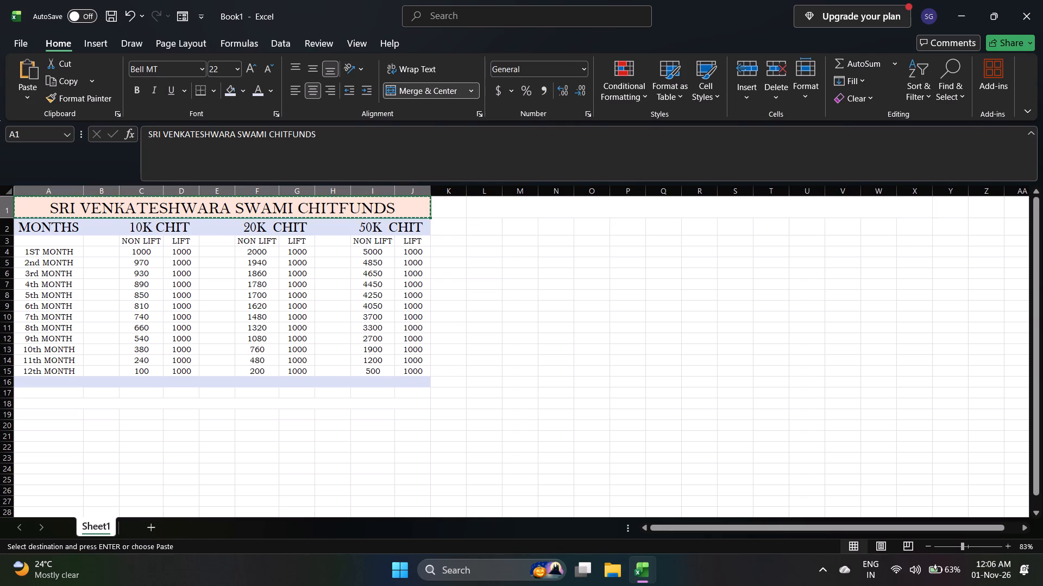
pyautogui.click(574, 203)
pyautogui.hotkey('ctrl', 'v')
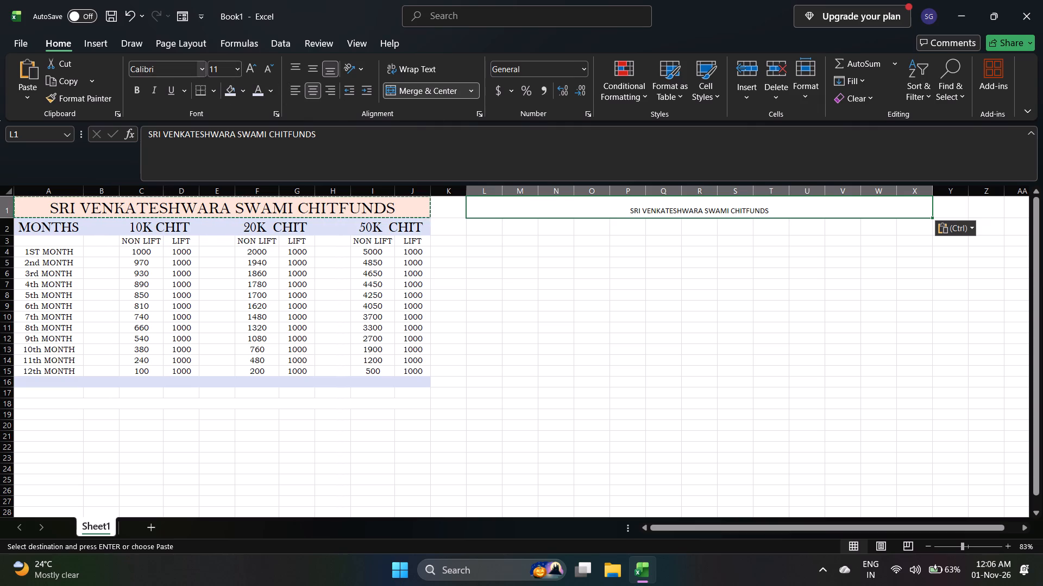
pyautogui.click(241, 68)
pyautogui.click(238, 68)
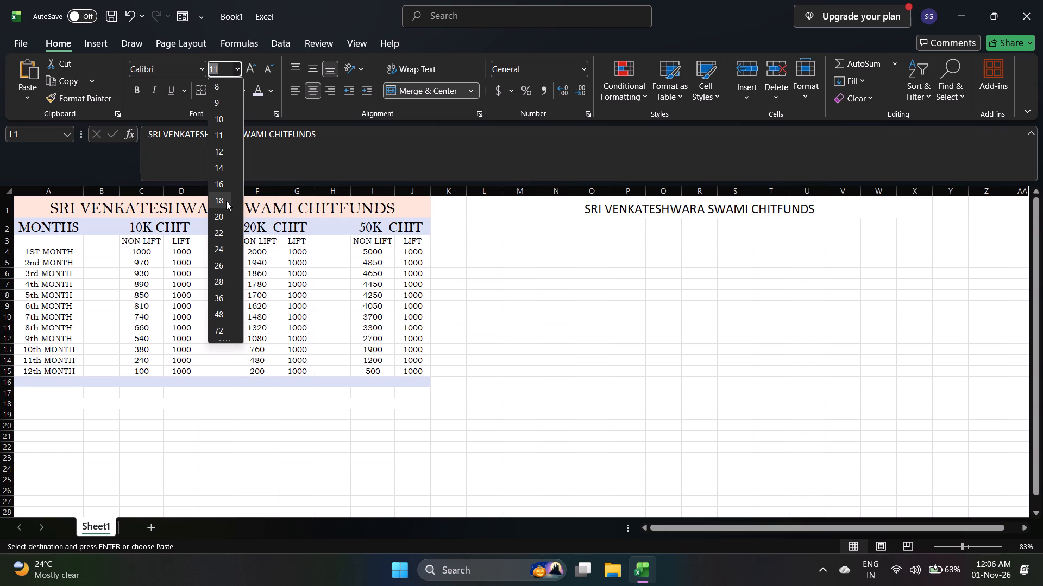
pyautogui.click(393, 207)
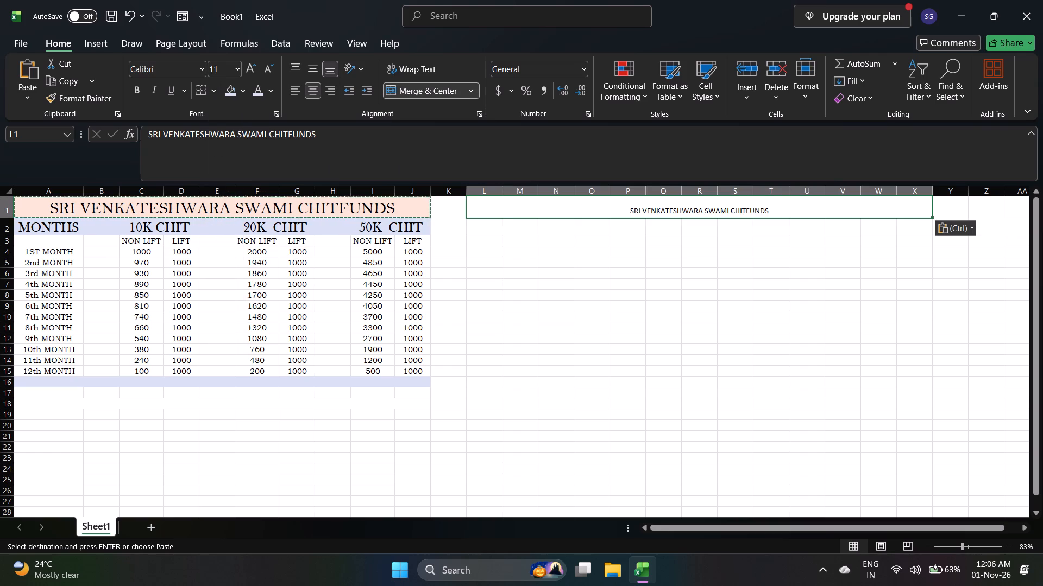
# Set the font of the title in L1:X1 to Bell MT, matching the original title in A1.
pyautogui.click(393, 207)
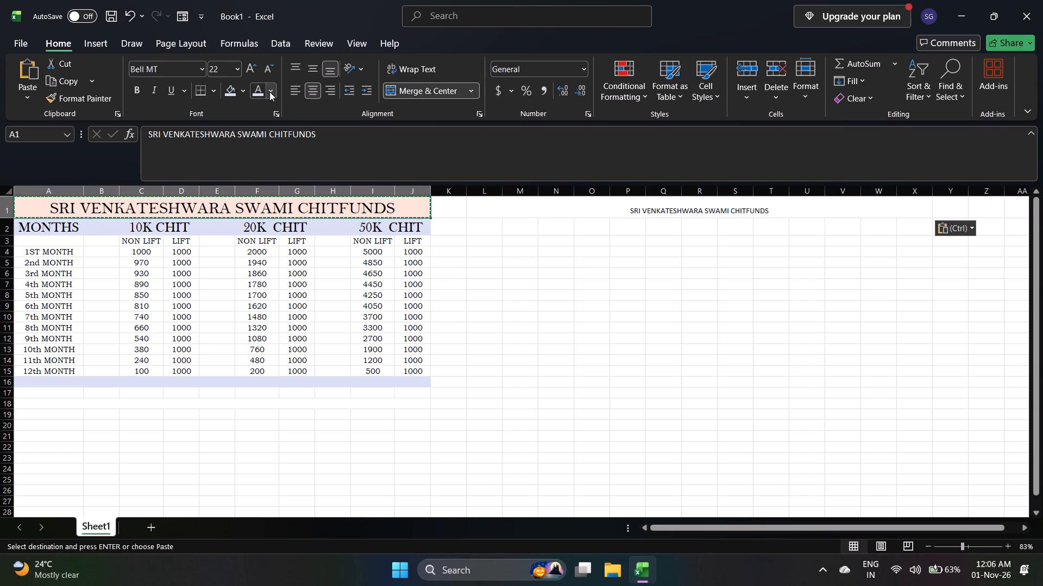
pyautogui.click(665, 215)
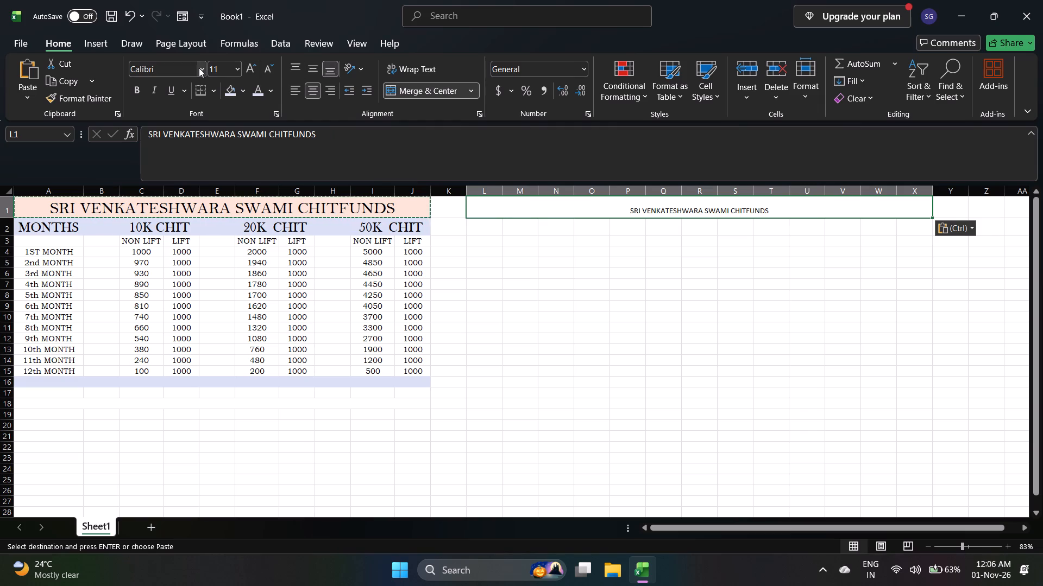
pyautogui.click(200, 68)
pyautogui.scroll(-1, 204, 347)
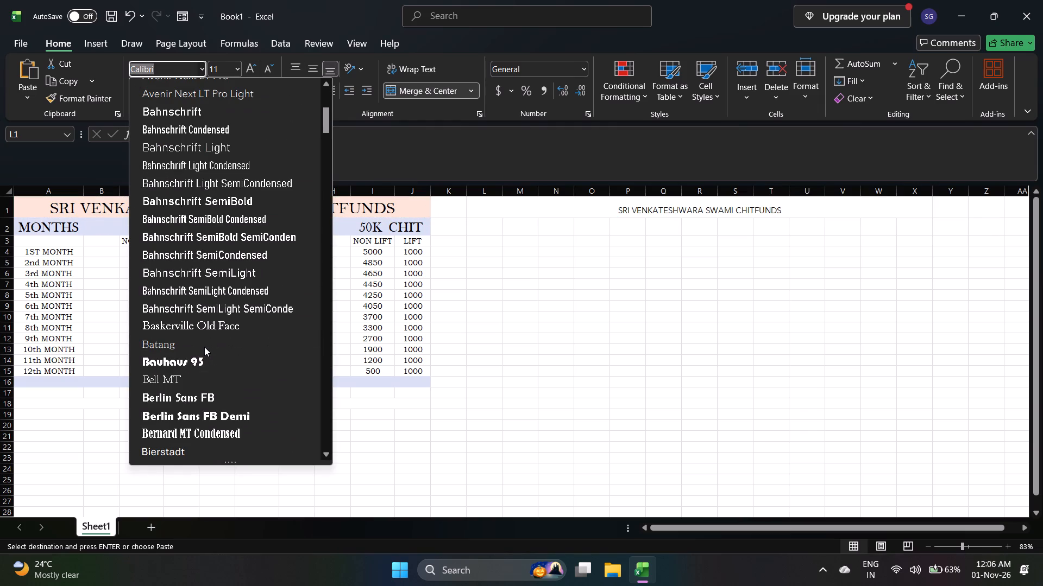
pyautogui.click(191, 377)
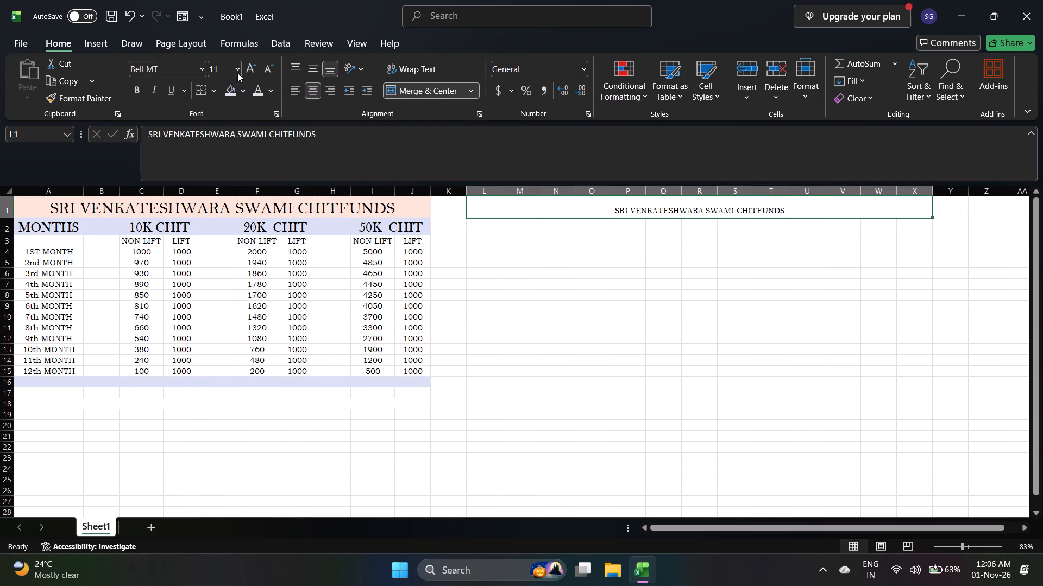
# Set the font size of the title in L1:X1 to 22.
pyautogui.click(227, 70)
pyautogui.write('22')
pyautogui.press('Return')
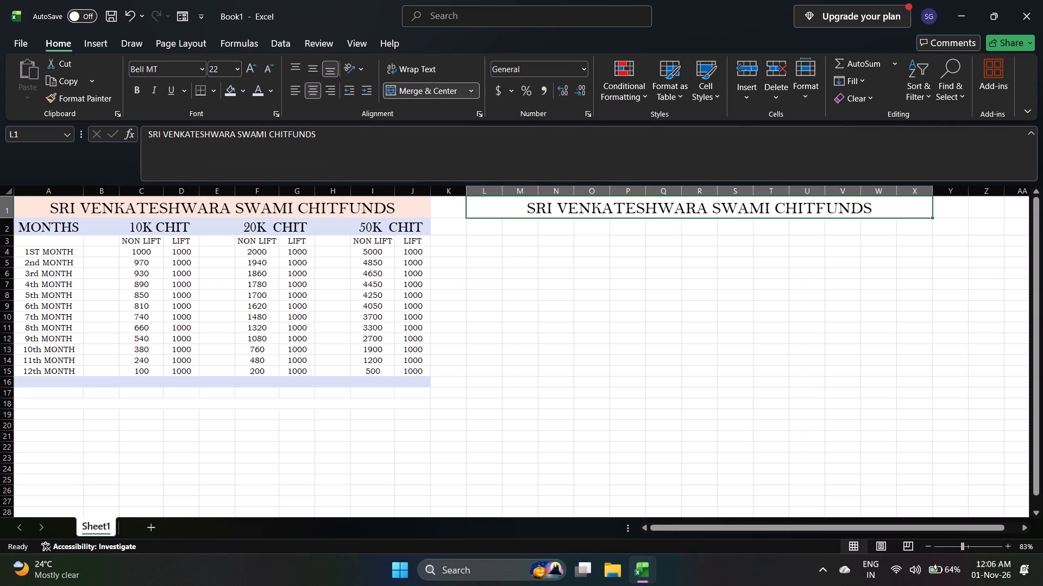
# Enter the heading MEMBERS in cell L2, below the second title.
pyautogui.click(494, 233)
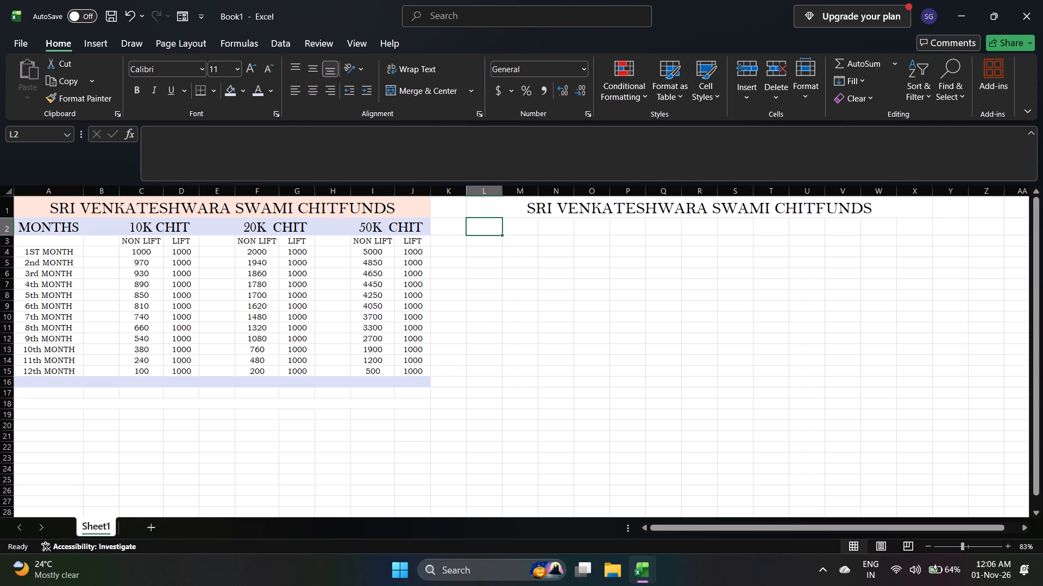
pyautogui.write('MEM')
pyautogui.write('BW')
pyautogui.press('BackSpace')
pyautogui.write('ERS')
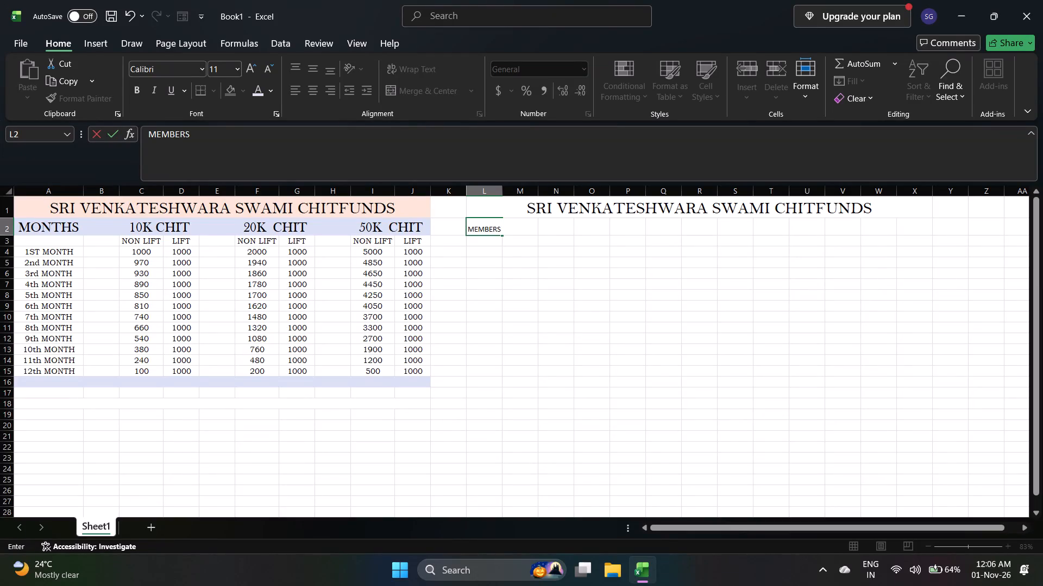
pyautogui.click(502, 190)
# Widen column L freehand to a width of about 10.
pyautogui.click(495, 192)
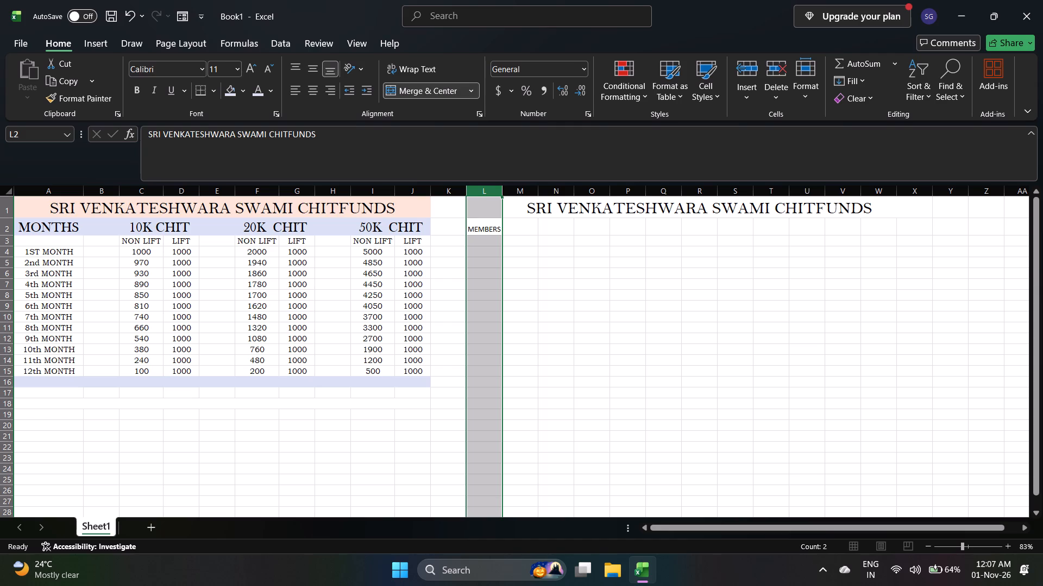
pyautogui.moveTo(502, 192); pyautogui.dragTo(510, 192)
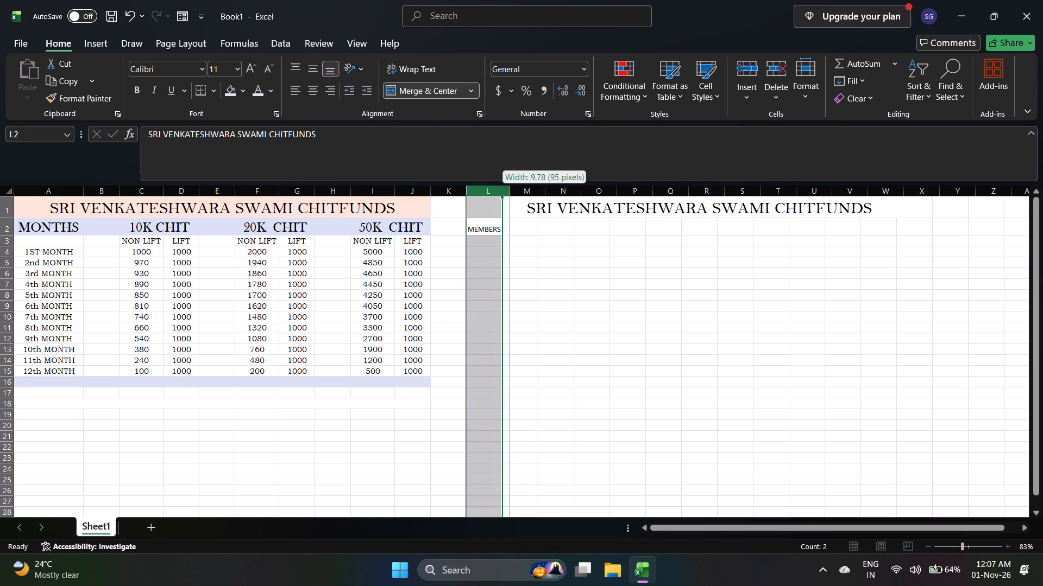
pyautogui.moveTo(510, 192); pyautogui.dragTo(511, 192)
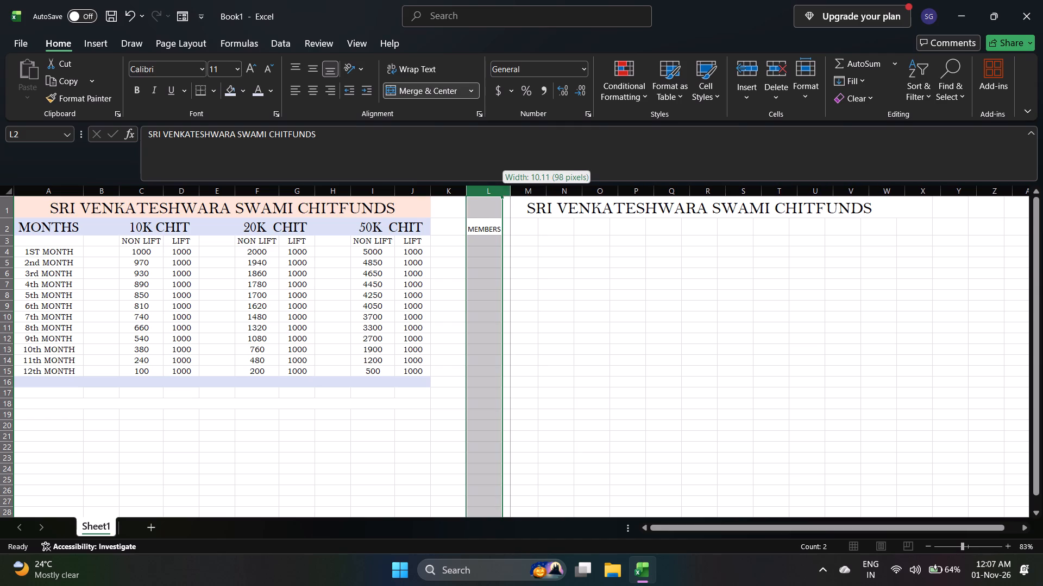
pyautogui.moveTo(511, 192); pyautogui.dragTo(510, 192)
# Set the column width of columns L and M to 12 each.
pyautogui.click(499, 192)
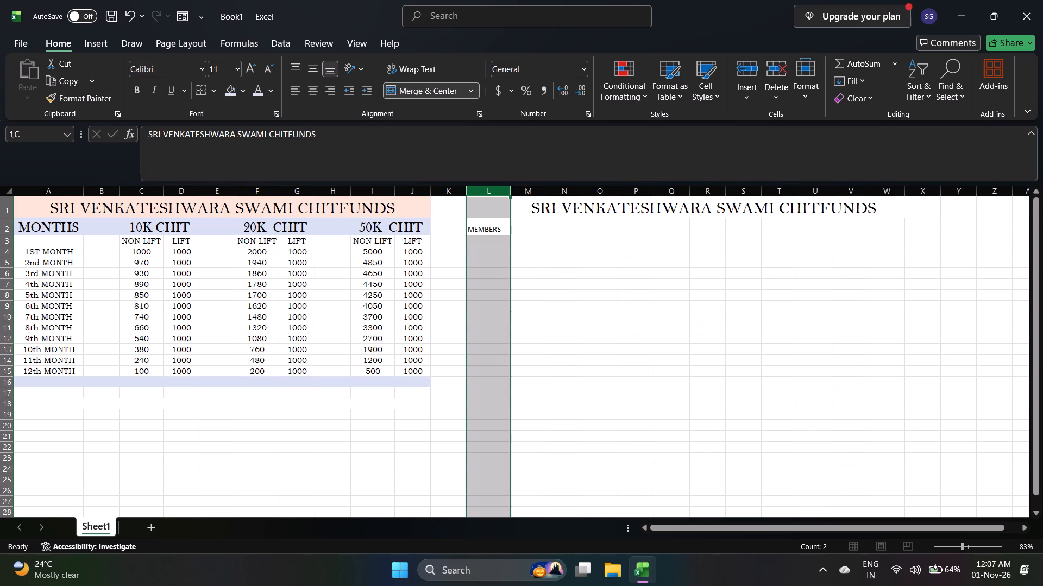
pyautogui.rightClick(499, 192)
pyautogui.click(595, 409)
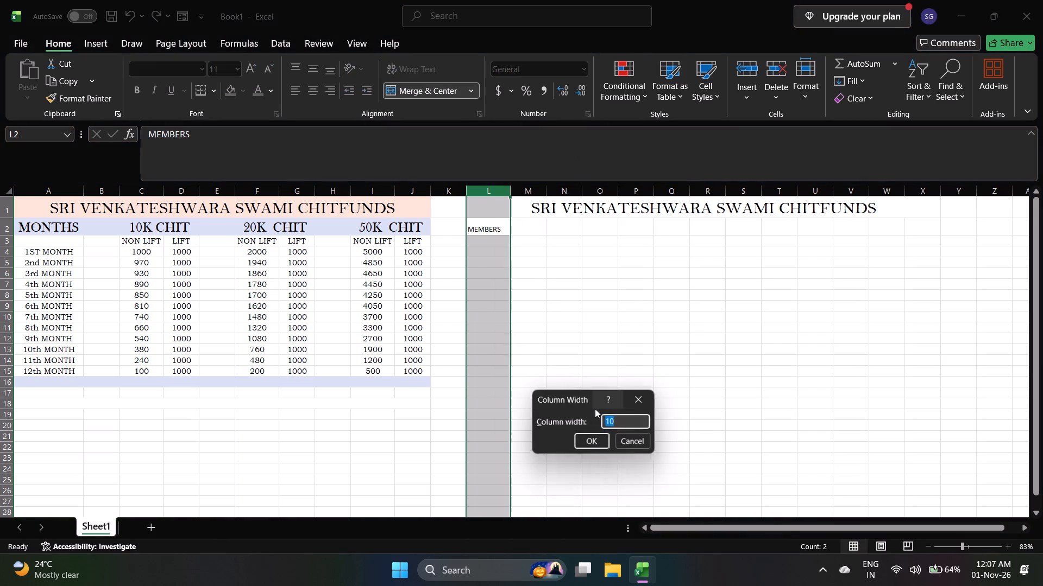
pyautogui.write('12')
pyautogui.press('Return')
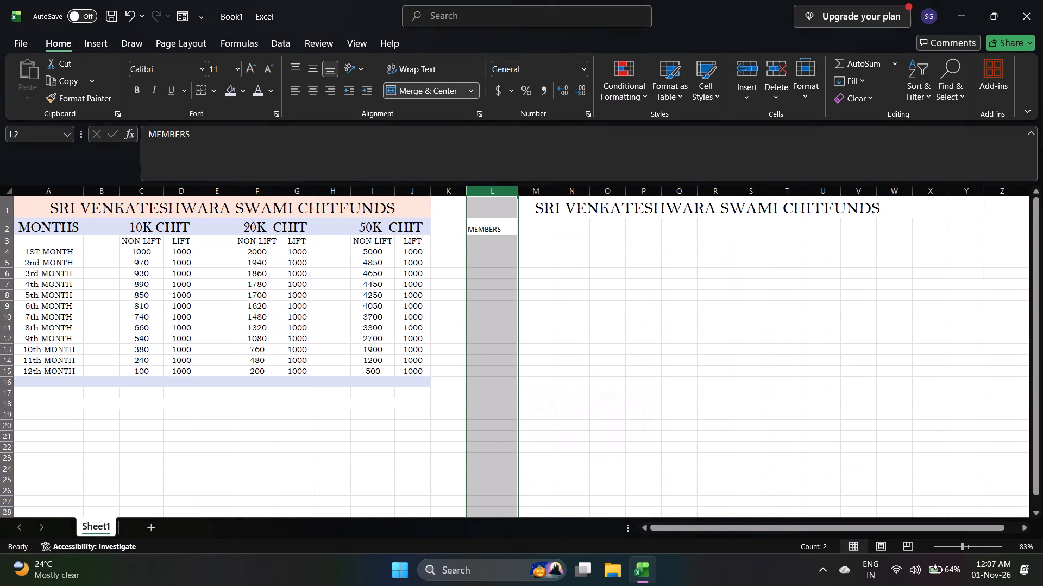
pyautogui.click(548, 195)
pyautogui.rightClick(548, 195)
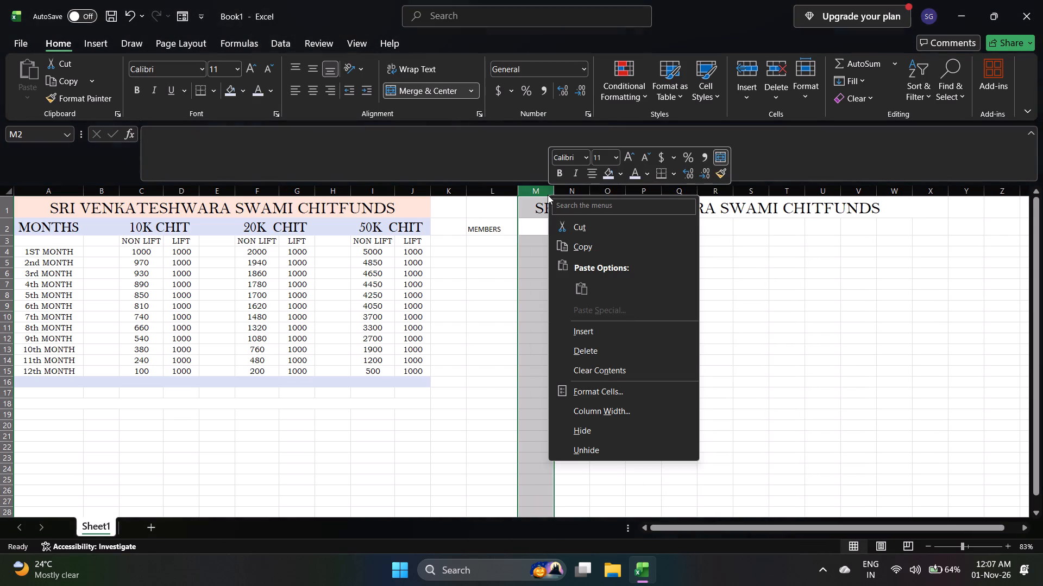
pyautogui.click(626, 403)
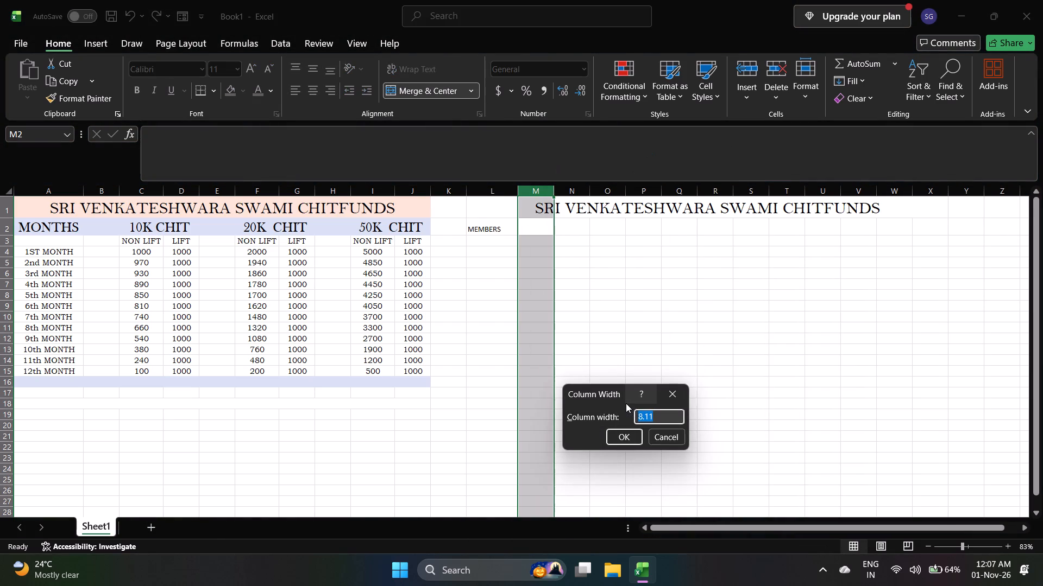
pyautogui.write('12')
pyautogui.press('Return')
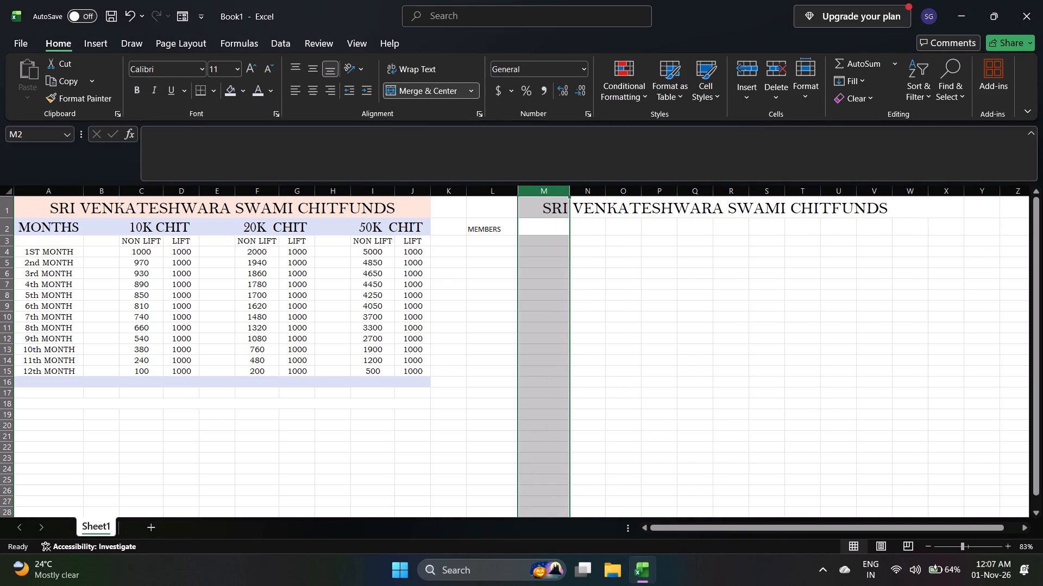
# Enter the heading 1ST MONTH in cell M2, beside MEMBERS.
pyautogui.click(558, 224)
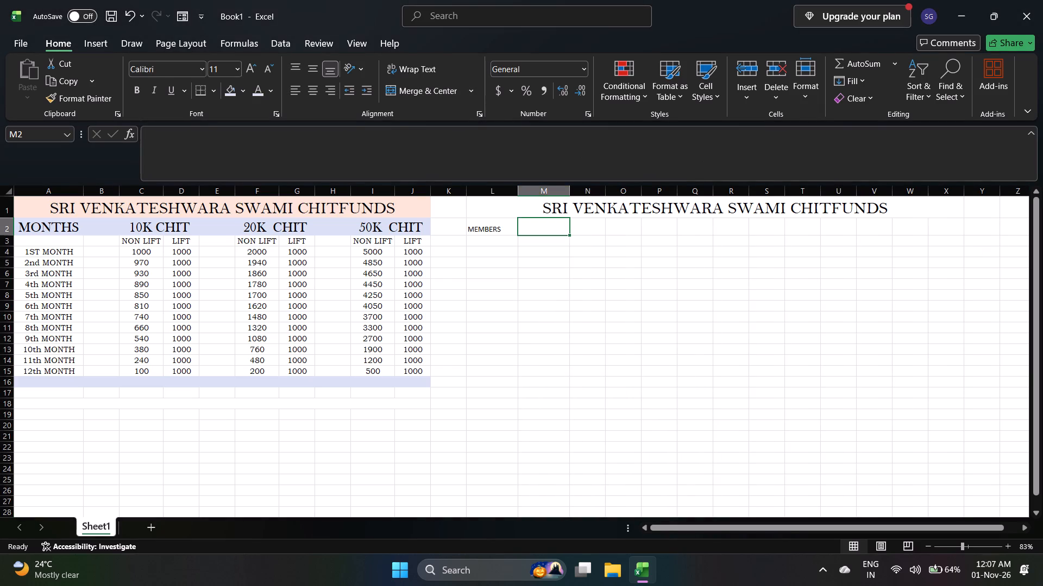
pyautogui.write('1ST')
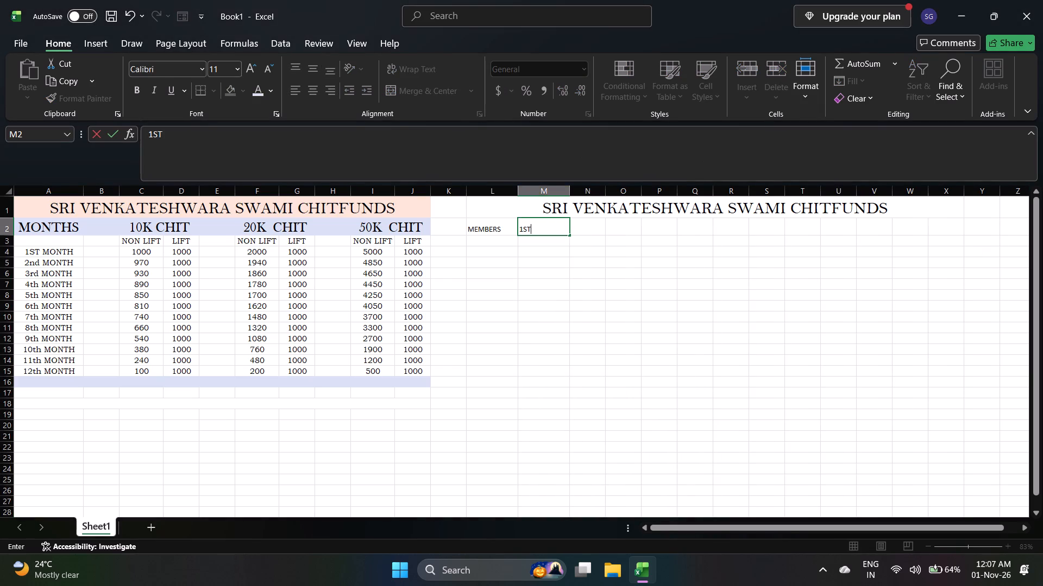
pyautogui.press('space')
pyautogui.write('MONR')
pyautogui.press('BackSpace')
pyautogui.write('TH')
pyautogui.click(592, 226)
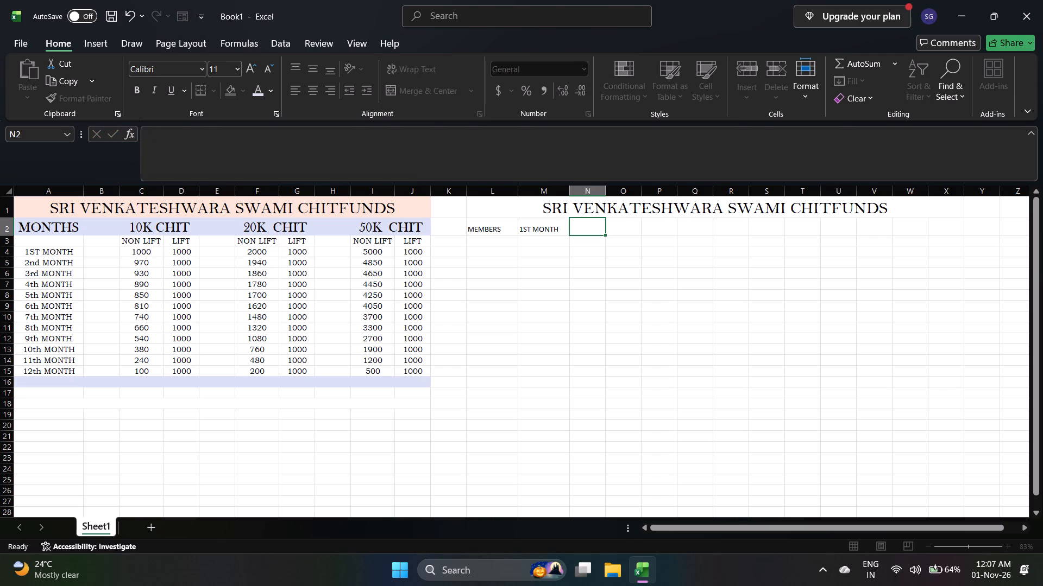
pyautogui.click(555, 229)
# Set the column width of columns N and O to 12 each.
pyautogui.click(587, 191)
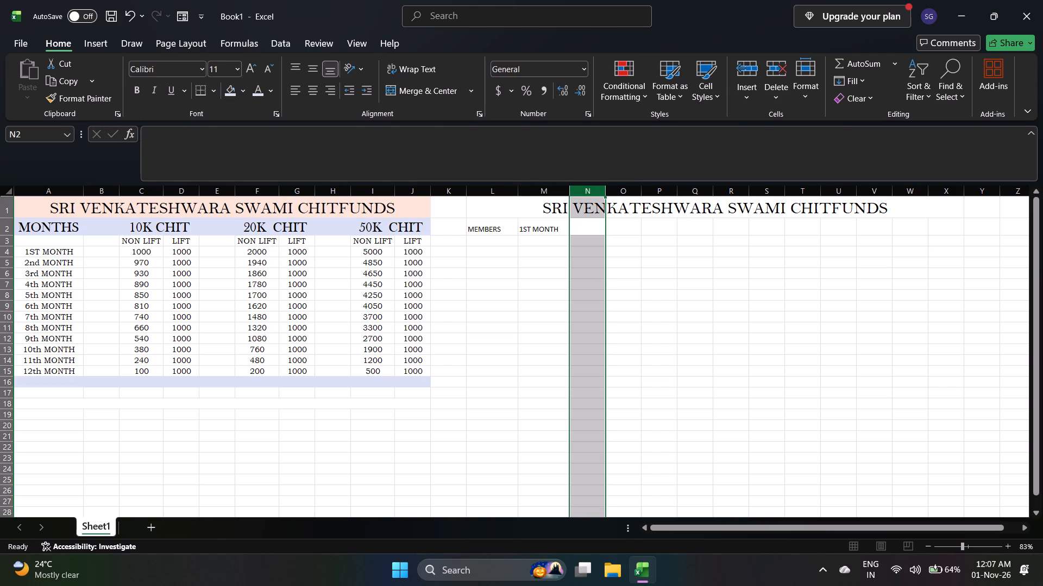
pyautogui.rightClick(587, 191)
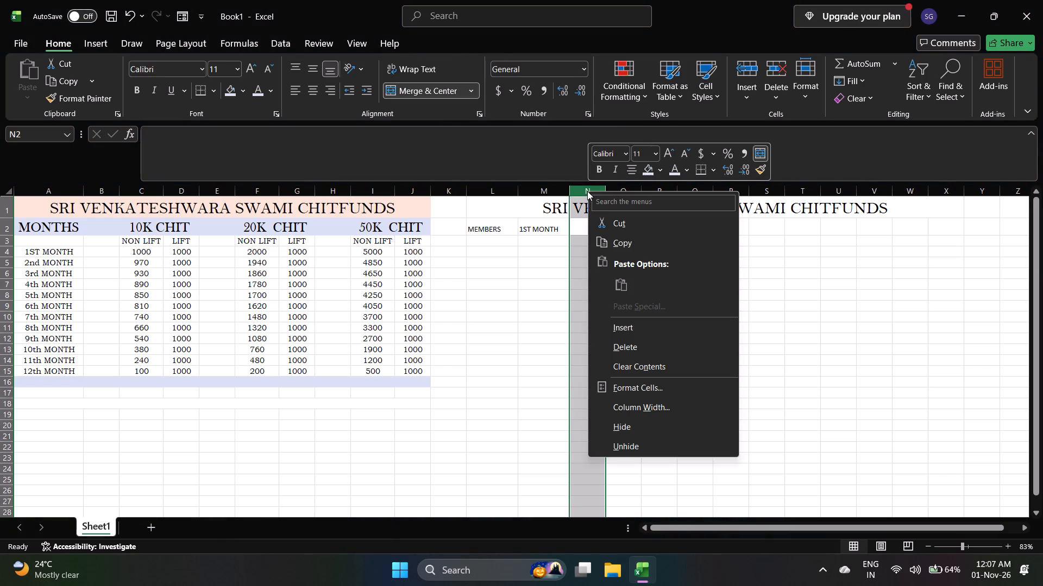
pyautogui.click(659, 409)
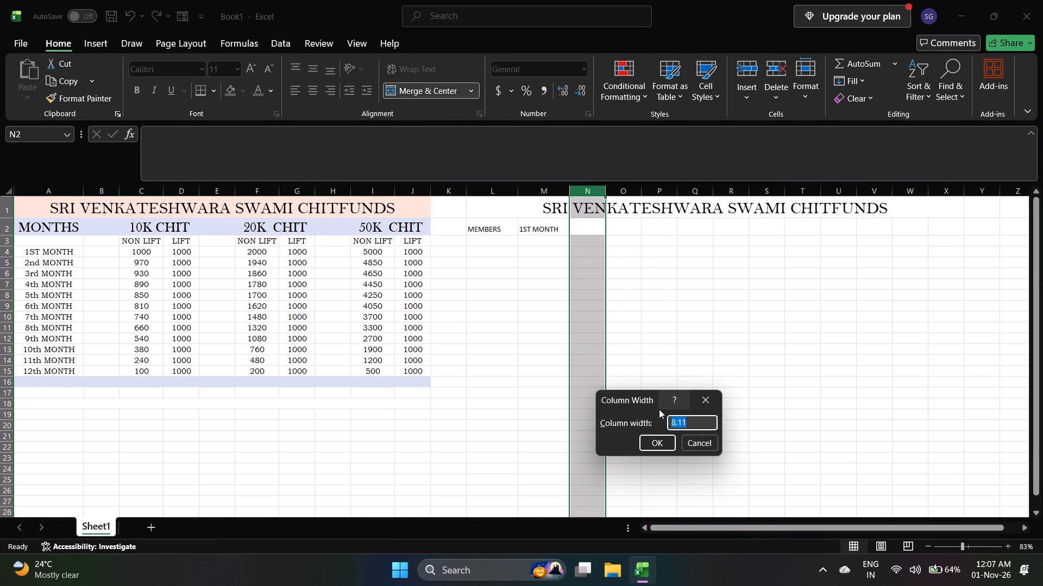
pyautogui.write('12')
pyautogui.press('Return')
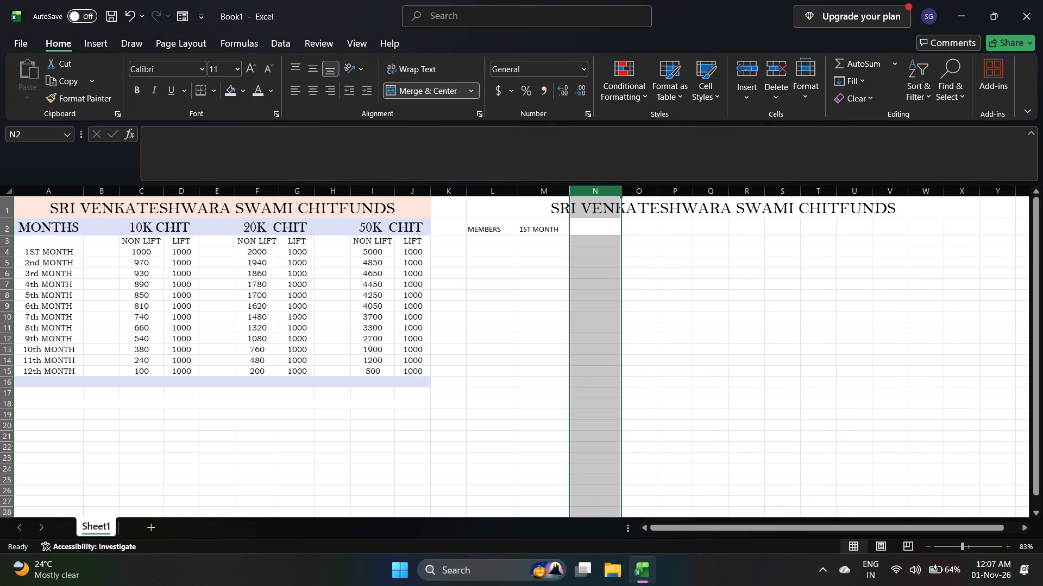
pyautogui.rightClick(643, 188)
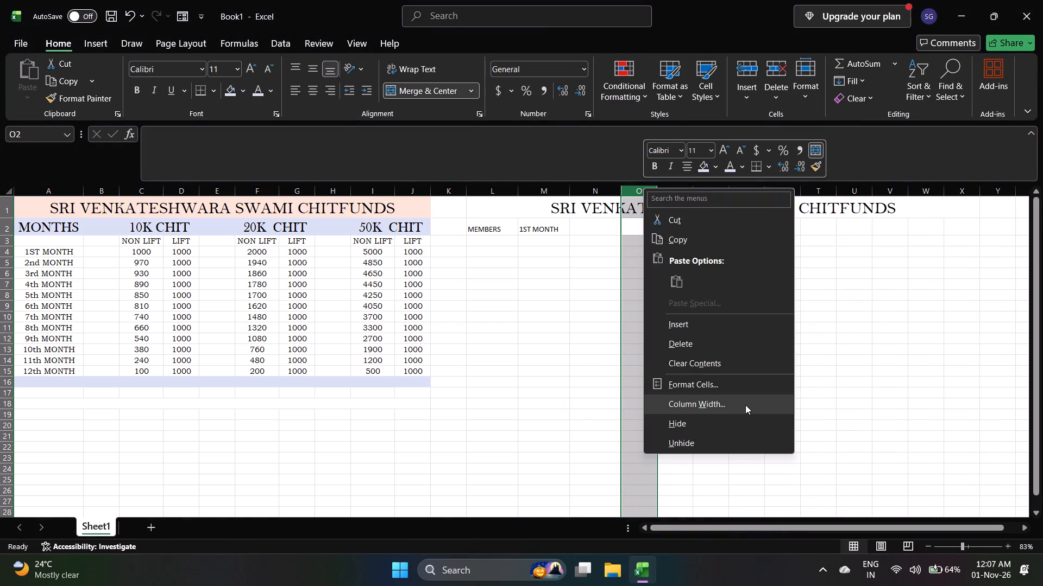
pyautogui.click(745, 405)
pyautogui.write('12')
pyautogui.press('Return')
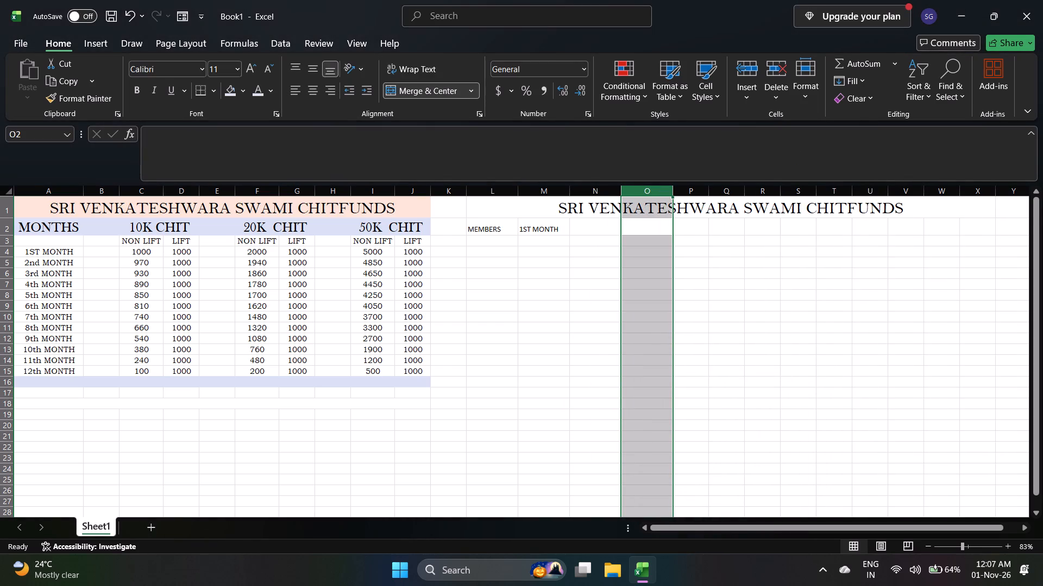
# Set the column width of columns P and Q to 12 each.
pyautogui.click(693, 190)
pyautogui.rightClick(693, 190)
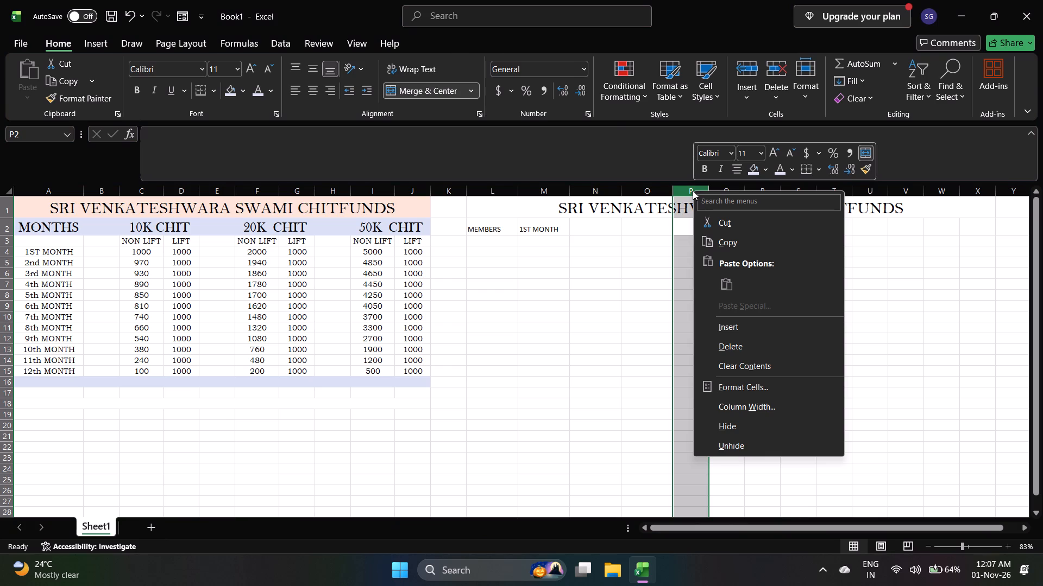
pyautogui.click(745, 410)
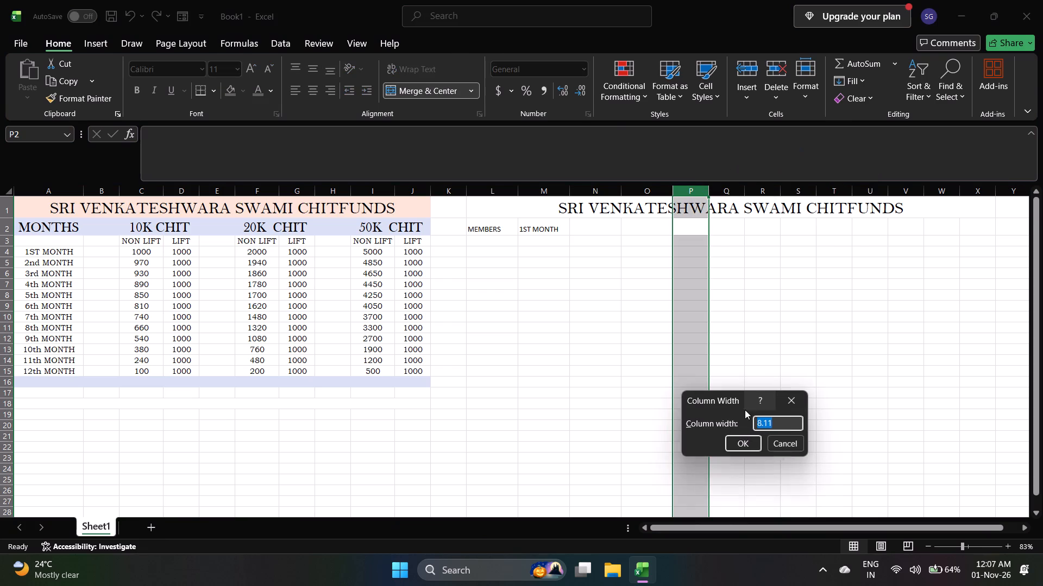
pyautogui.write('12')
pyautogui.press('Return')
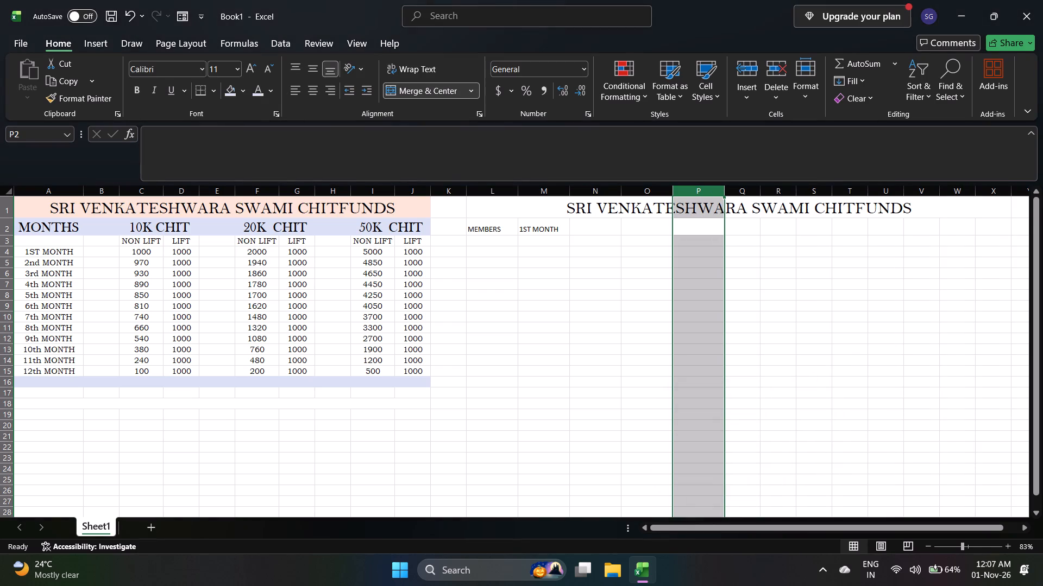
pyautogui.click(745, 195)
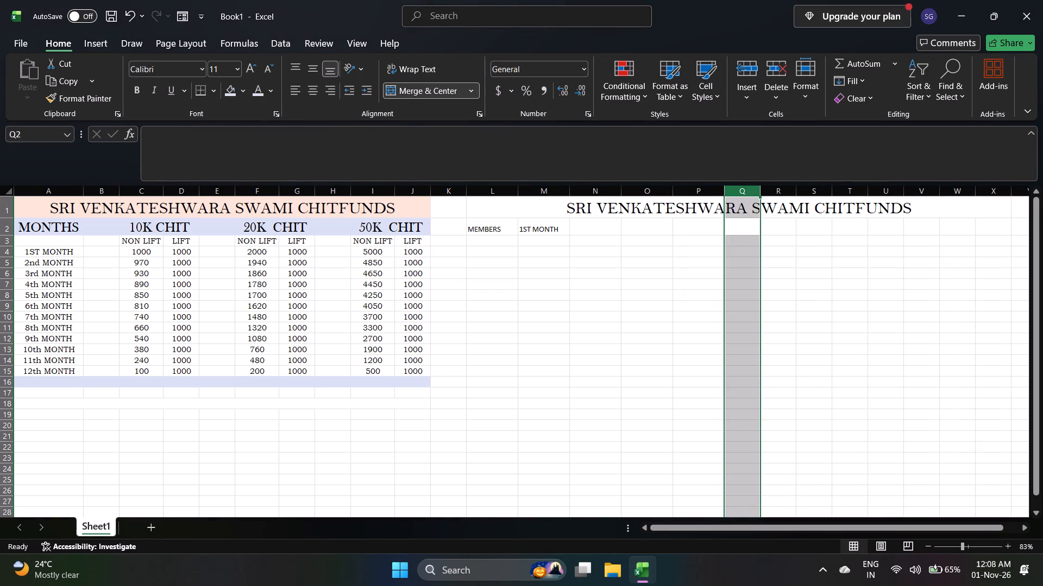
pyautogui.rightClick(742, 192)
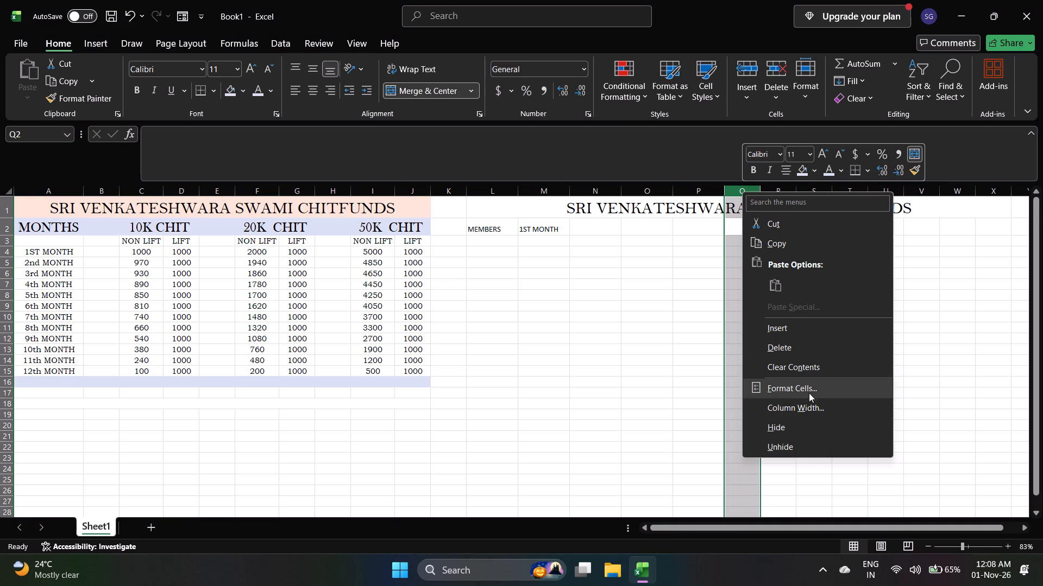
pyautogui.click(813, 399)
pyautogui.write('12')
pyautogui.press('Return')
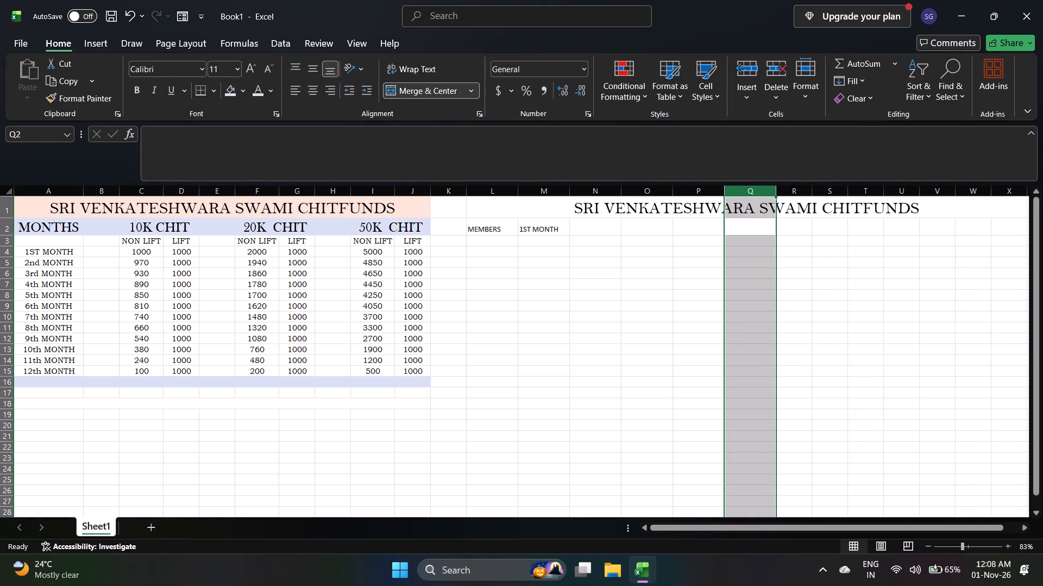
# Set the column width of columns R and S to 12 each.
pyautogui.click(800, 194)
pyautogui.rightClick(800, 194)
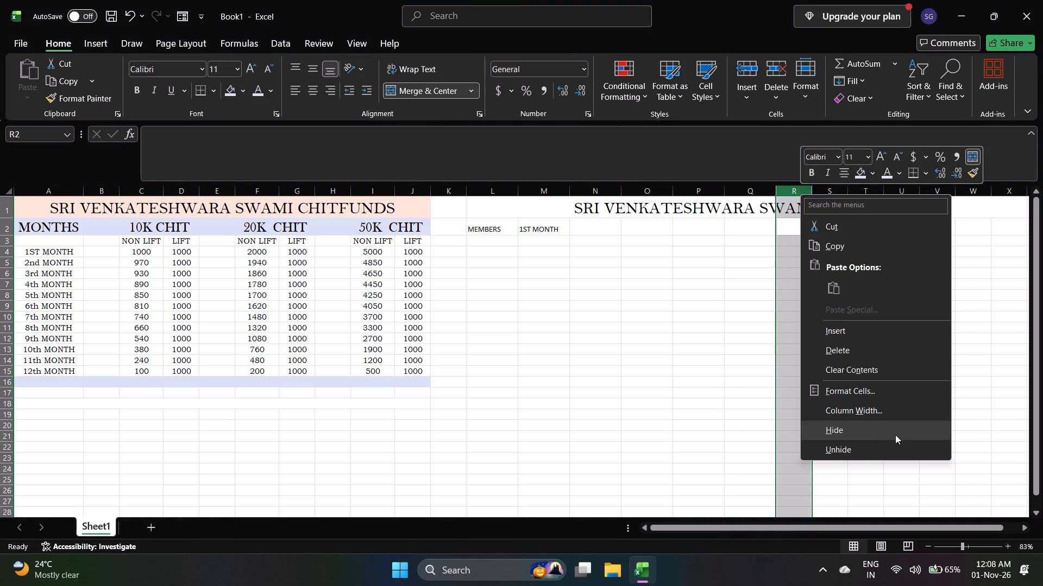
pyautogui.click(878, 410)
pyautogui.write('12')
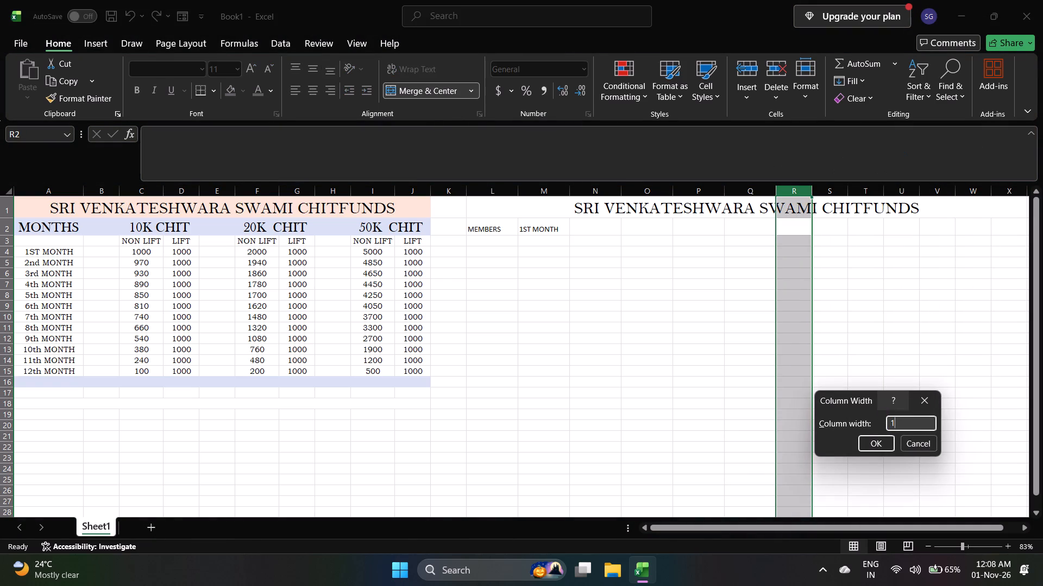
pyautogui.press('Return')
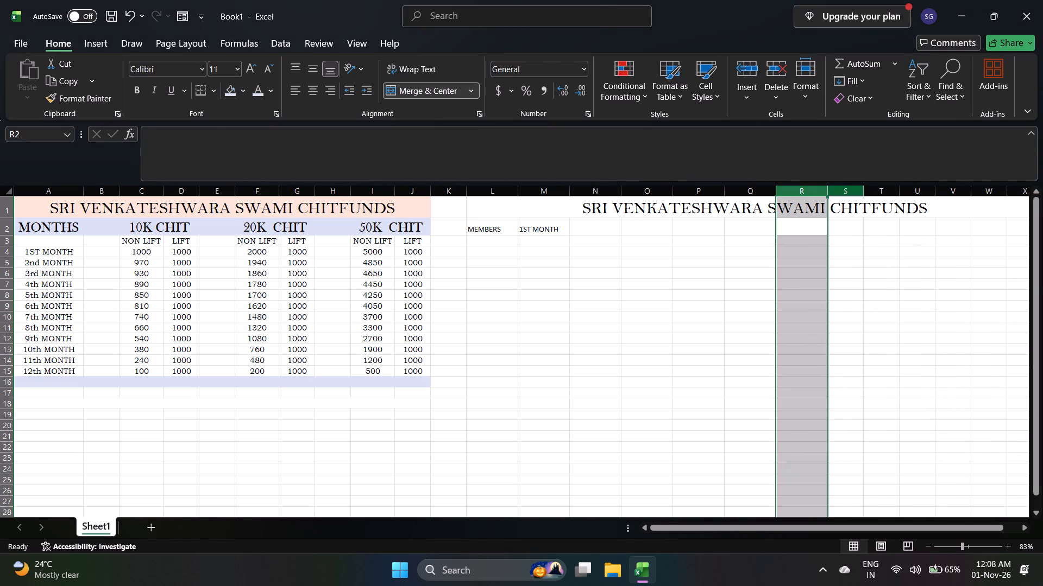
pyautogui.click(855, 193)
pyautogui.rightClick(855, 193)
pyautogui.click(950, 412)
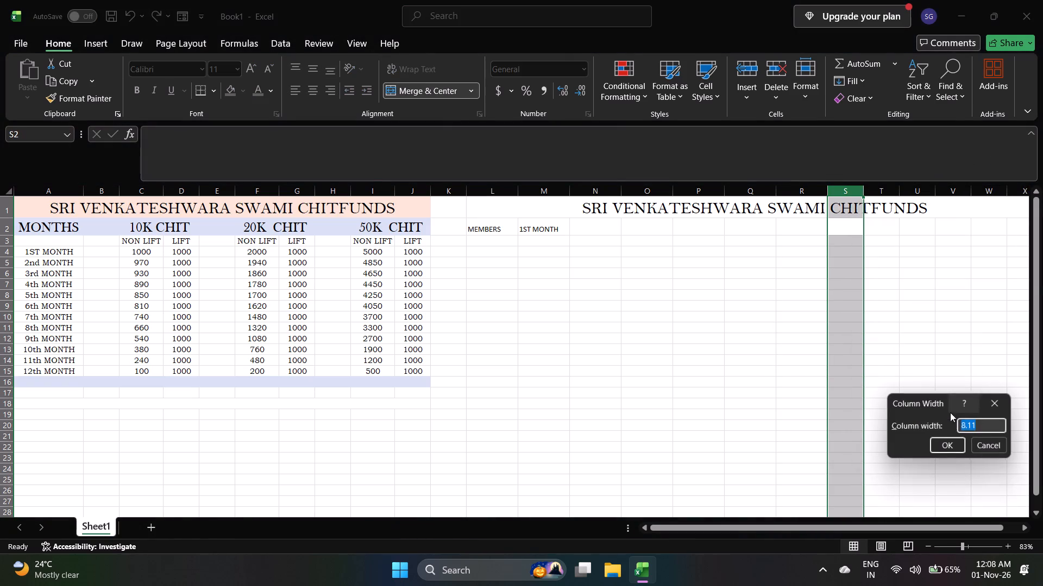
pyautogui.press('1')
pyautogui.press('2')
pyautogui.press('Return')
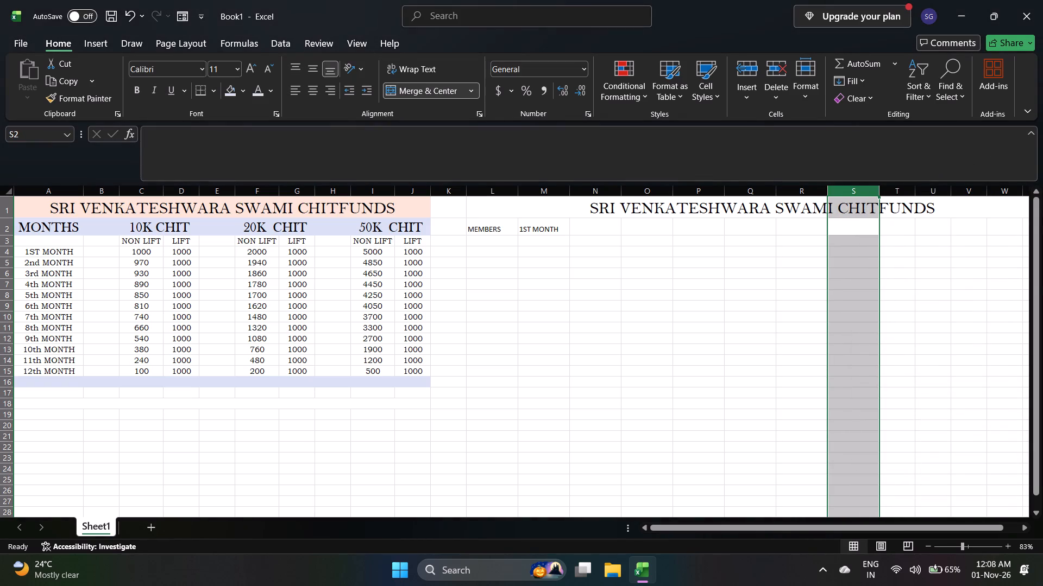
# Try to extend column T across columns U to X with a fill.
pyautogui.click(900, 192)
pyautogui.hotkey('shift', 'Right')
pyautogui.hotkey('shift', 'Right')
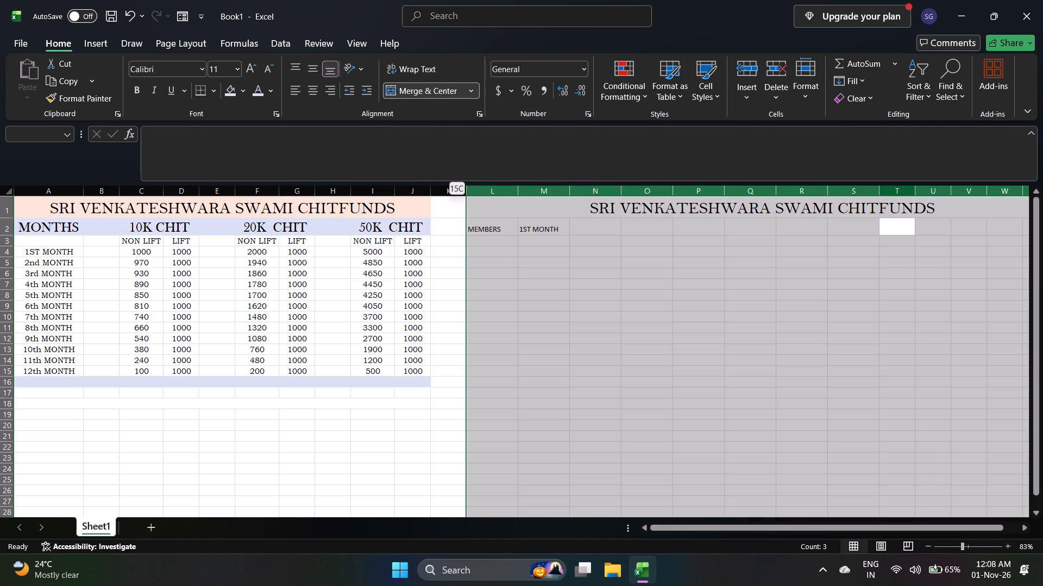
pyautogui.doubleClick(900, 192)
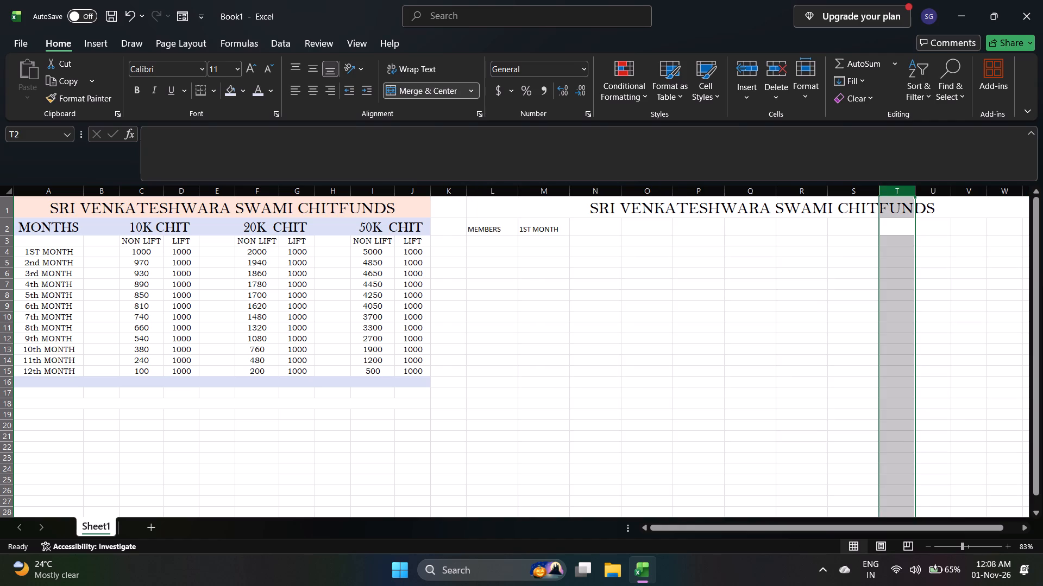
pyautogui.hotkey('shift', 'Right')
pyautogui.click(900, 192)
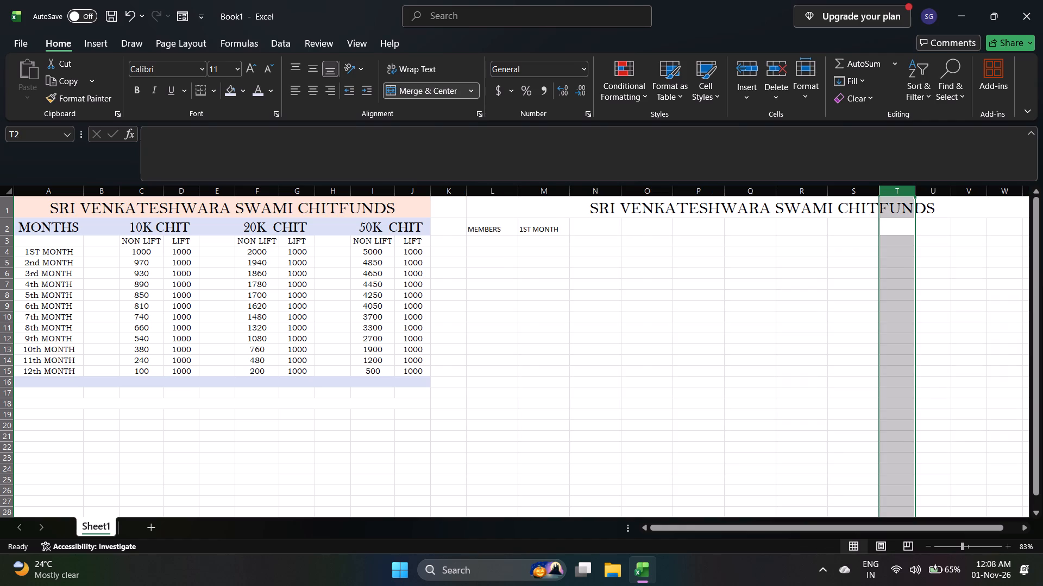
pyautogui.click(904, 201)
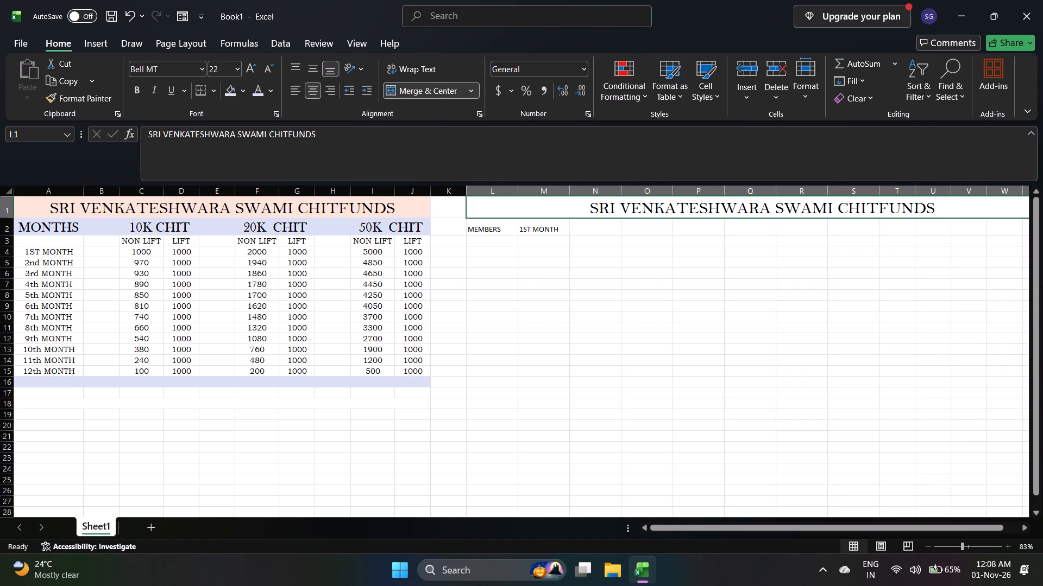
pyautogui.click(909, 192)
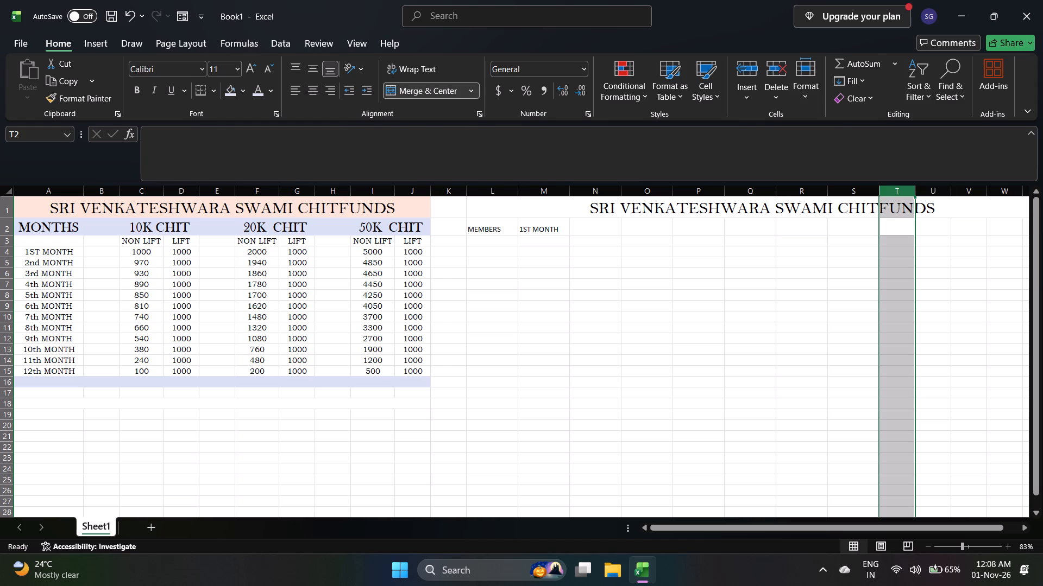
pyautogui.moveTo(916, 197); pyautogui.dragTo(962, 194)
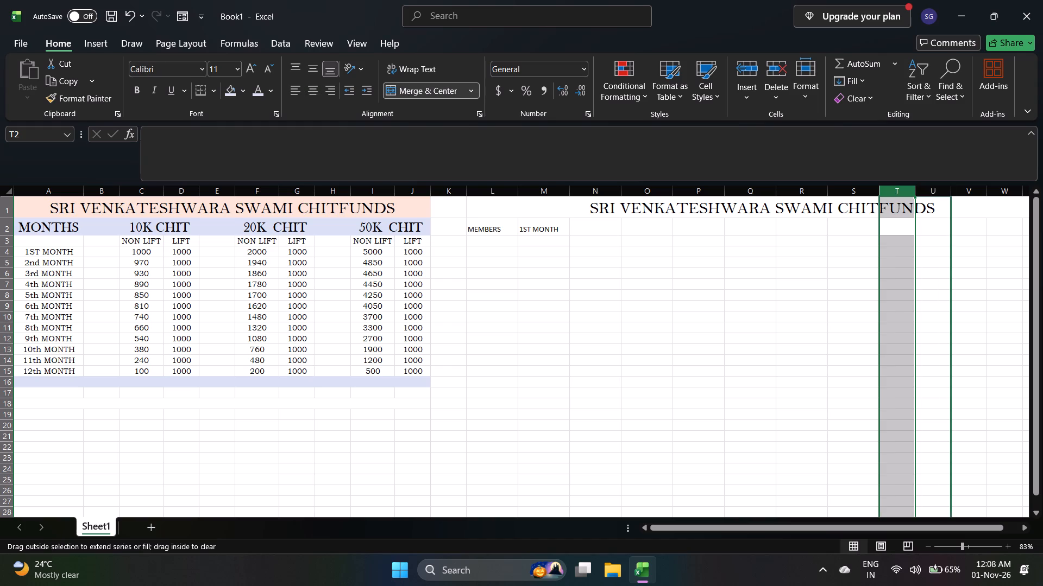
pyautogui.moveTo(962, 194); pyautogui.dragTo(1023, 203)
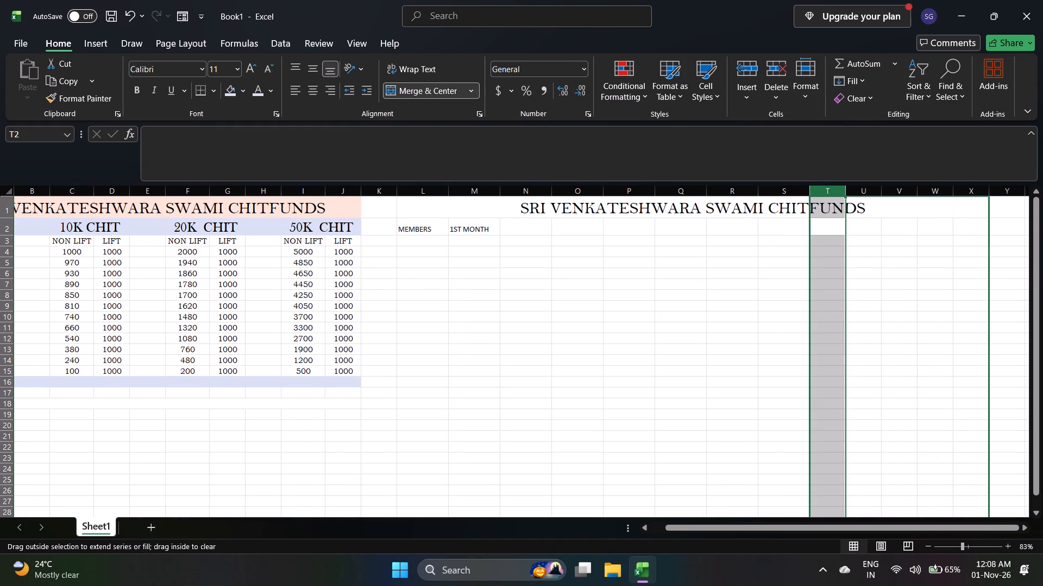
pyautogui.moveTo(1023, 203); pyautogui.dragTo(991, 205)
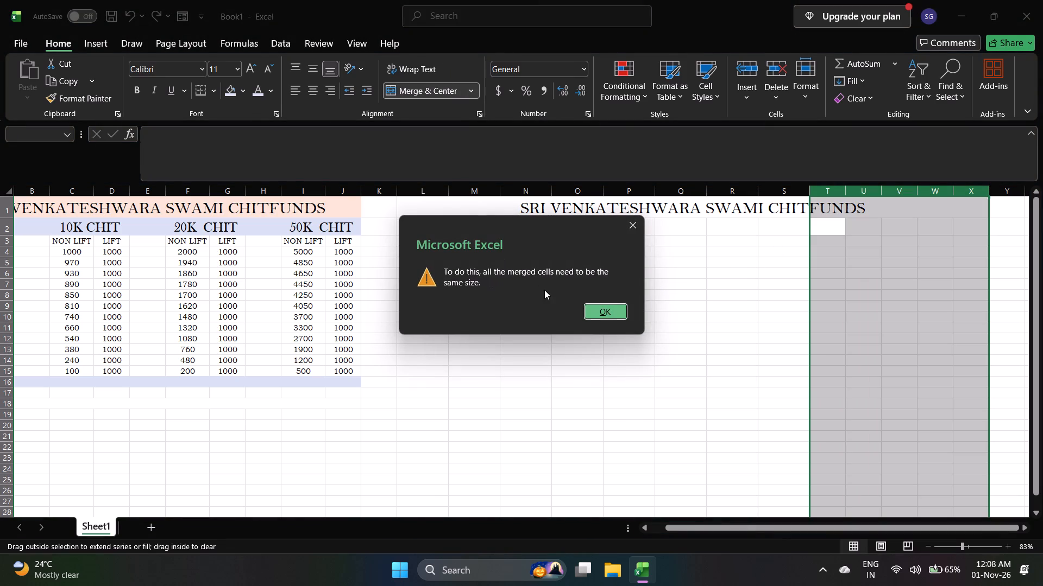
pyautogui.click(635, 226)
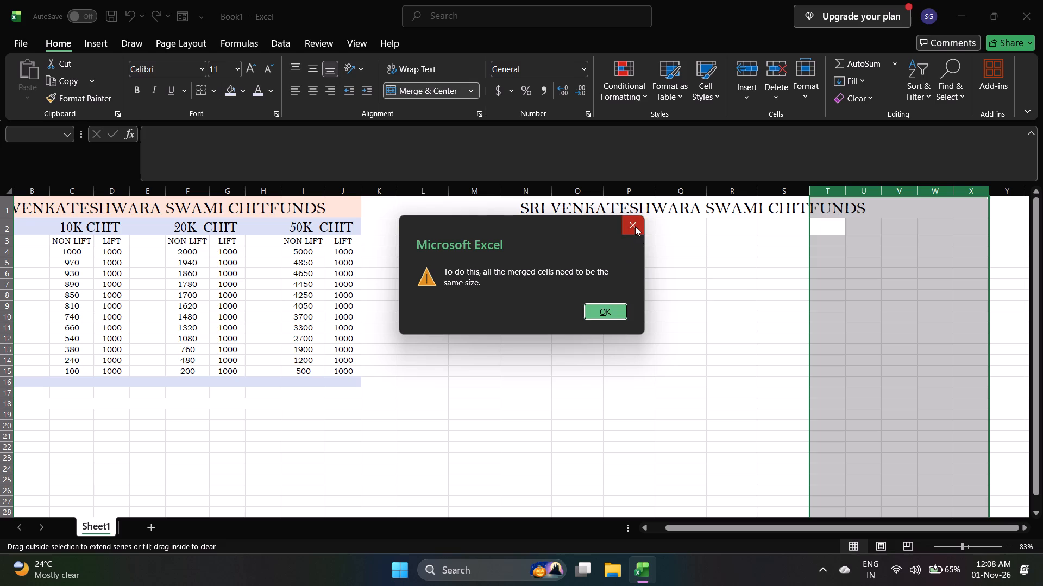
# Set the column width of columns T and U to 12 each.
pyautogui.rightClick(831, 189)
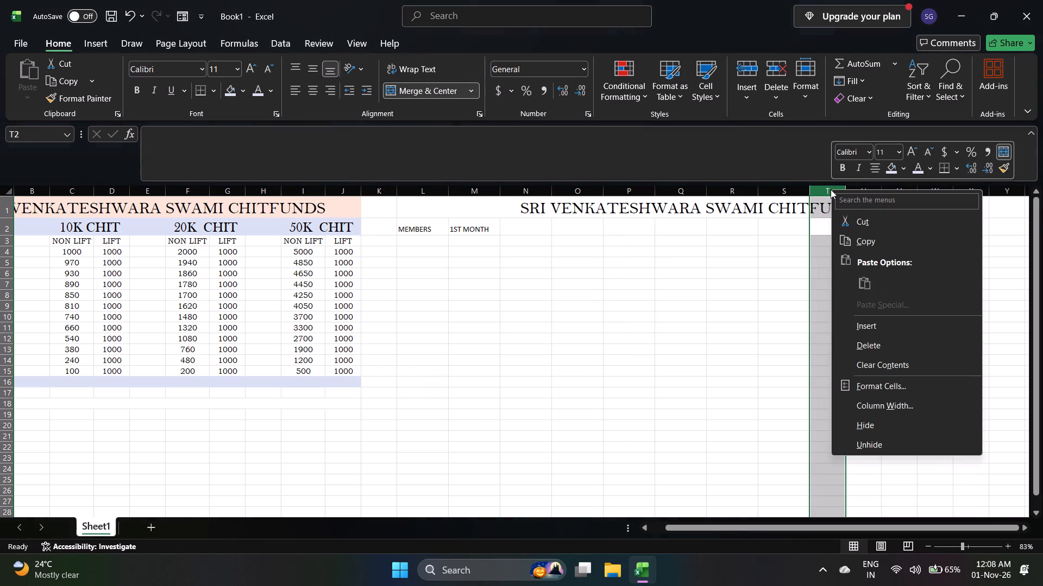
pyautogui.click(903, 407)
pyautogui.write('12')
pyautogui.press('Return')
pyautogui.click(875, 195)
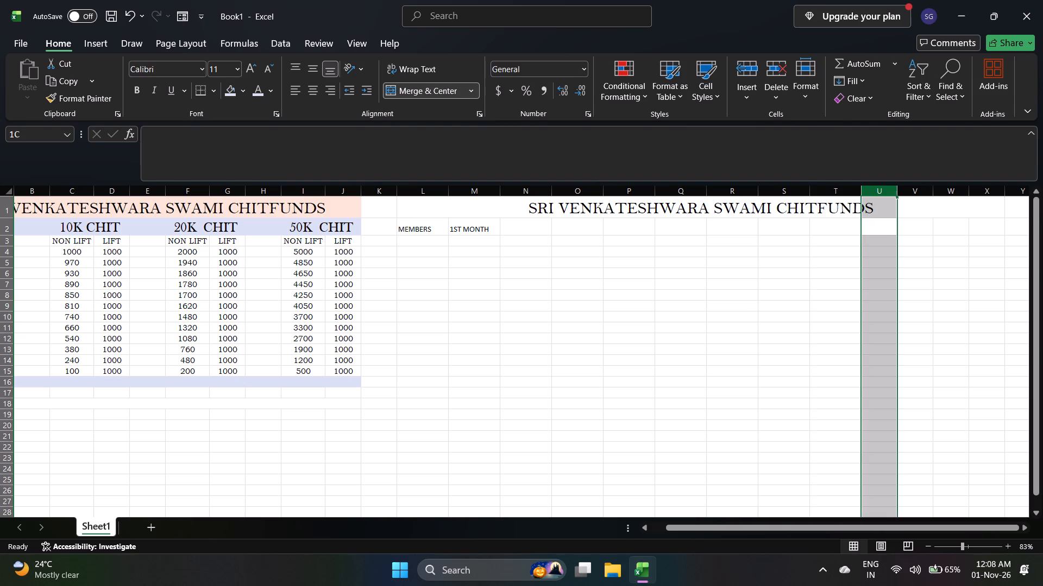
pyautogui.rightClick(875, 195)
pyautogui.click(955, 407)
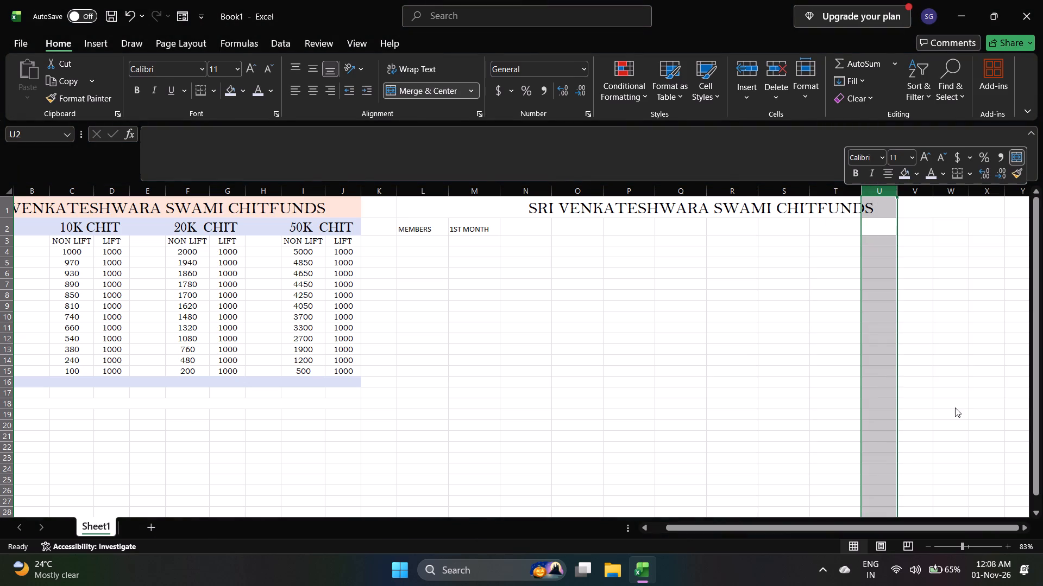
pyautogui.write('12')
pyautogui.press('Return')
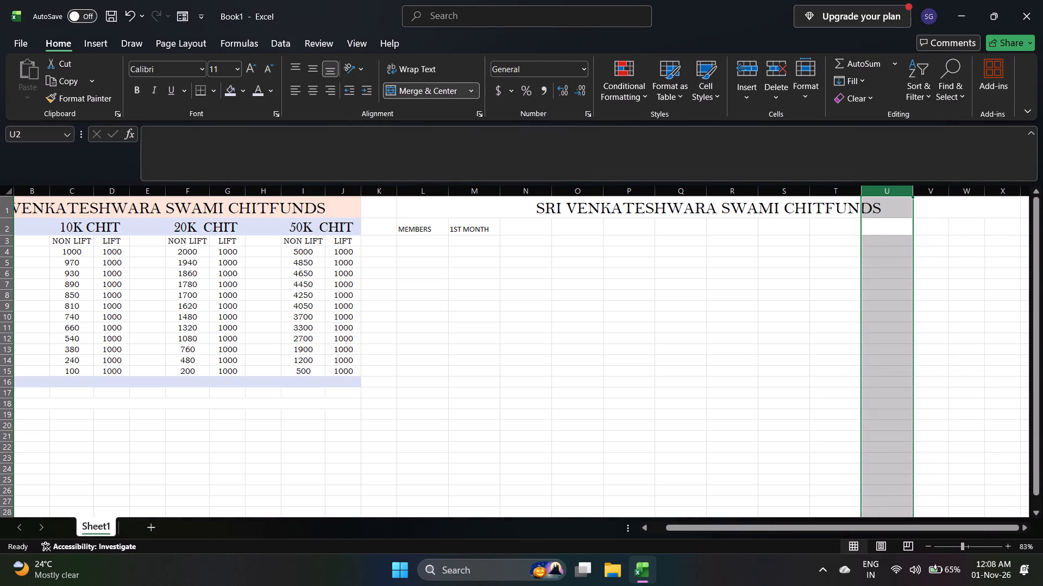
# Set the column width of columns V and W to 12 each.
pyautogui.click(929, 195)
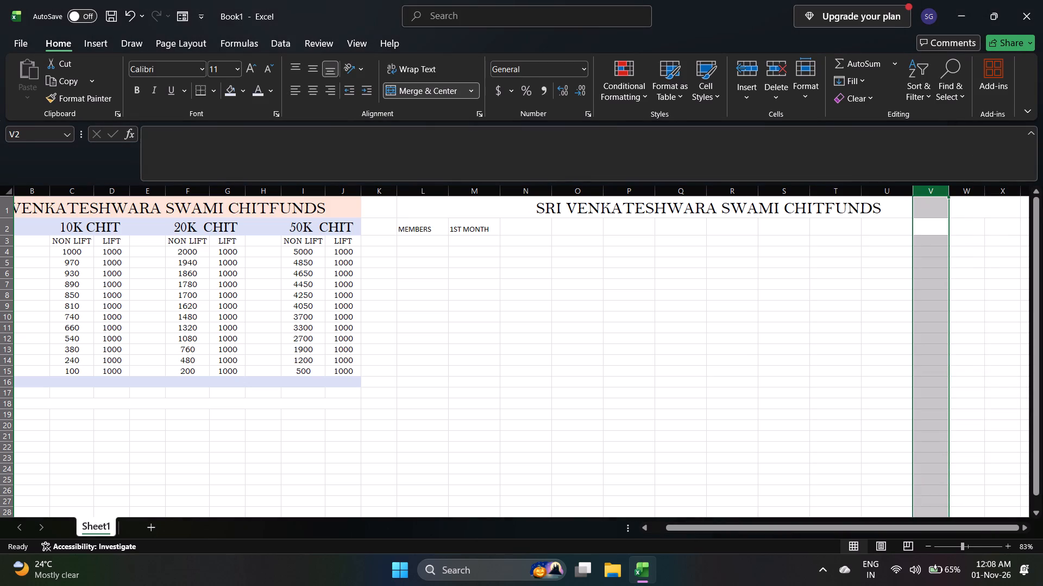
pyautogui.rightClick(929, 195)
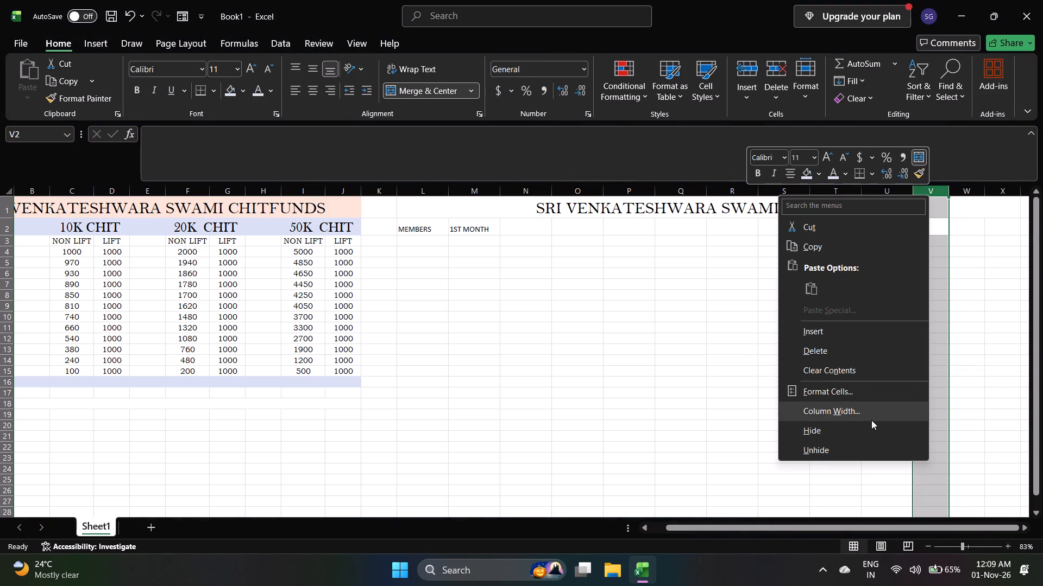
pyautogui.click(871, 420)
pyautogui.write('12')
pyautogui.press('Return')
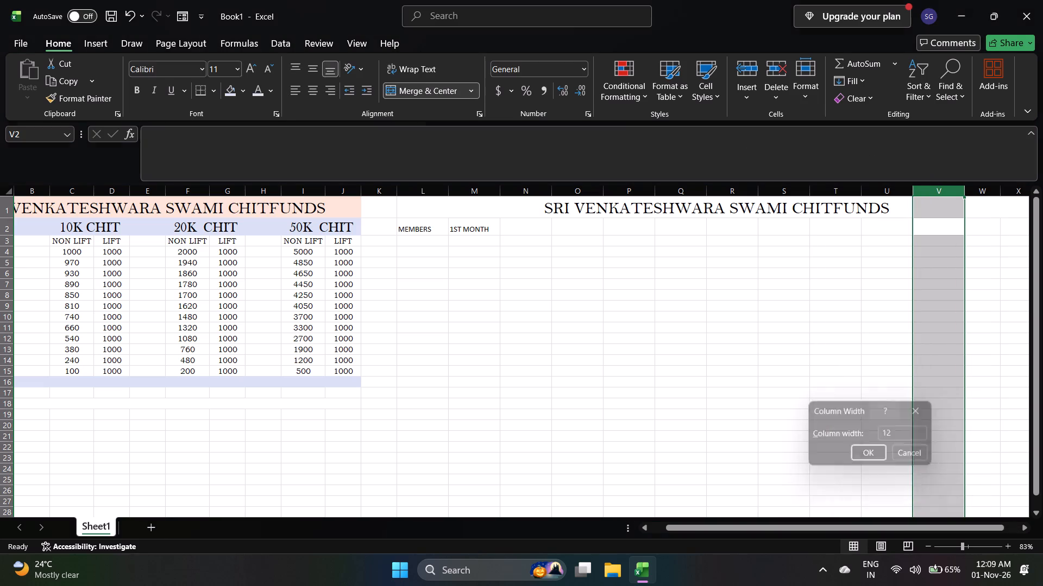
pyautogui.hscroll(-2, 995, 222)
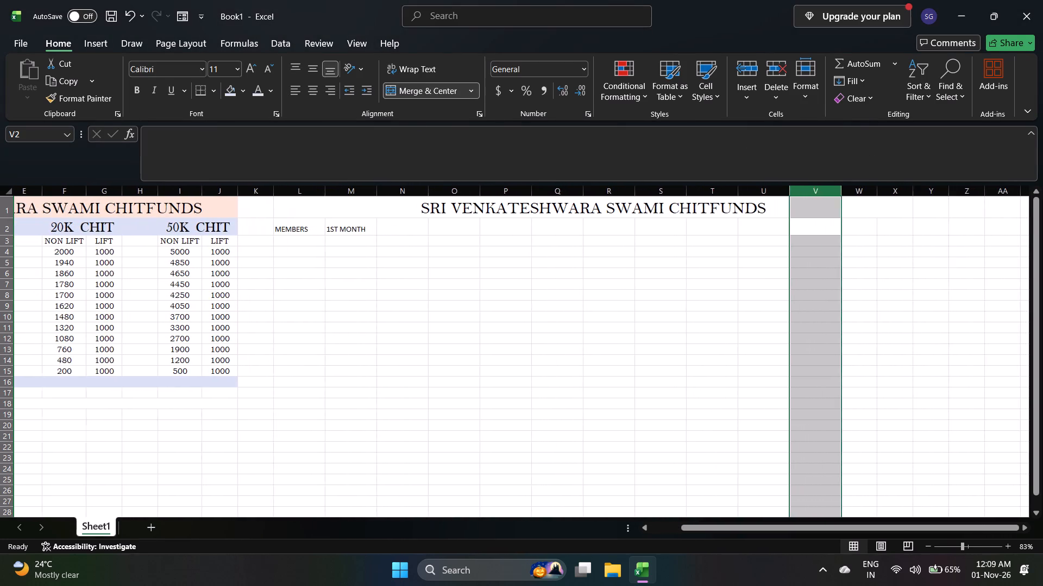
pyautogui.hscroll(-1, 931, 218)
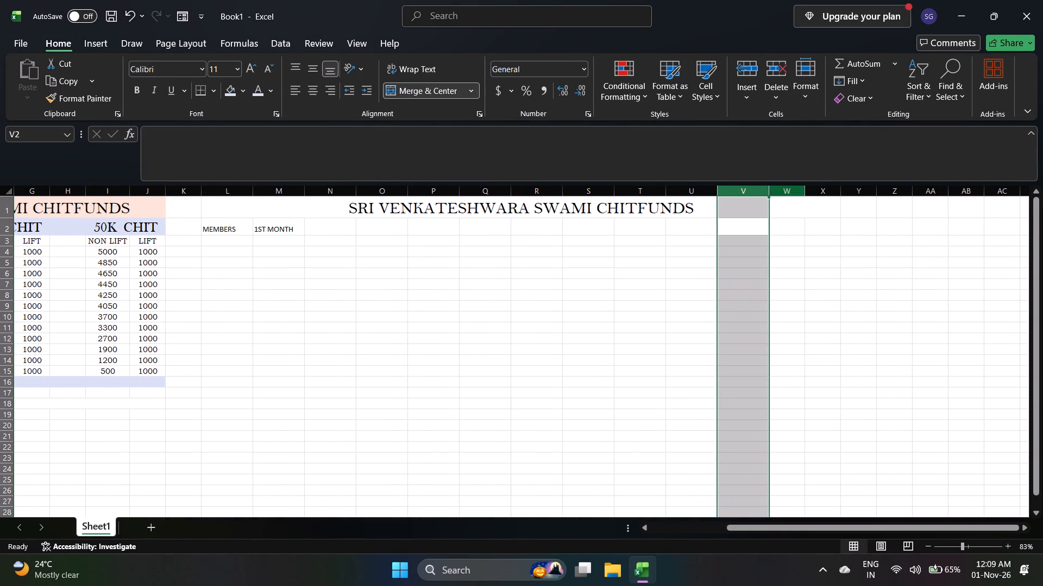
pyautogui.click(789, 190)
pyautogui.rightClick(789, 190)
pyautogui.click(850, 402)
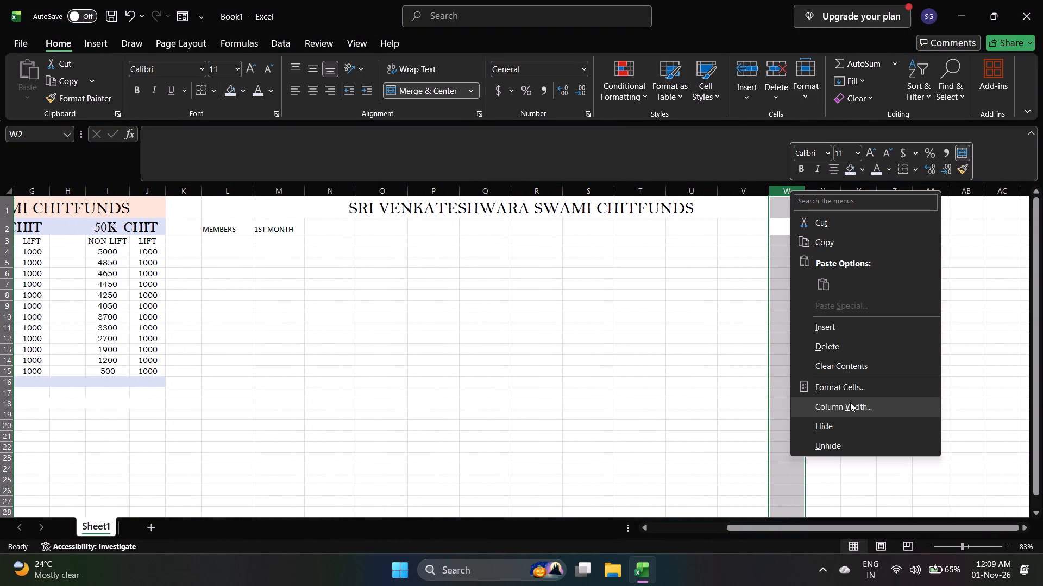
pyautogui.write('12')
pyautogui.press('Return')
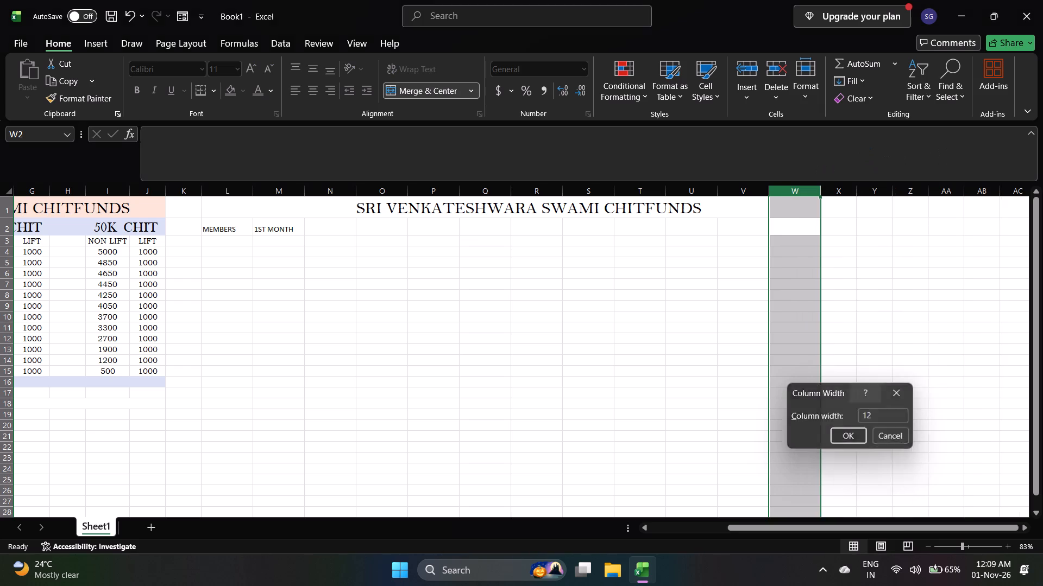
# Set the column width of column X to 12.
pyautogui.click(840, 188)
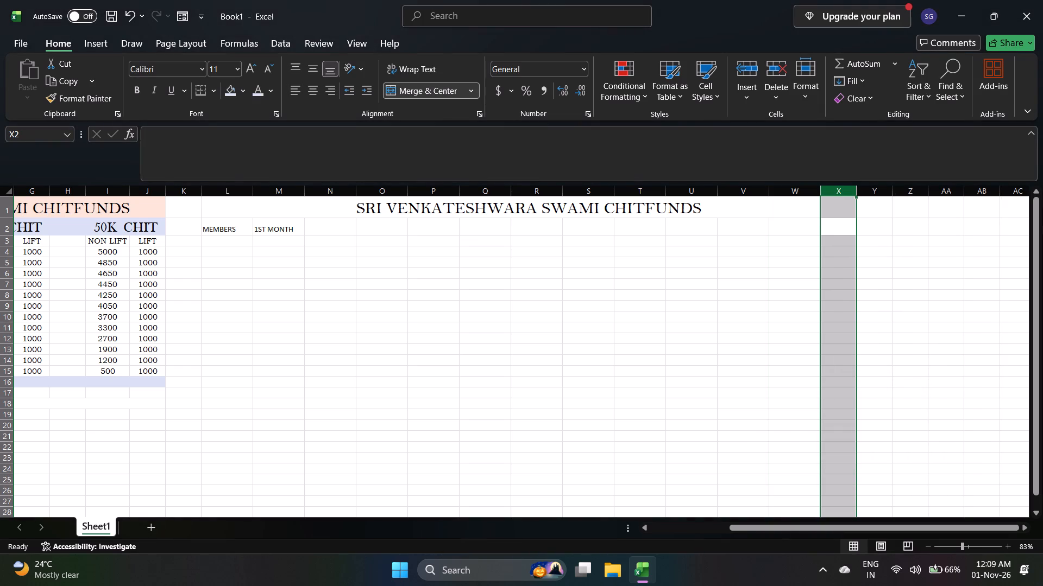
pyautogui.rightClick(840, 188)
pyautogui.click(886, 399)
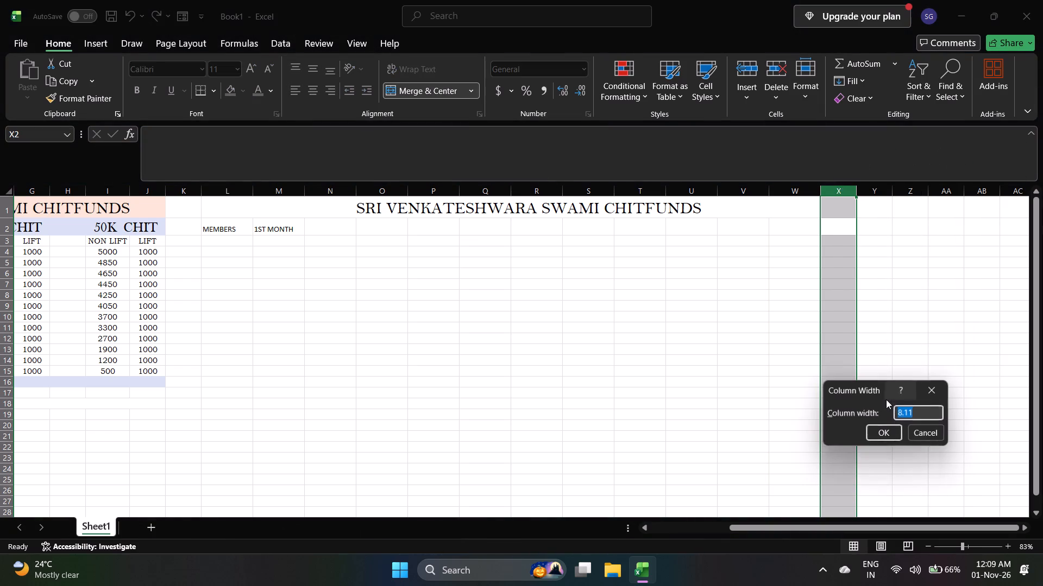
pyautogui.write('12')
pyautogui.press('Return')
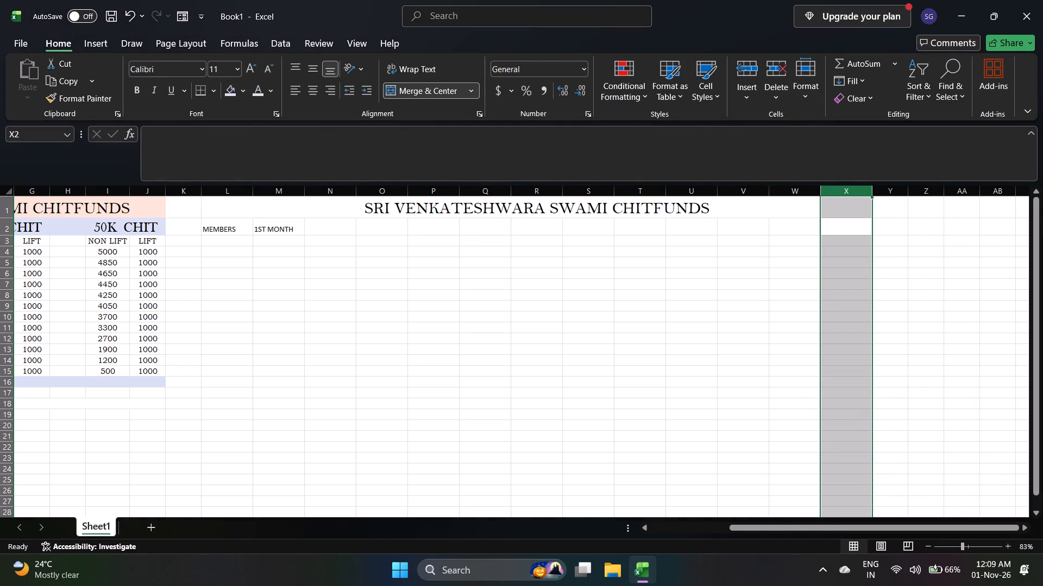
# Enter the headings 2ND MONTH, 3RD MONTH and 4TH MONTH in cells N2, O2 and P2.
pyautogui.click(329, 230)
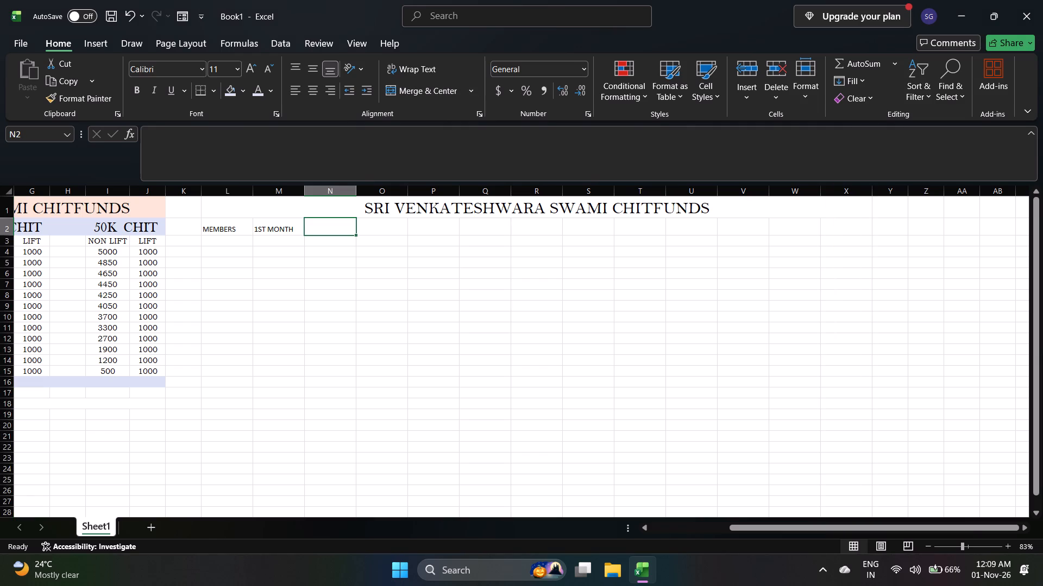
pyautogui.write('2ND MONTH')
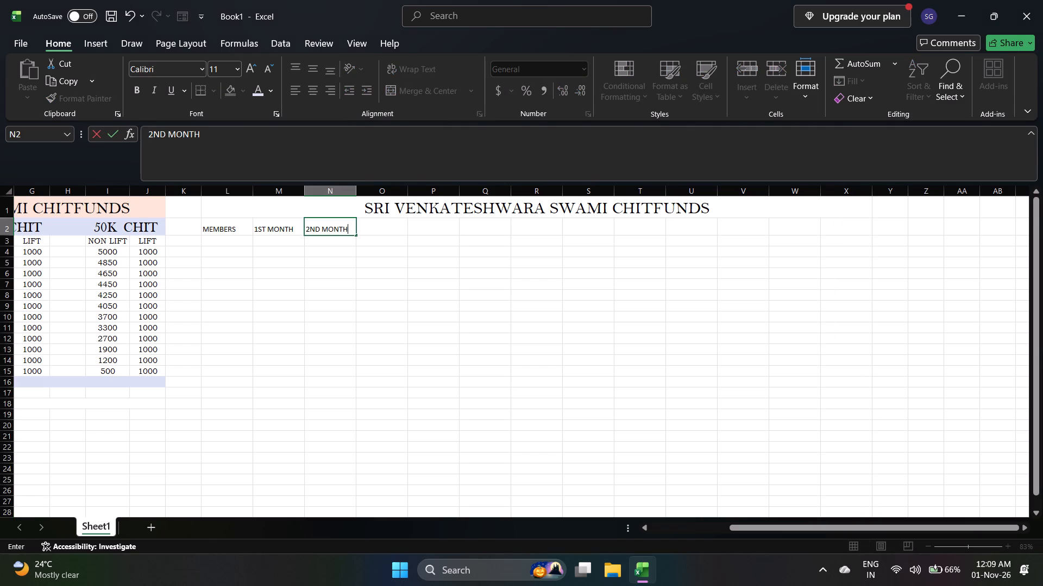
pyautogui.click(359, 233)
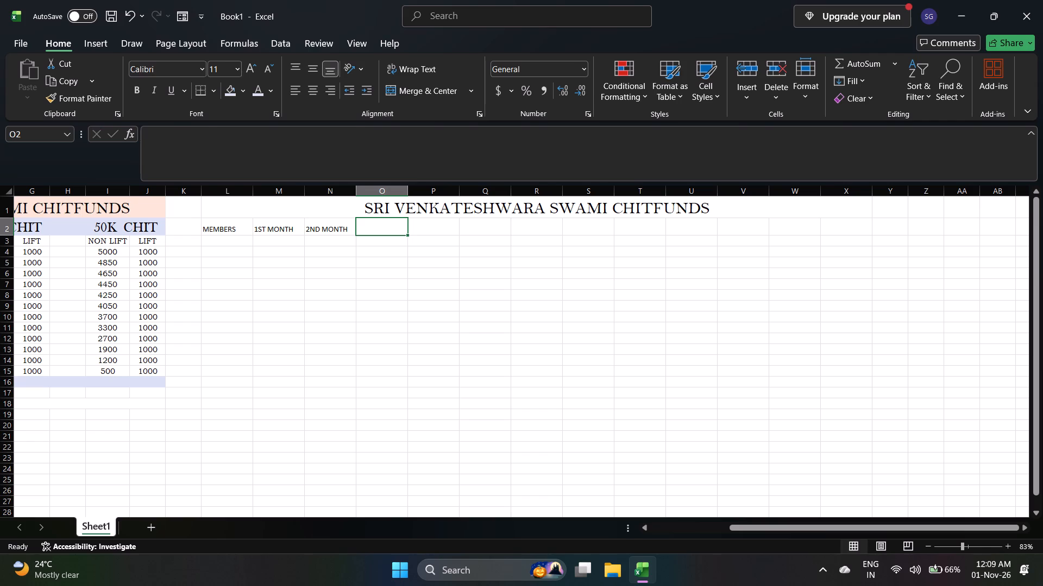
pyautogui.write('3RD')
pyautogui.press('space')
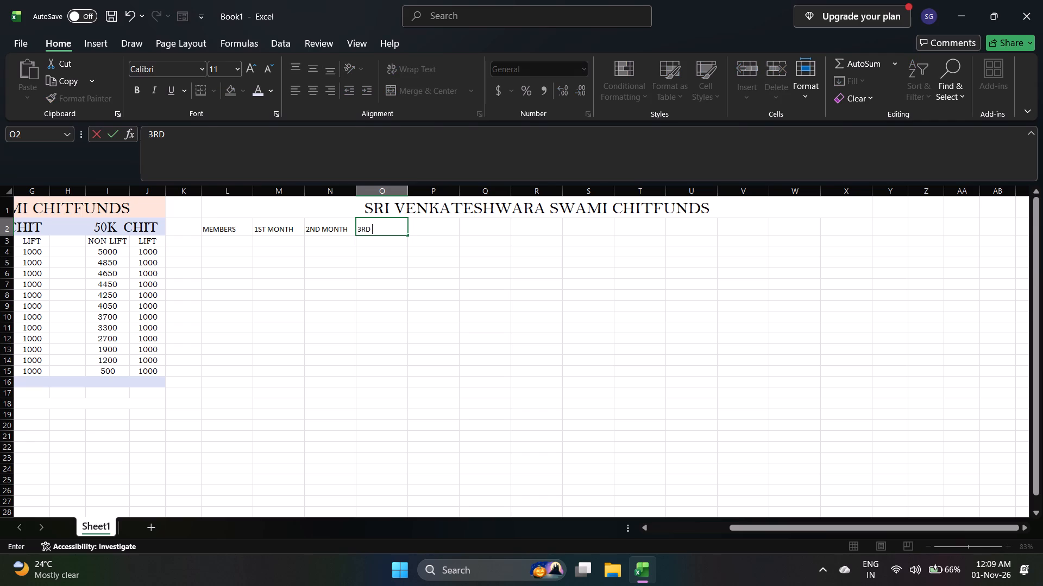
pyautogui.write('MONTH')
pyautogui.click(415, 228)
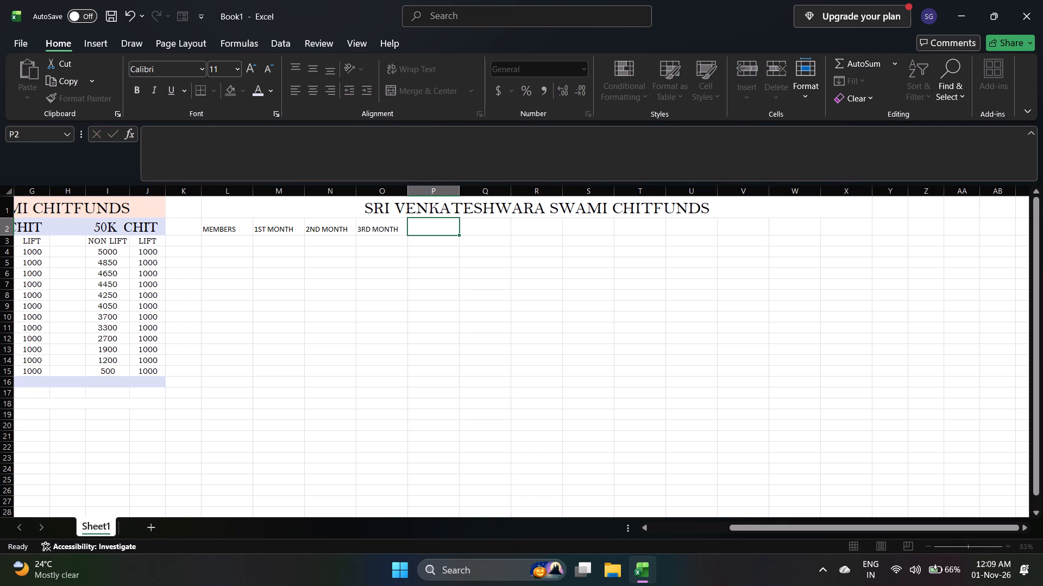
pyautogui.write('4TH')
pyautogui.press('space')
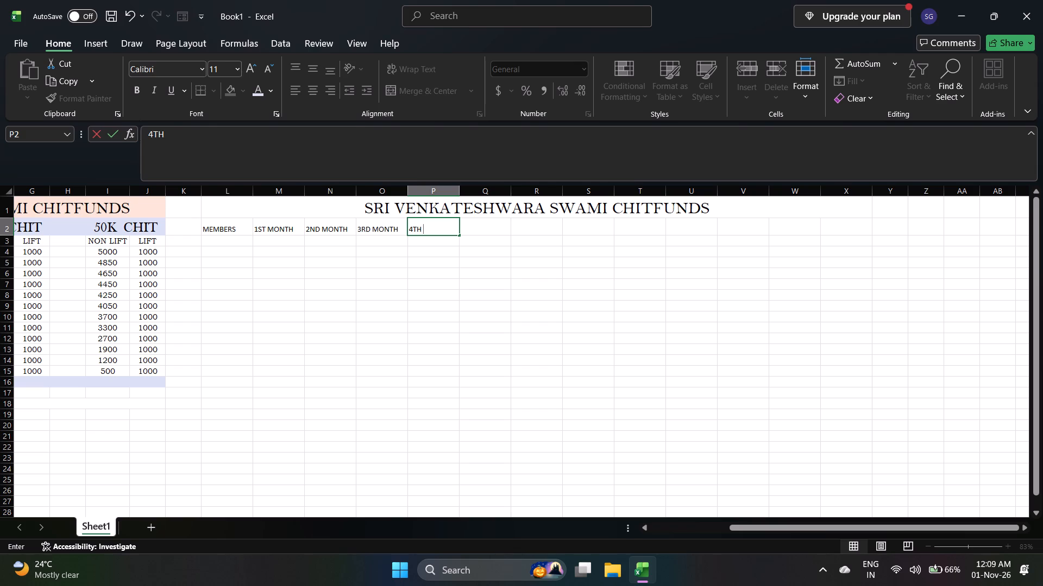
pyautogui.write('MONTH')
# Fill the month heading series from 4TH MONTH in P2 across to 12th MONTH in X2.
pyautogui.moveTo(460, 234); pyautogui.dragTo(499, 232)
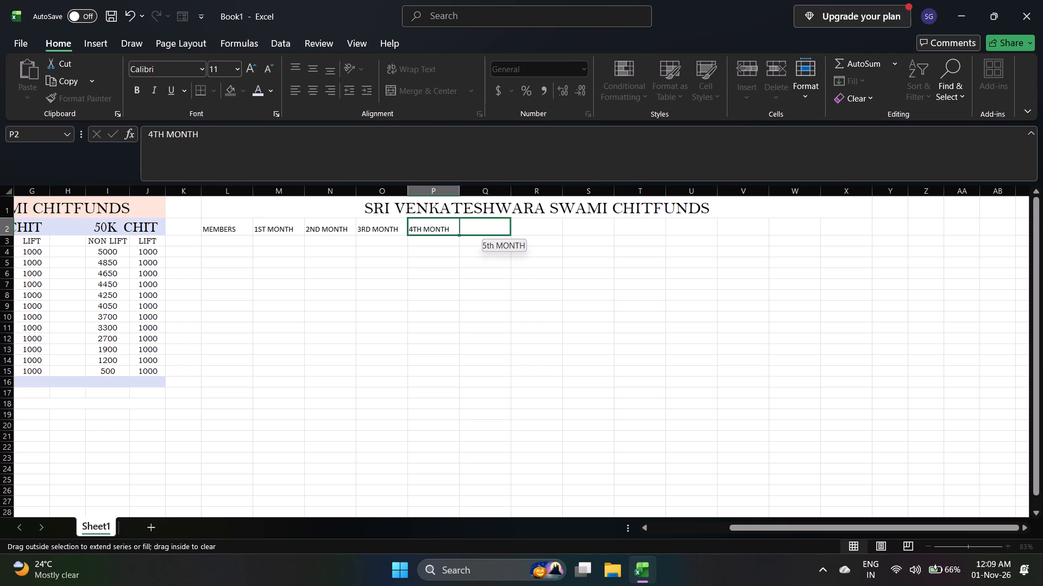
pyautogui.moveTo(499, 232); pyautogui.dragTo(712, 233)
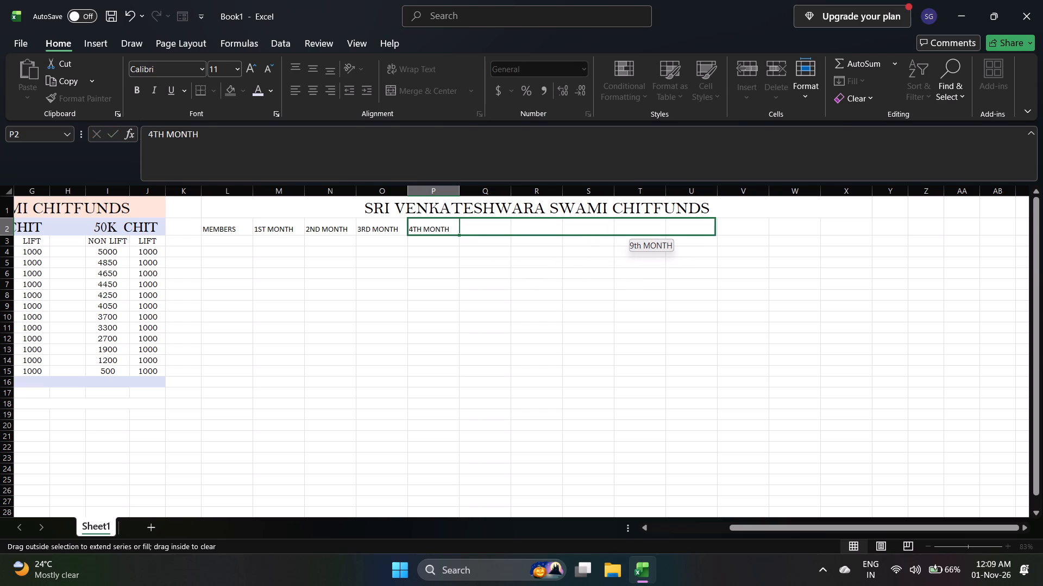
pyautogui.moveTo(712, 233); pyautogui.dragTo(862, 234)
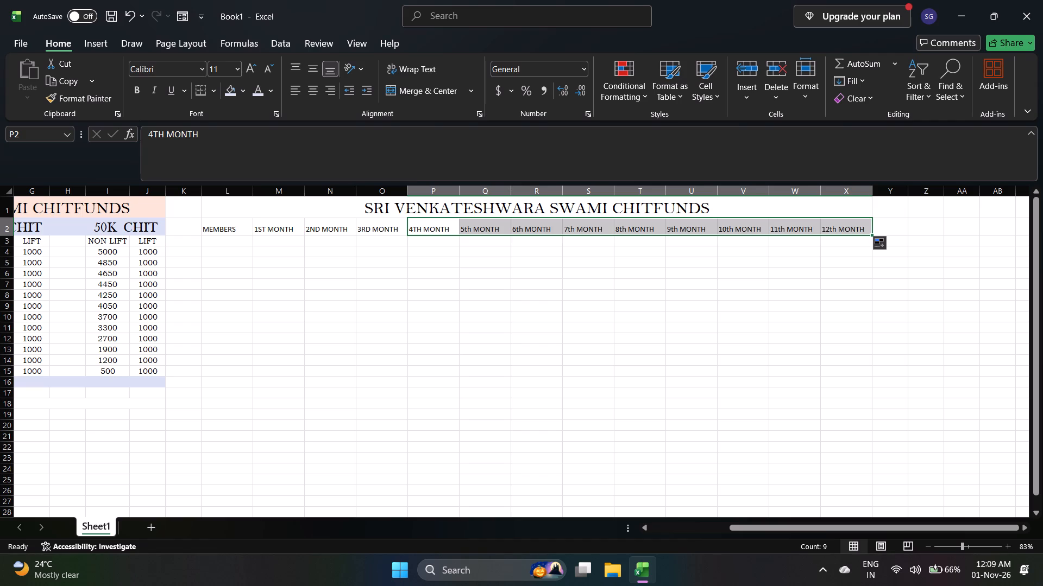
pyautogui.click(225, 247)
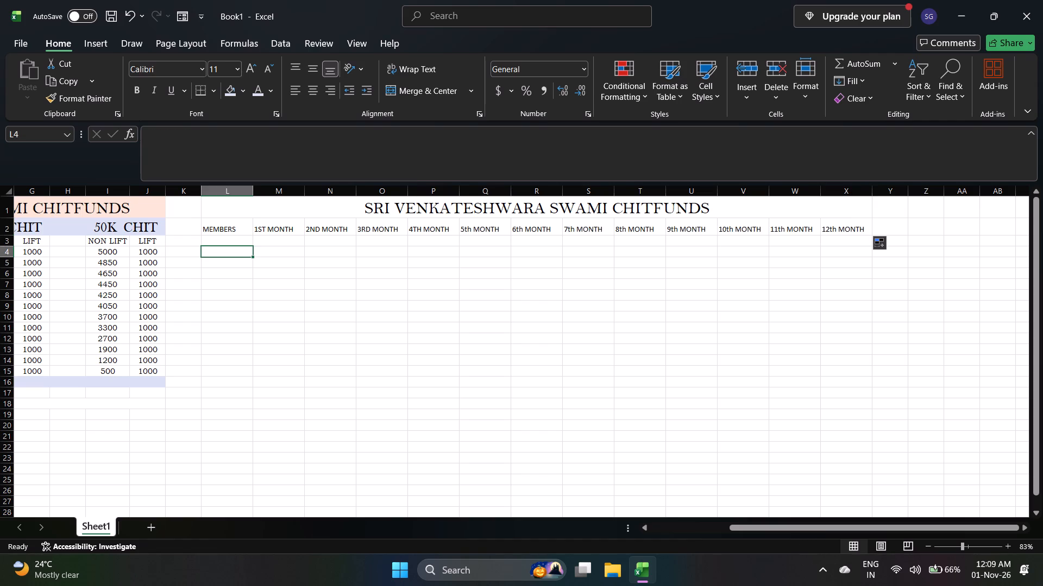
# Enter MEMBER 1 in cell L3 and fill the series down to MEMBER 12 in L14.
pyautogui.click(225, 243)
pyautogui.write('MEM')
pyautogui.write('BER')
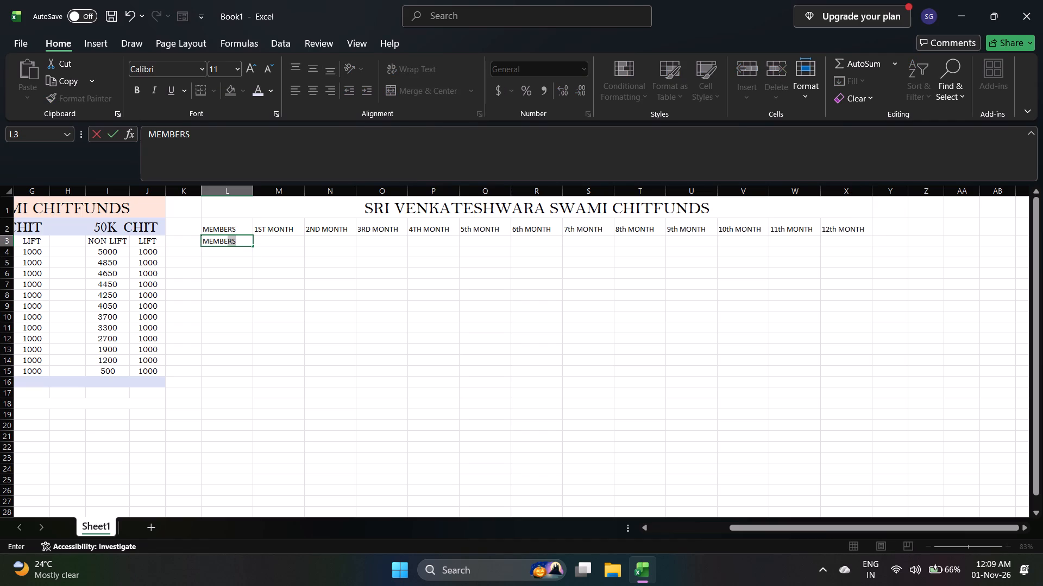
pyautogui.press('space')
pyautogui.write('1')
pyautogui.moveTo(253, 246); pyautogui.dragTo(246, 320)
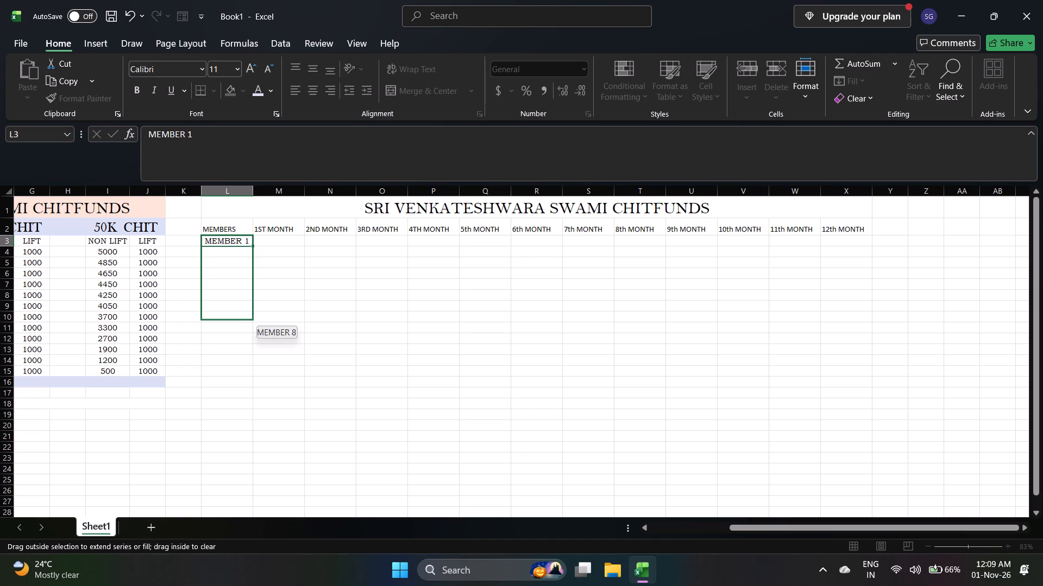
pyautogui.moveTo(246, 320); pyautogui.dragTo(248, 362)
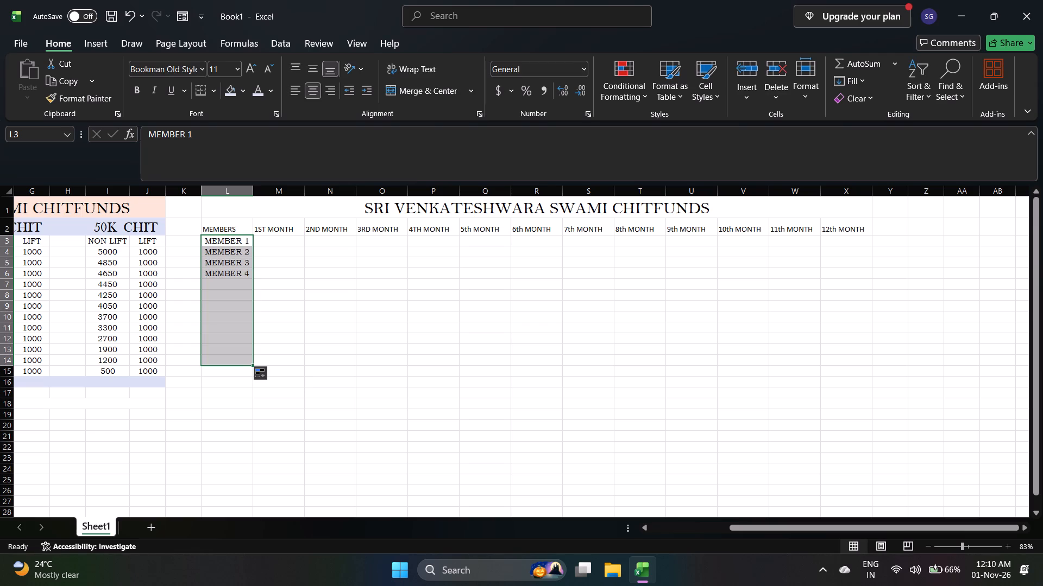
# Enter 1000 in cell M3 and fill it across MEMBER 1's row to the 12th MONTH in X3.
pyautogui.click(281, 242)
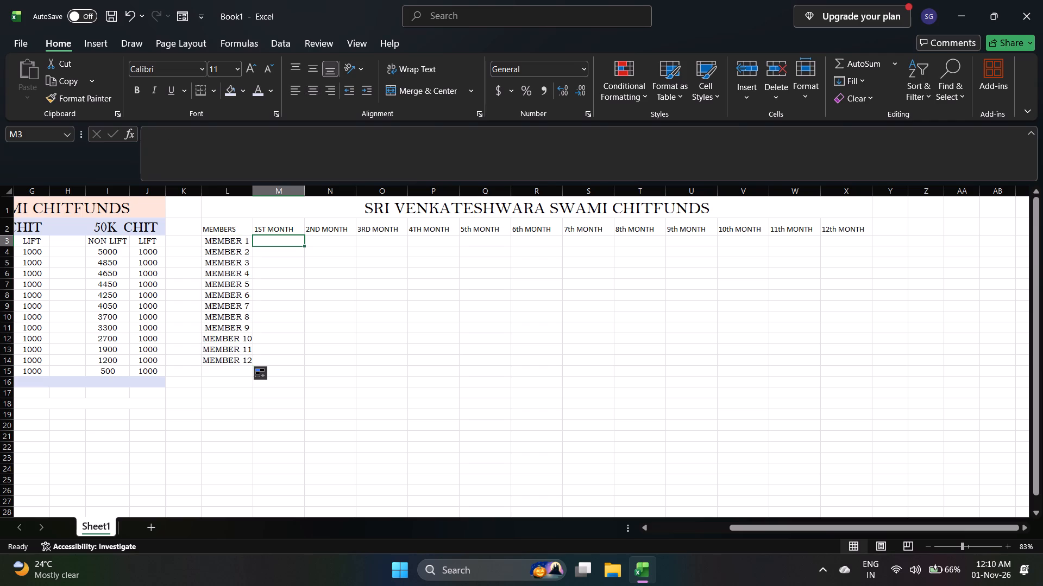
pyautogui.write('1000')
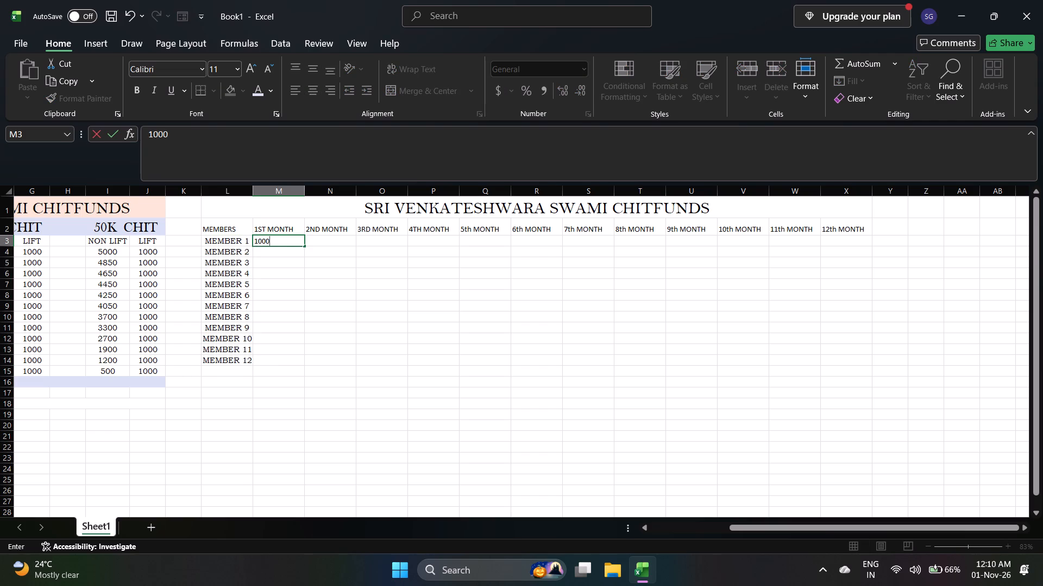
pyautogui.moveTo(304, 246); pyautogui.dragTo(464, 246)
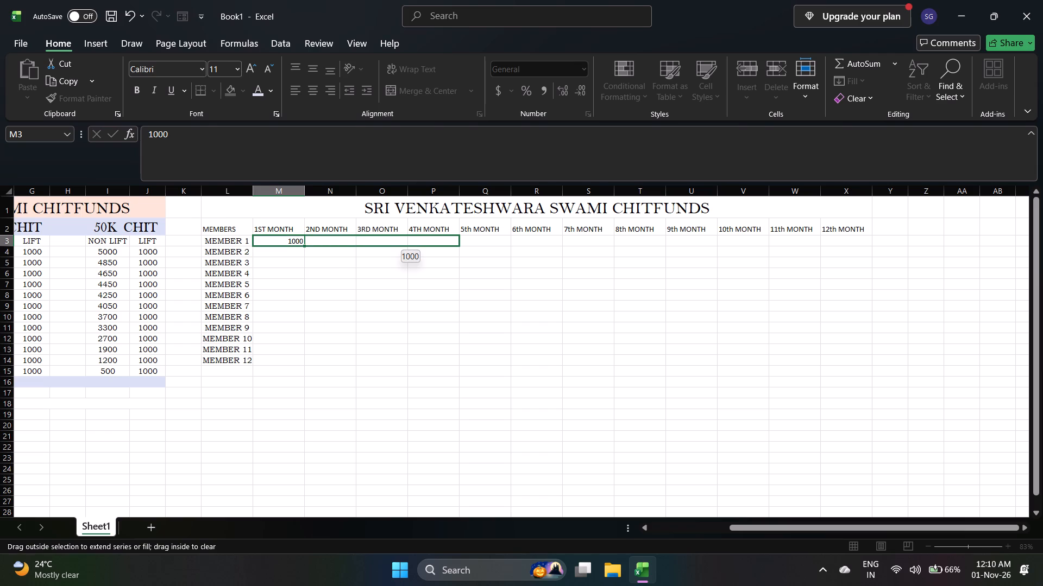
pyautogui.moveTo(464, 246); pyautogui.dragTo(676, 249)
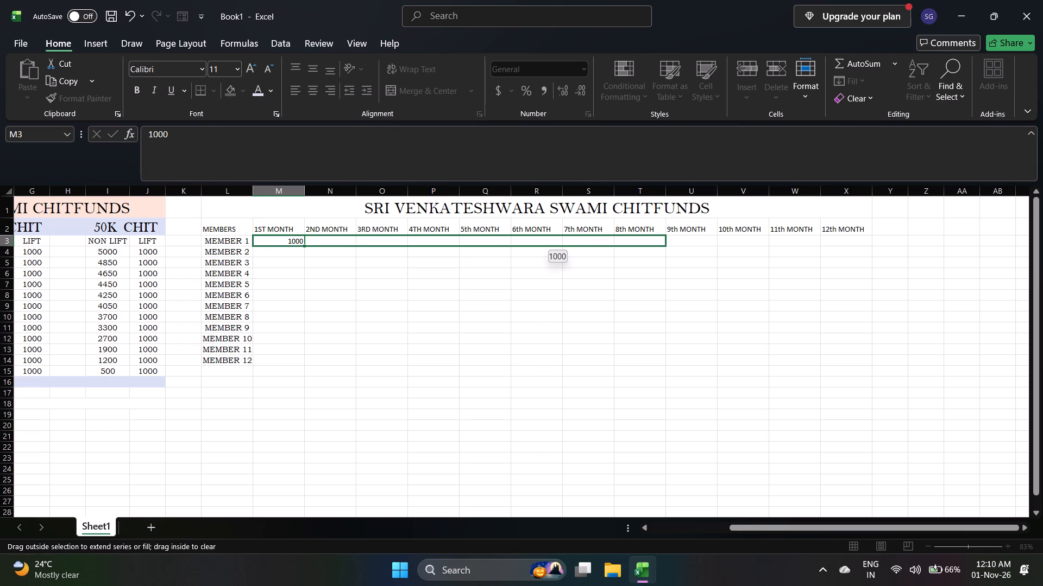
pyautogui.moveTo(676, 249); pyautogui.dragTo(851, 249)
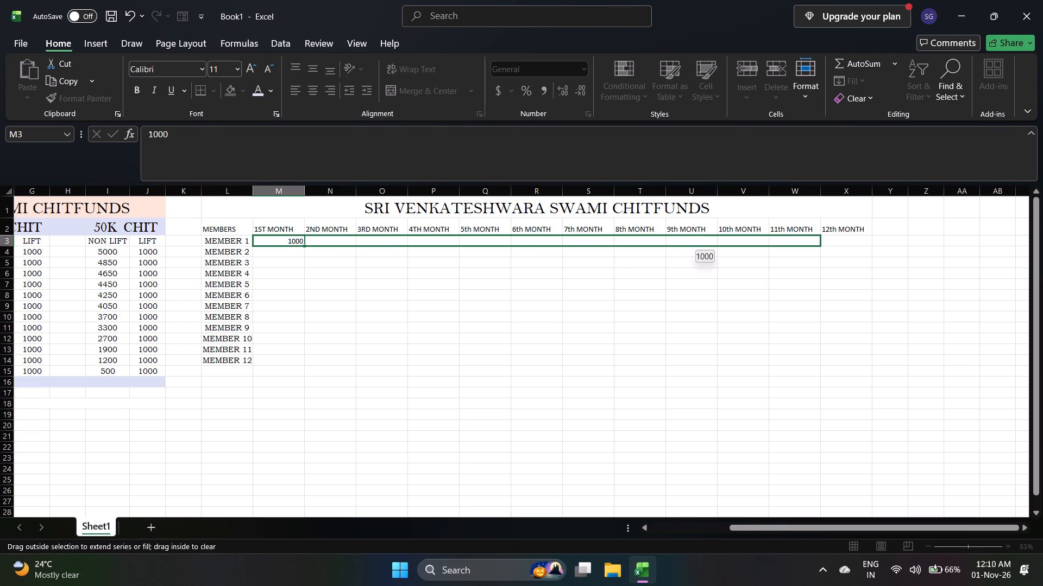
pyautogui.moveTo(851, 249); pyautogui.dragTo(866, 249)
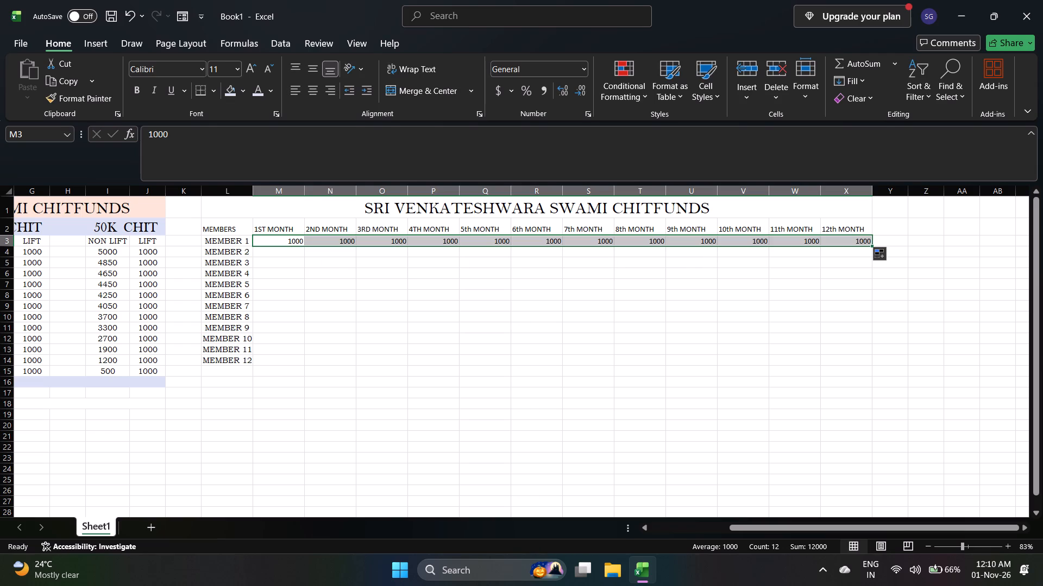
# Enter 1000 in cell M4 and fill it down the 1ST MONTH column to MEMBER 12 in M14.
pyautogui.click(291, 256)
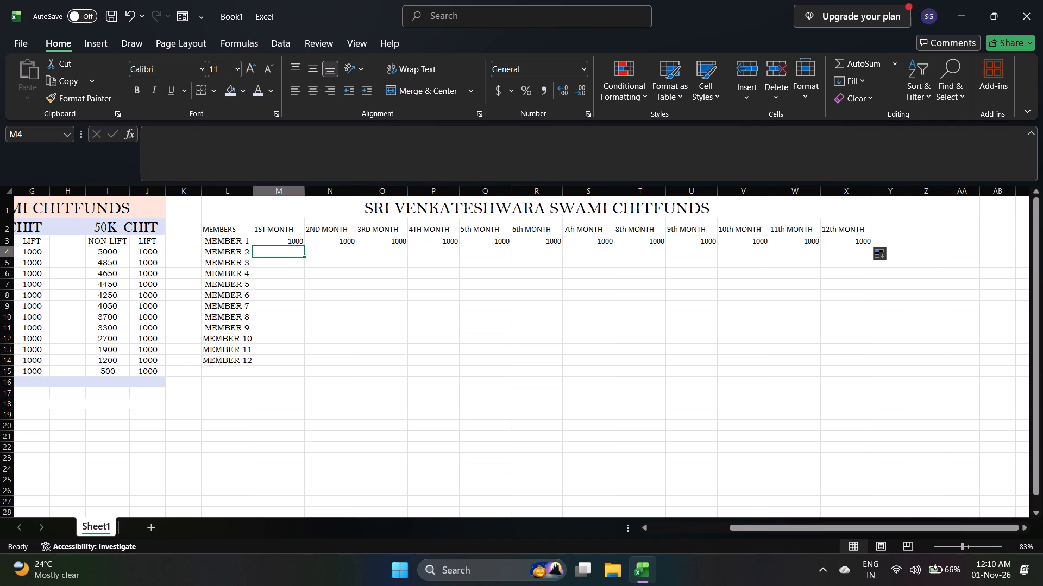
pyautogui.write('100')
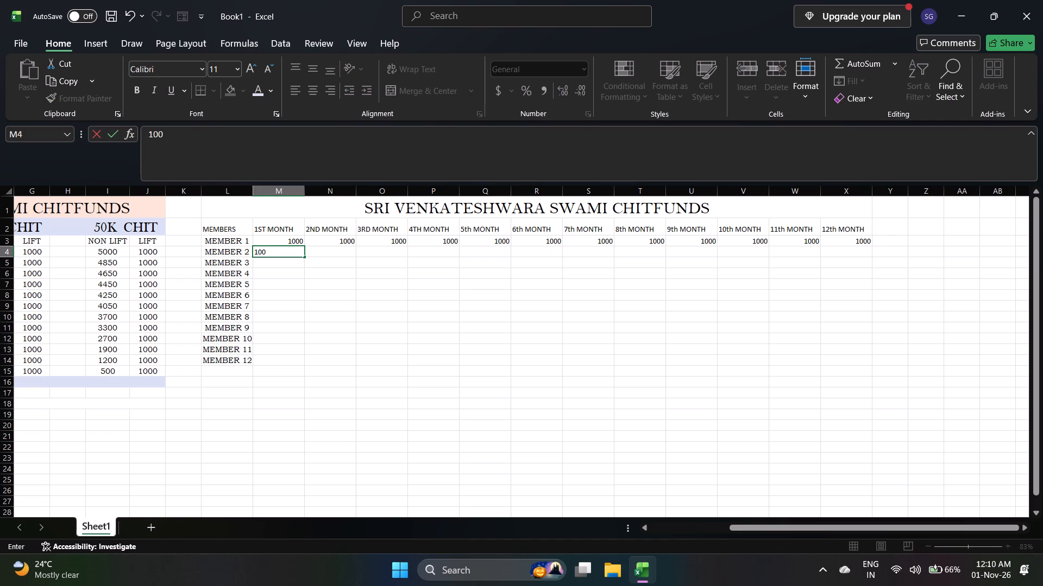
pyautogui.press('0')
pyautogui.moveTo(305, 256); pyautogui.dragTo(298, 344)
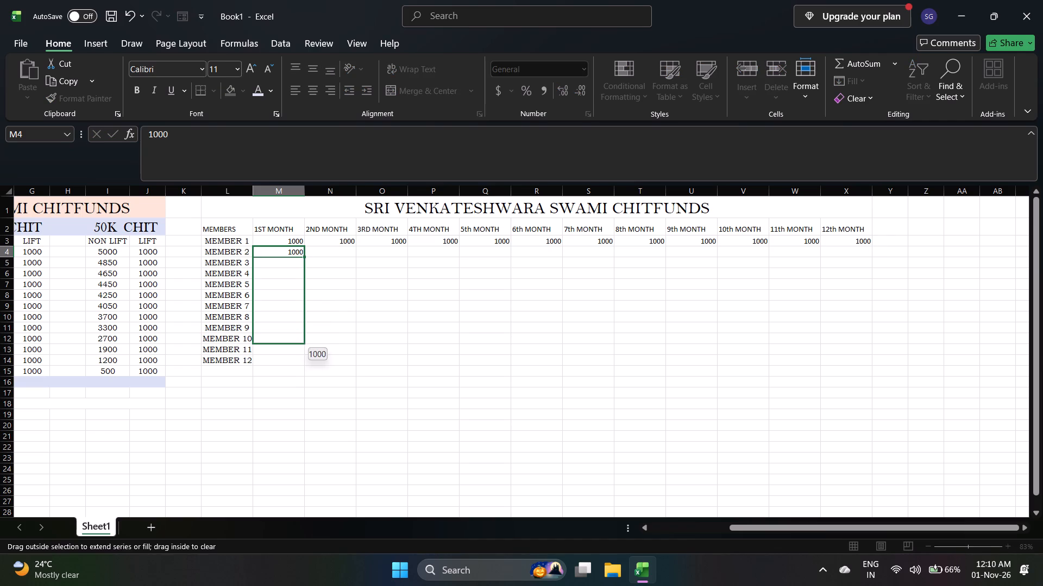
pyautogui.moveTo(298, 344); pyautogui.dragTo(302, 364)
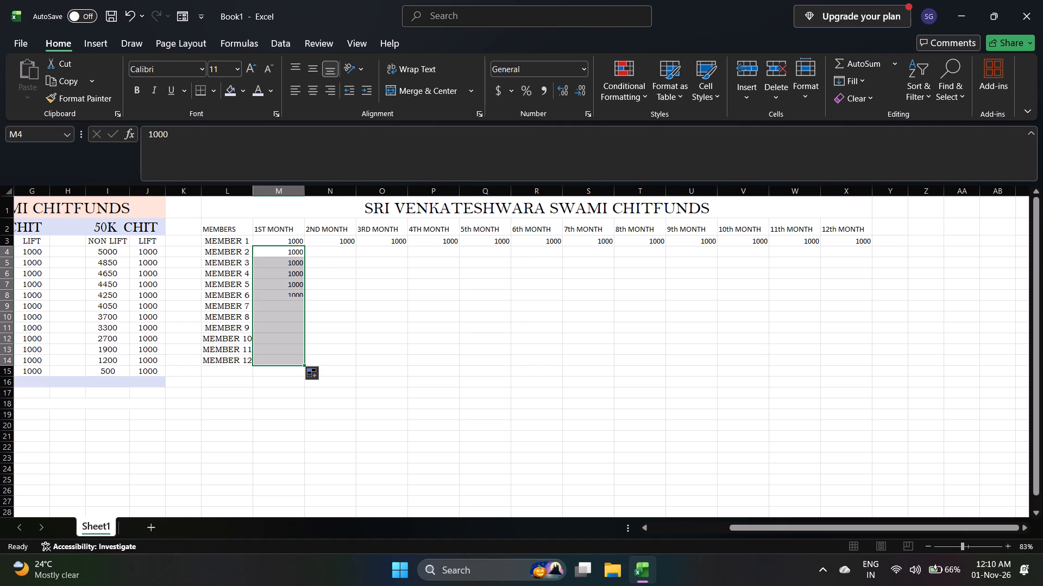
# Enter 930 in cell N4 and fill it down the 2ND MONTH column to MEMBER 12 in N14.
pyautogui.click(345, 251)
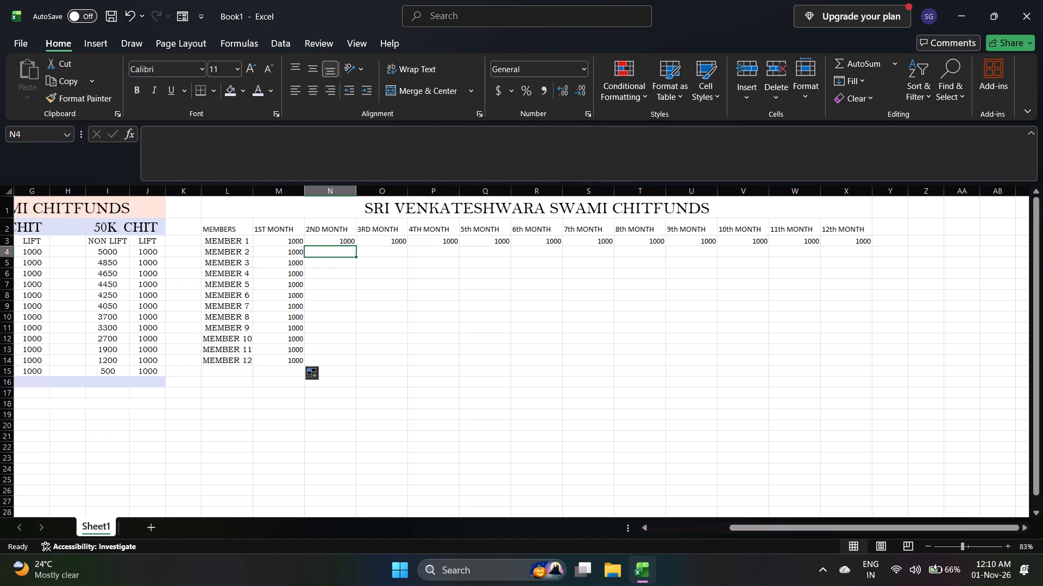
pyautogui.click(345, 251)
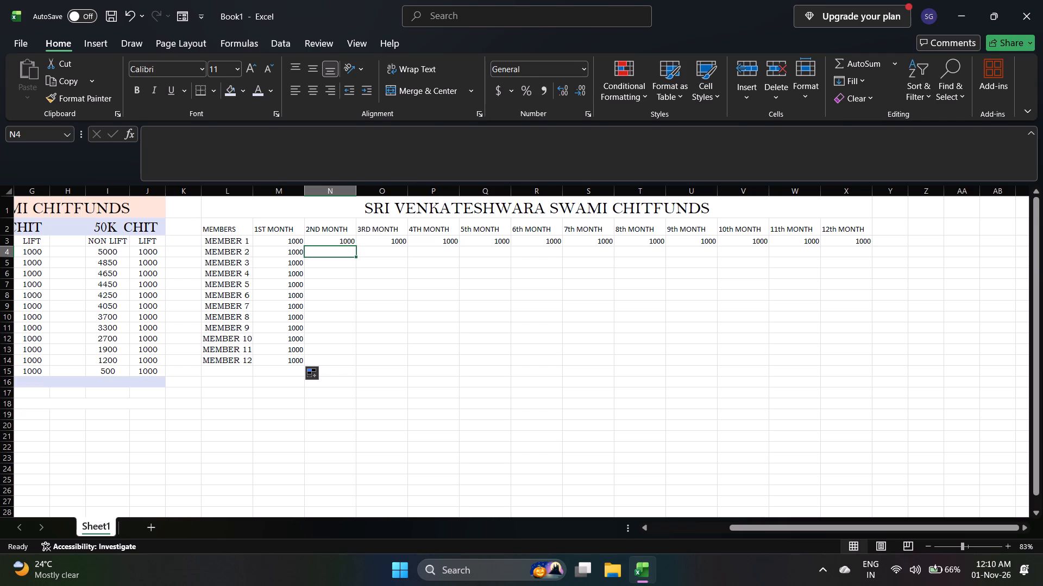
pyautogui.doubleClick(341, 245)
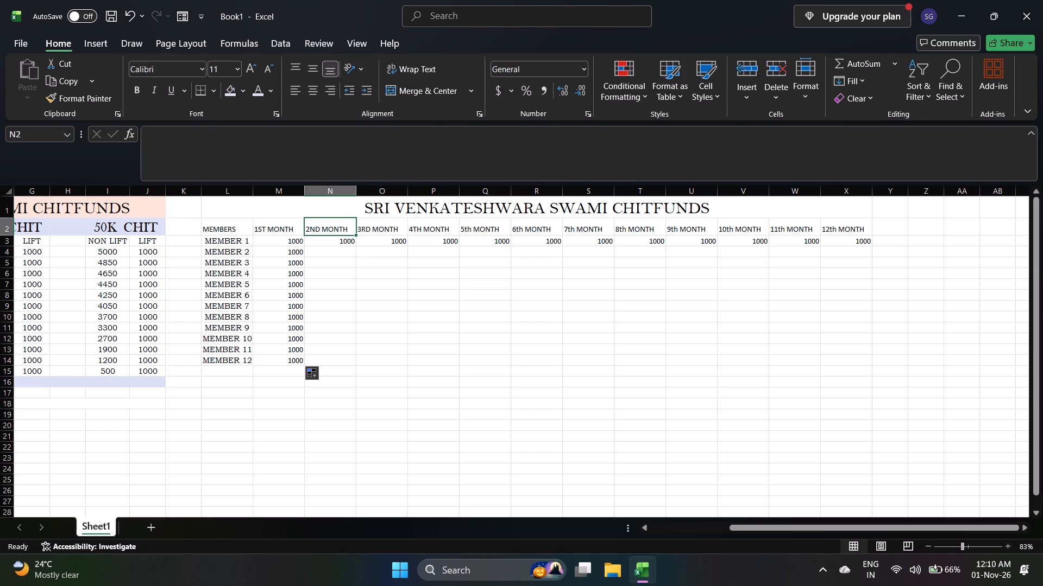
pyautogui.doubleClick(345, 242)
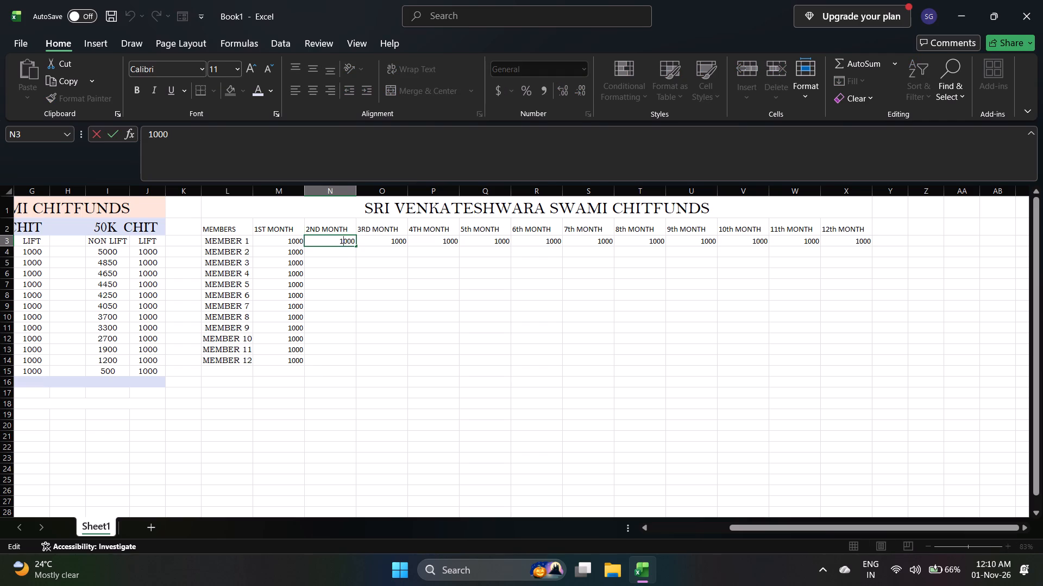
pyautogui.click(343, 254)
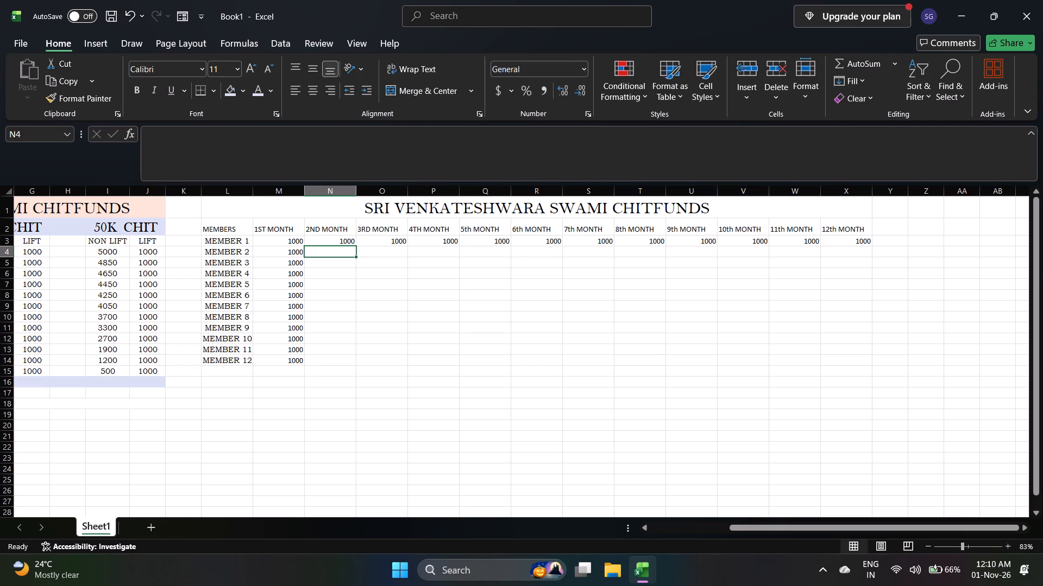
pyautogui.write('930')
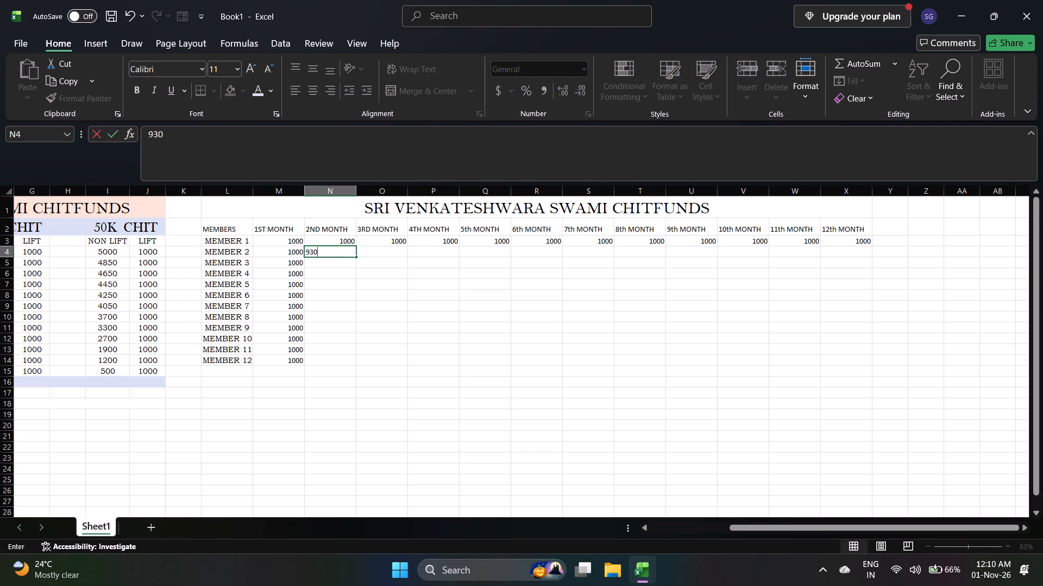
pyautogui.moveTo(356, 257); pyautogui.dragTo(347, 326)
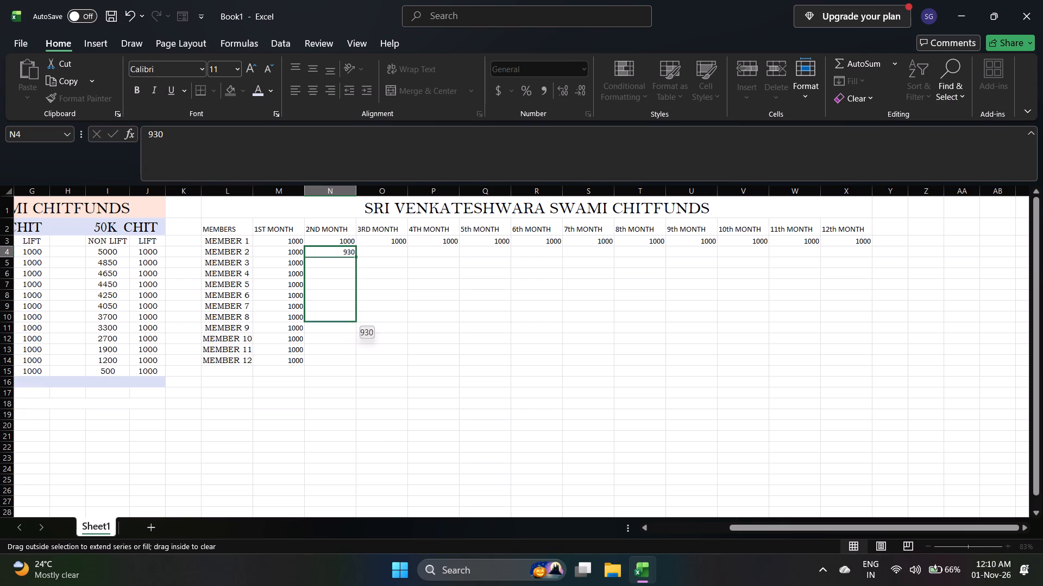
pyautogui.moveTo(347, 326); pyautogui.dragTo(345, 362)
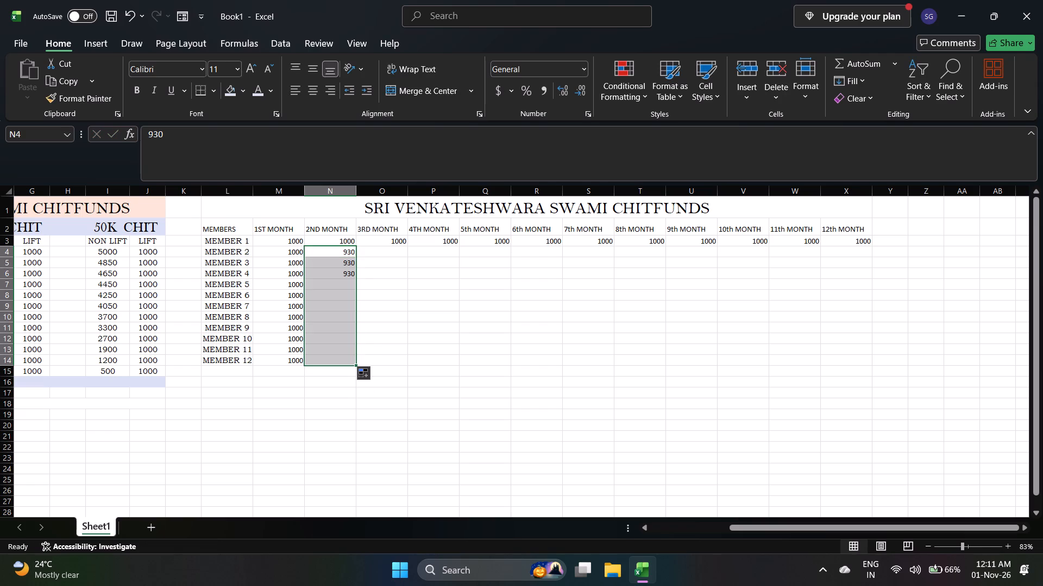
# Enter 1000 in cell O4 and fill it across MEMBER 2's row to the 12th MONTH in X4.
pyautogui.click(392, 250)
pyautogui.write('1000')
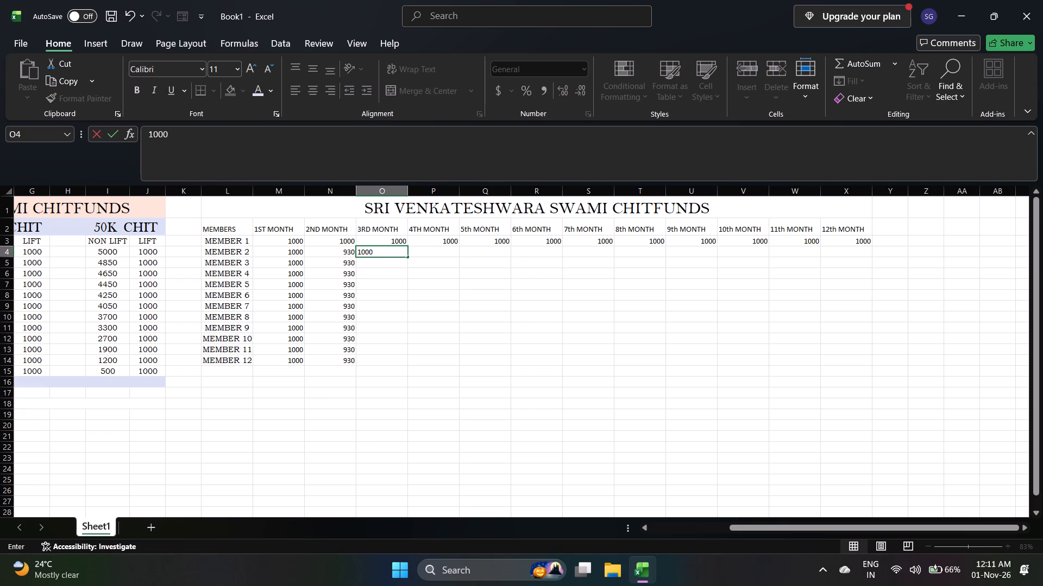
pyautogui.moveTo(408, 257); pyautogui.dragTo(609, 264)
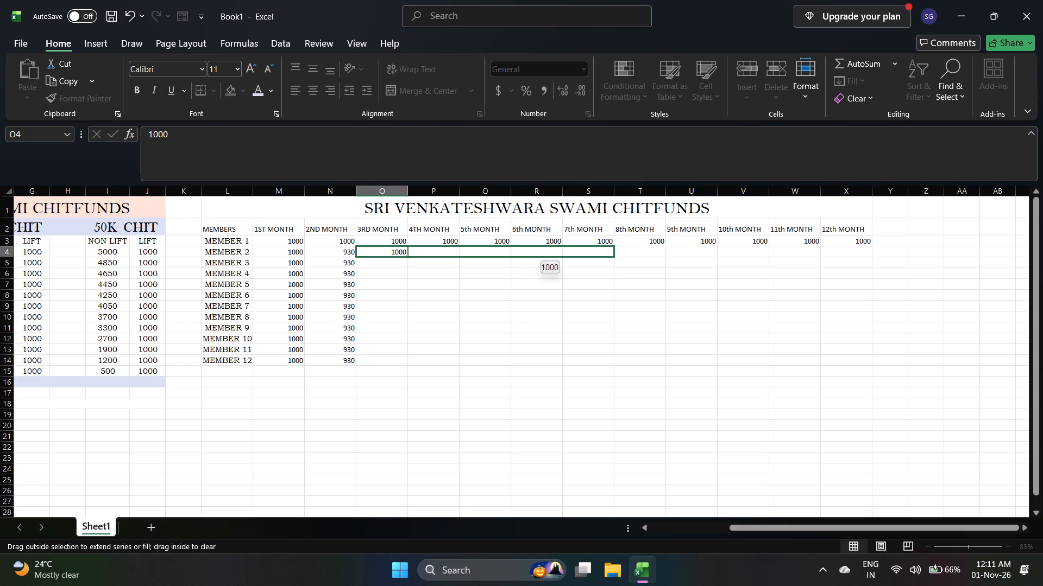
pyautogui.moveTo(609, 264); pyautogui.dragTo(808, 263)
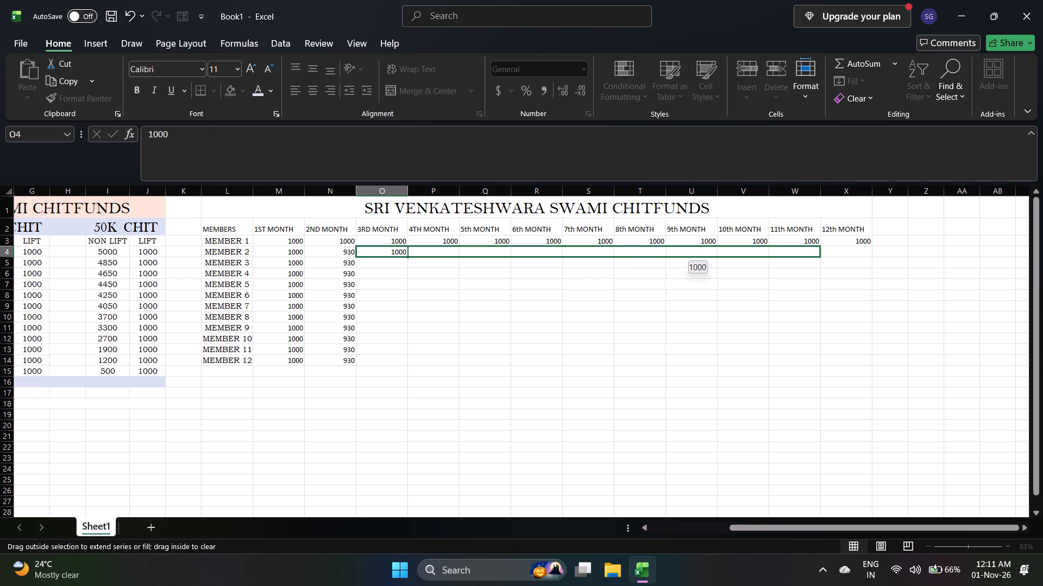
pyautogui.moveTo(808, 263); pyautogui.dragTo(870, 263)
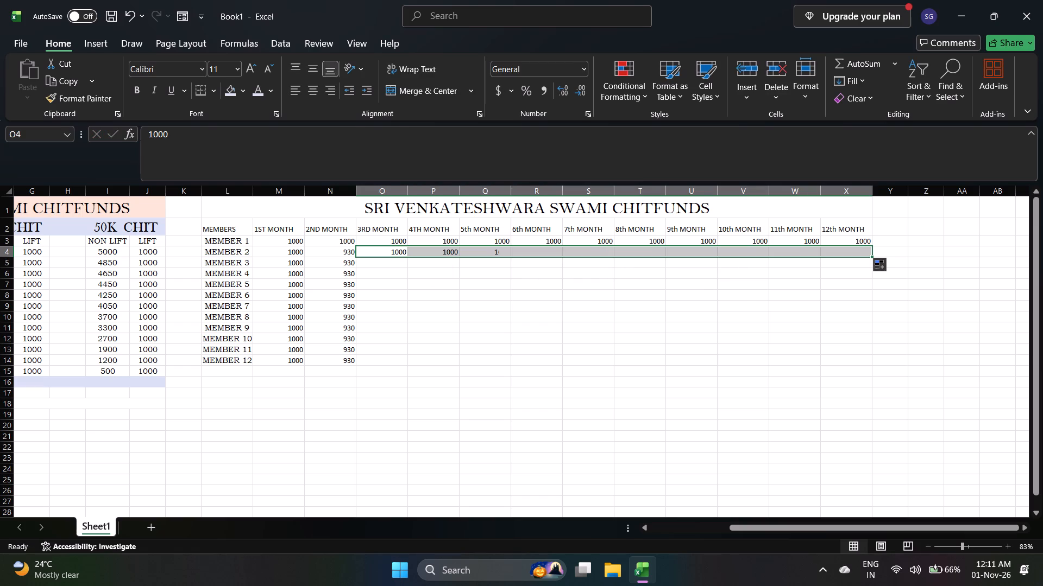
# Enter 9 in cell O5, MEMBER 3's 3RD MONTH amount.
pyautogui.click(393, 262)
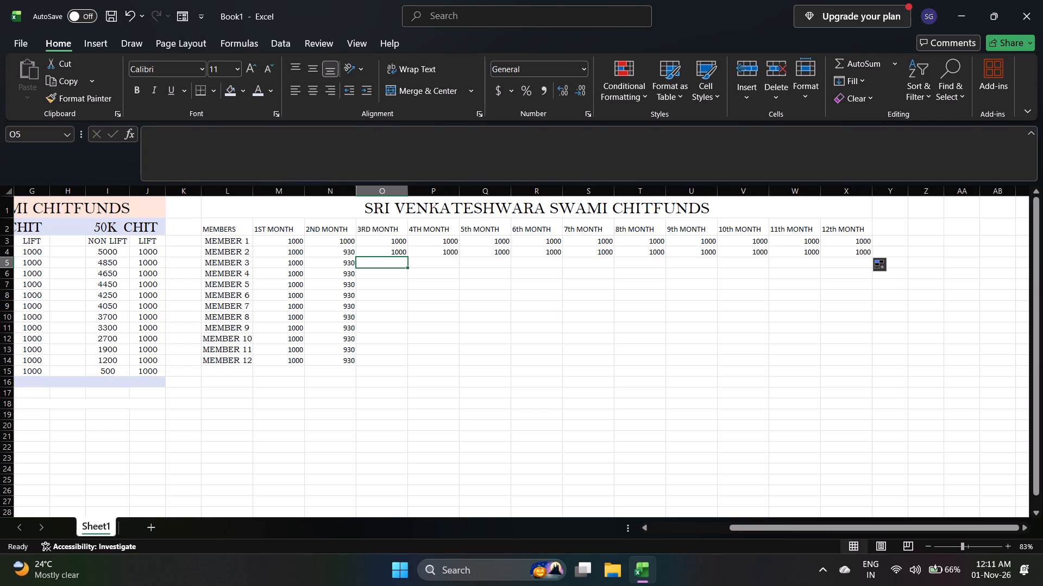
pyautogui.press('9')
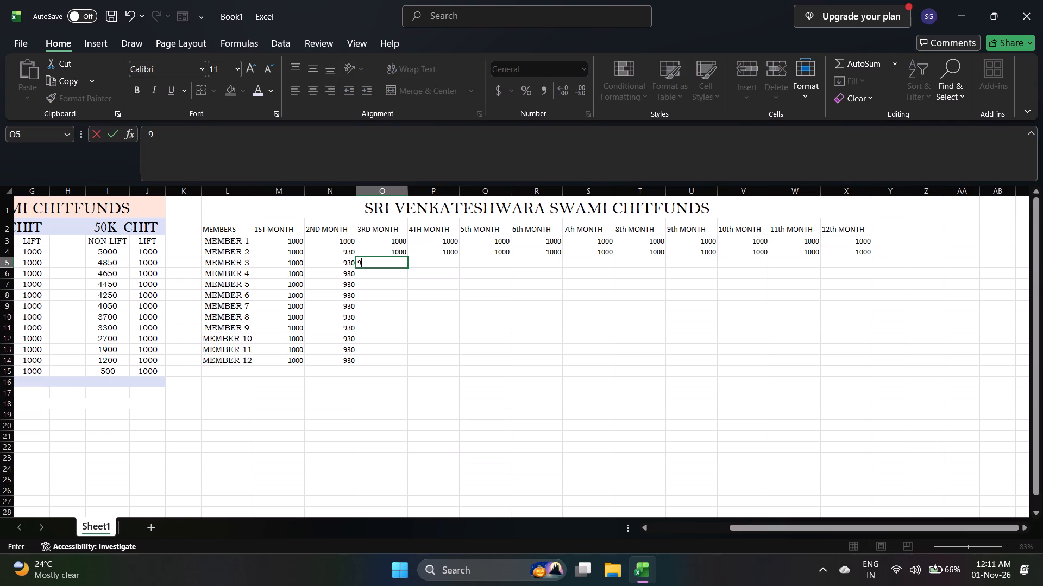
# Change the 2ND MONTH amount in cell N4 to 970 and fill it down to MEMBER 12 in N14.
pyautogui.click(352, 252)
pyautogui.doubleClick(352, 252)
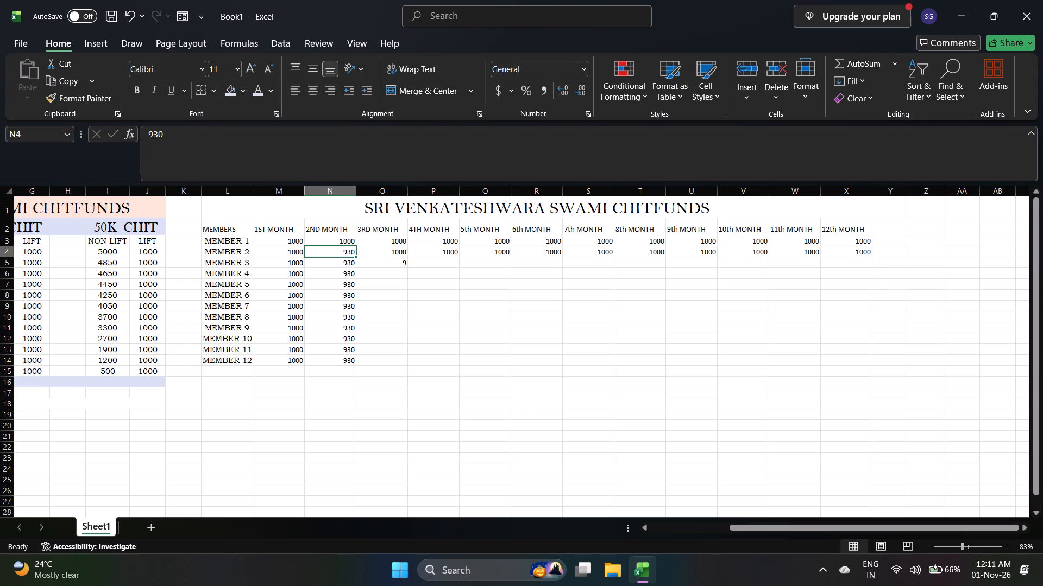
pyautogui.press('BackSpace')
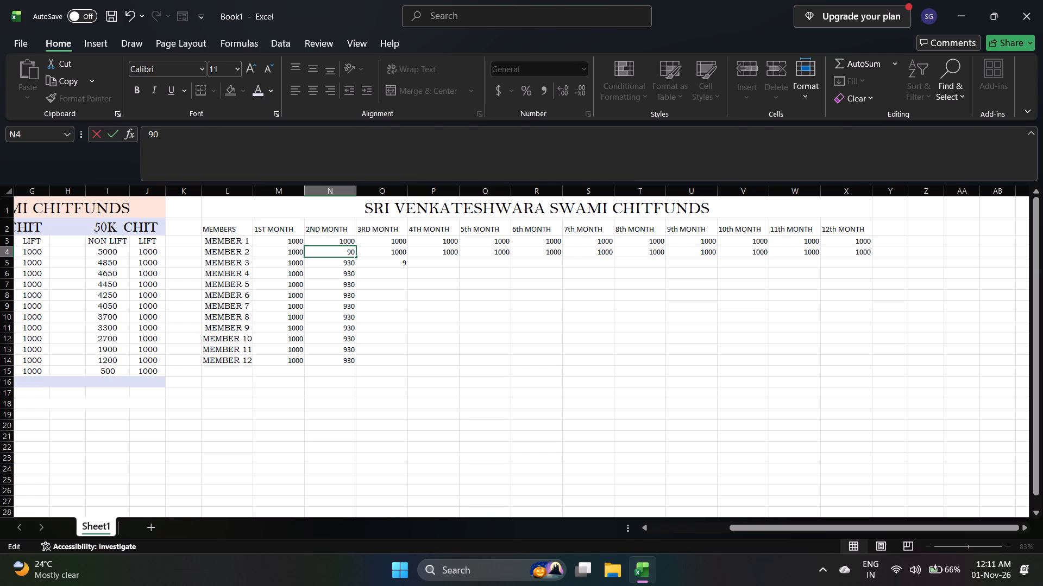
pyautogui.press('7')
pyautogui.moveTo(356, 257); pyautogui.dragTo(351, 361)
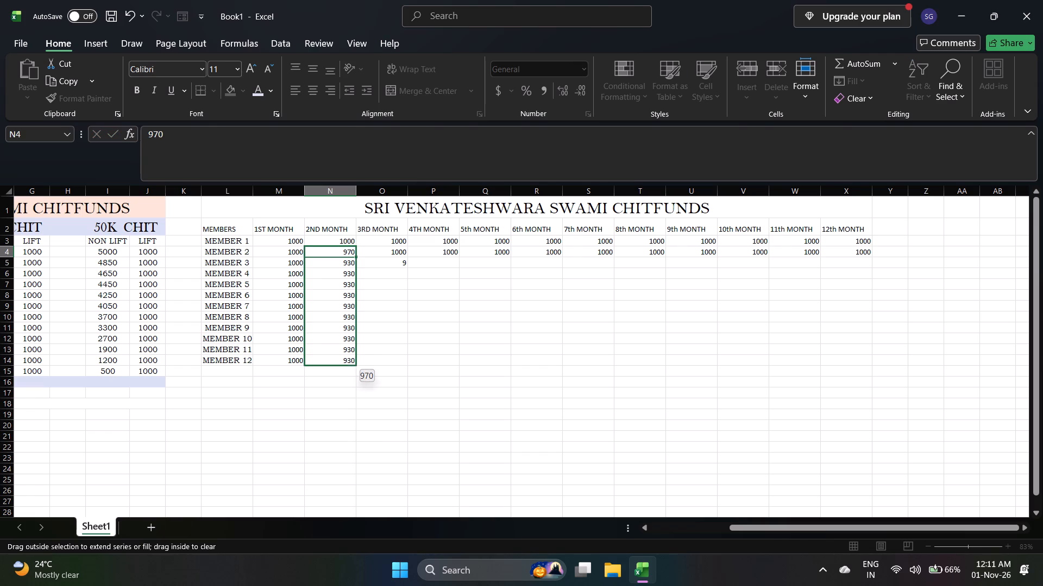
pyautogui.moveTo(351, 361); pyautogui.dragTo(351, 362)
# Complete MEMBER 3's 3RD MONTH amount in cell O5 as 930 and fill it down to MEMBER 12 in O14.
pyautogui.tripleClick(403, 260)
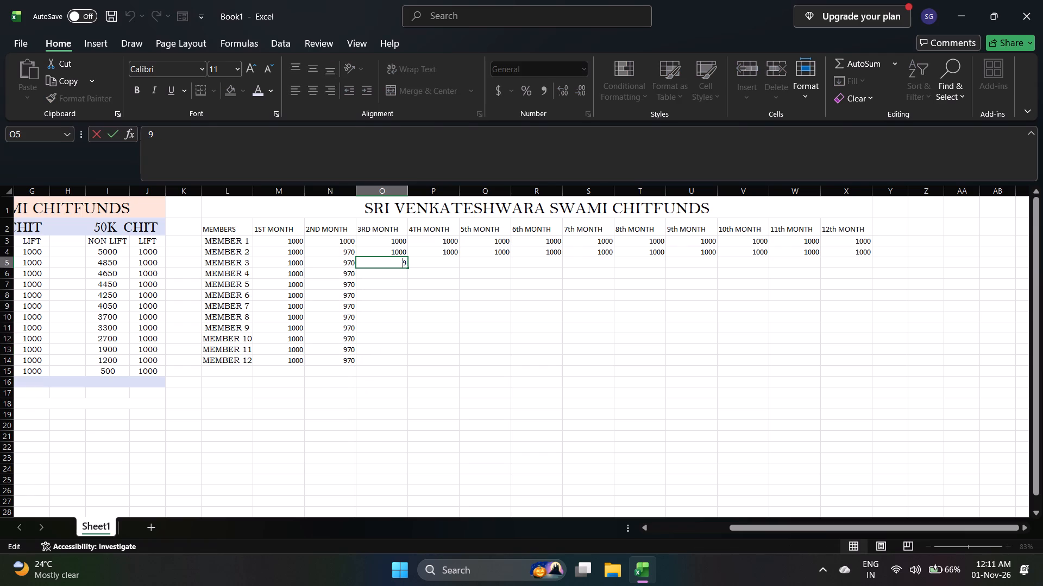
pyautogui.press('Right')
pyautogui.write('30')
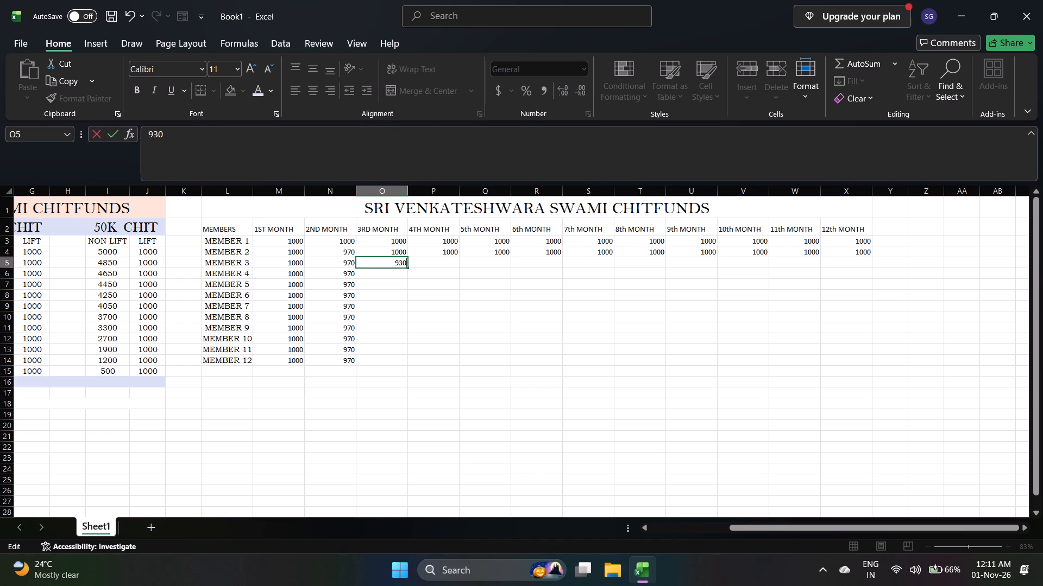
pyautogui.moveTo(406, 266); pyautogui.dragTo(405, 305)
pyautogui.moveTo(408, 268); pyautogui.dragTo(416, 364)
# Enter 1000 in cell P5 and fill it across MEMBER 3's row to the 12th MONTH in X5.
pyautogui.click(433, 264)
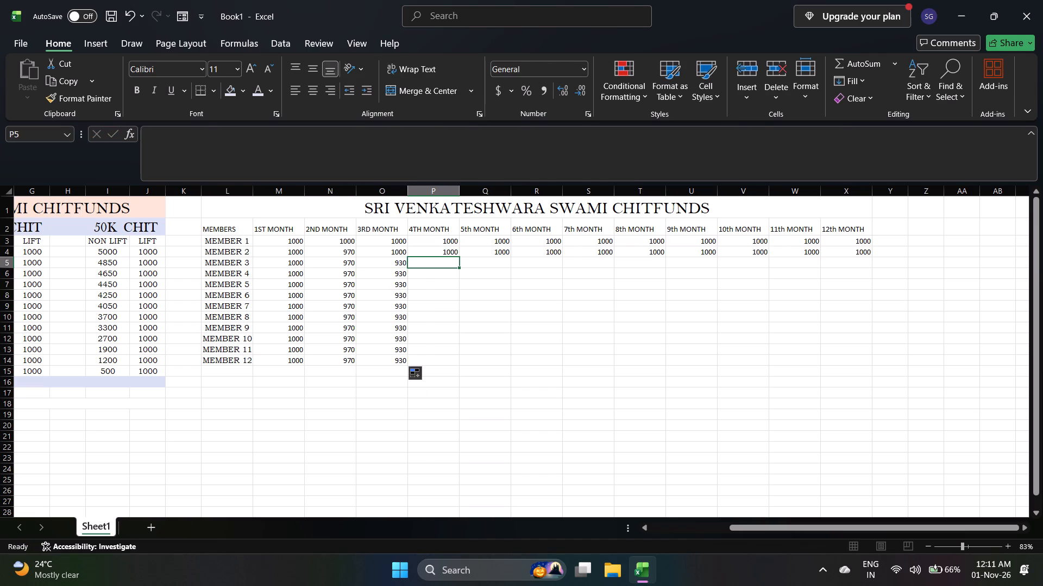
pyautogui.write('1000')
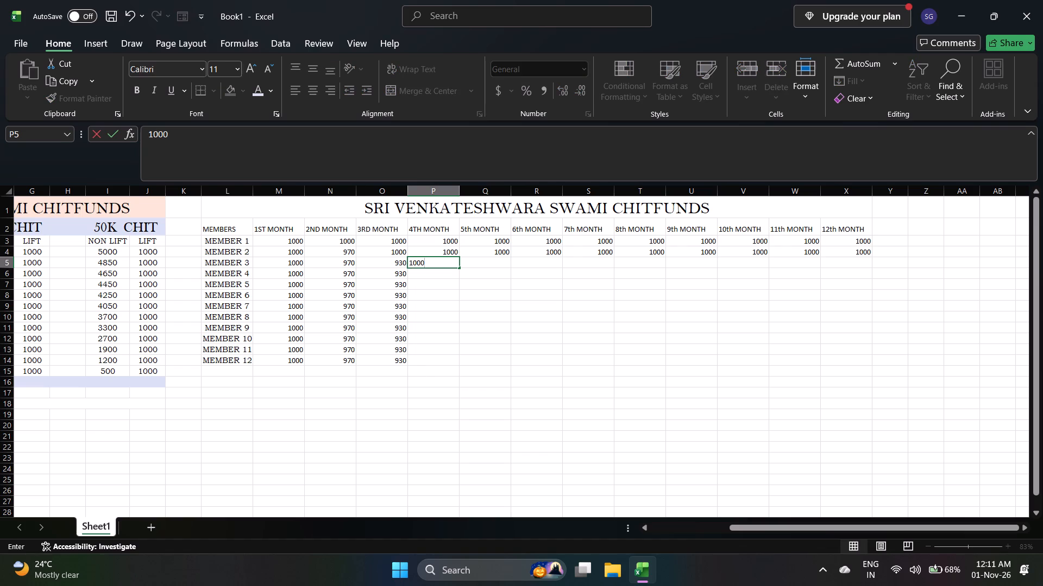
pyautogui.moveTo(460, 267); pyautogui.dragTo(783, 274)
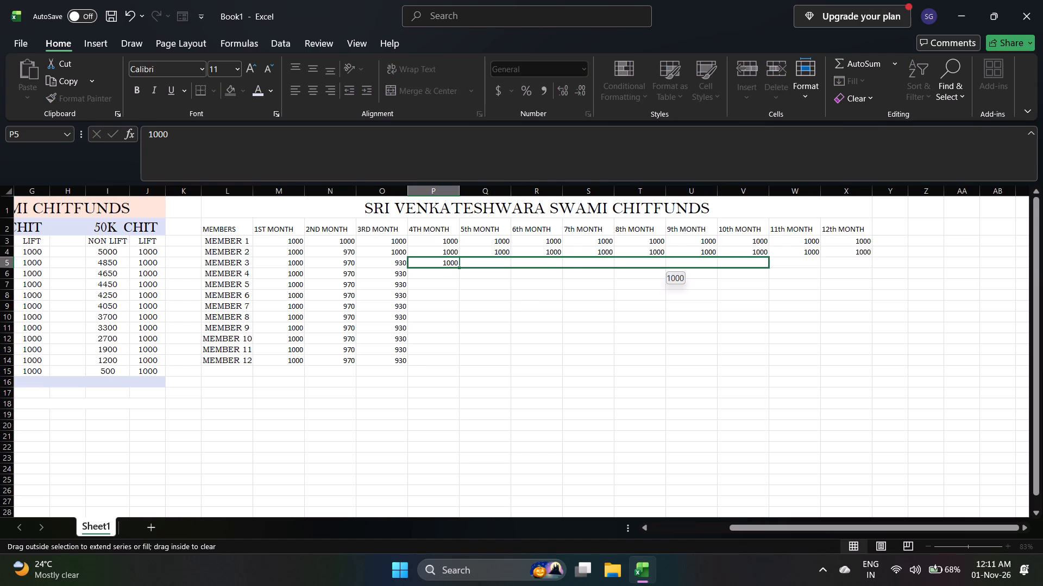
pyautogui.moveTo(783, 274); pyautogui.dragTo(869, 274)
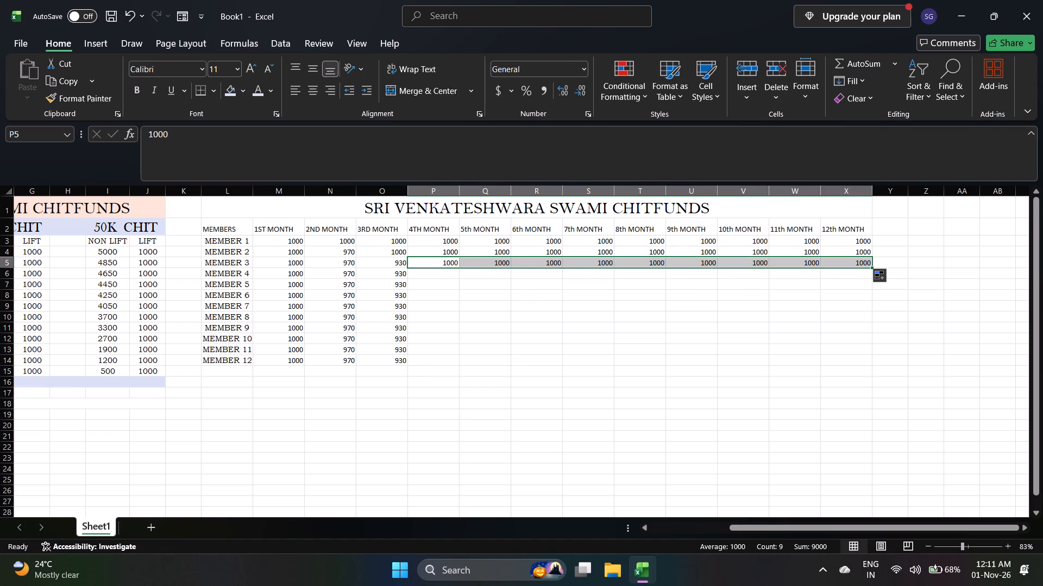
# Fill the 1000 from Q5 down into MEMBER 4's row and across from the 5th MONTH to the 12th MONTH in X6.
pyautogui.click(528, 262)
pyautogui.click(505, 262)
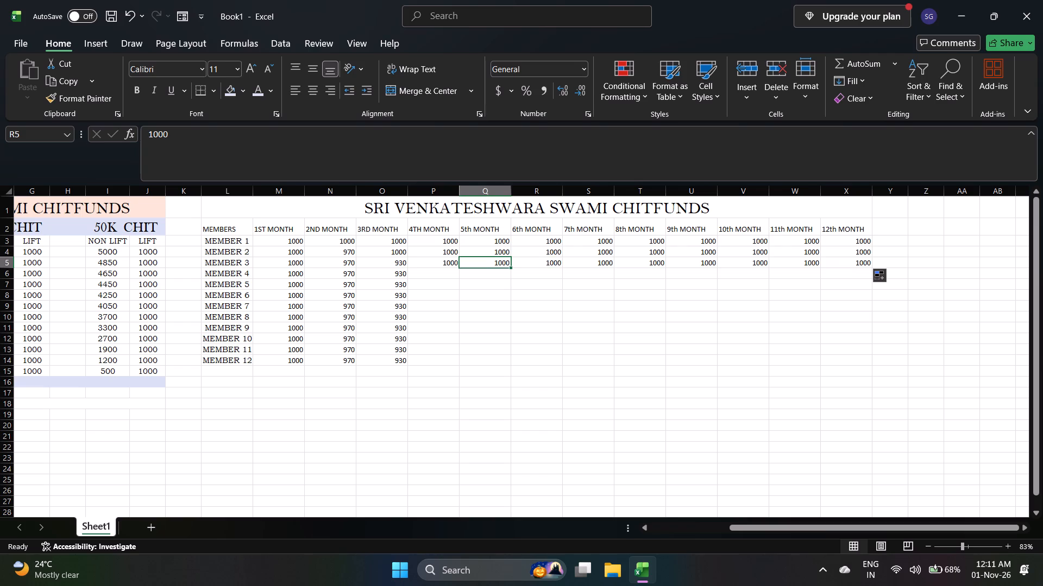
pyautogui.moveTo(510, 266); pyautogui.dragTo(546, 283)
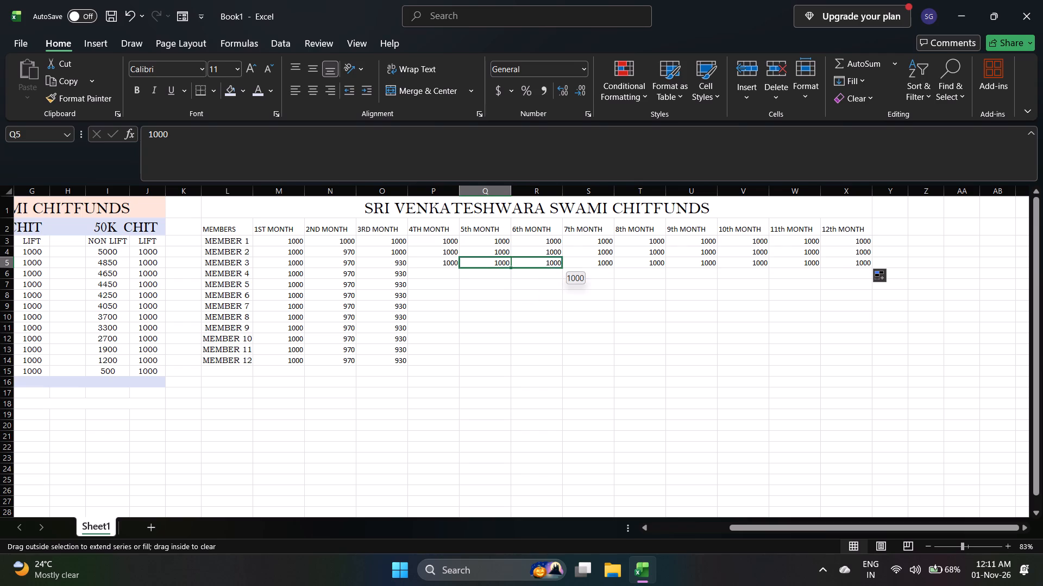
pyautogui.moveTo(546, 283); pyautogui.dragTo(511, 275)
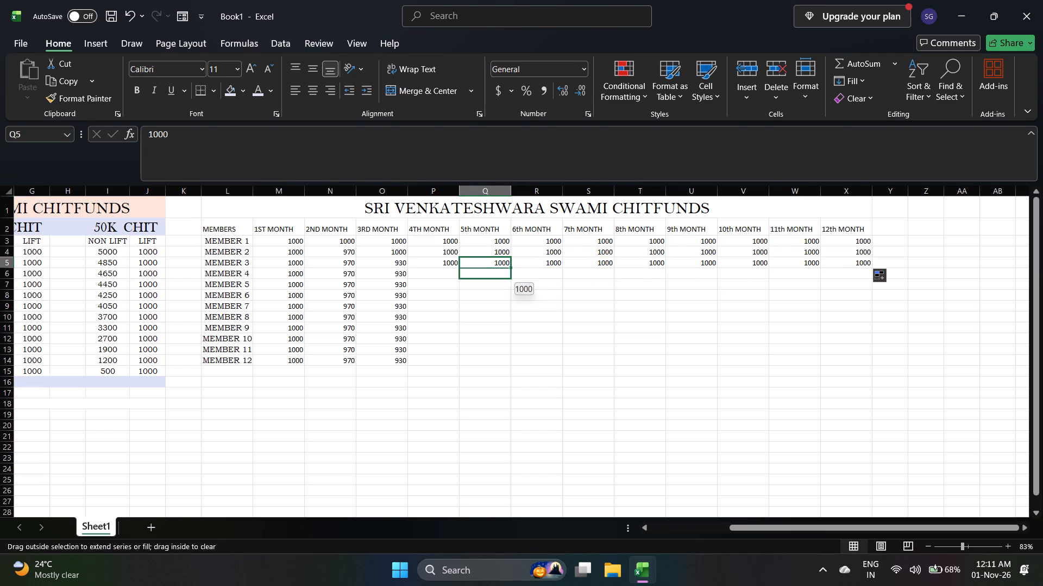
pyautogui.moveTo(511, 275); pyautogui.dragTo(581, 275)
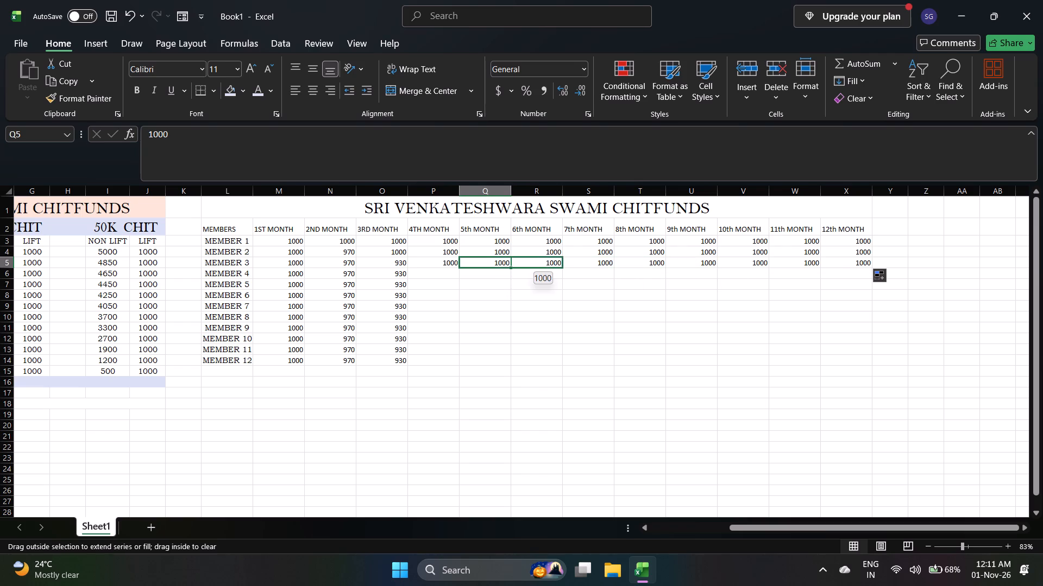
pyautogui.moveTo(581, 275); pyautogui.dragTo(598, 280)
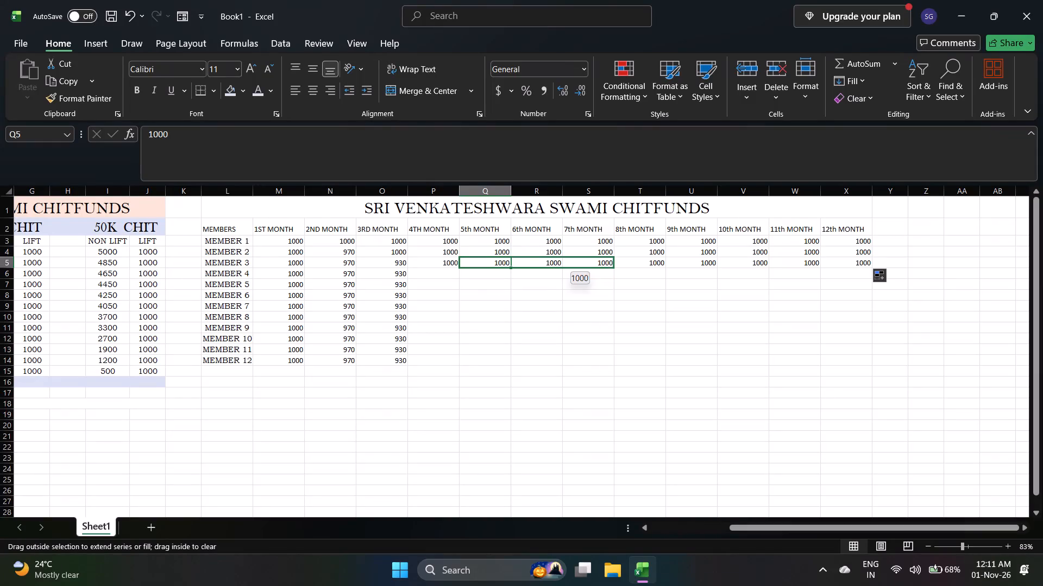
pyautogui.moveTo(598, 280); pyautogui.dragTo(519, 277)
pyautogui.moveTo(511, 277); pyautogui.dragTo(541, 275)
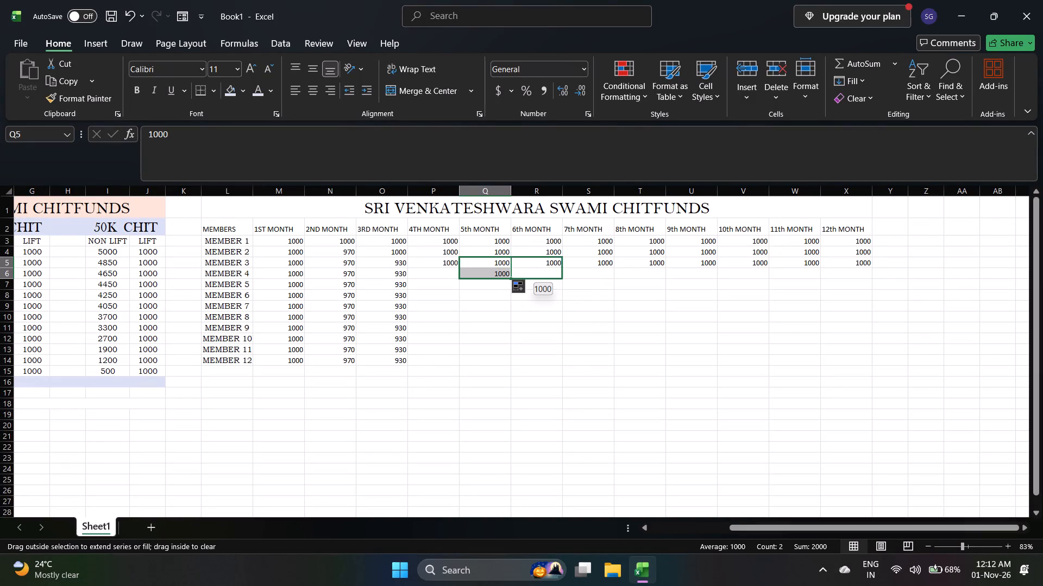
pyautogui.moveTo(541, 275); pyautogui.dragTo(752, 278)
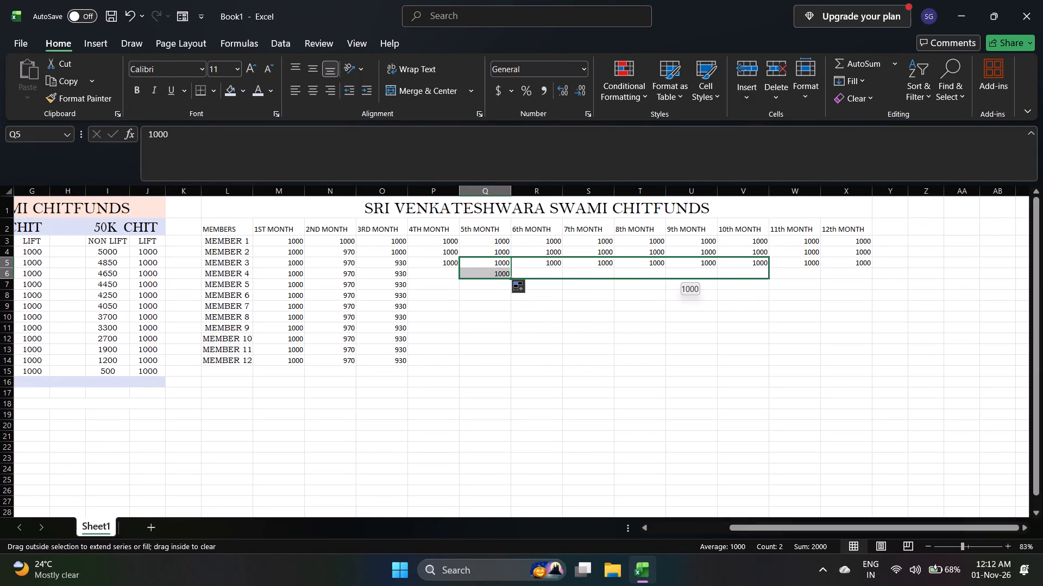
pyautogui.moveTo(752, 278); pyautogui.dragTo(874, 278)
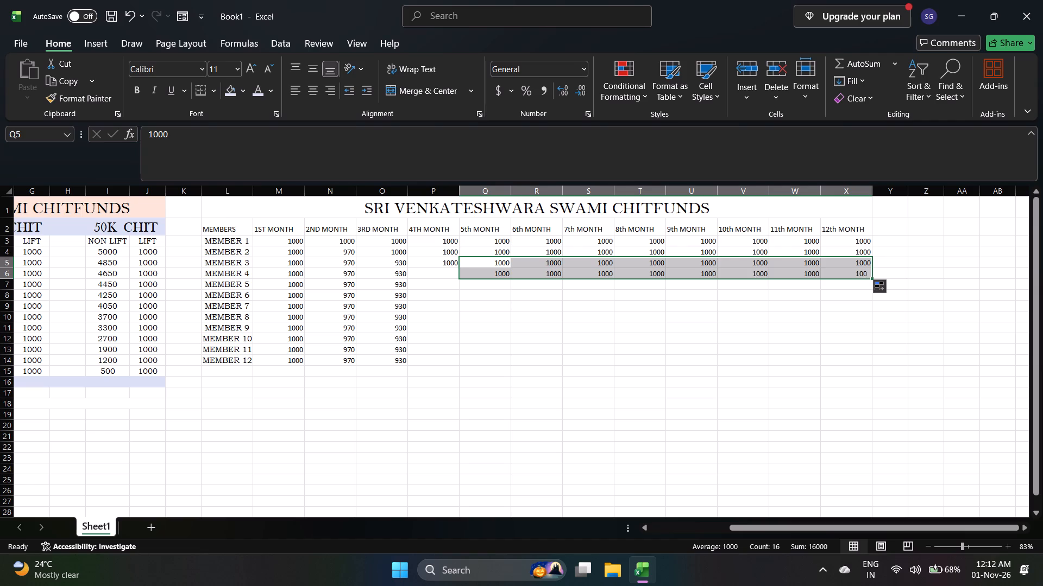
# Fill the 1000 from R6 down into MEMBER 5's row and across from the 6th MONTH to the 12th MONTH in X7.
pyautogui.click(552, 277)
pyautogui.click(525, 271)
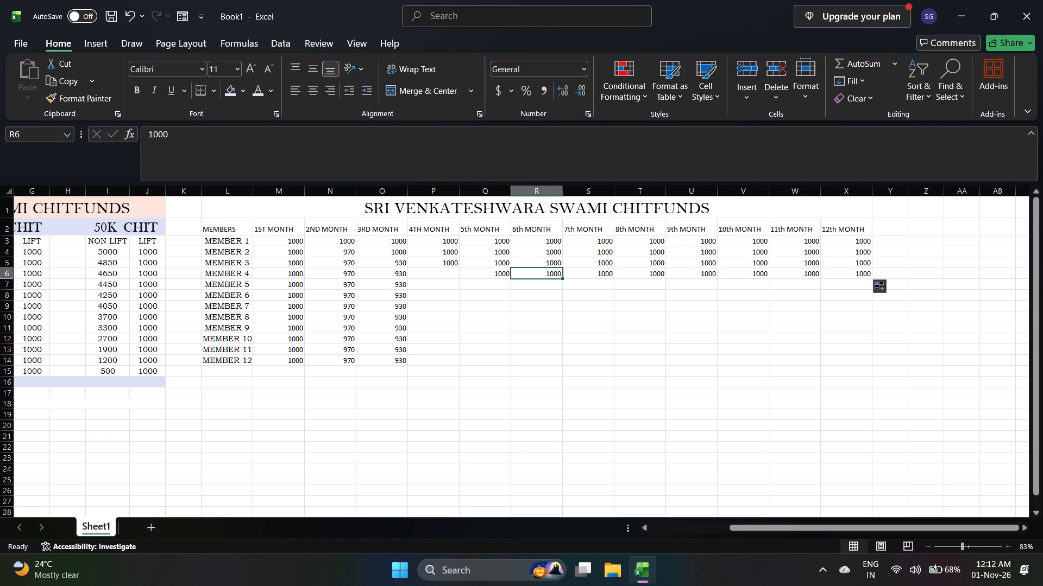
pyautogui.moveTo(562, 277); pyautogui.dragTo(649, 295)
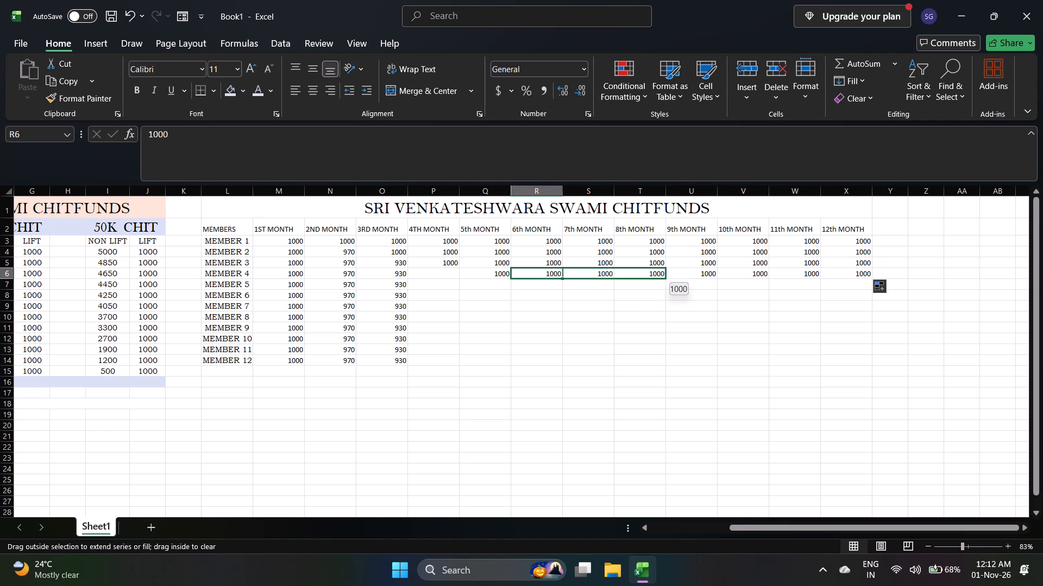
pyautogui.moveTo(649, 295); pyautogui.dragTo(597, 290)
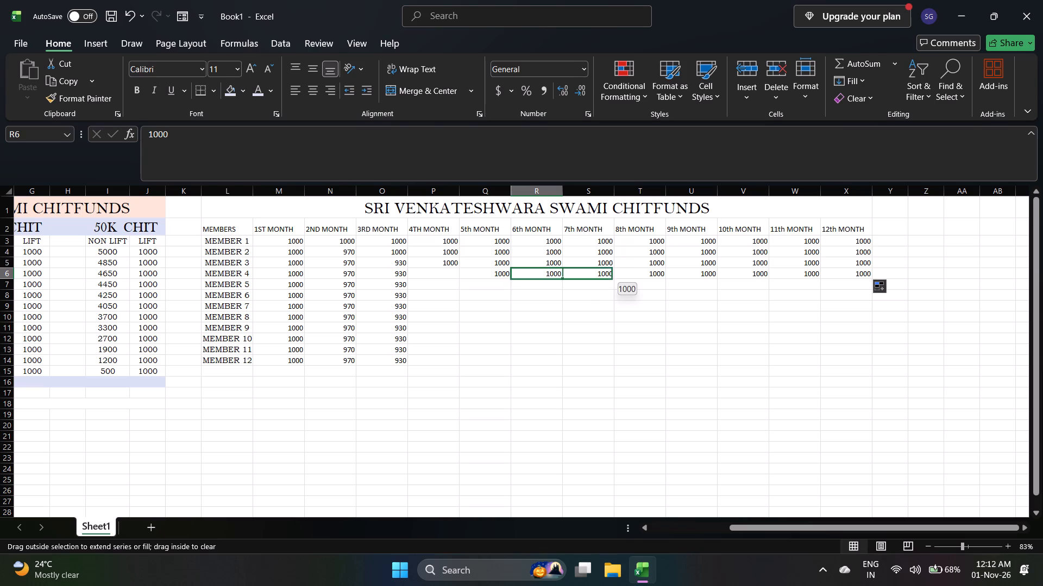
pyautogui.moveTo(597, 290); pyautogui.dragTo(563, 290)
pyautogui.moveTo(562, 288); pyautogui.dragTo(801, 295)
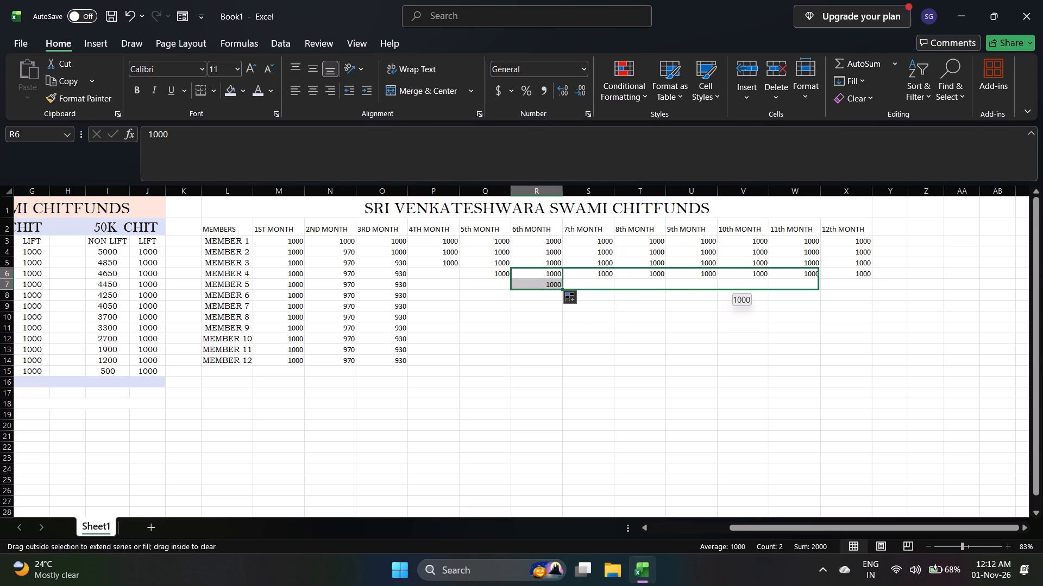
pyautogui.moveTo(801, 295); pyautogui.dragTo(851, 295)
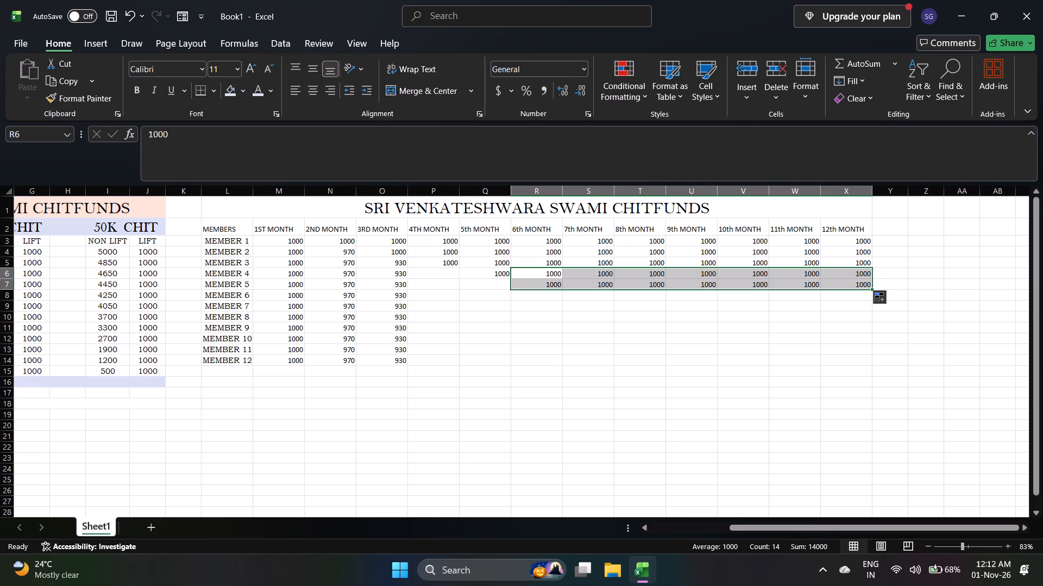
# Fill the 1000 from S7 down into MEMBER 6's row and across from the 7th MONTH to the 12th MONTH in X8.
pyautogui.click(595, 283)
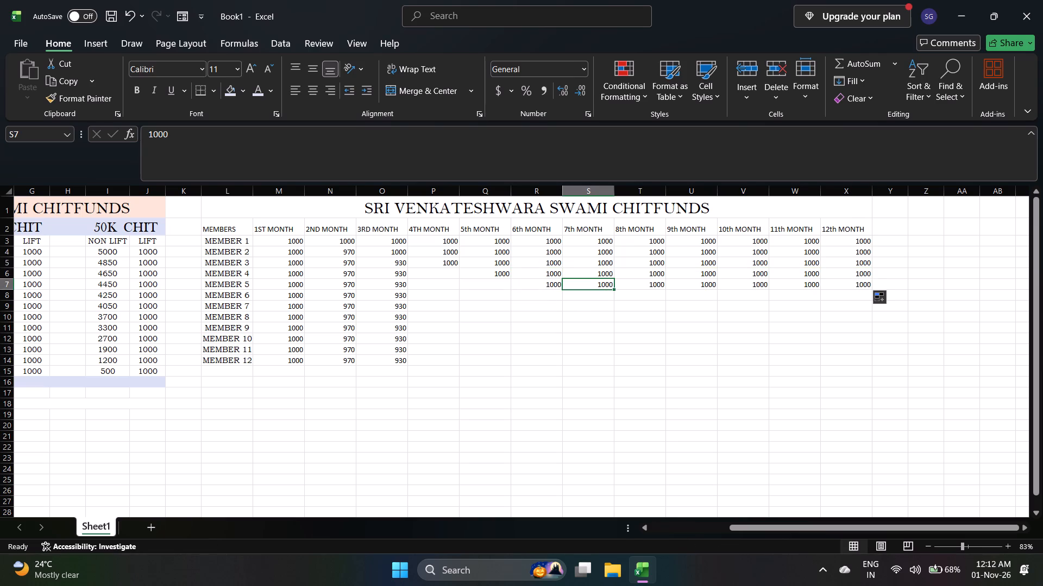
pyautogui.moveTo(613, 289); pyautogui.dragTo(612, 298)
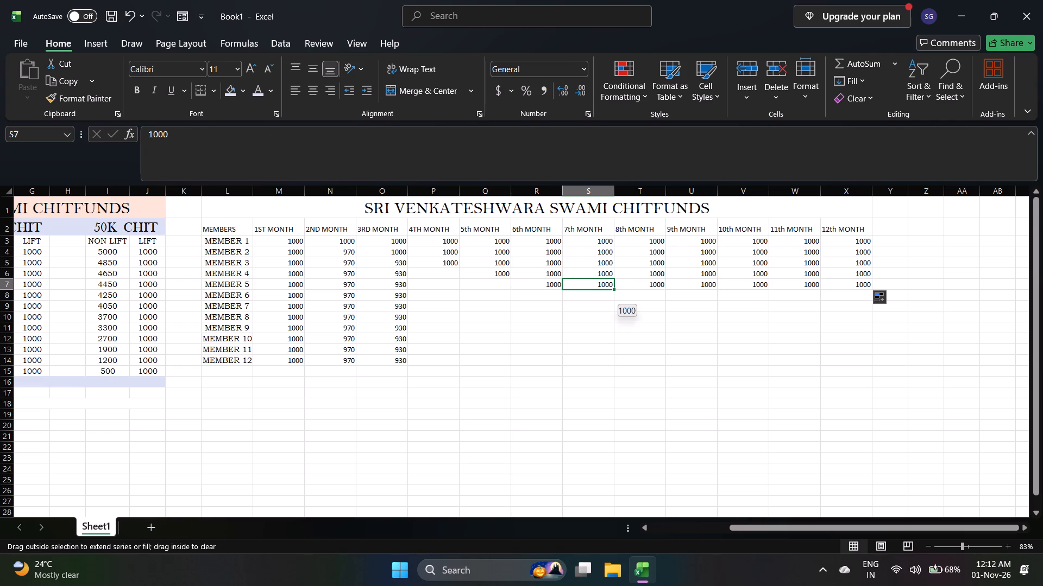
pyautogui.moveTo(612, 298); pyautogui.dragTo(613, 298)
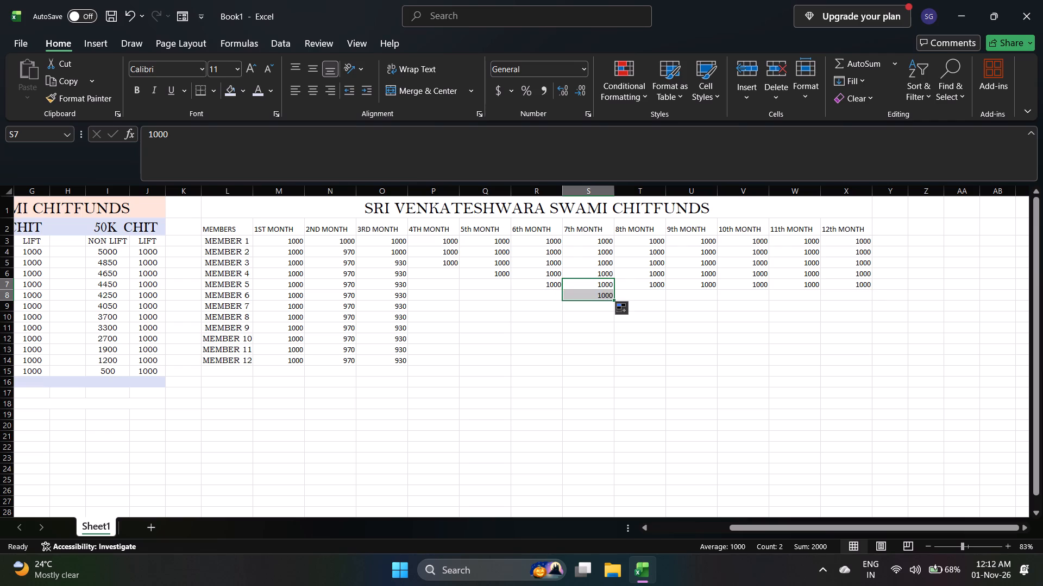
pyautogui.click(611, 295)
pyautogui.moveTo(612, 299); pyautogui.dragTo(846, 298)
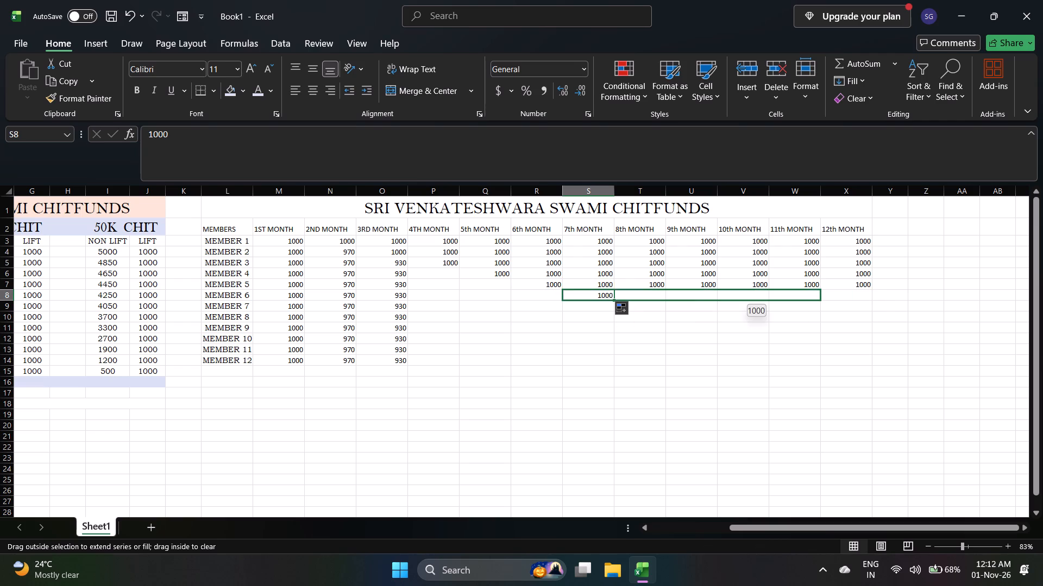
pyautogui.moveTo(846, 298); pyautogui.dragTo(868, 298)
# Fill the 1000 from T8 down into MEMBER 7's row and across from the 8th MONTH to the 12th MONTH in X9.
pyautogui.click(658, 297)
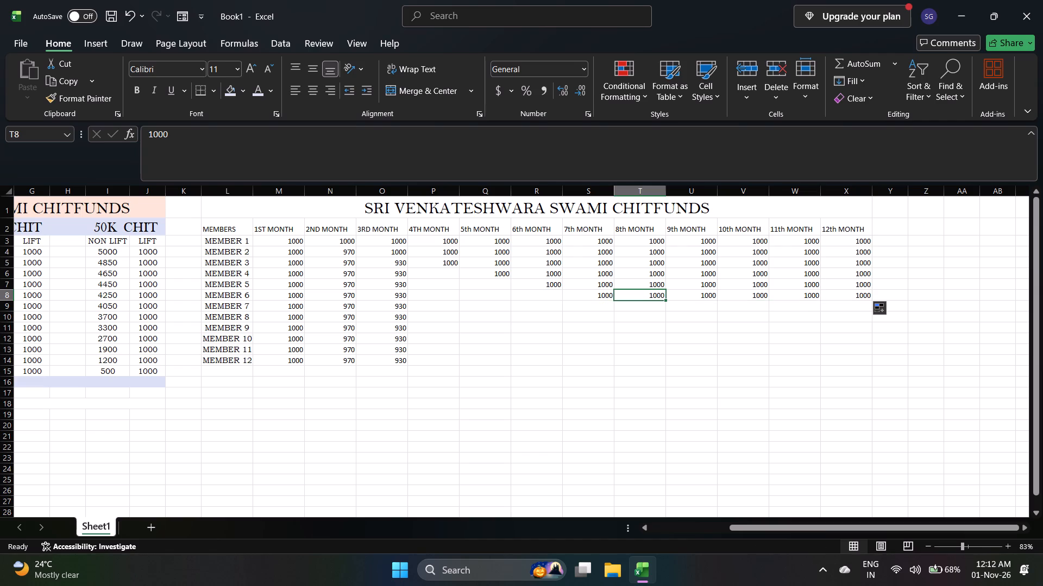
pyautogui.moveTo(665, 300); pyautogui.dragTo(664, 309)
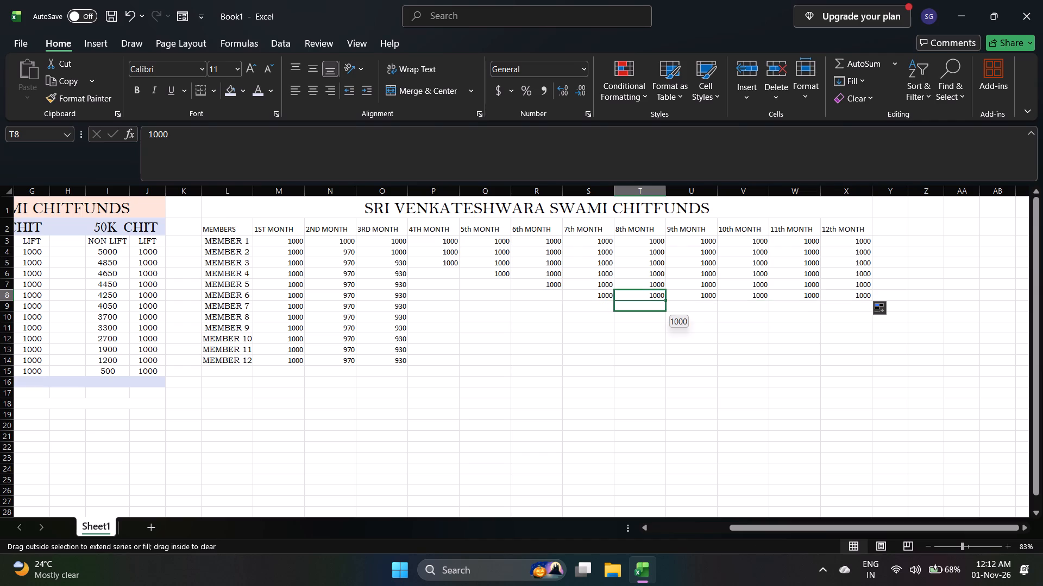
pyautogui.moveTo(664, 309); pyautogui.dragTo(664, 310)
pyautogui.moveTo(664, 310); pyautogui.dragTo(799, 320)
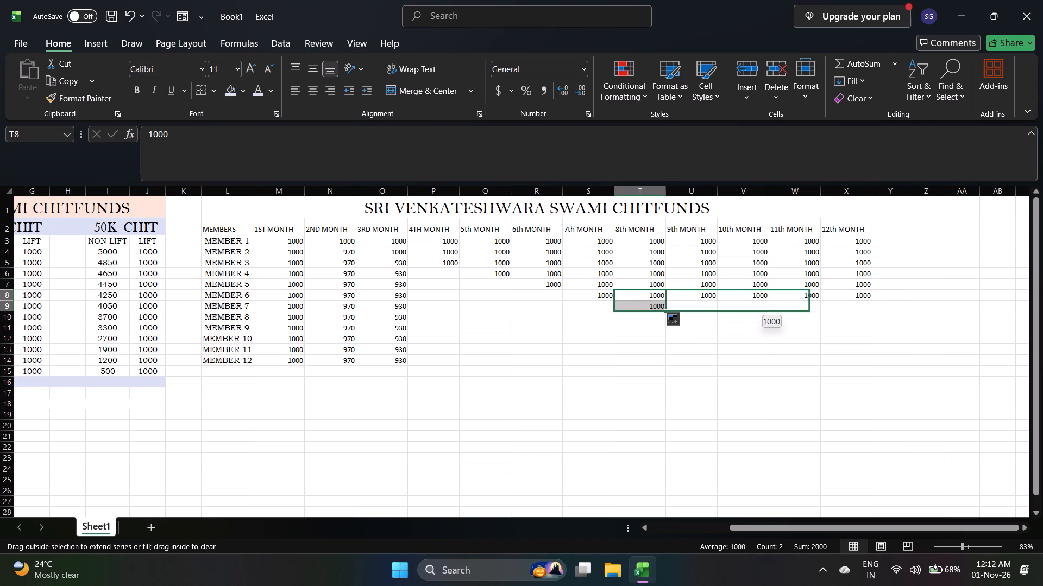
pyautogui.moveTo(799, 320); pyautogui.dragTo(869, 320)
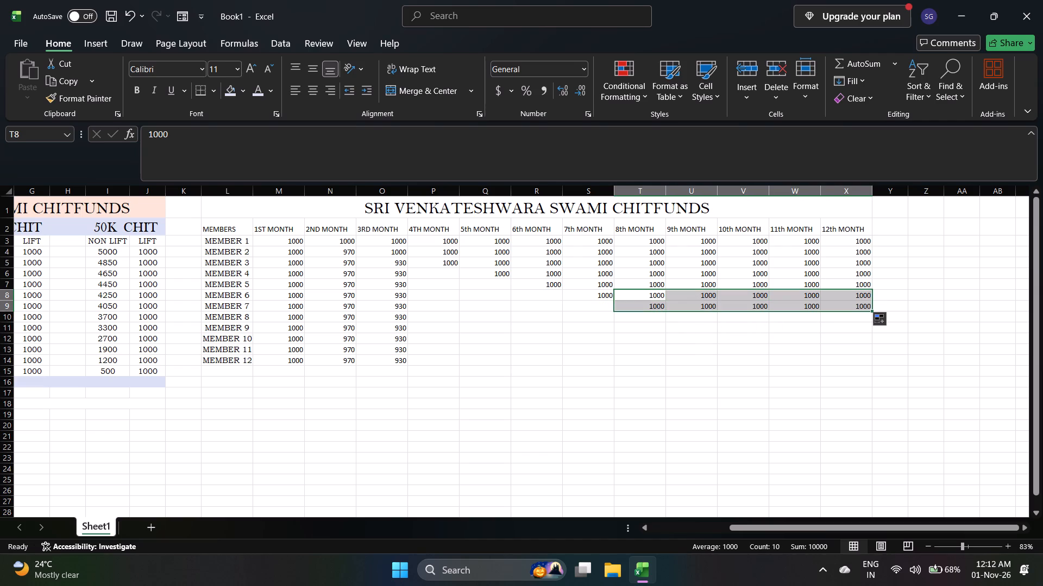
# Fill the 1000 from U9 down into MEMBER 8's row and across from the 9th MONTH to the 12th MONTH in X10.
pyautogui.click(707, 305)
pyautogui.moveTo(716, 312); pyautogui.dragTo(714, 322)
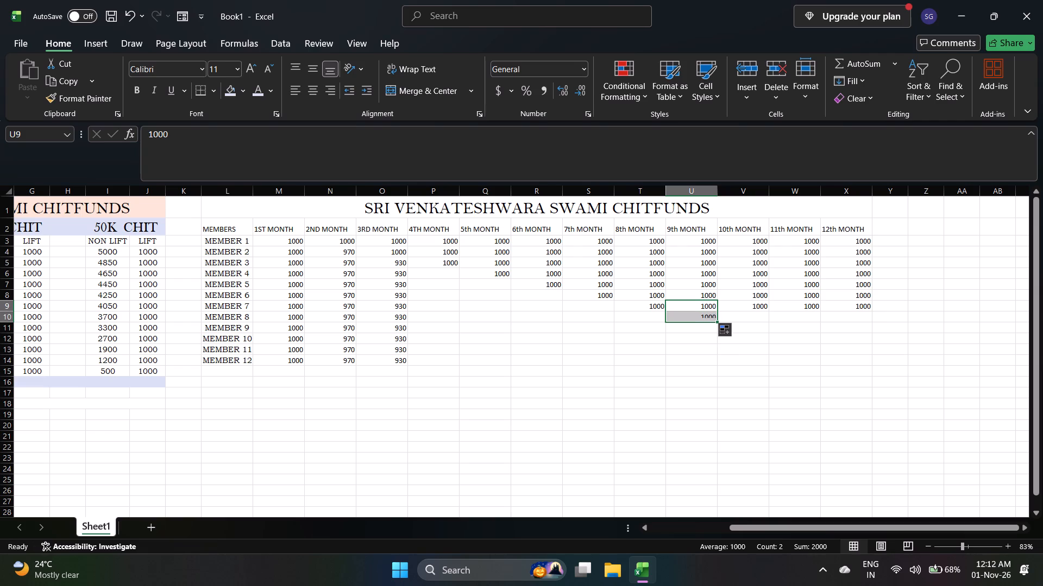
pyautogui.moveTo(715, 322); pyautogui.dragTo(797, 324)
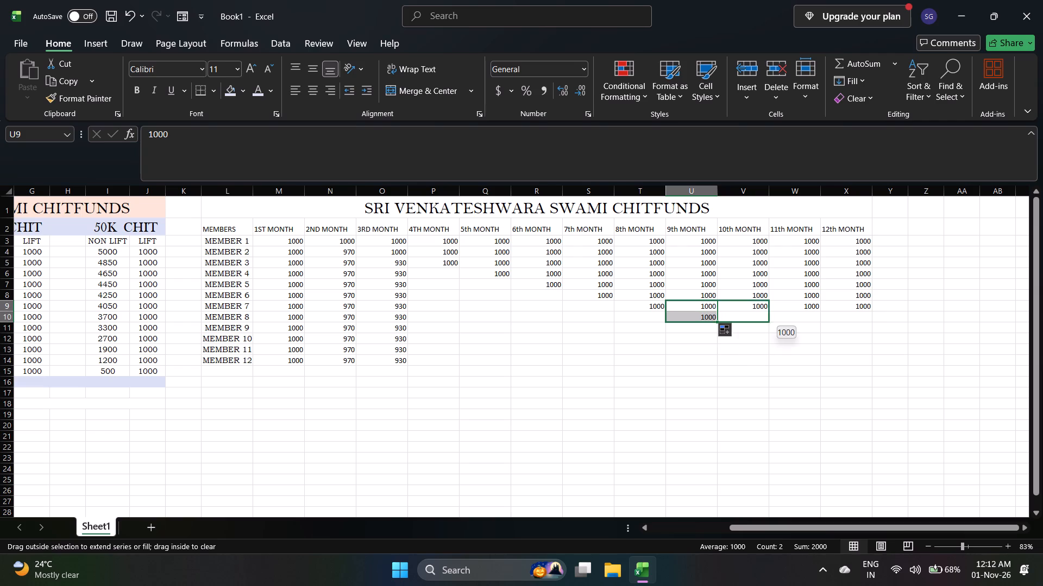
pyautogui.moveTo(797, 324); pyautogui.dragTo(877, 324)
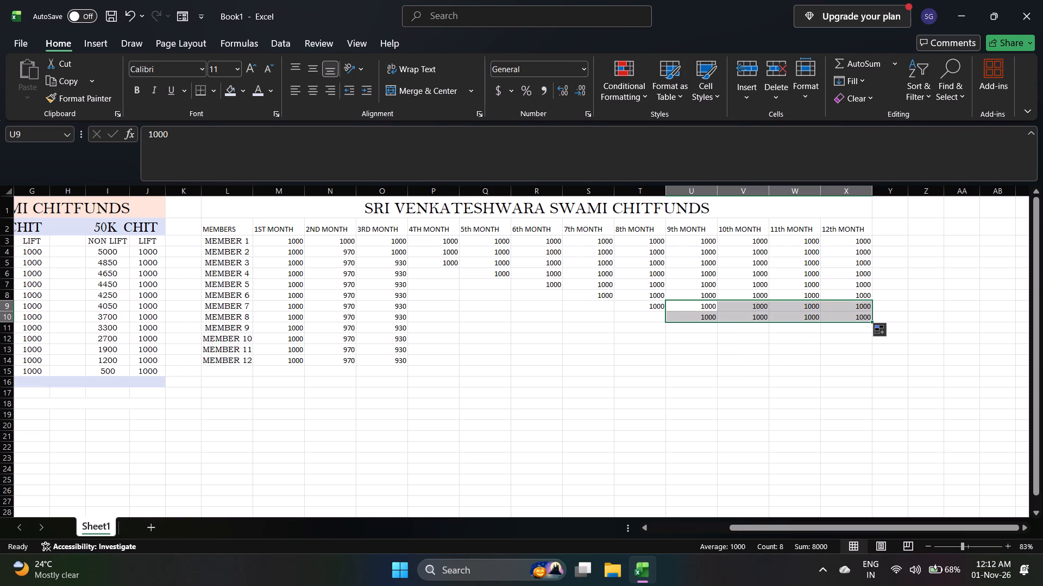
# Fill the 1000 from V10 down into MEMBER 9's row and across from the 10th MONTH to the 12th MONTH in X11.
pyautogui.click(765, 319)
pyautogui.moveTo(768, 320); pyautogui.dragTo(769, 329)
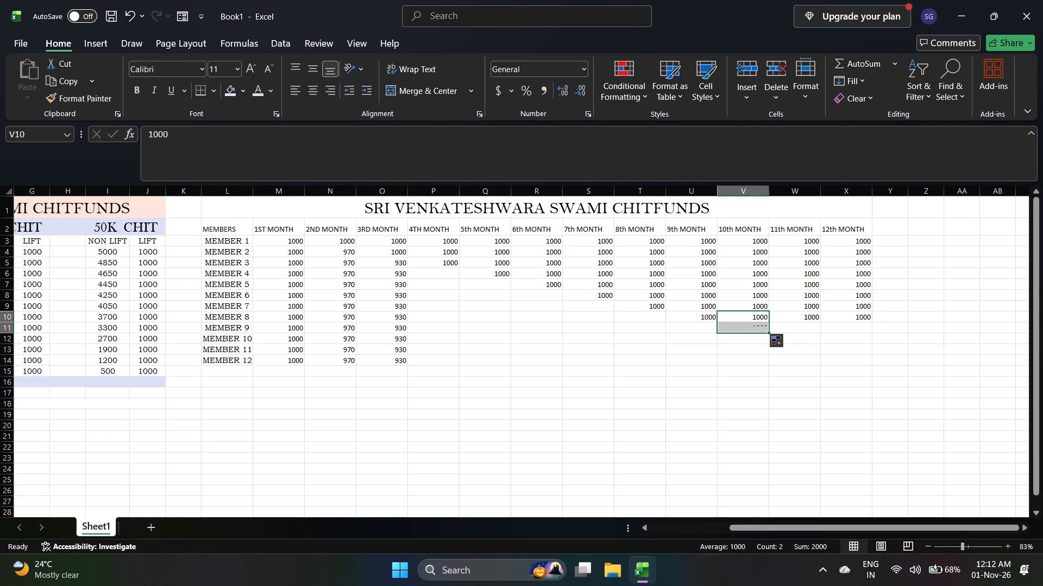
pyautogui.moveTo(769, 330); pyautogui.dragTo(900, 332)
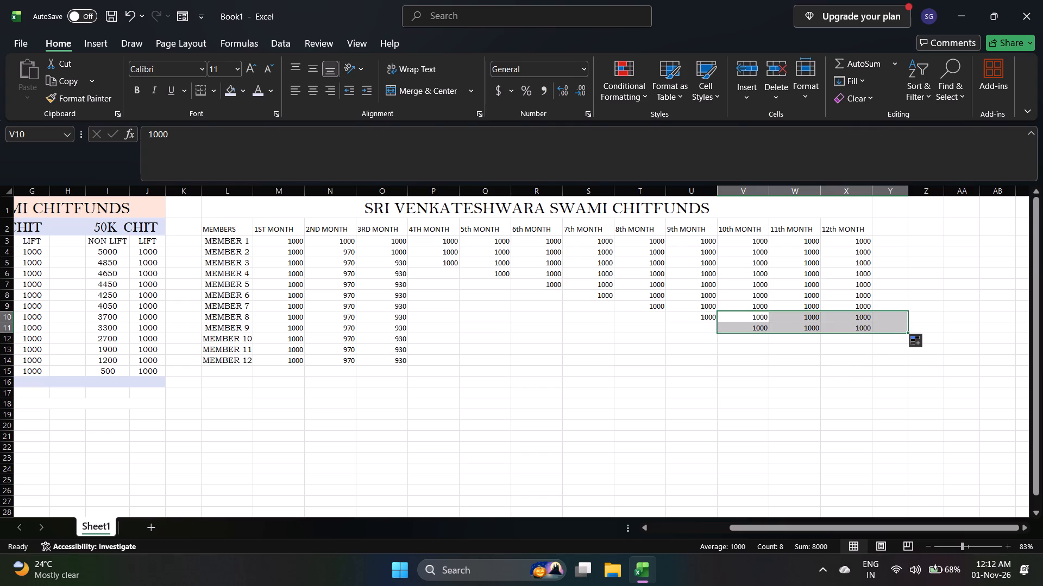
pyautogui.moveTo(907, 330); pyautogui.dragTo(899, 332)
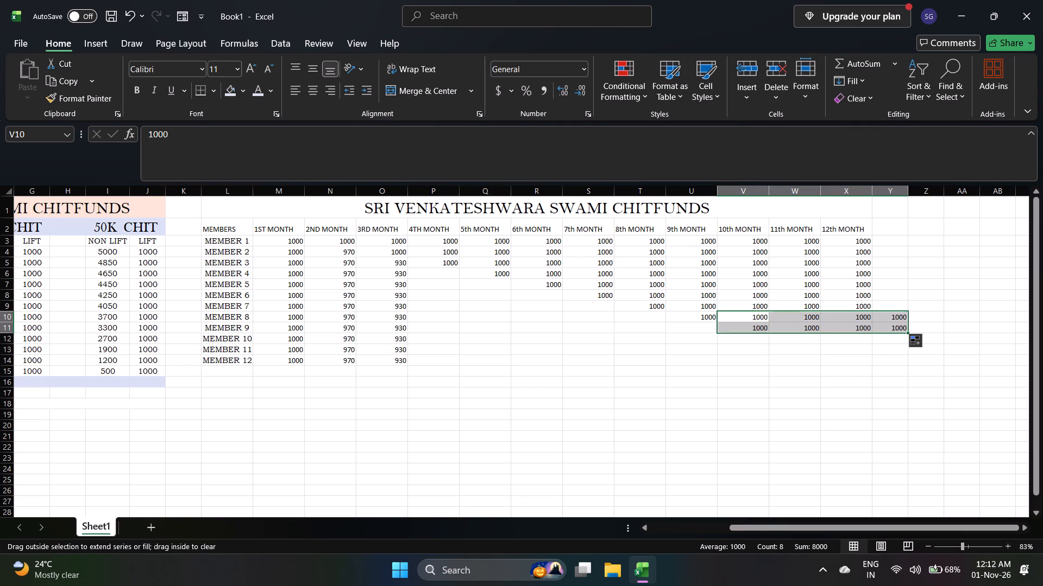
pyautogui.moveTo(899, 332); pyautogui.dragTo(878, 333)
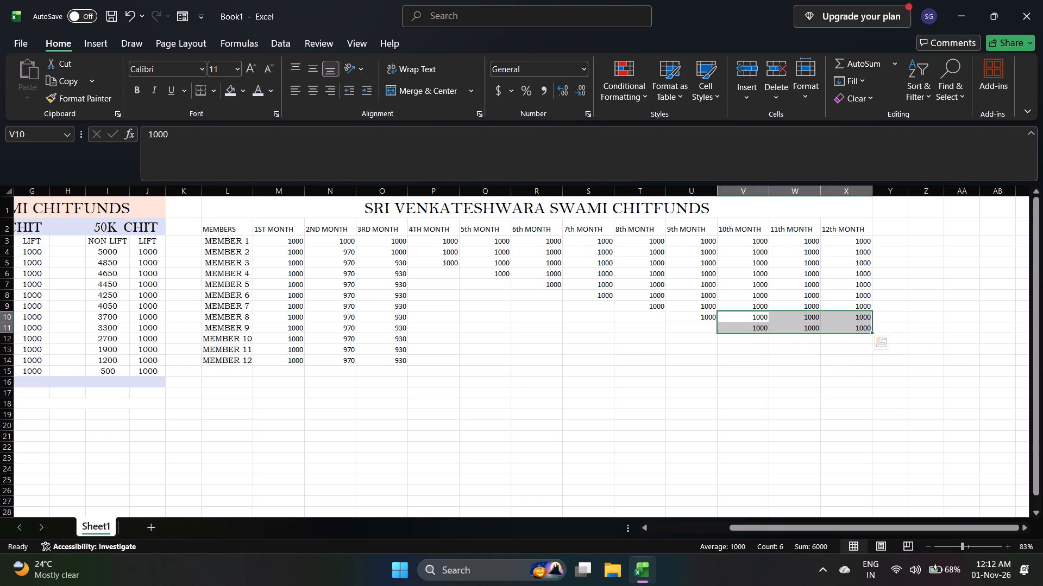
# Fill the 1000 from W11 down into MEMBER 10's row and across from the 11th MONTH to the 12th MONTH in X12.
pyautogui.click(763, 329)
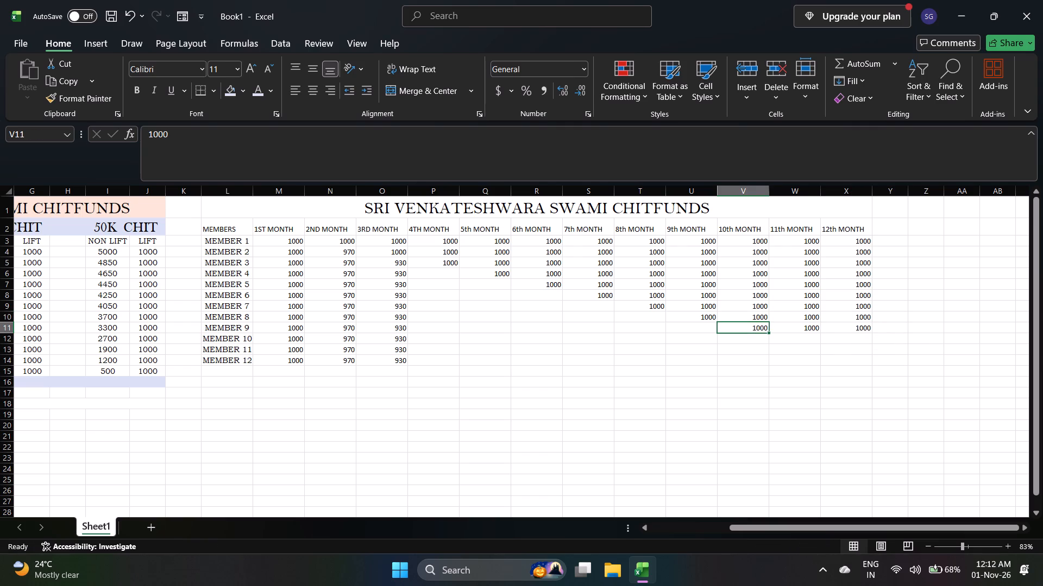
pyautogui.click(793, 328)
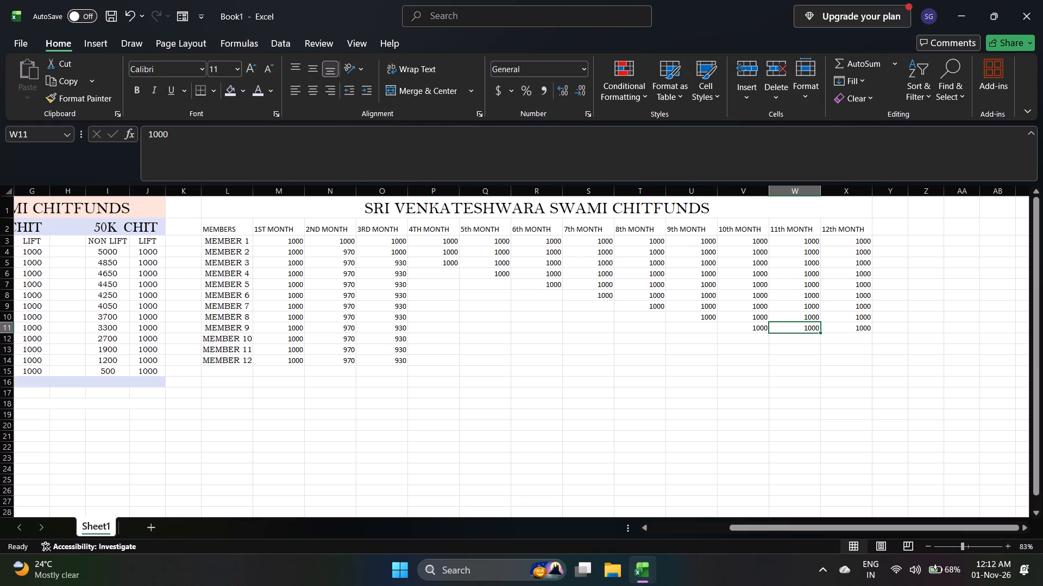
pyautogui.moveTo(819, 332); pyautogui.dragTo(818, 340)
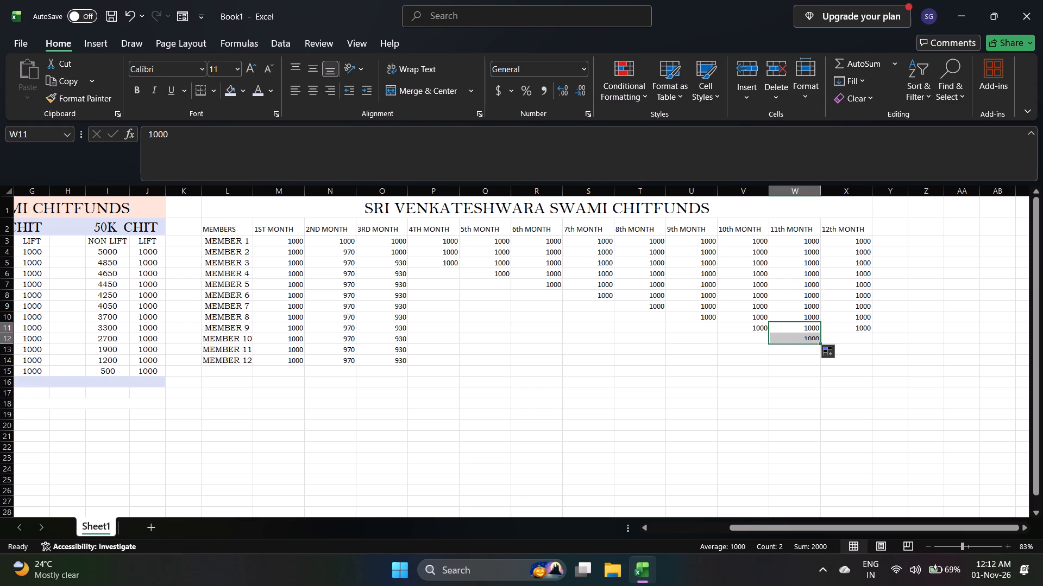
pyautogui.click(820, 340)
pyautogui.moveTo(820, 342); pyautogui.dragTo(841, 343)
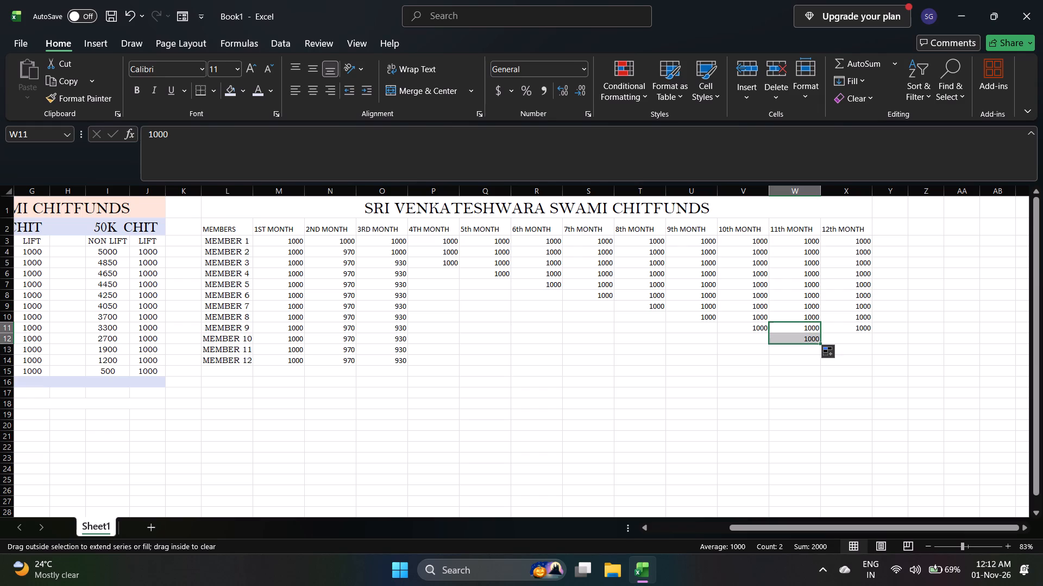
pyautogui.moveTo(841, 343); pyautogui.dragTo(864, 343)
# Fill the 1000 from X12 down into MEMBER 11's 12th MONTH cell, X13.
pyautogui.click(857, 336)
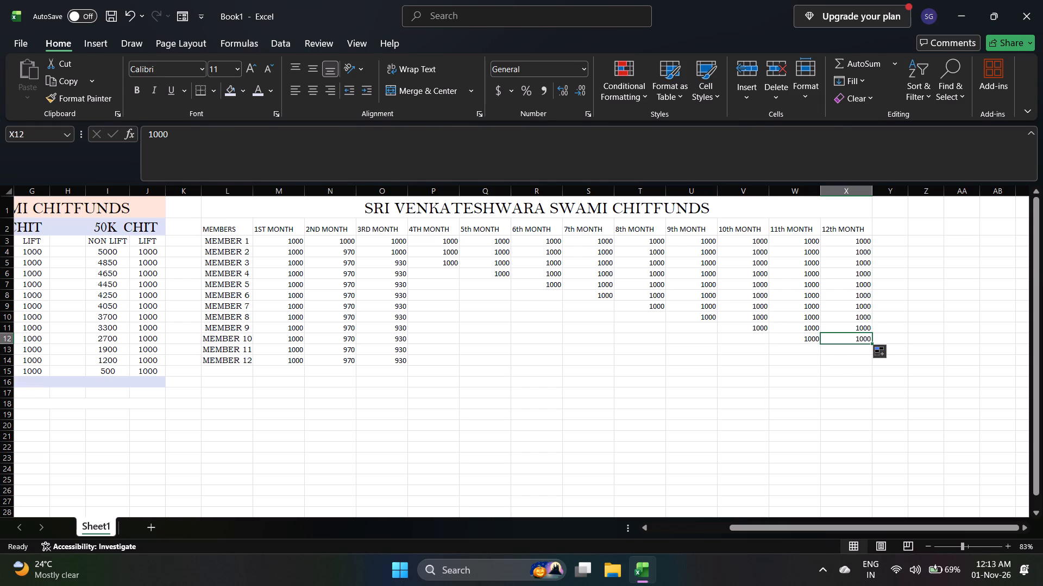
pyautogui.moveTo(870, 342); pyautogui.dragTo(871, 353)
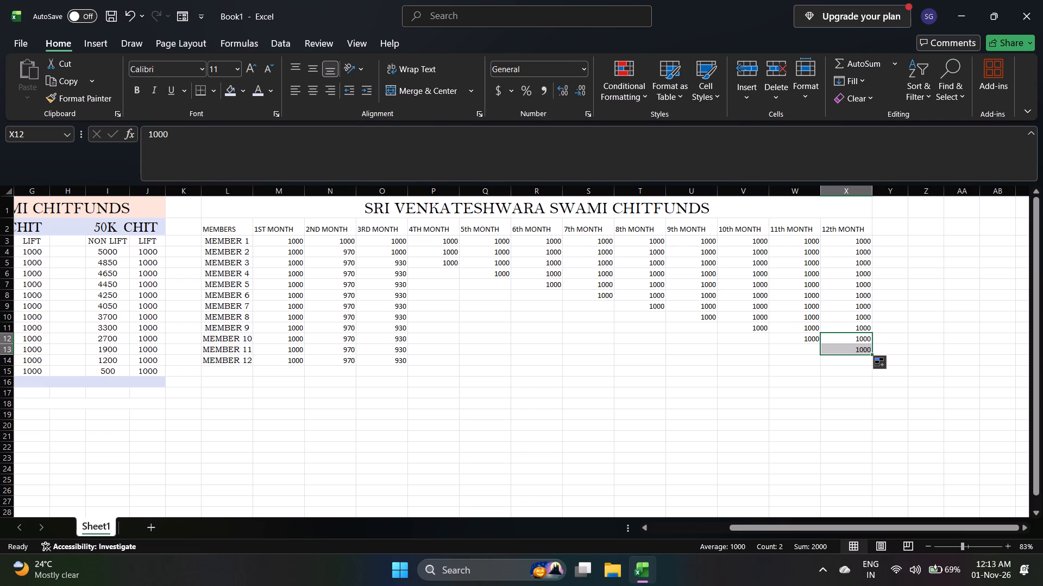
# Enter 890 in P6 for MEMBER 4's 4TH MONTH and fill it down to MEMBER 12 in P14.
pyautogui.click(440, 269)
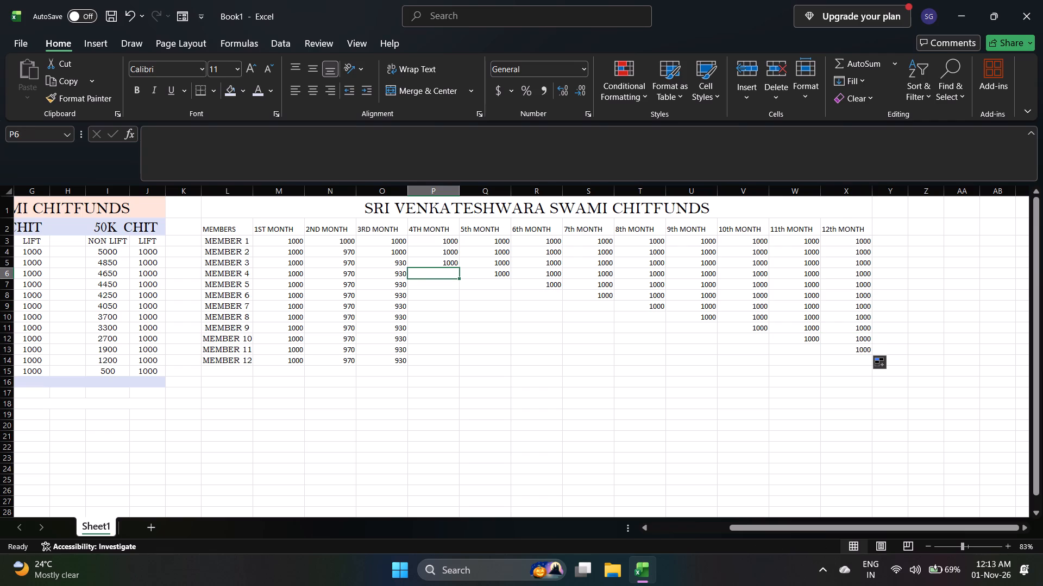
pyautogui.write('890')
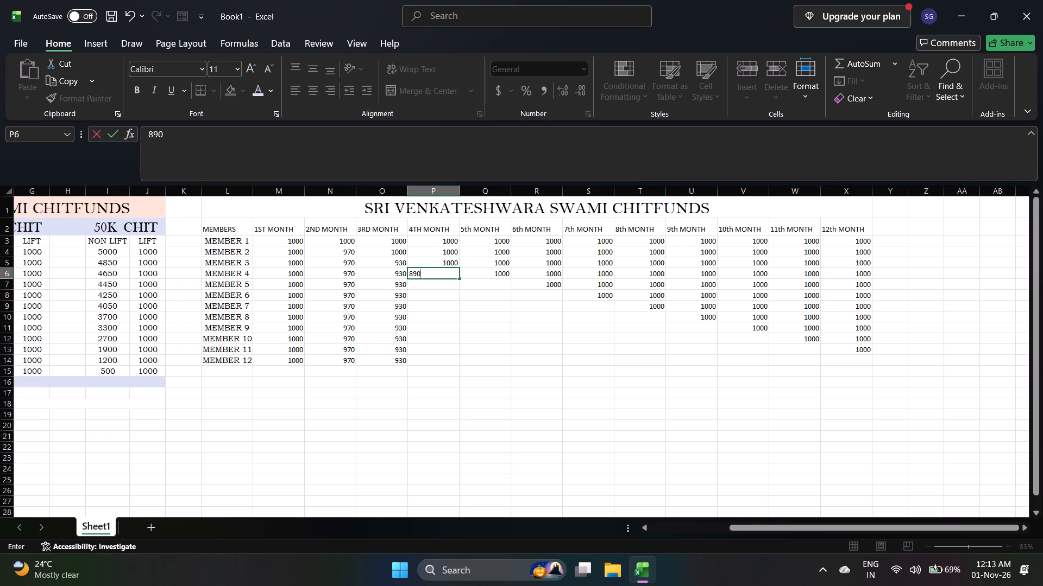
pyautogui.moveTo(460, 279); pyautogui.dragTo(456, 358)
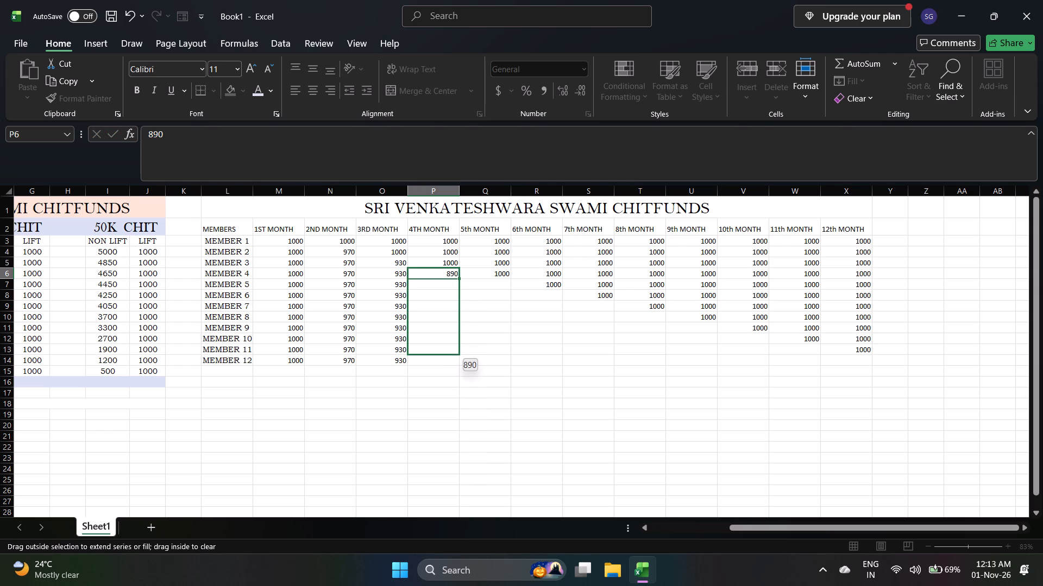
pyautogui.moveTo(456, 358); pyautogui.dragTo(456, 363)
# Enter 850 in Q7 for MEMBER 5's 5th MONTH and fill it down to MEMBER 12 in Q14.
pyautogui.click(499, 281)
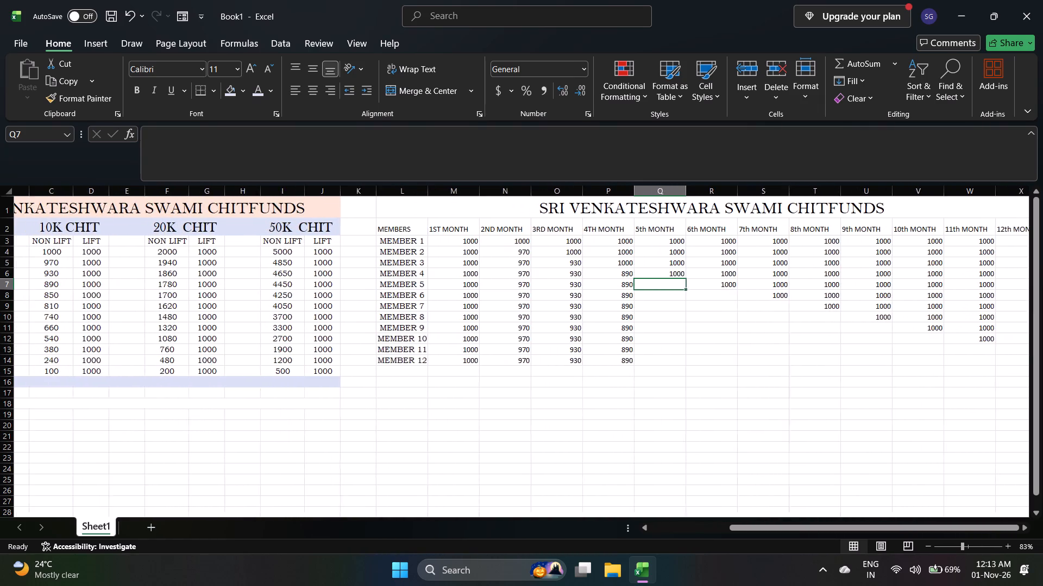
pyautogui.hscroll(1, 165, 309)
pyautogui.hscroll(-3, 165, 309)
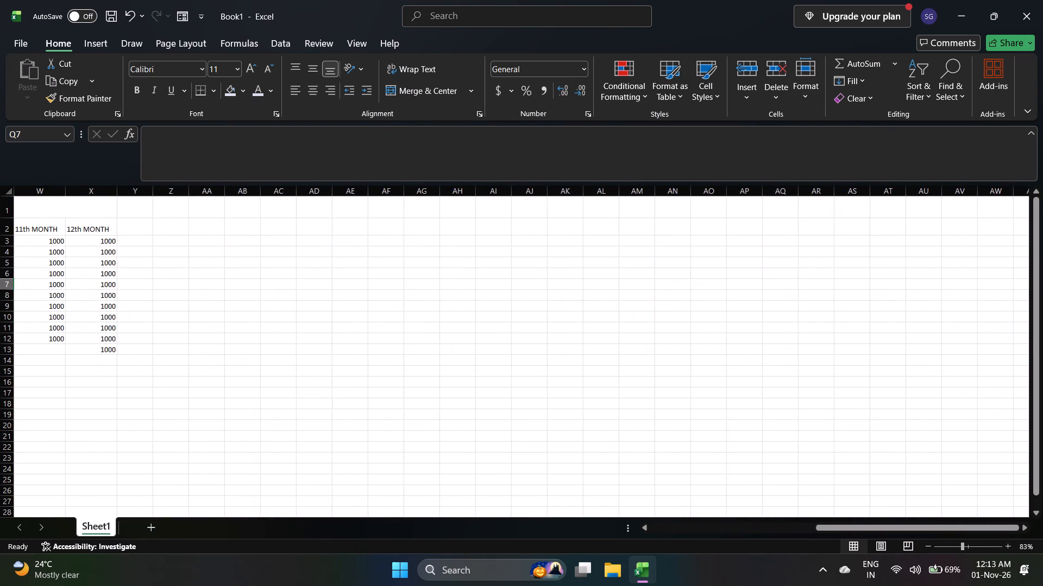
pyautogui.hscroll(3, 175, 333)
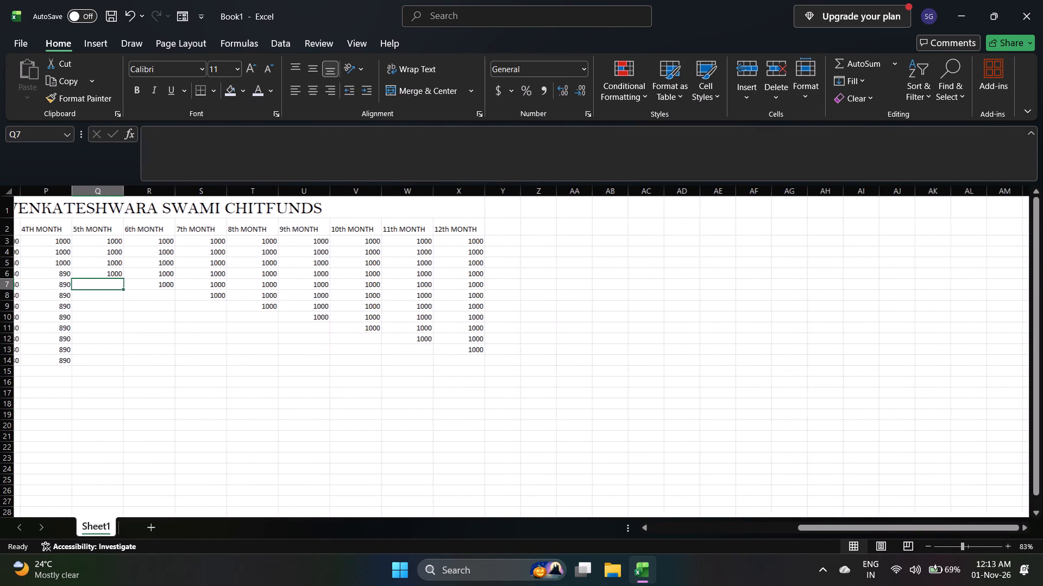
pyautogui.click(102, 284)
pyautogui.write('850')
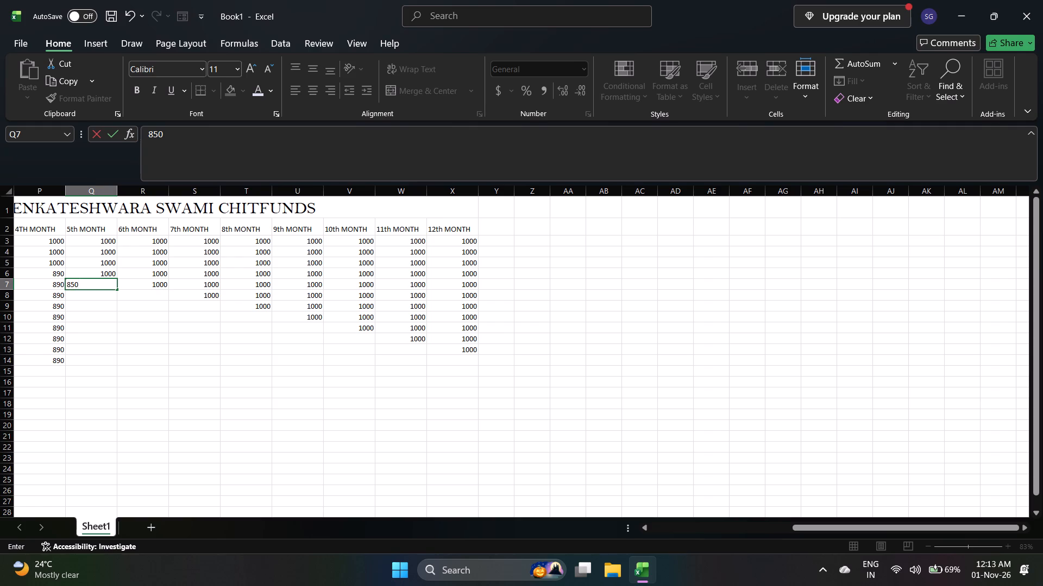
pyautogui.moveTo(116, 290); pyautogui.dragTo(116, 362)
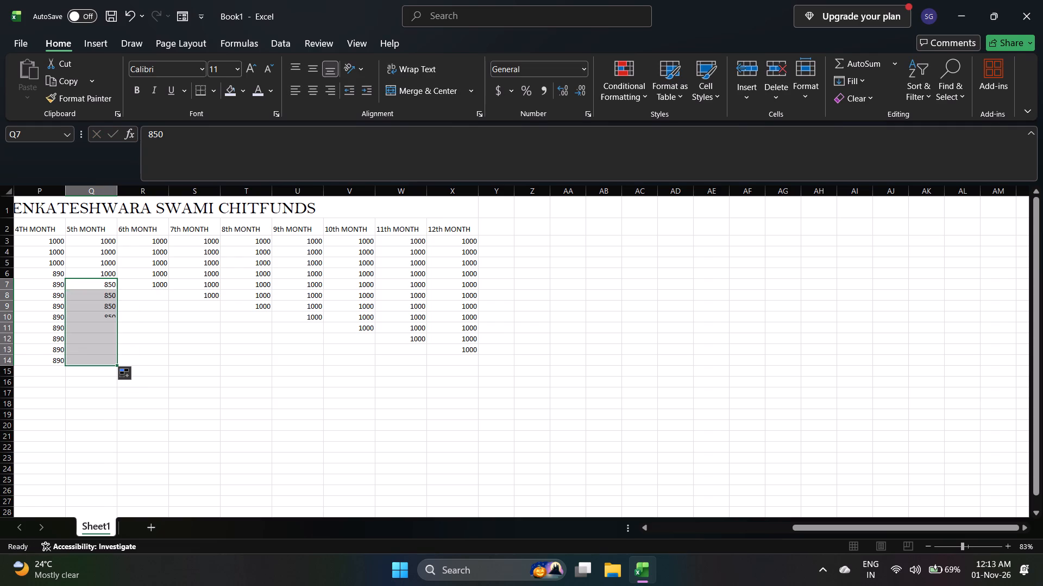
# Enter 810 in R8 for MEMBER 6's 6th MONTH and fill it down to MEMBER 12 in R14.
pyautogui.click(143, 296)
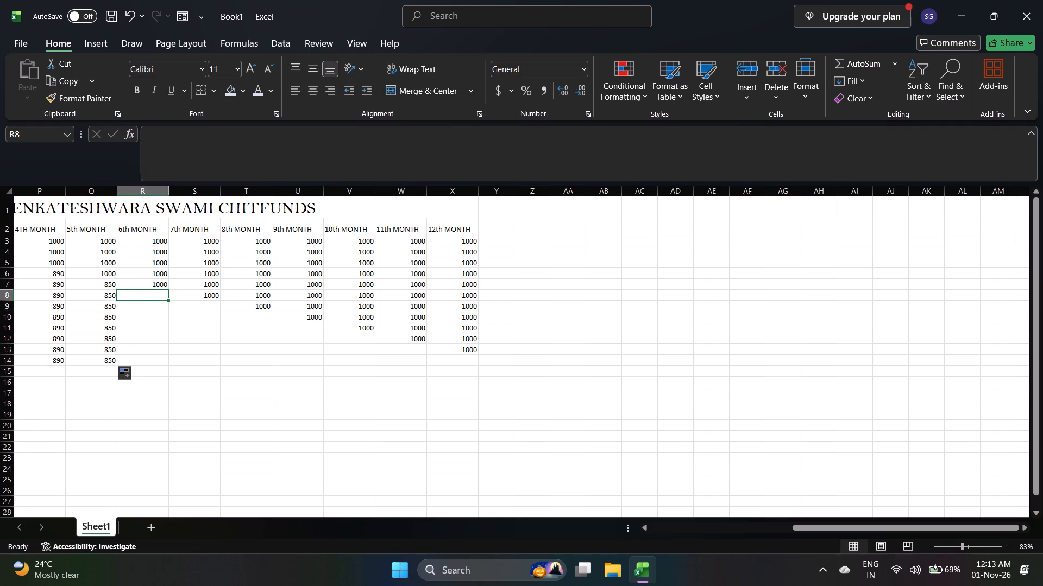
pyautogui.write('810')
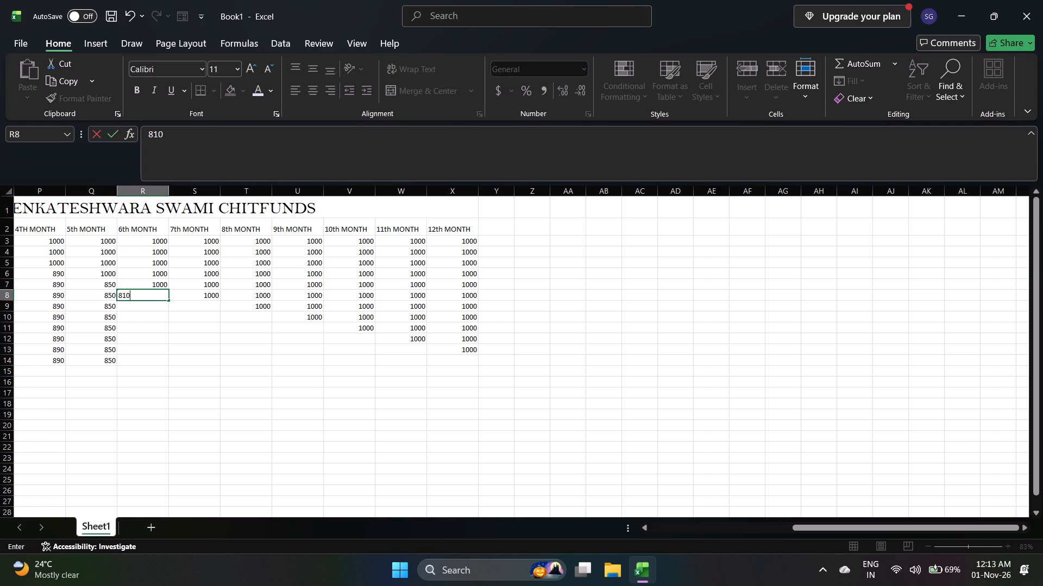
pyautogui.moveTo(168, 300); pyautogui.dragTo(168, 361)
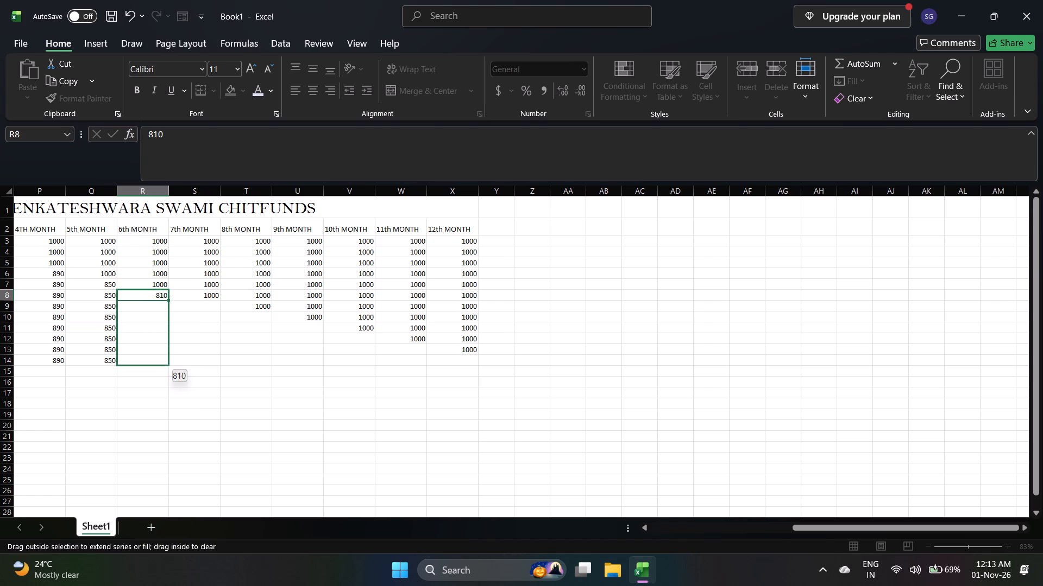
pyautogui.moveTo(168, 361); pyautogui.dragTo(168, 362)
# Enter 740 in S9 for MEMBER 7's 7th MONTH and fill it down to MEMBER 12 in S14.
pyautogui.hscroll(5, 136, 339)
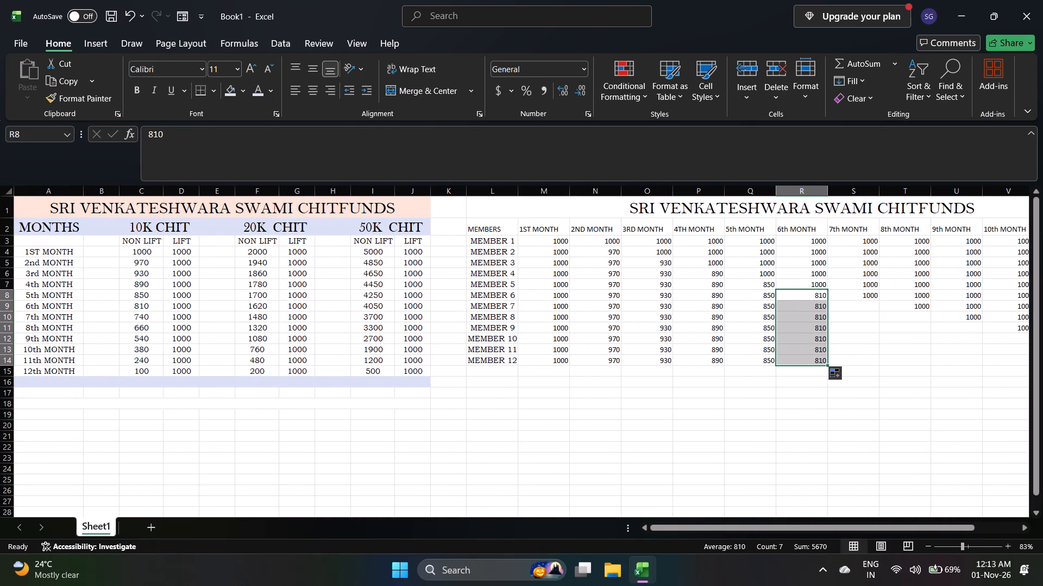
pyautogui.hscroll(-1, 136, 339)
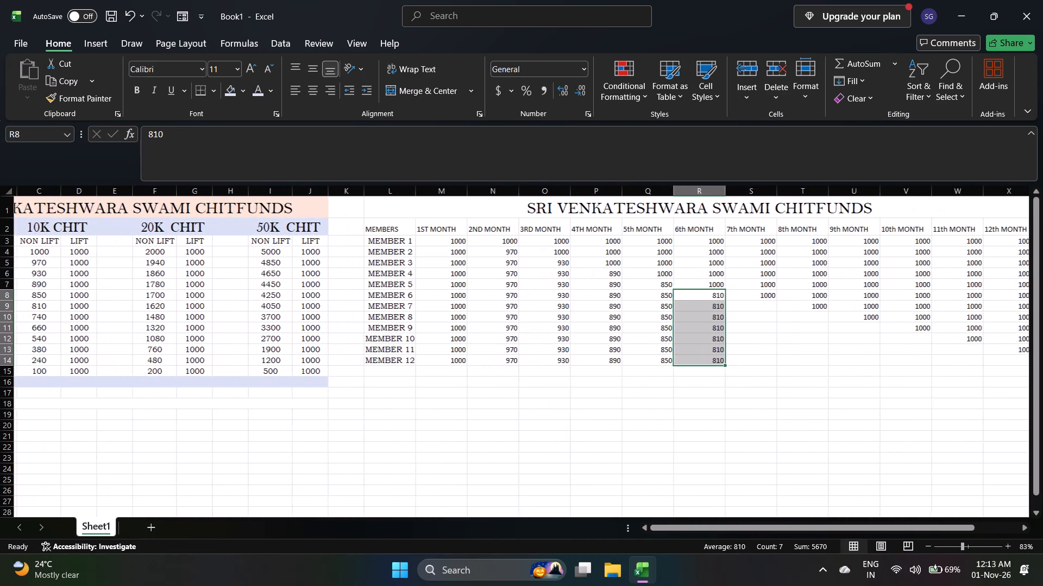
pyautogui.hscroll(-2, 136, 339)
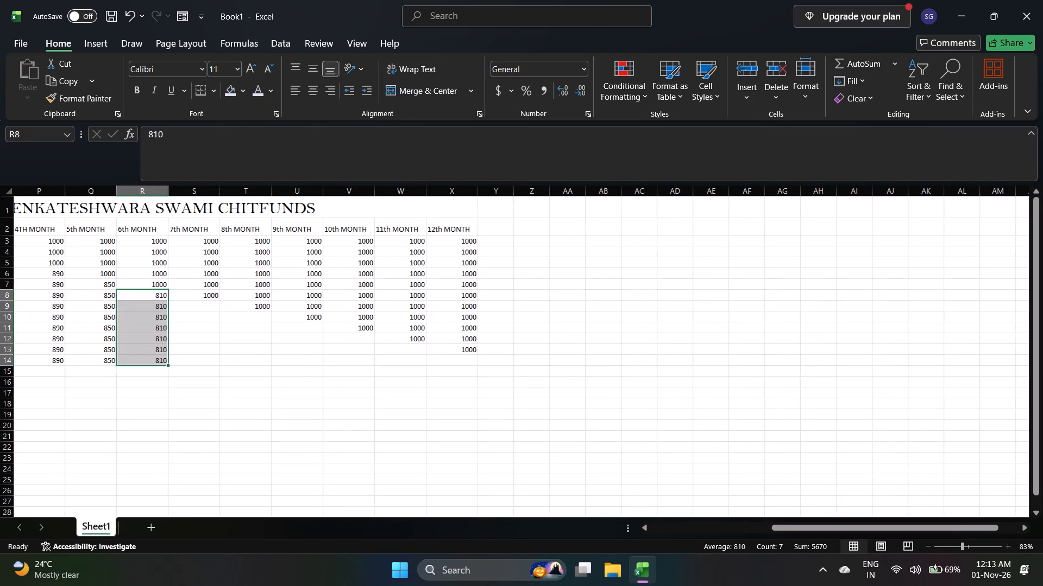
pyautogui.click(212, 307)
pyautogui.write('740')
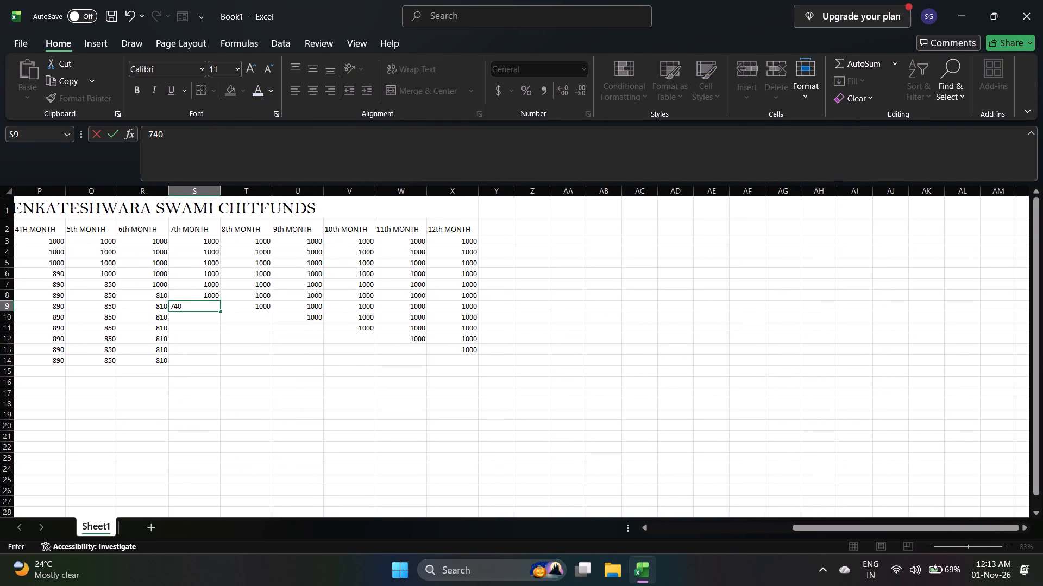
pyautogui.moveTo(219, 310); pyautogui.dragTo(221, 329)
pyautogui.moveTo(219, 312); pyautogui.dragTo(212, 365)
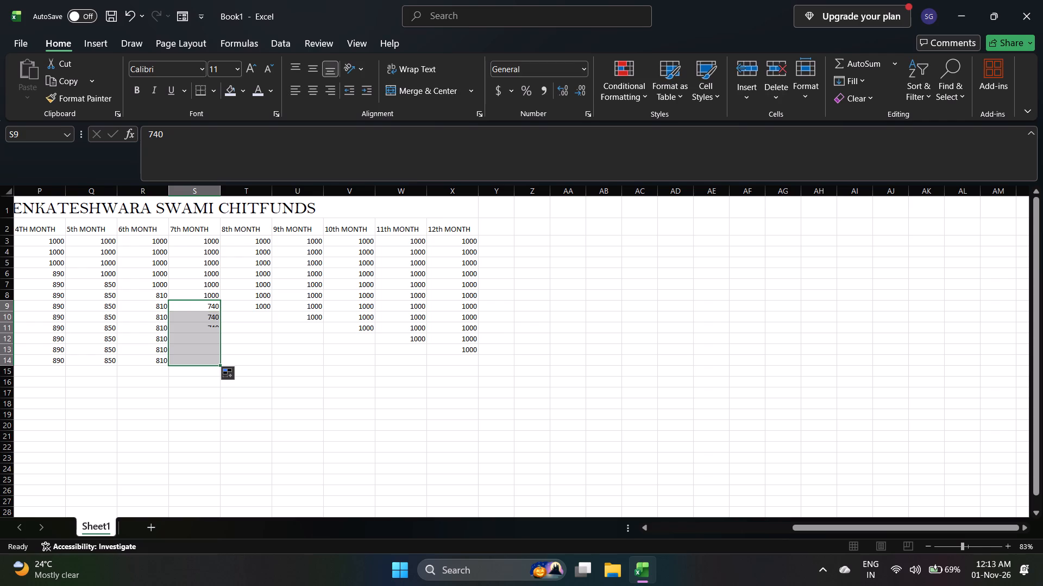
# Enter 660 in T10 for MEMBER 8's 8th MONTH and fill it down to MEMBER 12 in T14.
pyautogui.click(255, 317)
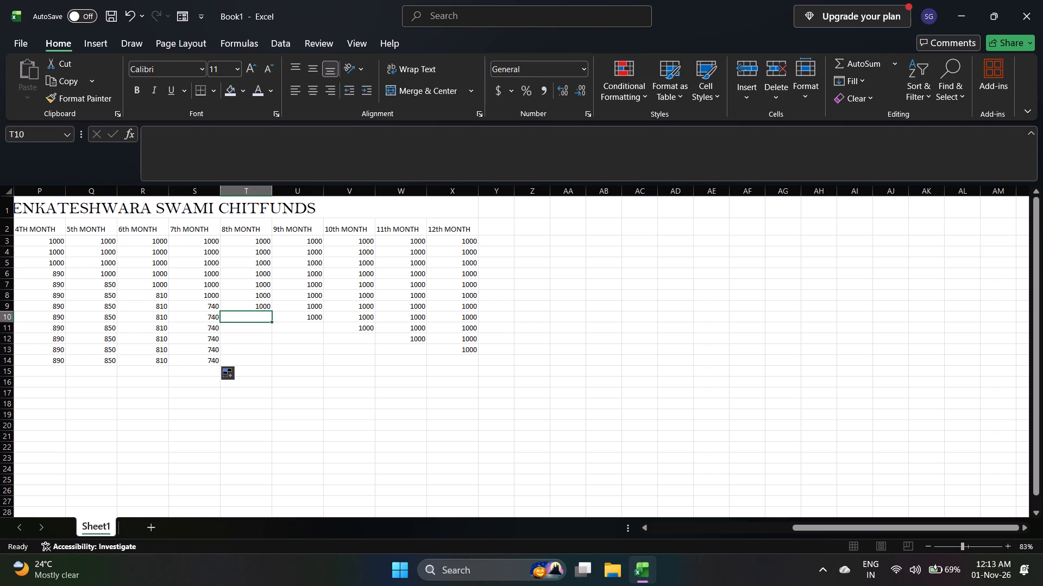
pyautogui.write('660')
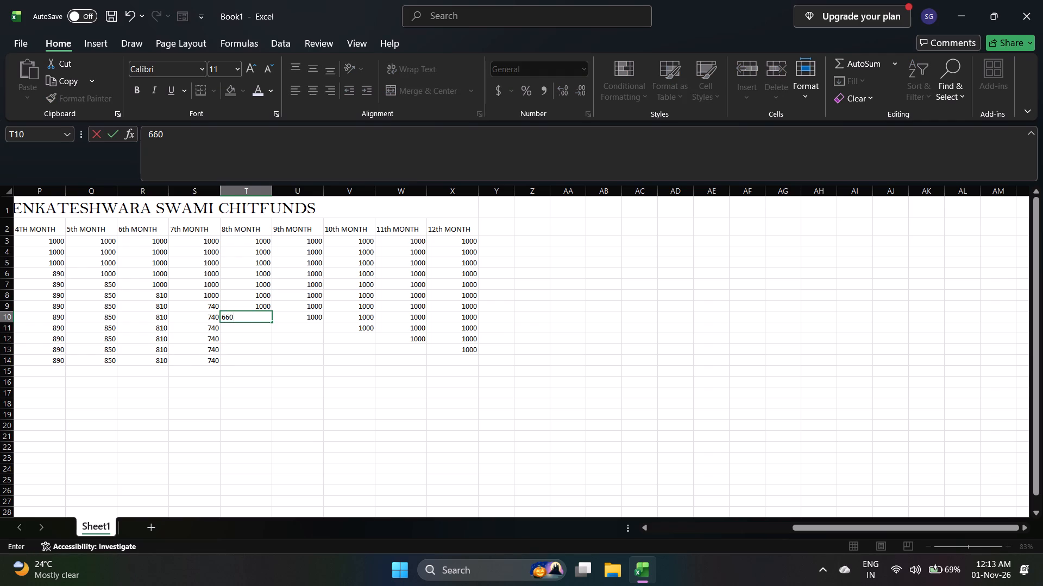
pyautogui.moveTo(271, 322); pyautogui.dragTo(267, 364)
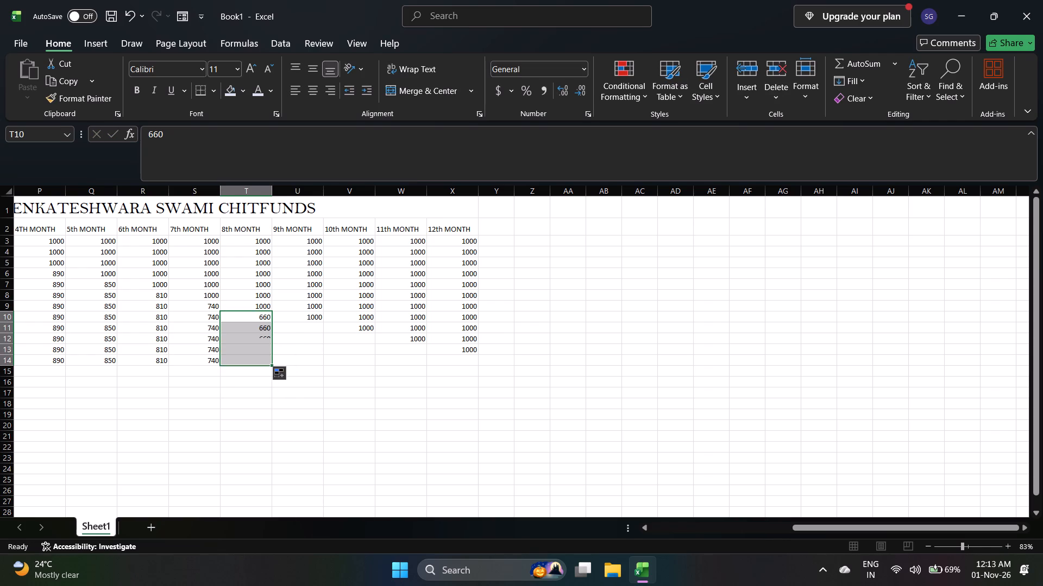
# Enter 540 in U11 for MEMBER 9's 9th MONTH and fill it down to MEMBER 12 in U14.
pyautogui.click(306, 332)
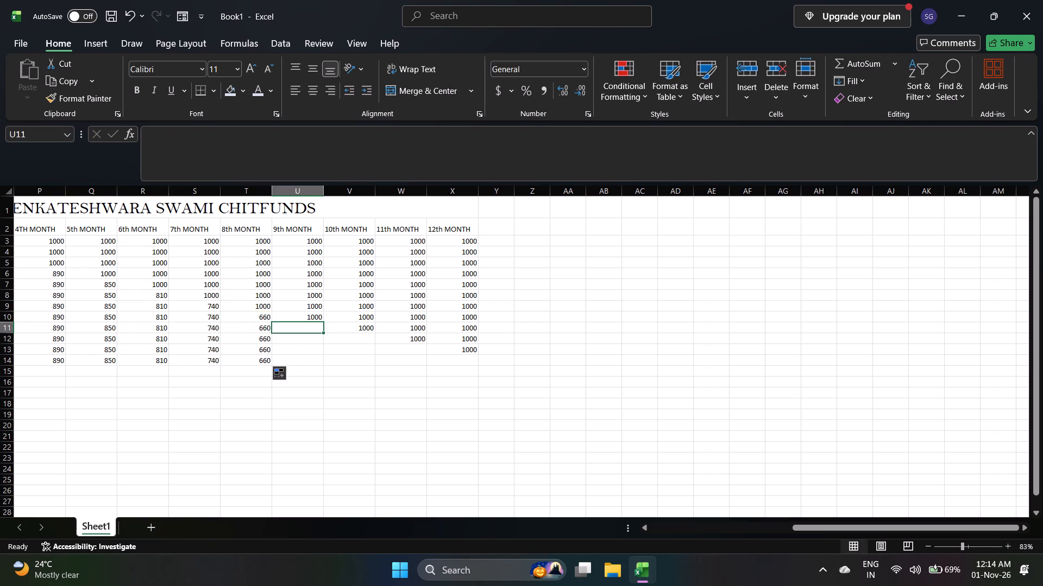
pyautogui.hscroll(2, 306, 332)
pyautogui.hscroll(-1, 306, 332)
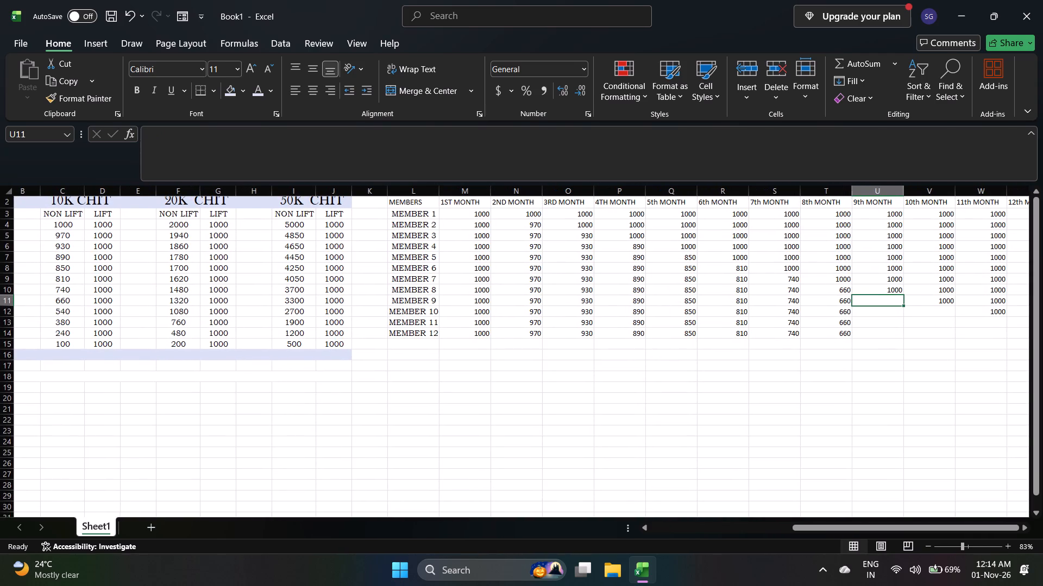
pyautogui.hscroll(-3, 306, 332)
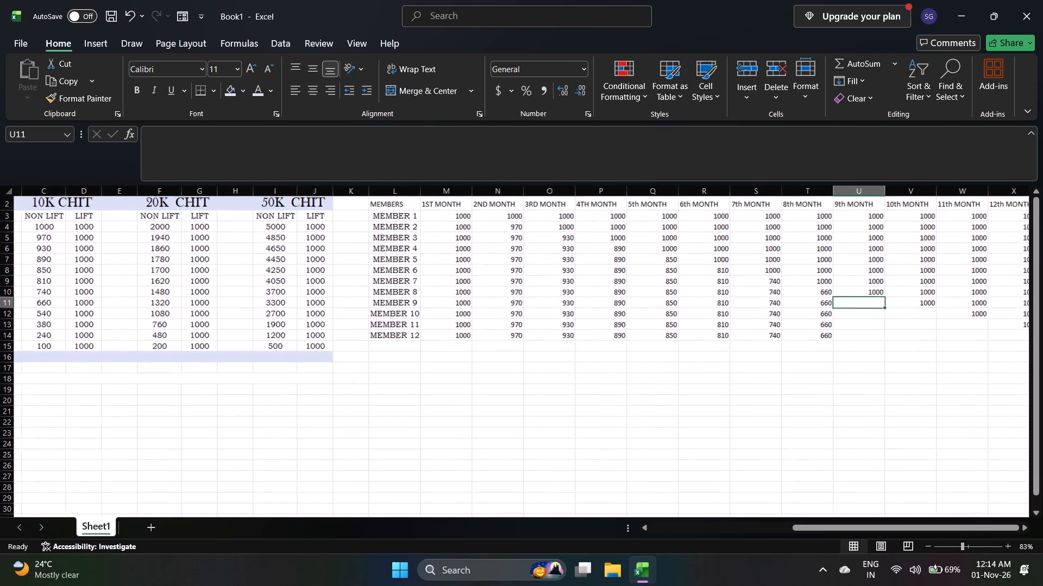
pyautogui.hscroll(-1, 306, 332)
pyautogui.scroll(-1, 306, 332)
pyautogui.hscroll(-1, 306, 332)
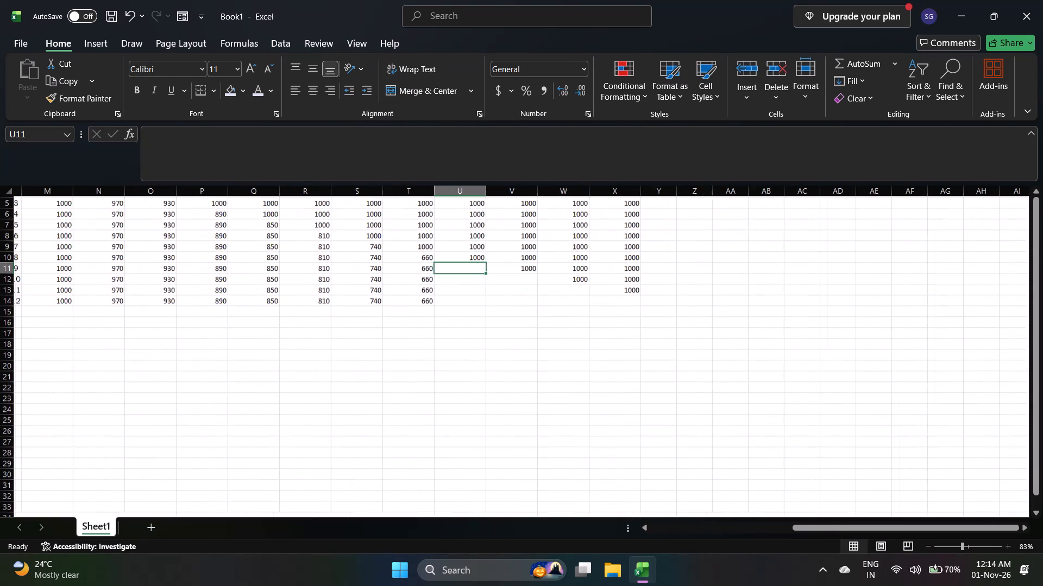
pyautogui.hscroll(-1, 306, 332)
pyautogui.scroll(1, 426, 273)
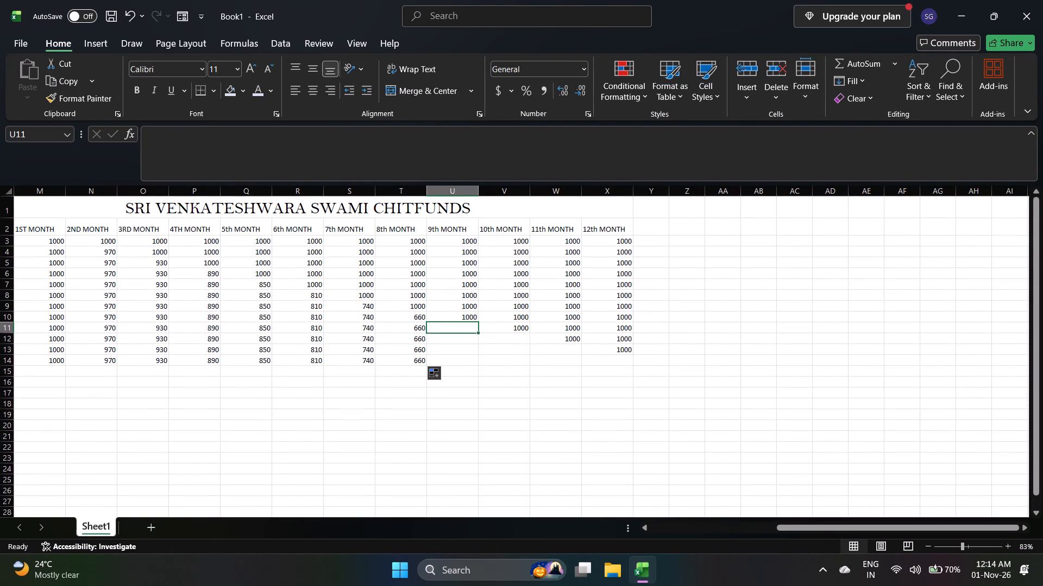
pyautogui.click(461, 331)
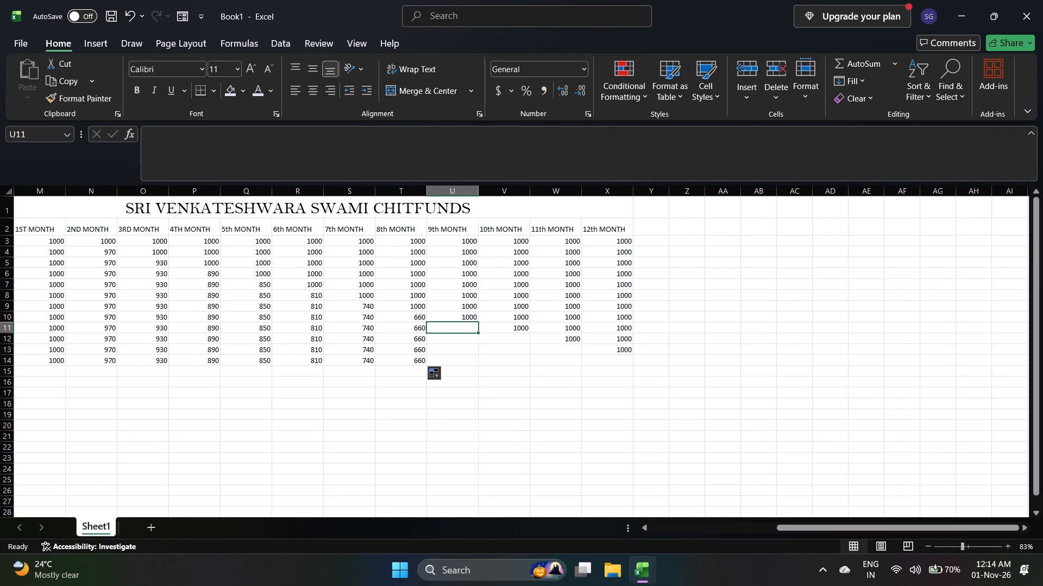
pyautogui.press('5')
pyautogui.press('Return')
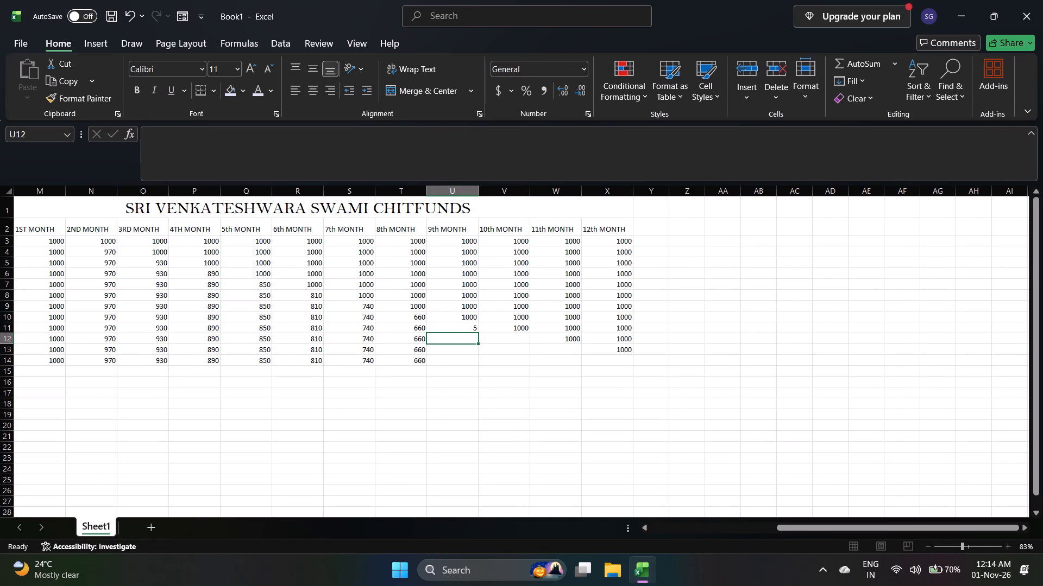
pyautogui.click(463, 328)
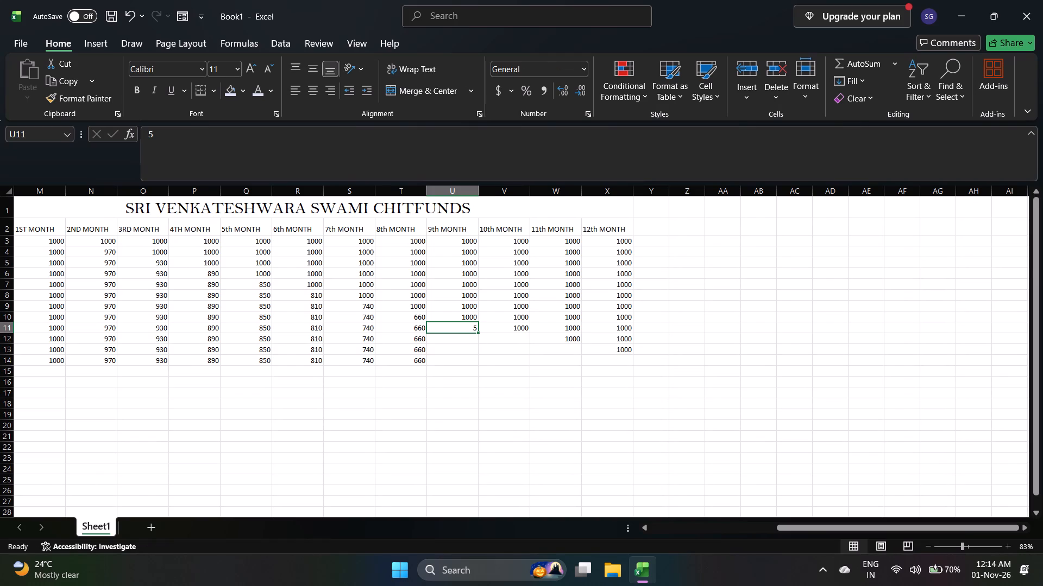
pyautogui.doubleClick(463, 328)
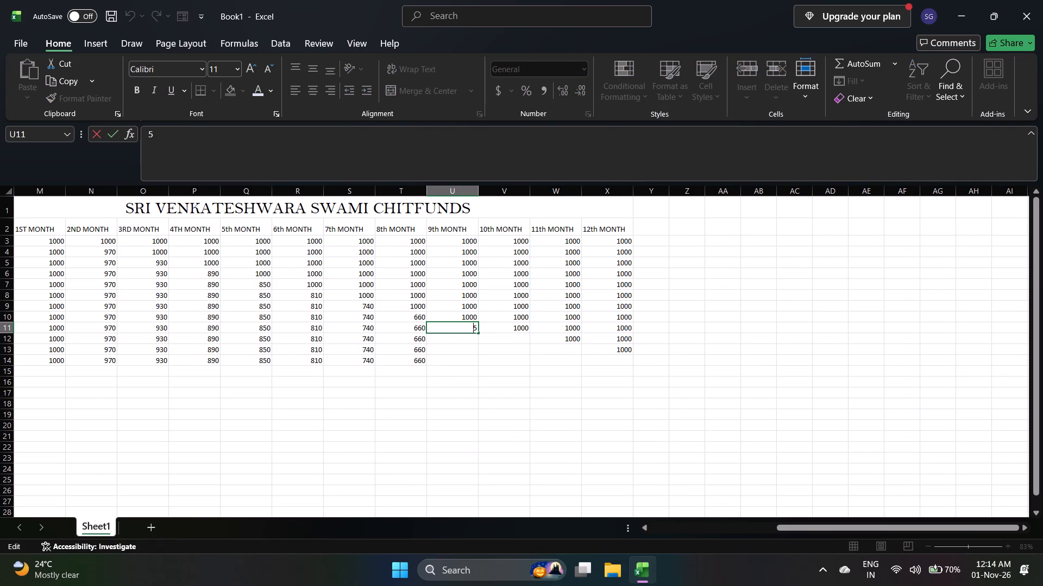
pyautogui.press('Right')
pyautogui.write('40')
pyautogui.moveTo(476, 332); pyautogui.dragTo(476, 339)
pyautogui.moveTo(478, 332); pyautogui.dragTo(475, 361)
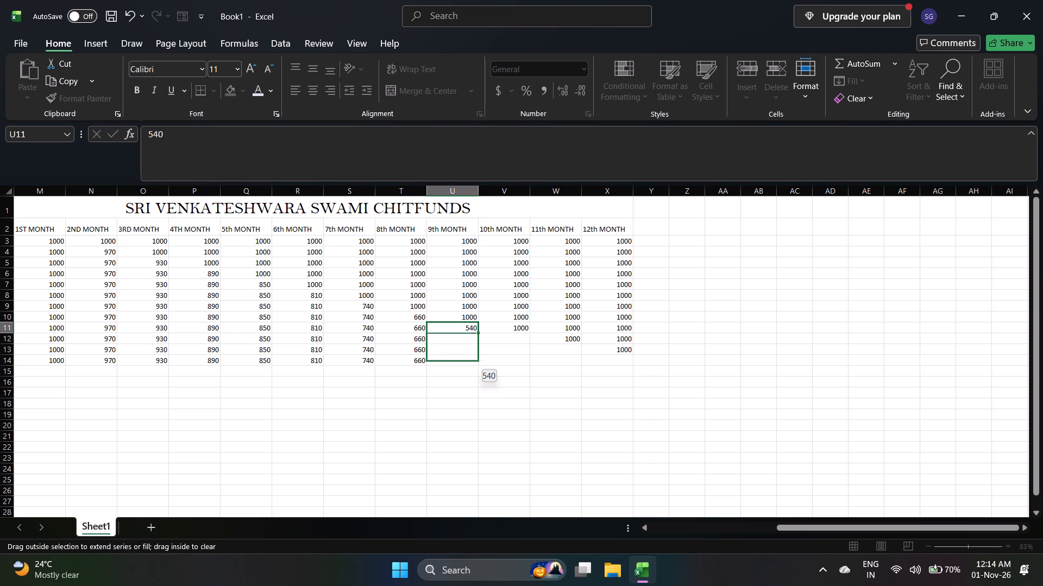
pyautogui.moveTo(475, 361); pyautogui.dragTo(475, 364)
# Enter 380 in V12 for MEMBER 10's 10th MONTH and fill it down to MEMBER 12 in V14.
pyautogui.hscroll(6, 385, 359)
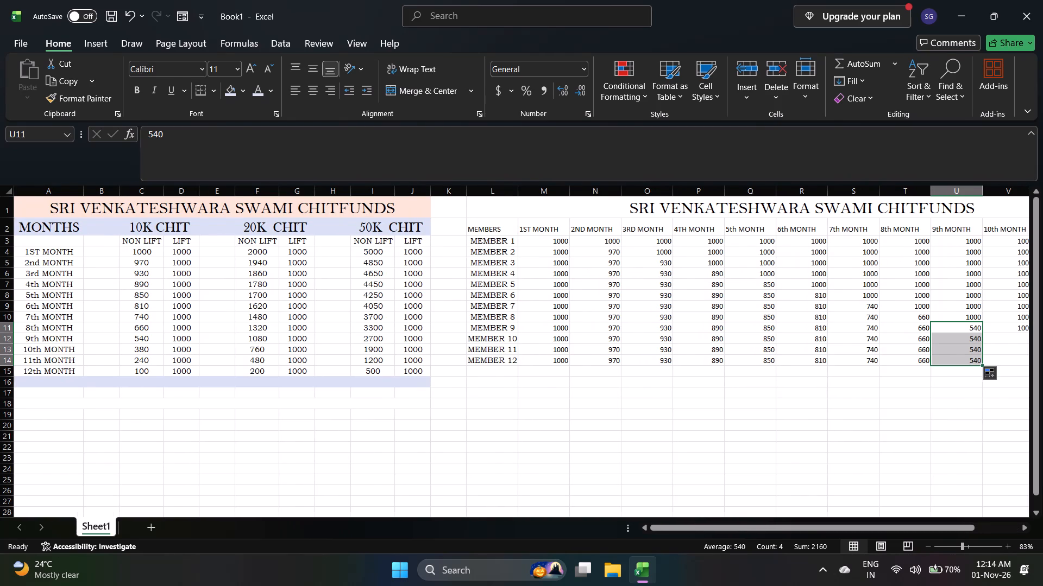
pyautogui.hscroll(-3, 385, 359)
pyautogui.click(509, 339)
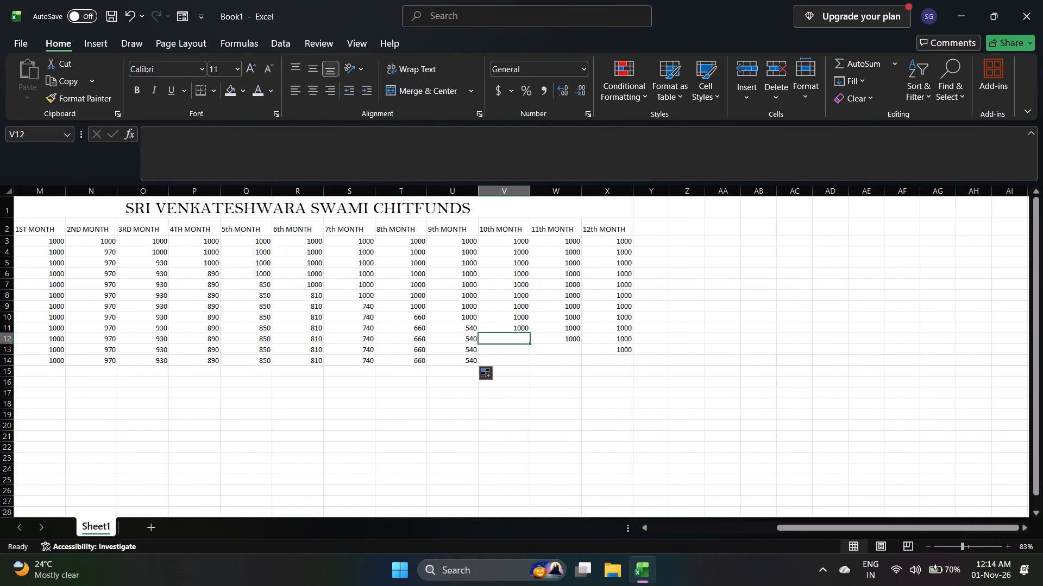
pyautogui.write('381')
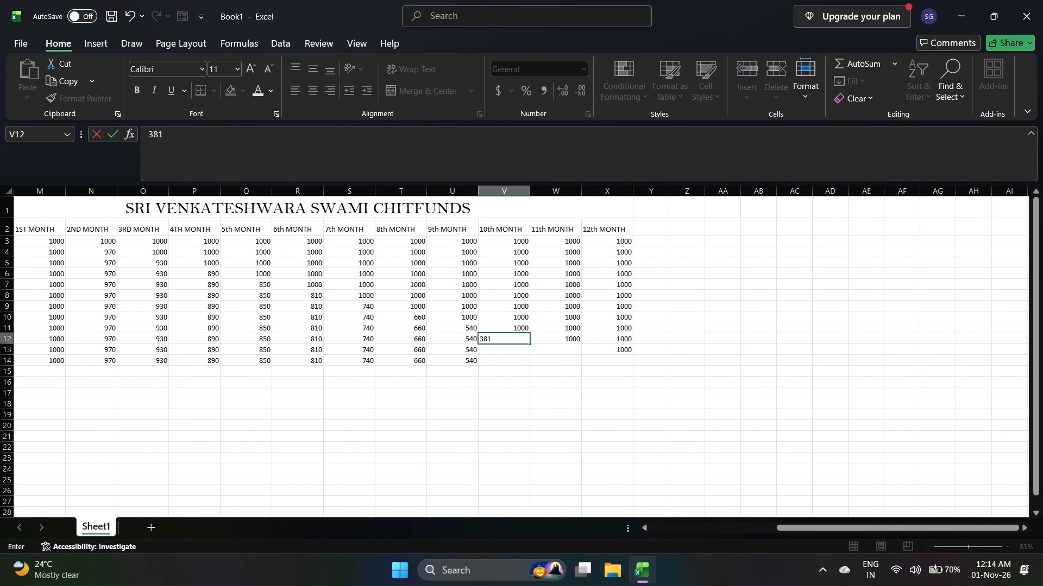
pyautogui.press('BackSpace')
pyautogui.press('0')
pyautogui.moveTo(530, 344); pyautogui.dragTo(530, 362)
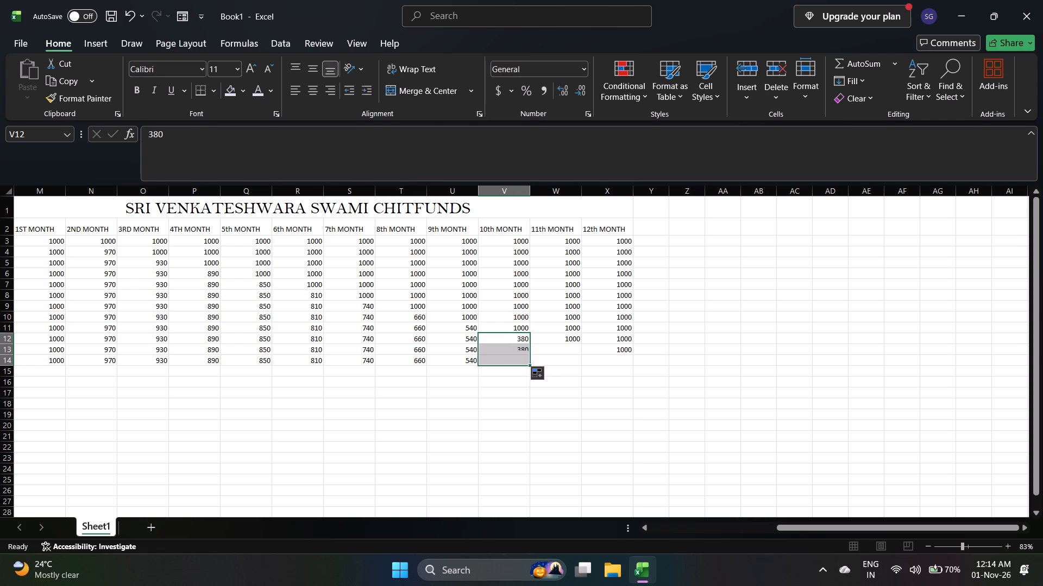
# Enter 240 in W13 for MEMBER 11's 11th MONTH and fill it down to MEMBER 12 in W14.
pyautogui.click(558, 349)
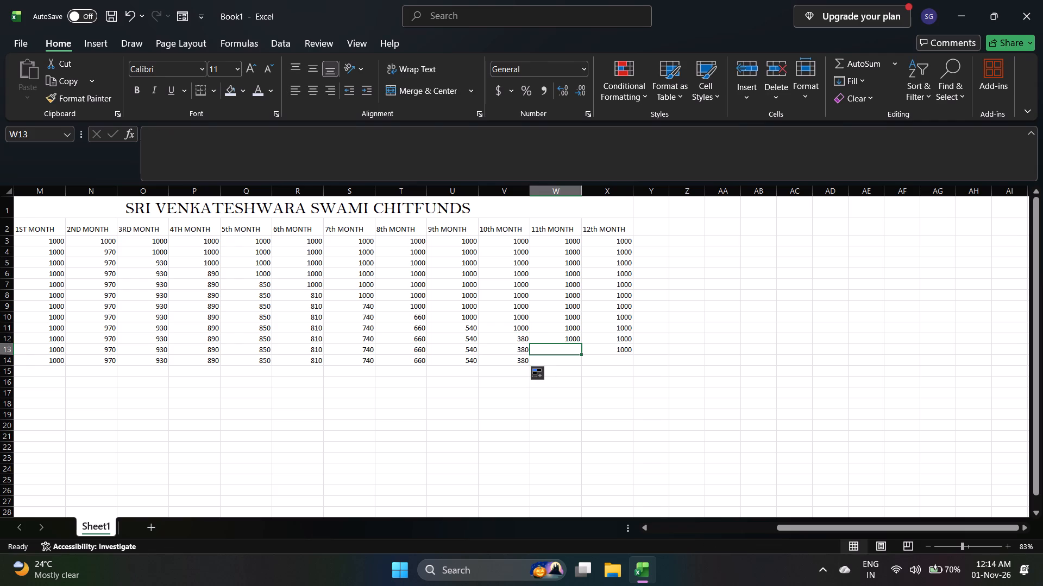
pyautogui.write('200')
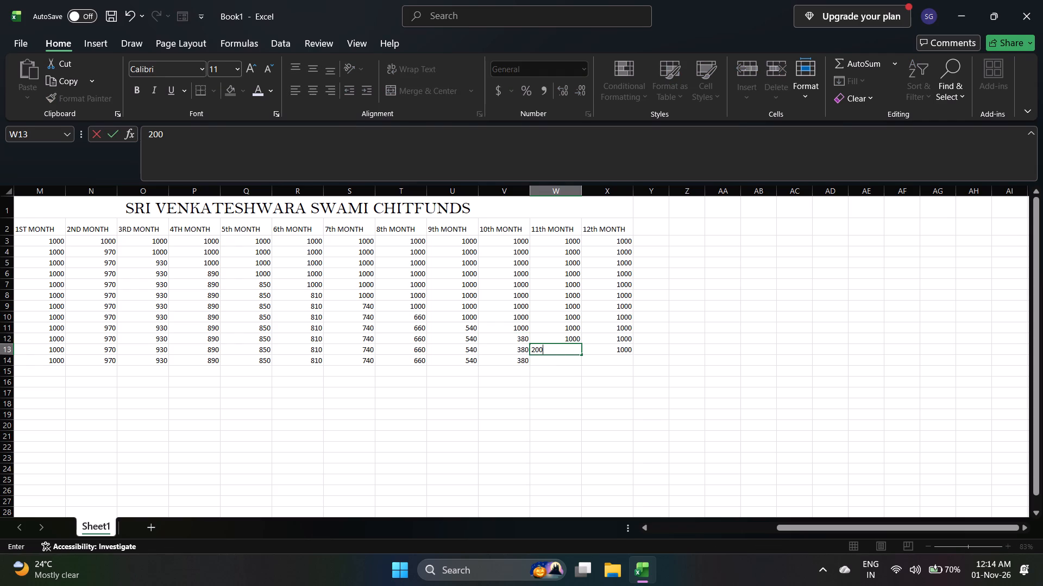
pyautogui.press('BackSpace')
pyautogui.press('BackSpace')
pyautogui.hscroll(5, 581, 354)
pyautogui.hscroll(-1, 581, 354)
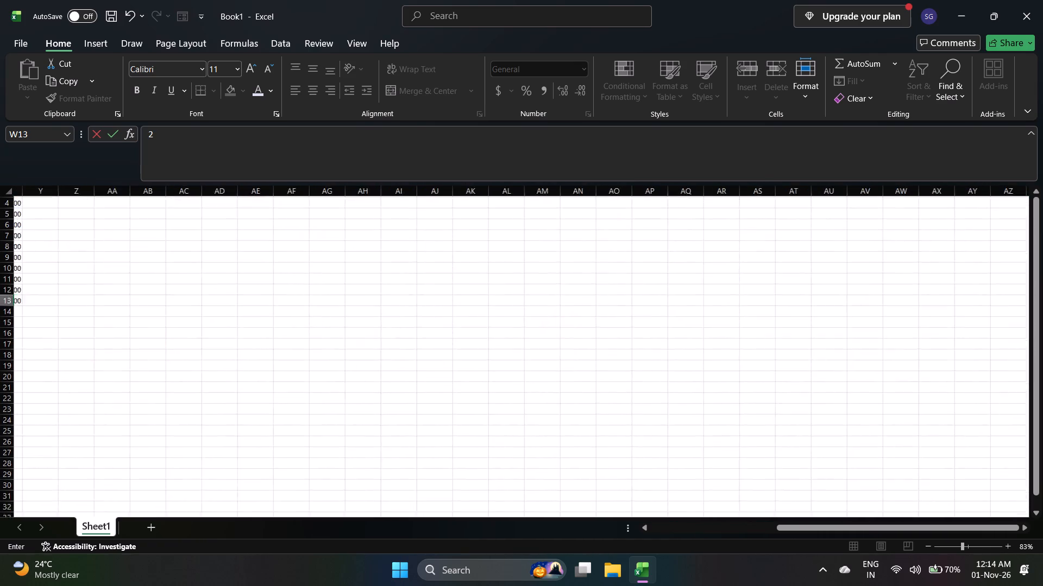
pyautogui.hscroll(2, 581, 354)
pyautogui.scroll(1, 581, 354)
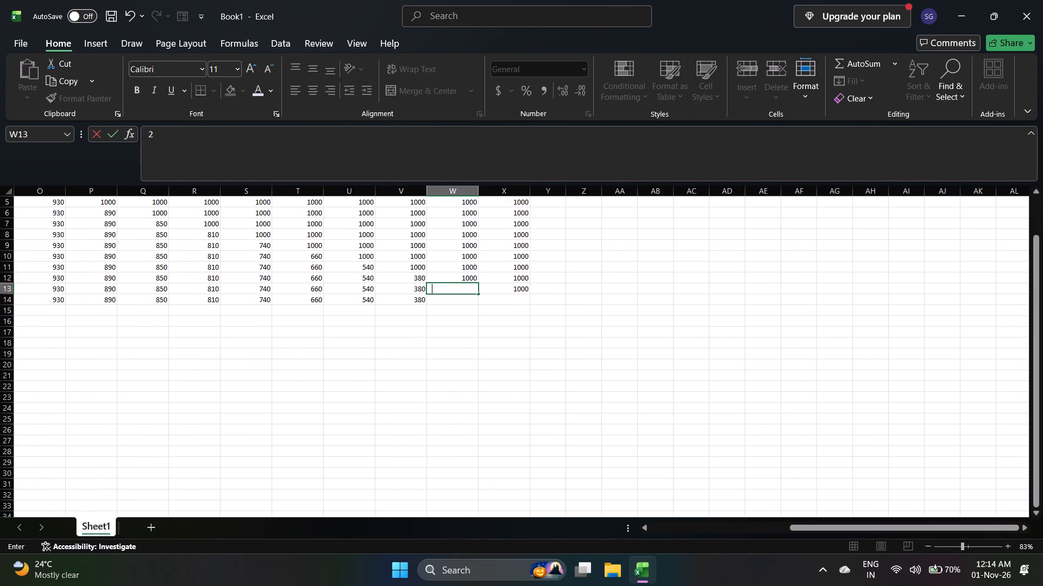
pyautogui.write('40')
pyautogui.moveTo(478, 292); pyautogui.dragTo(478, 295)
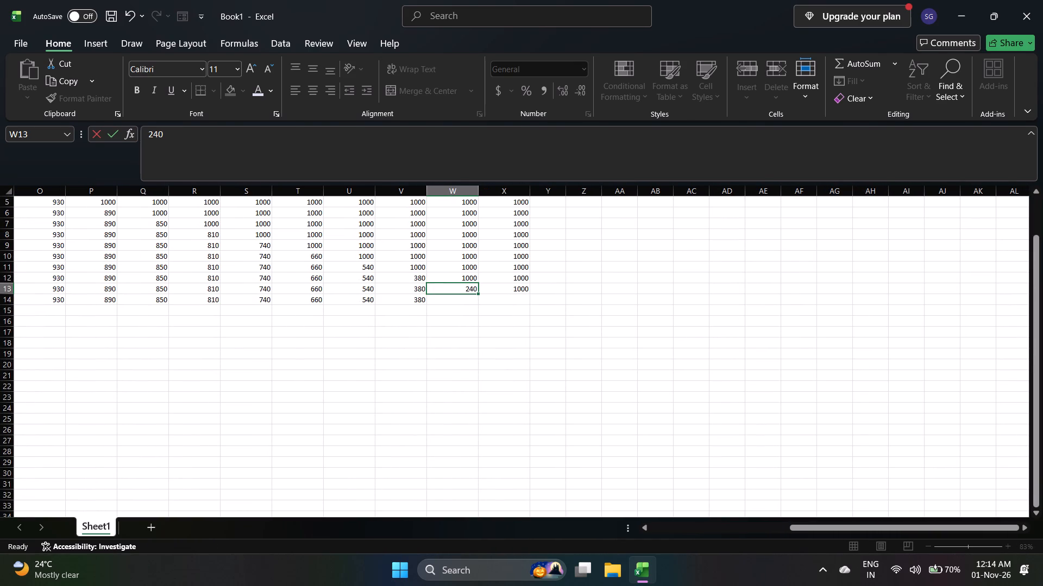
pyautogui.moveTo(478, 295); pyautogui.dragTo(478, 303)
# Enter 100 in X14 for MEMBER 12's 12th MONTH.
pyautogui.click(510, 298)
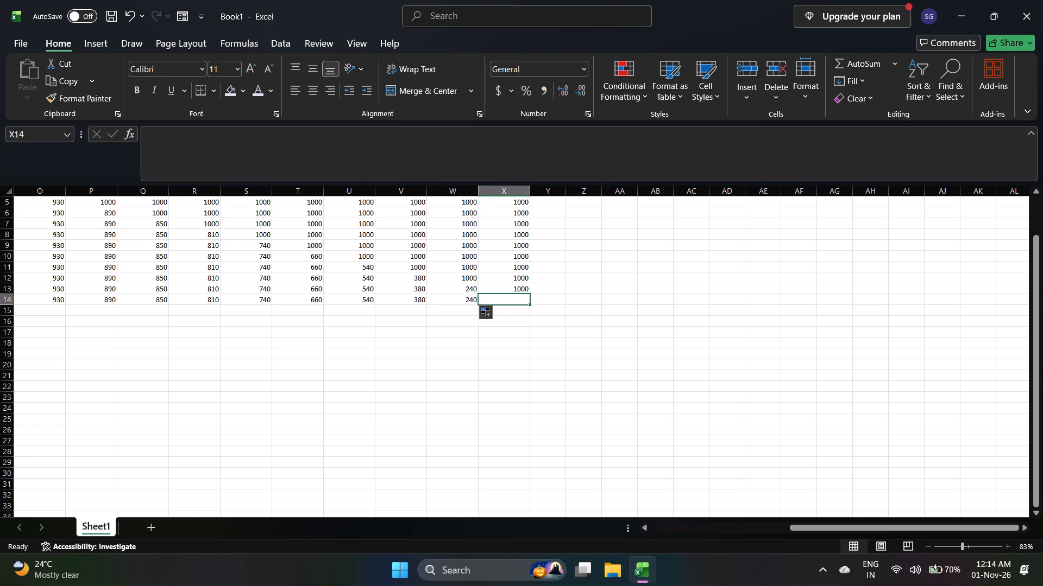
pyautogui.write('100')
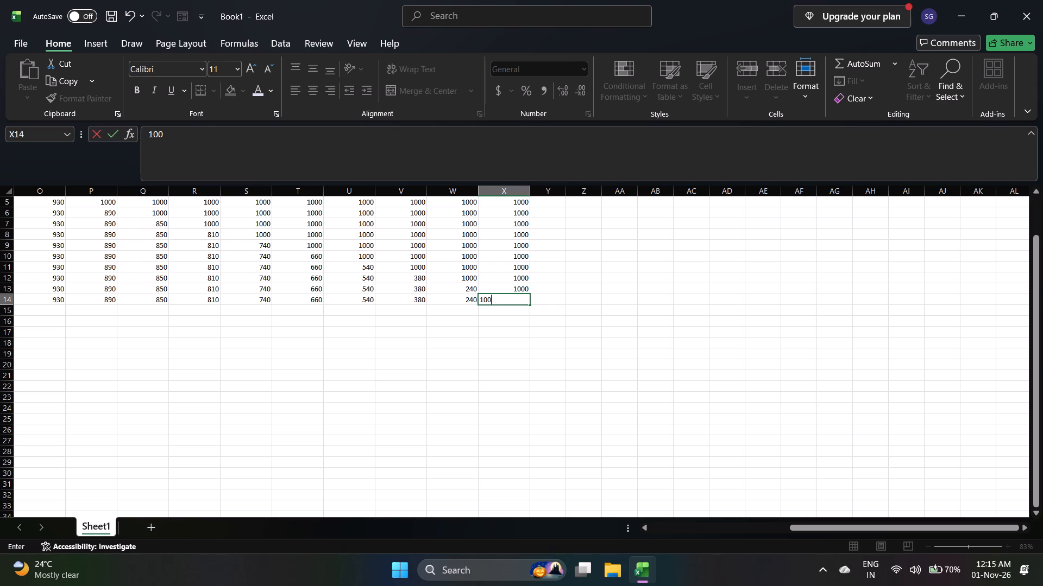
pyautogui.press('Return')
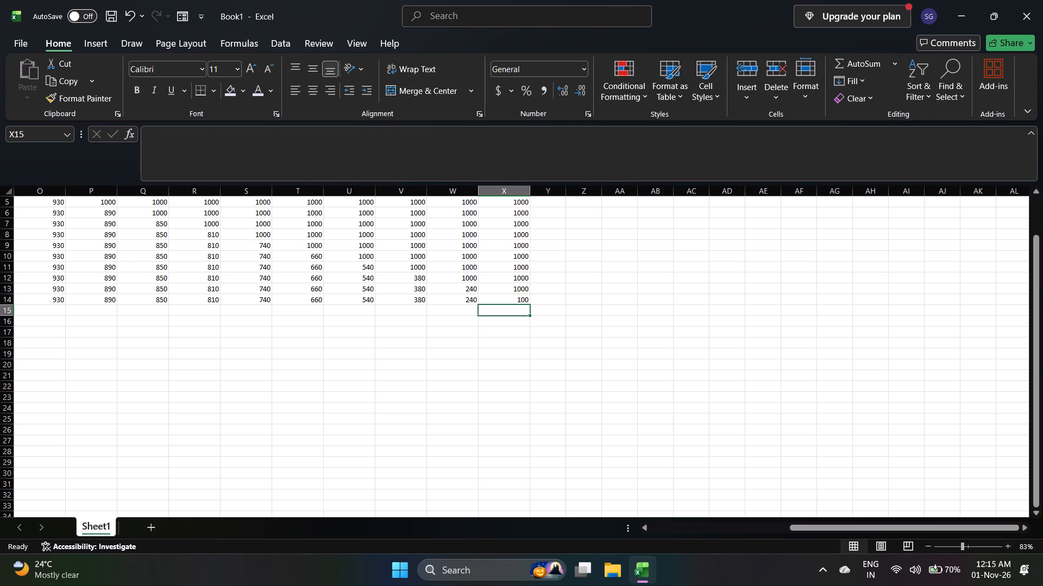
# Format the header row L2:X2, from MEMBERS to 12th MONTH, in Baskerville Old Face at size 12.
pyautogui.scroll(2, 581, 322)
pyautogui.hscroll(2, 581, 322)
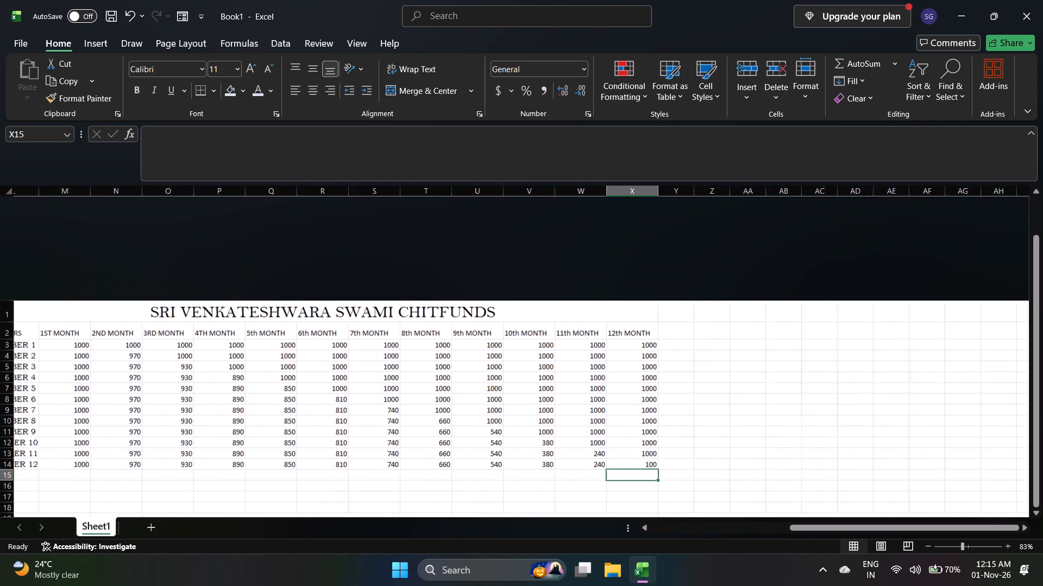
pyautogui.hscroll(1, 581, 322)
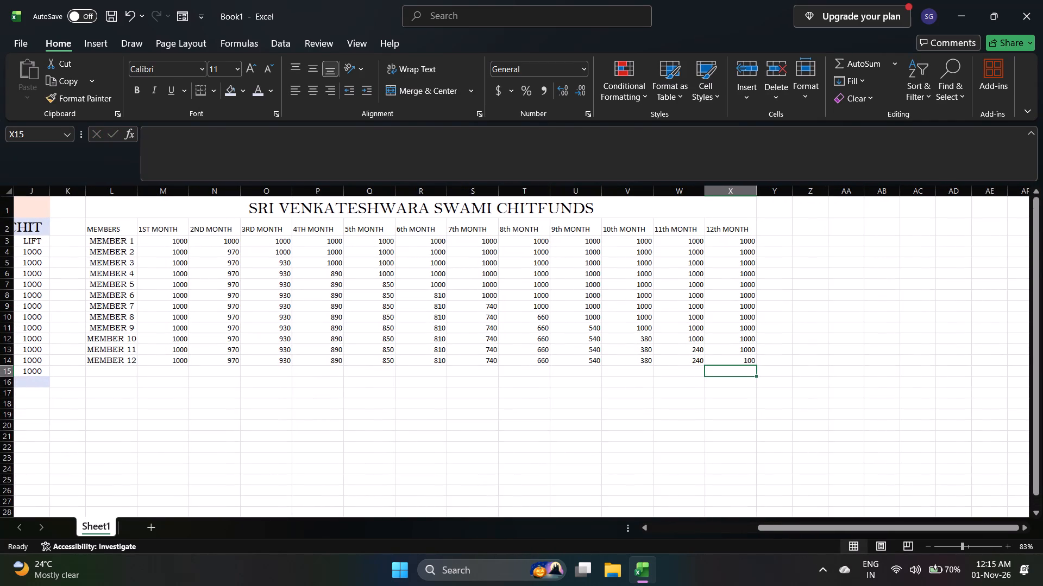
pyautogui.click(101, 228)
pyautogui.hotkey('shift', 'Right')
pyautogui.hotkey('shift', 'Right')
pyautogui.hotkey('shift', 'Right')
pyautogui.hotkey('shift', 'Right')
pyautogui.hotkey('shift', 'Right')
pyautogui.hotkey('shift', 'Right')
pyautogui.hotkey('shift', 'Right')
pyautogui.hotkey('shift', 'Right')
pyautogui.hotkey('shift', 'Right')
pyautogui.hotkey('shift', 'Right')
pyautogui.hotkey('shift', 'Right')
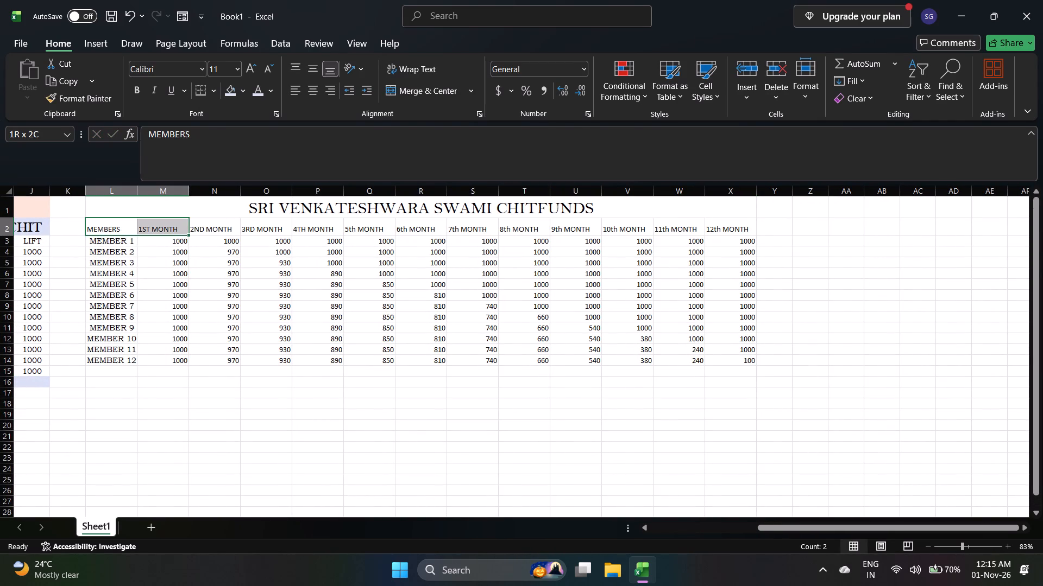
pyautogui.hotkey('shift', 'Right')
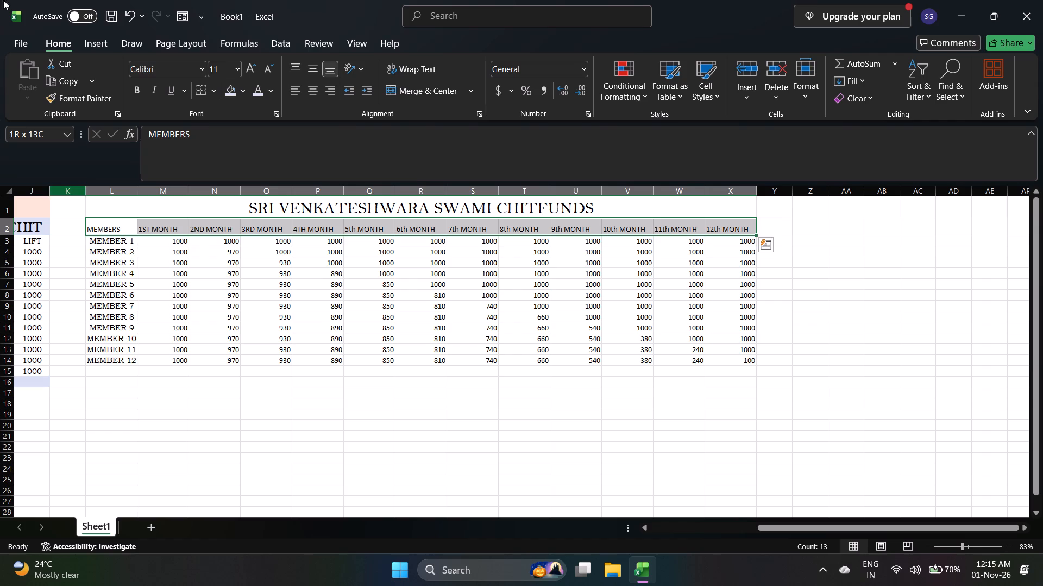
pyautogui.click(200, 67)
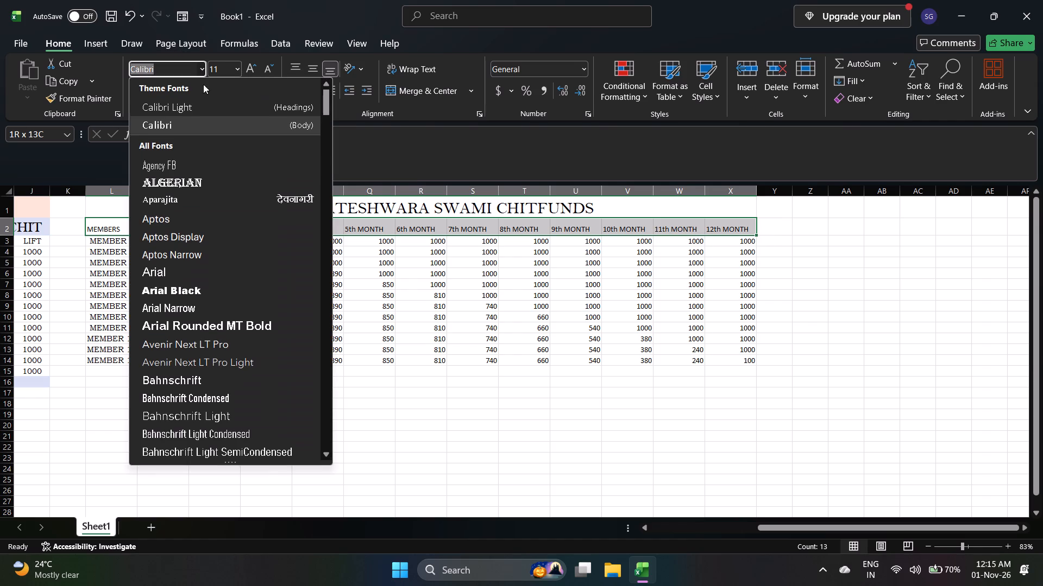
pyautogui.scroll(-2, 197, 310)
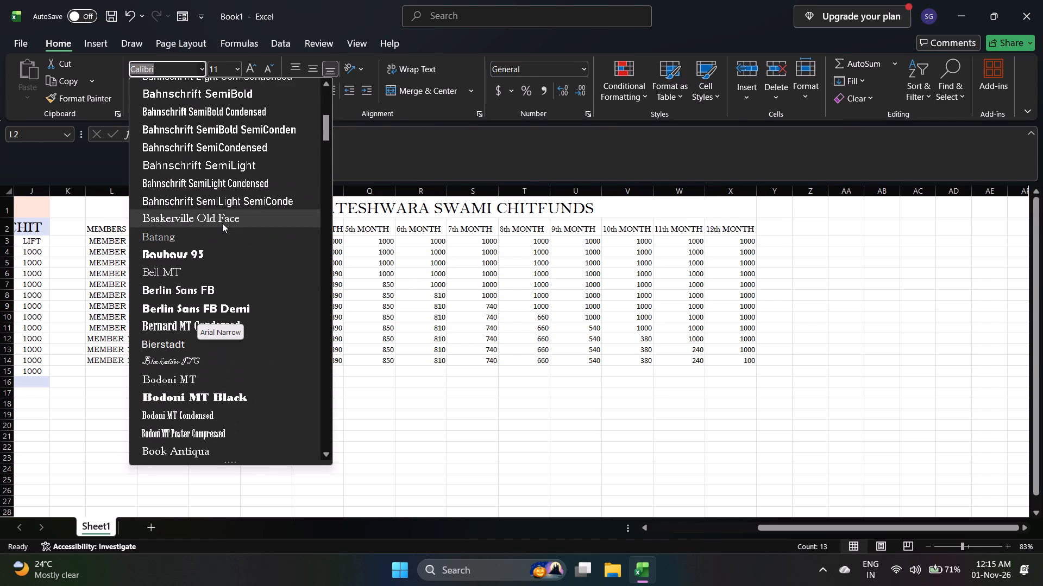
pyautogui.click(222, 223)
pyautogui.click(238, 63)
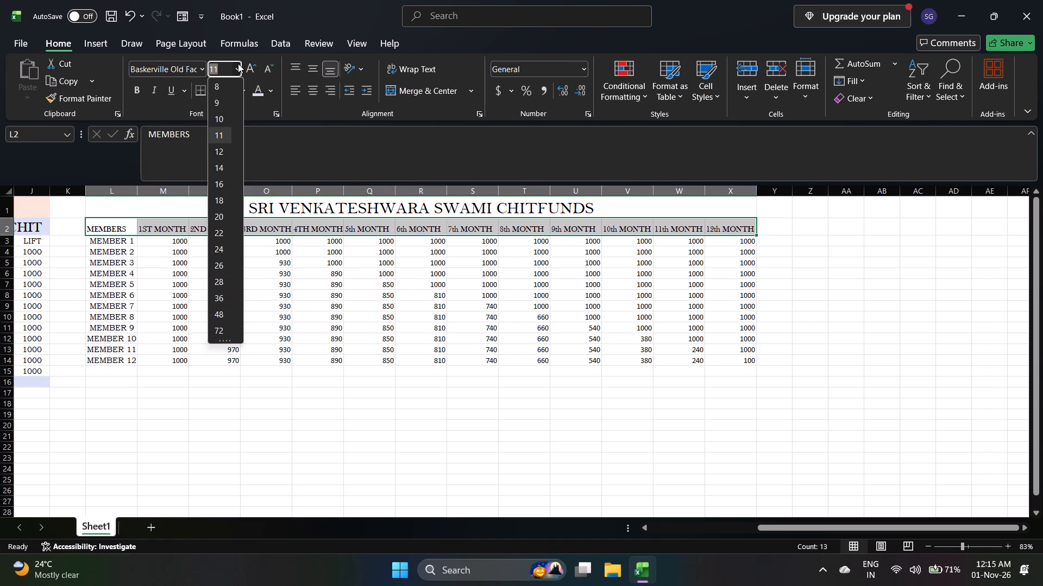
pyautogui.click(229, 151)
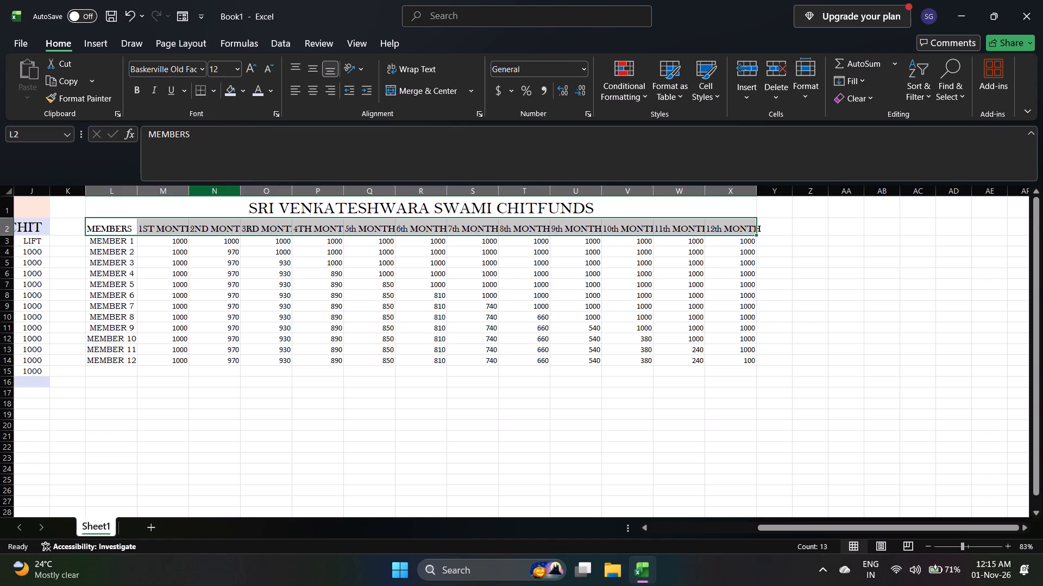
# Set the width of the MEMBERS column L to 14.
pyautogui.click(136, 188)
pyautogui.click(131, 190)
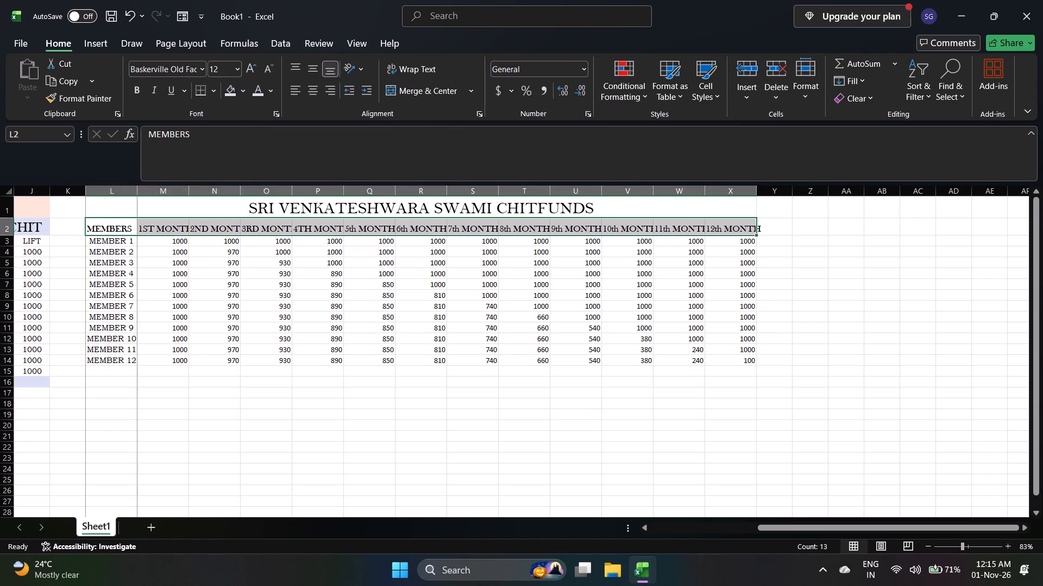
pyautogui.click(164, 380)
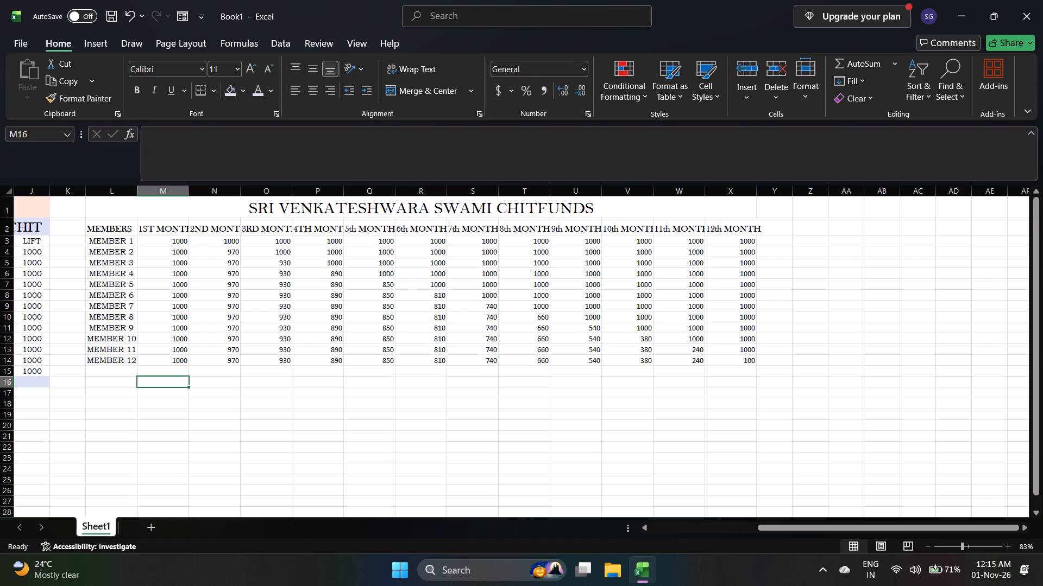
pyautogui.click(116, 193)
pyautogui.rightClick(116, 193)
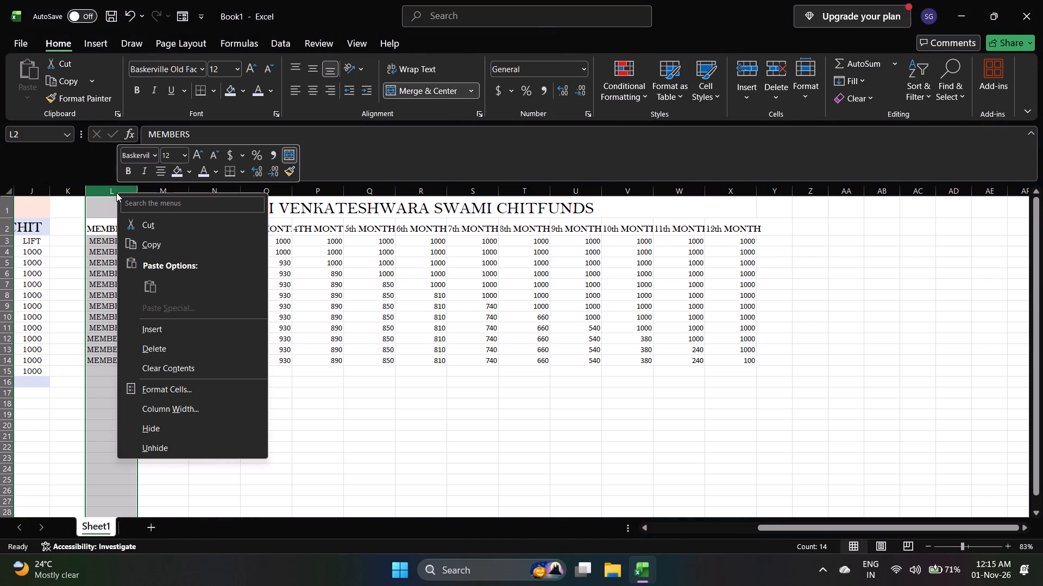
pyautogui.click(203, 399)
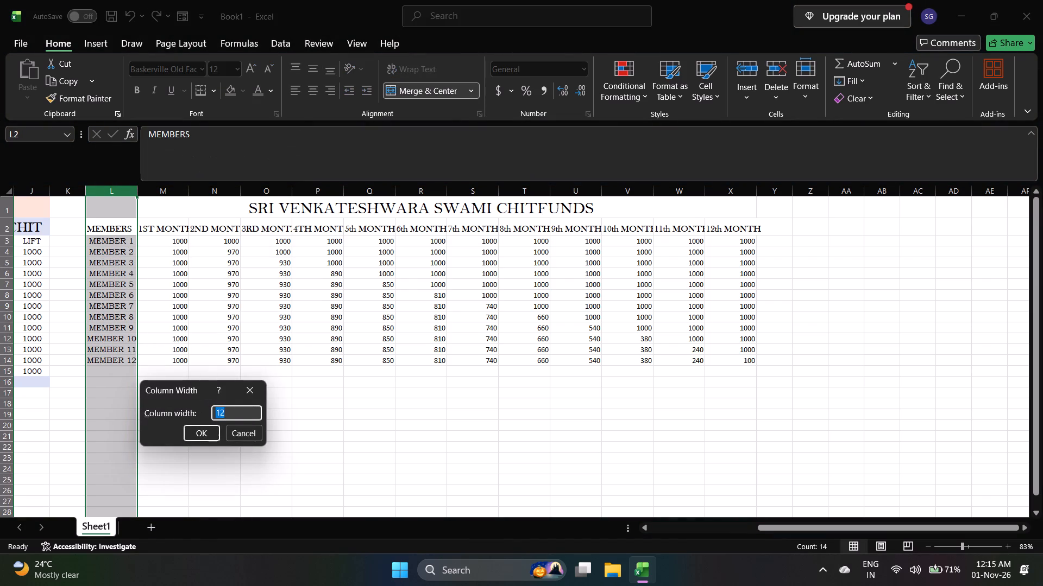
pyautogui.write('15')
pyautogui.press('BackSpace')
pyautogui.press('4')
pyautogui.press('Return')
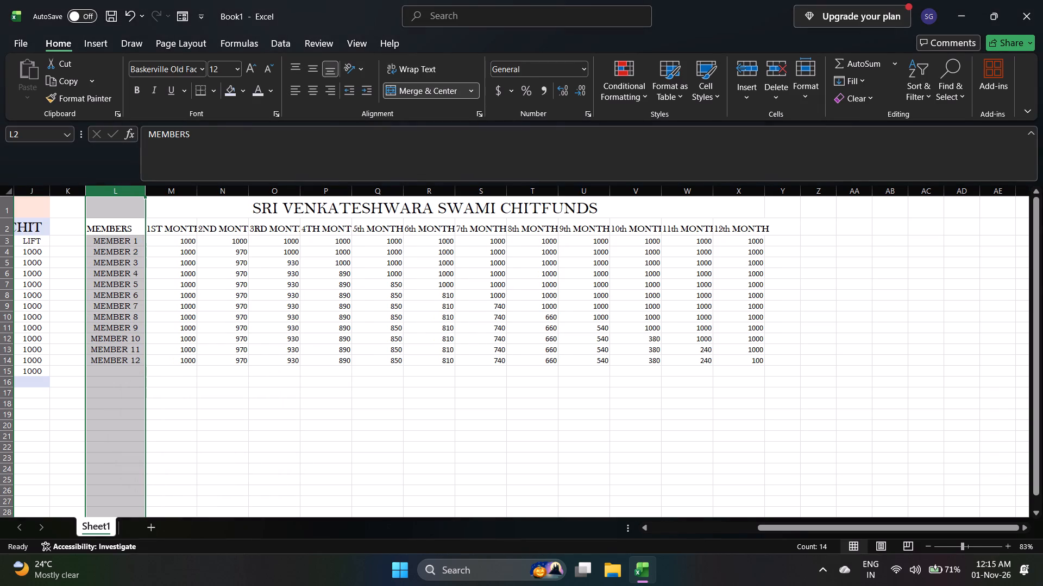
# Set the width of the 1ST MONTH column M to 14.
pyautogui.click(182, 196)
pyautogui.click(183, 192)
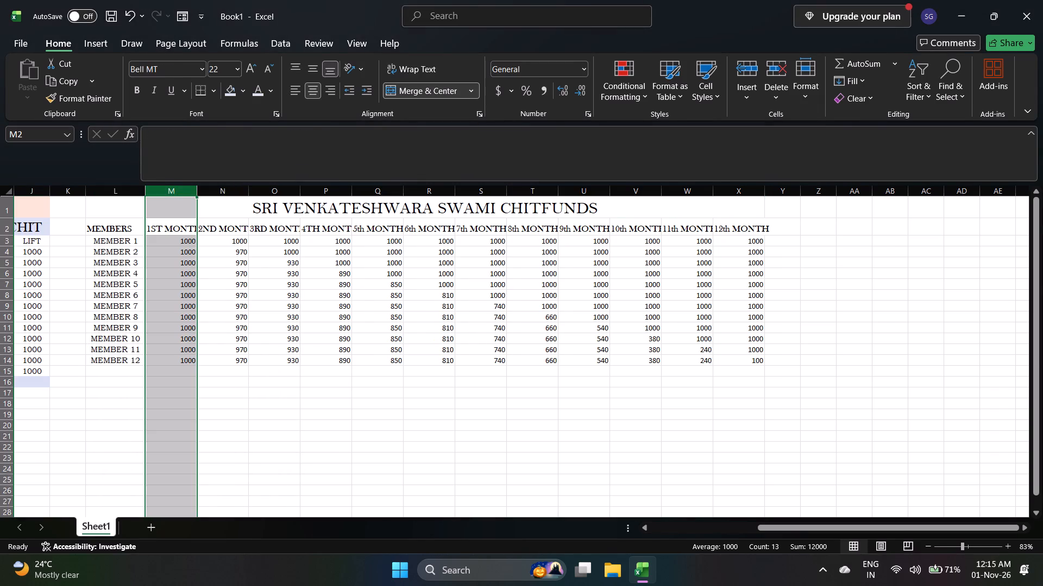
pyautogui.rightClick(183, 192)
pyautogui.click(267, 404)
pyautogui.write('14')
pyautogui.press('Return')
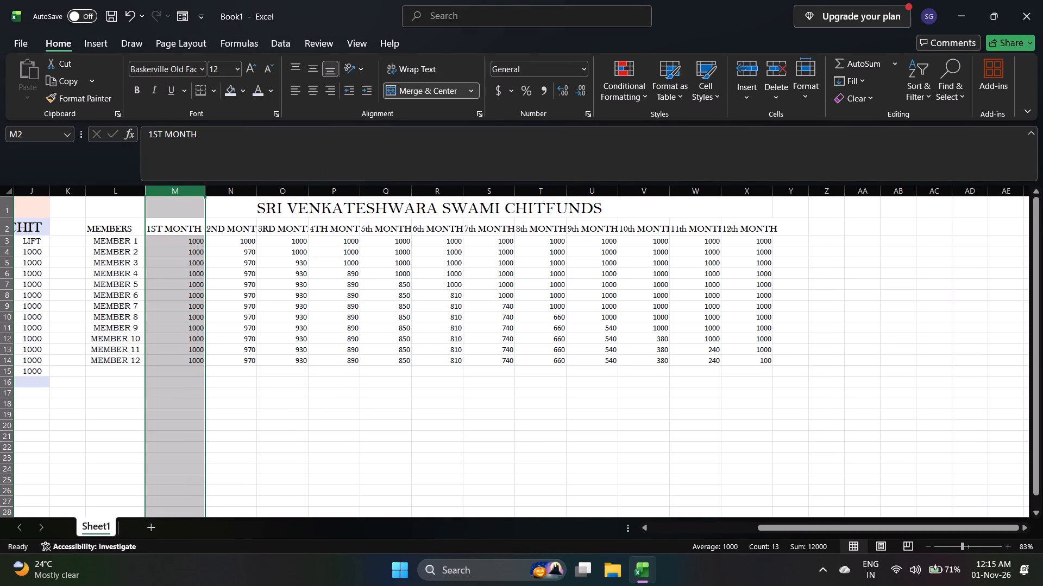
# Set the width of the 2ND MONTH column N to 14.
pyautogui.click(231, 196)
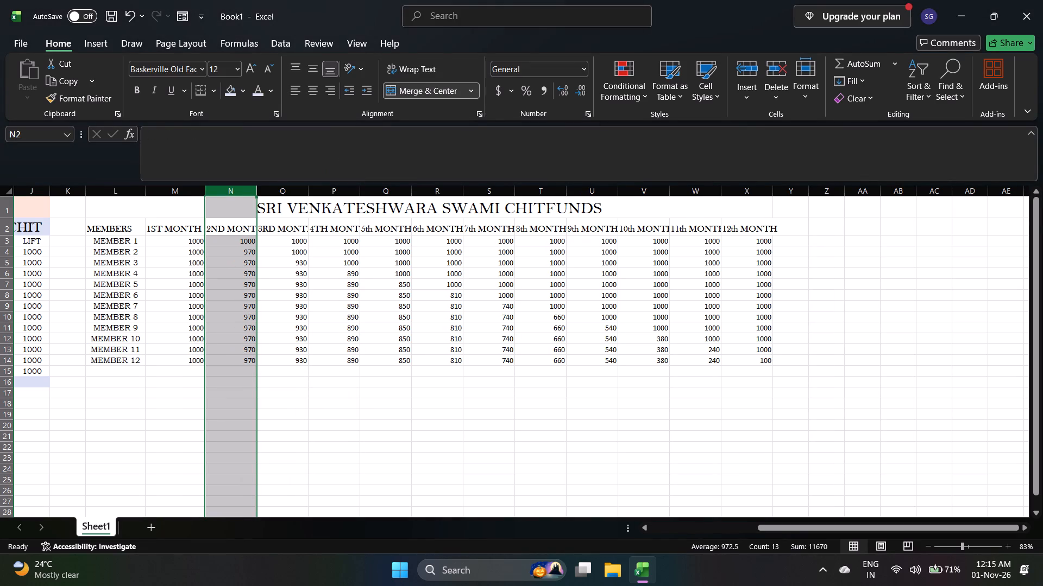
pyautogui.rightClick(231, 196)
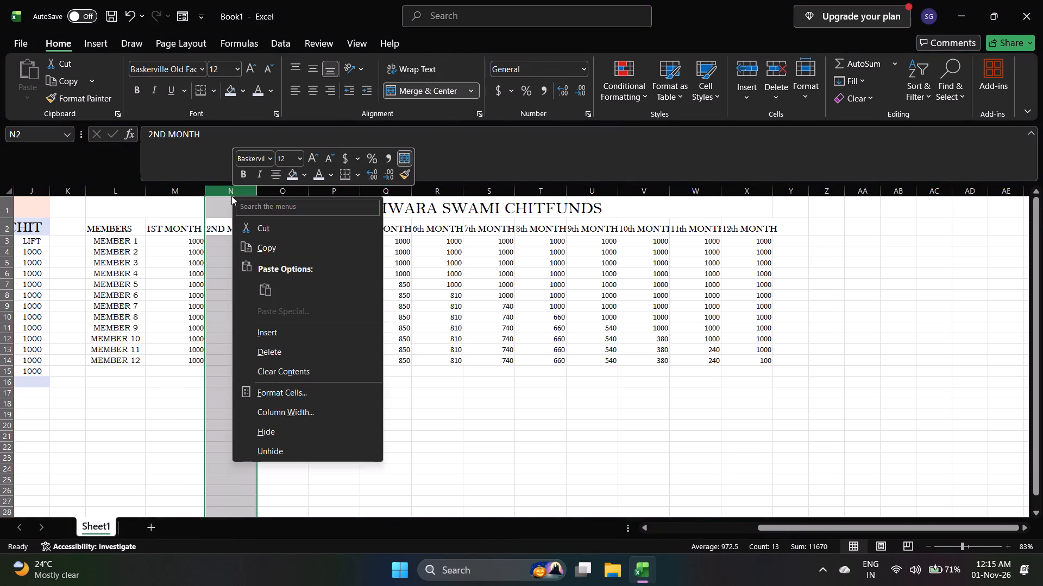
pyautogui.click(303, 409)
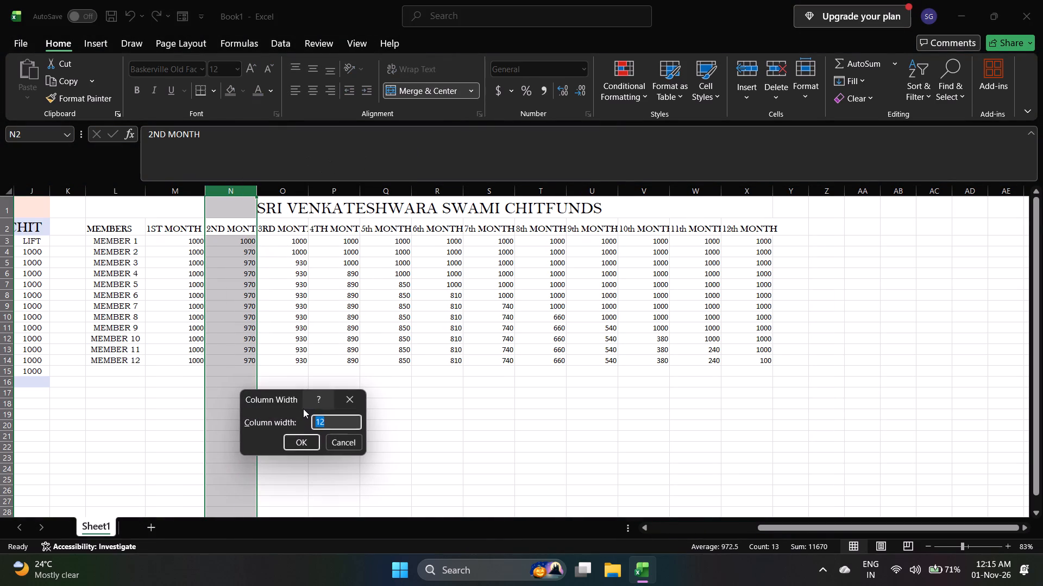
pyautogui.write('14')
pyautogui.press('Return')
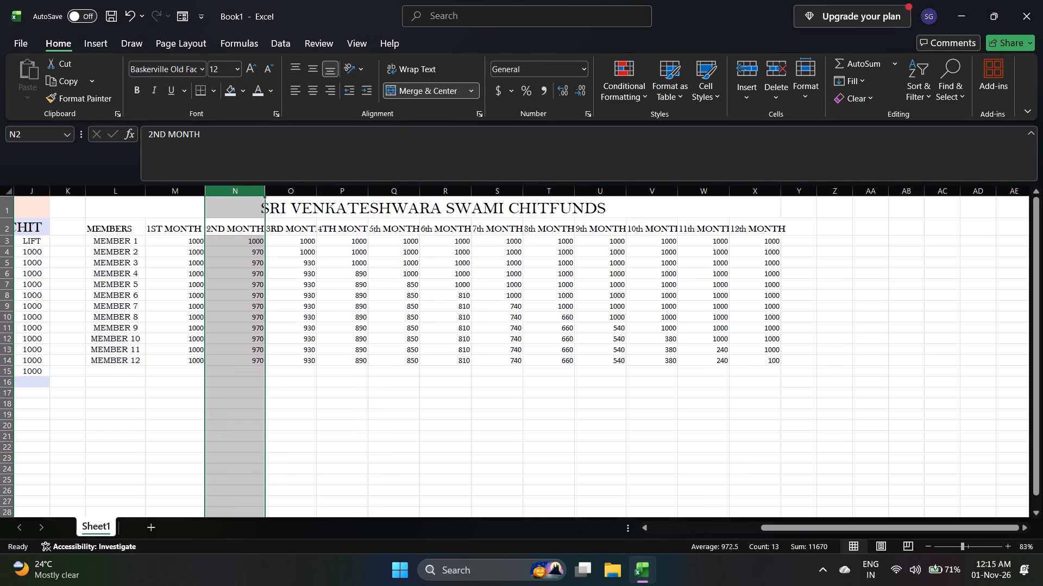
# Set the width of the 3RD MONTH column O to 14.
pyautogui.click(302, 194)
pyautogui.rightClick(302, 194)
pyautogui.click(375, 413)
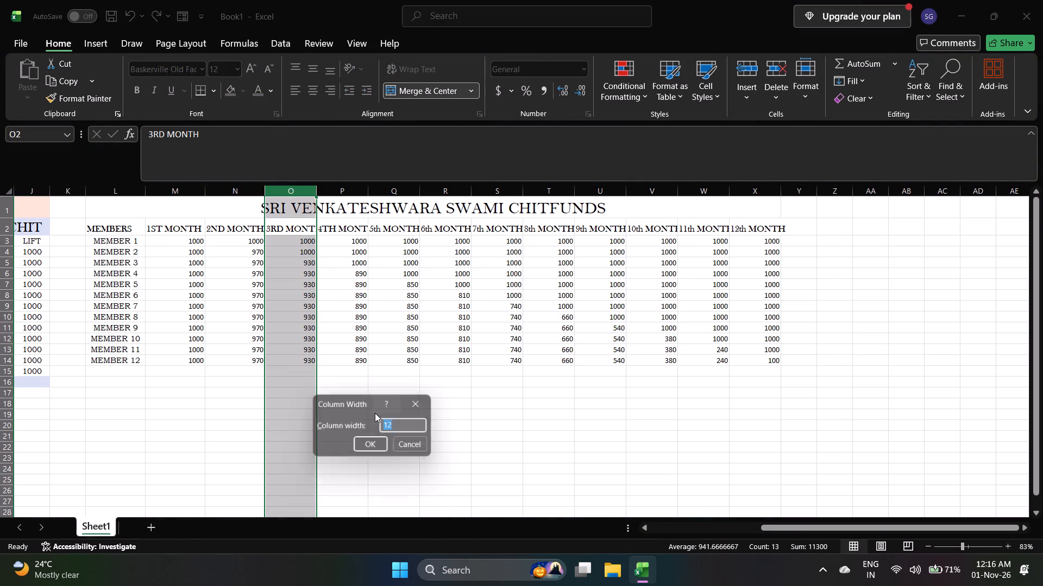
pyautogui.write('14')
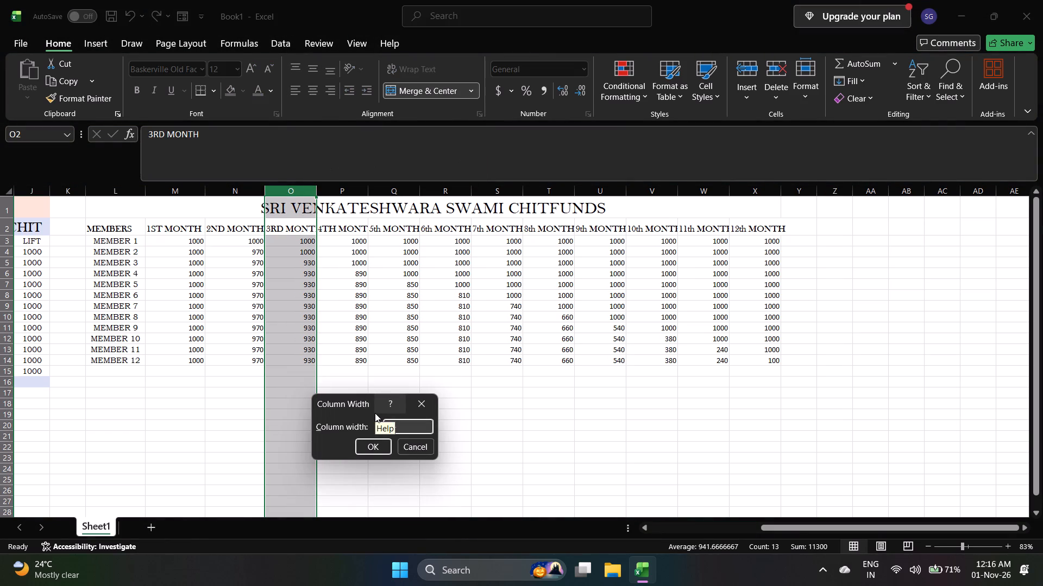
pyautogui.press('Return')
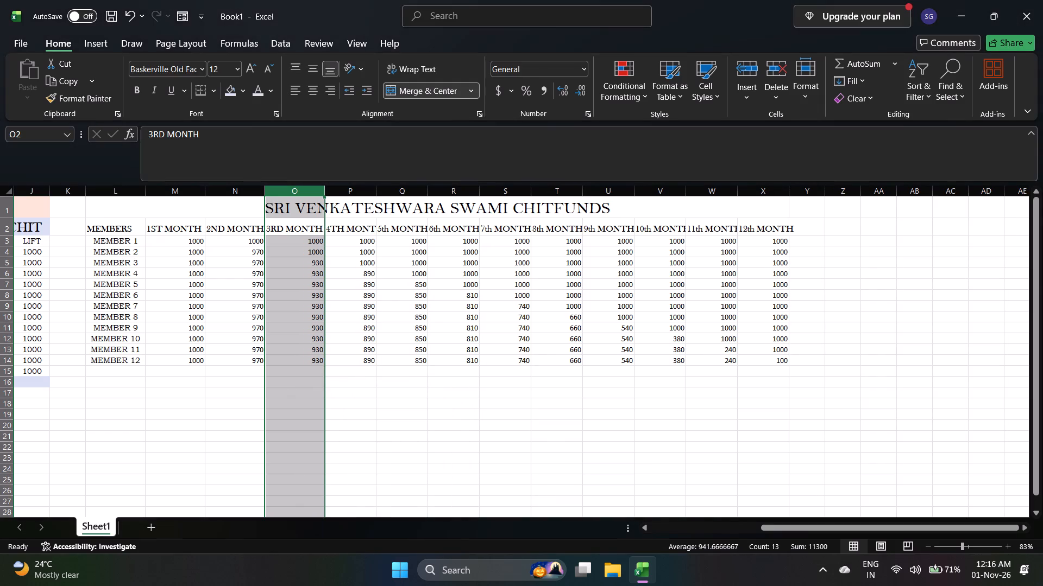
# Set the width of the 4TH MONTH column P to 14.
pyautogui.click(358, 199)
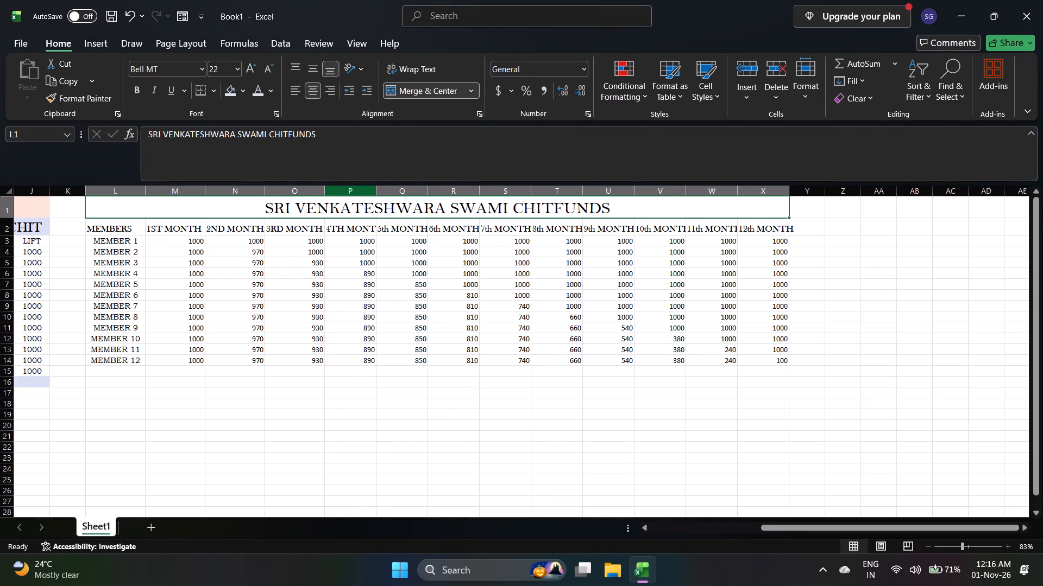
pyautogui.click(363, 192)
pyautogui.rightClick(363, 192)
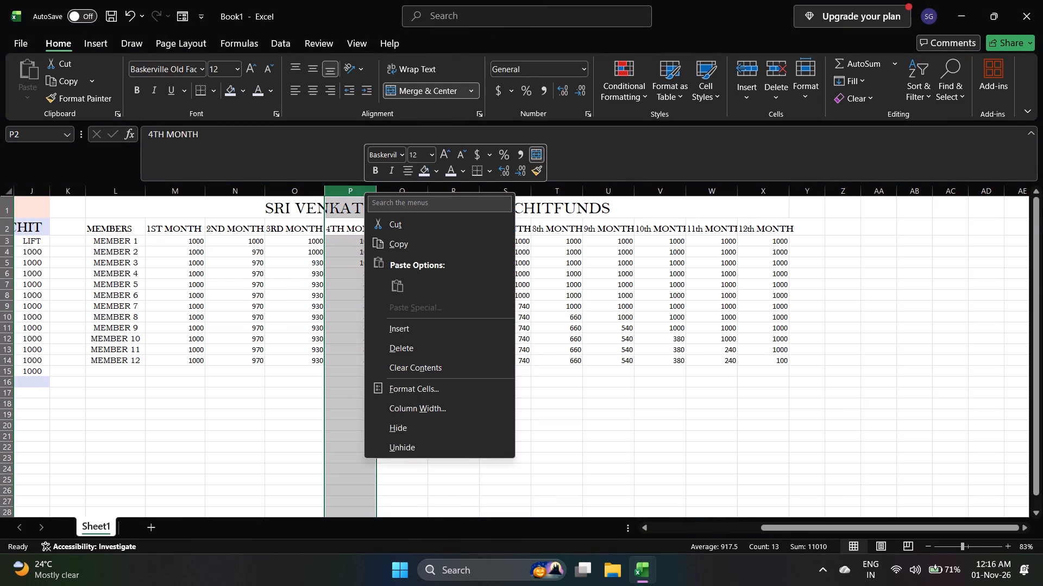
pyautogui.click(306, 186)
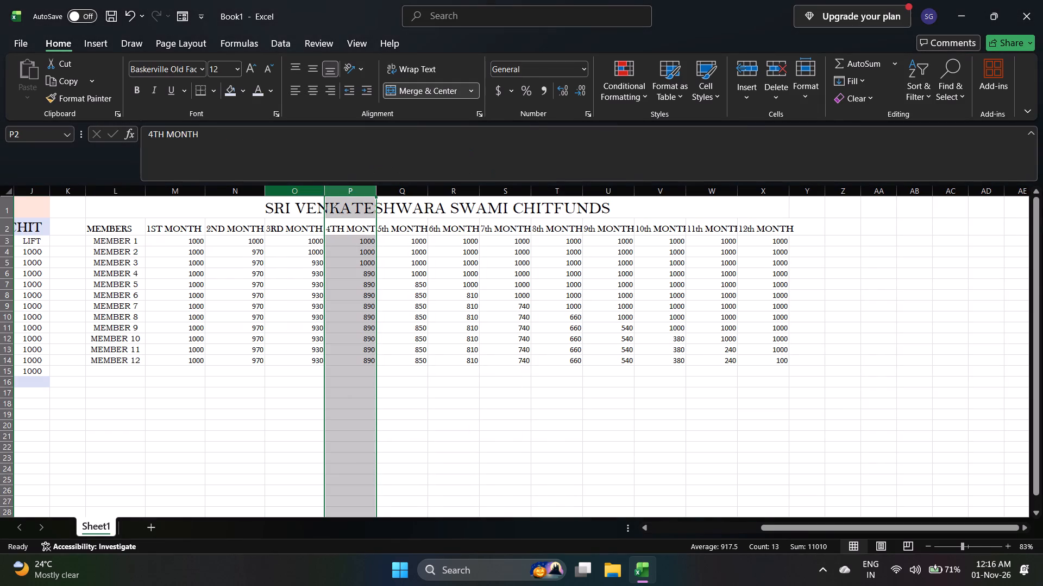
pyautogui.rightClick(351, 192)
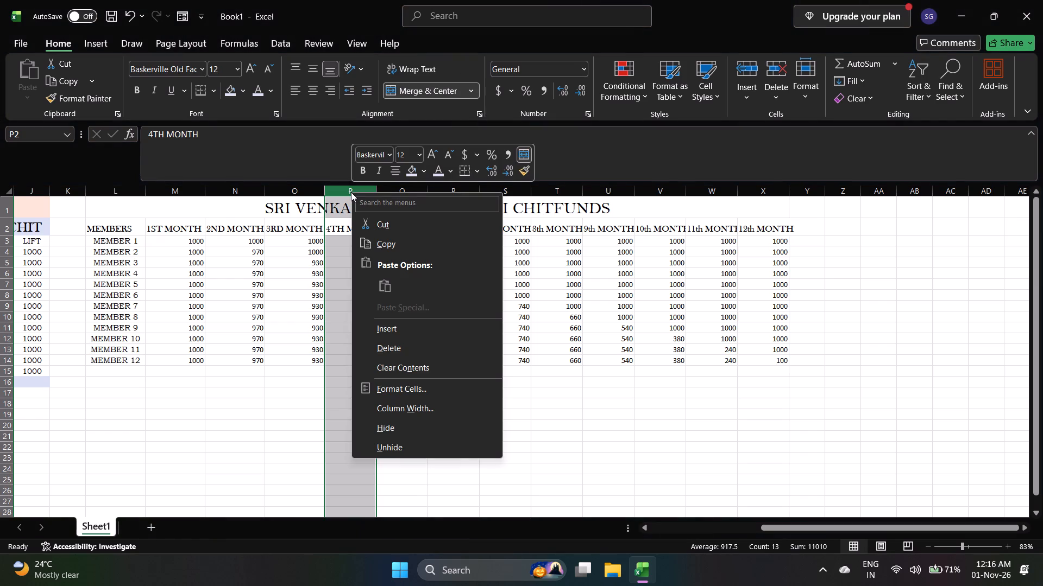
pyautogui.click(429, 402)
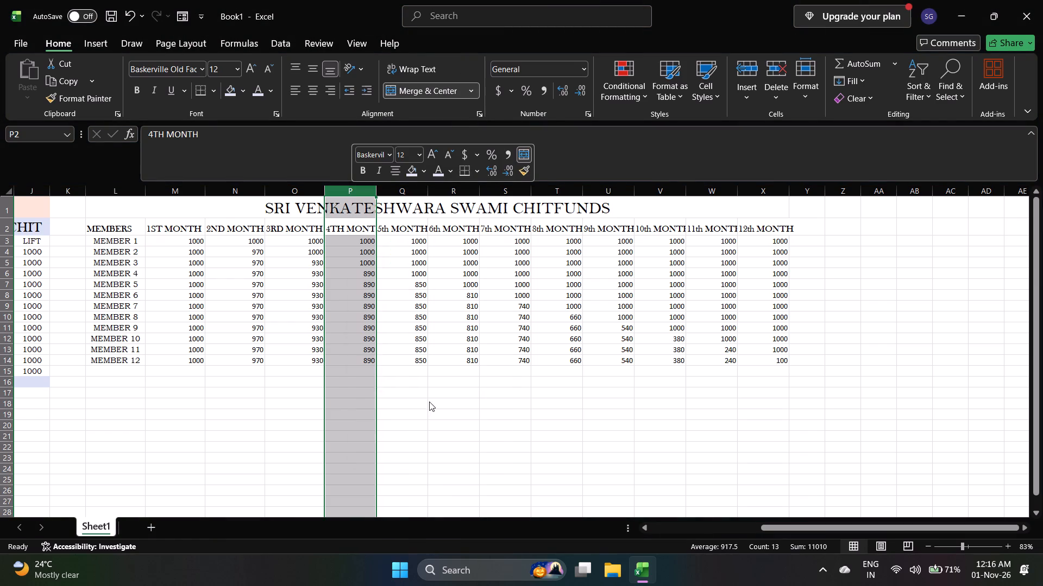
pyautogui.write('14')
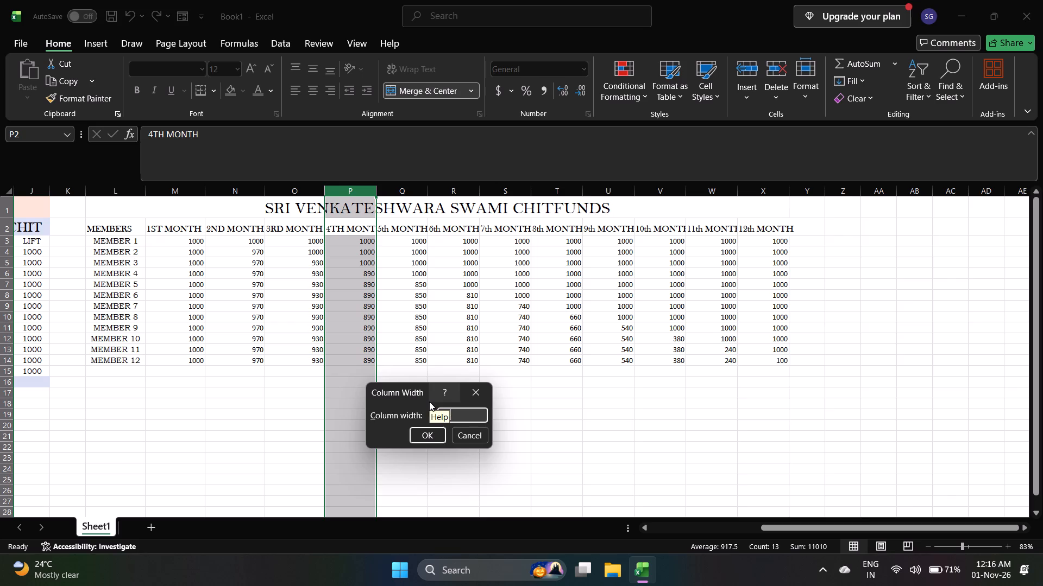
pyautogui.press('Return')
# Set the width of the 5th MONTH column Q to 14.
pyautogui.click(427, 190)
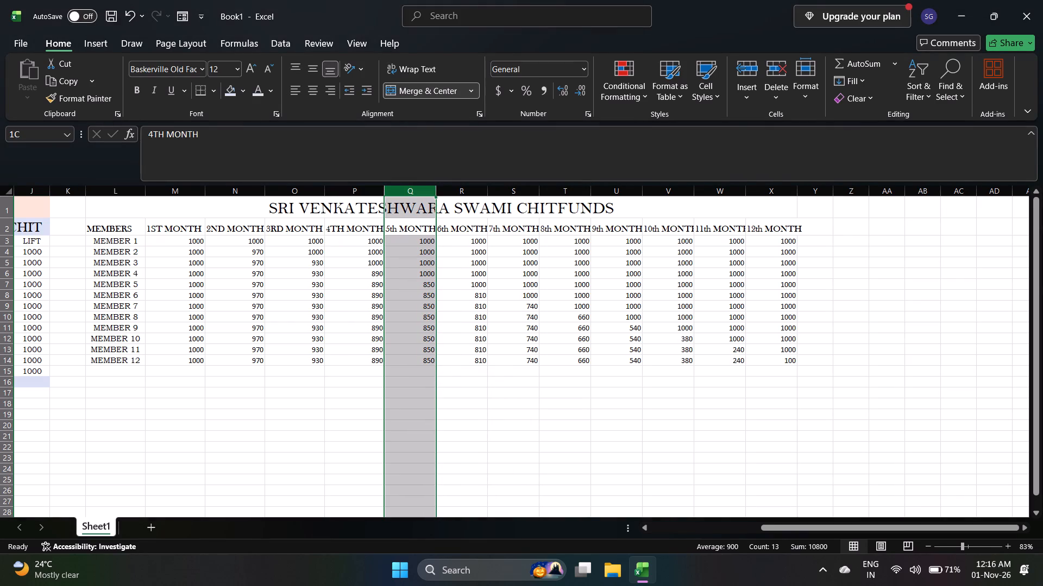
pyautogui.rightClick(427, 190)
pyautogui.click(537, 404)
pyautogui.write('14')
pyautogui.press('Return')
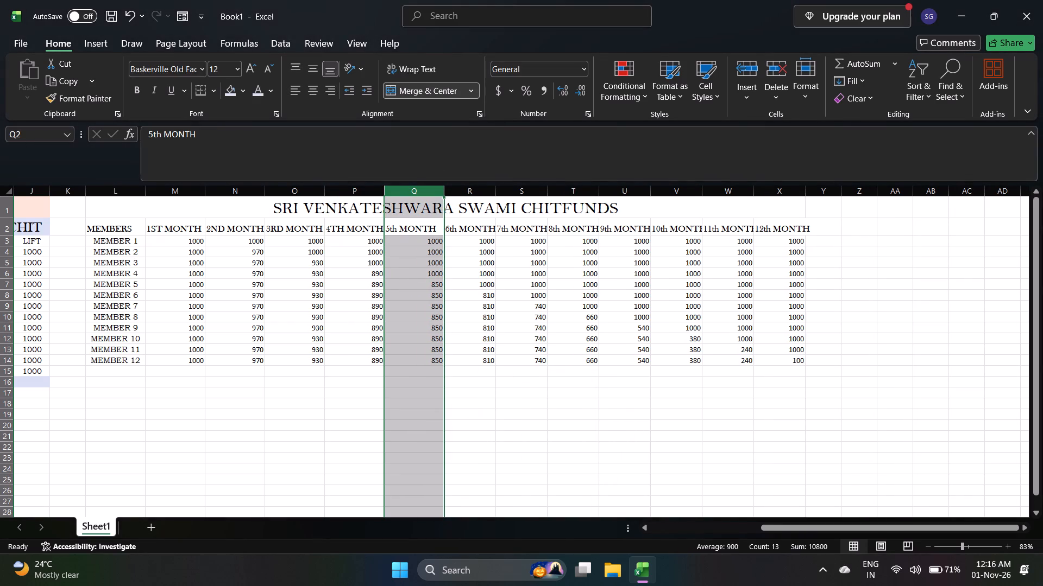
# Set the width of the 6th MONTH column R to 14.
pyautogui.click(480, 193)
pyautogui.rightClick(480, 193)
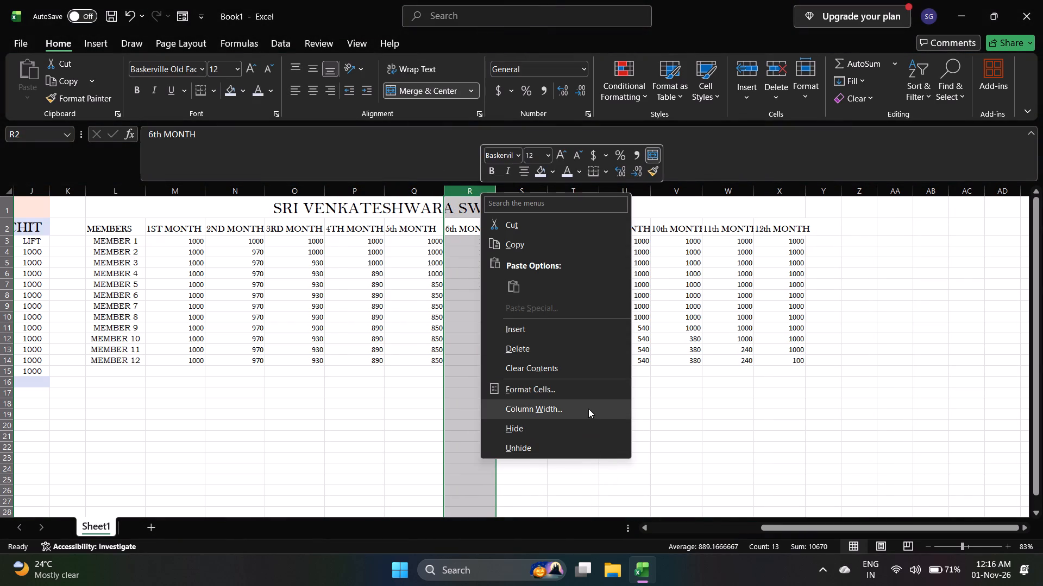
pyautogui.click(588, 409)
pyautogui.write('14')
pyautogui.press('Return')
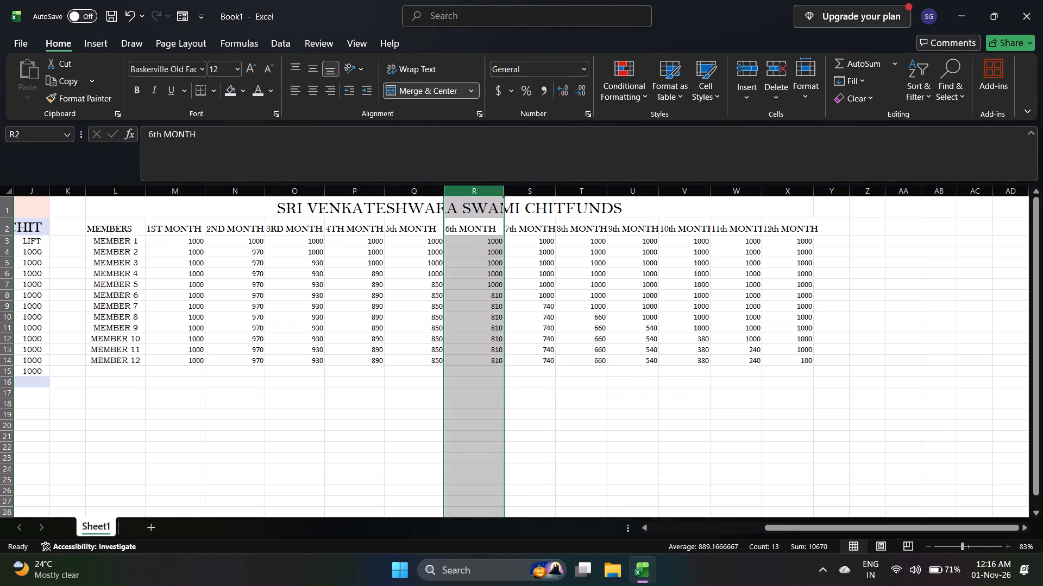
# Set the width of the 7th MONTH column S to 14.
pyautogui.click(544, 193)
pyautogui.rightClick(544, 193)
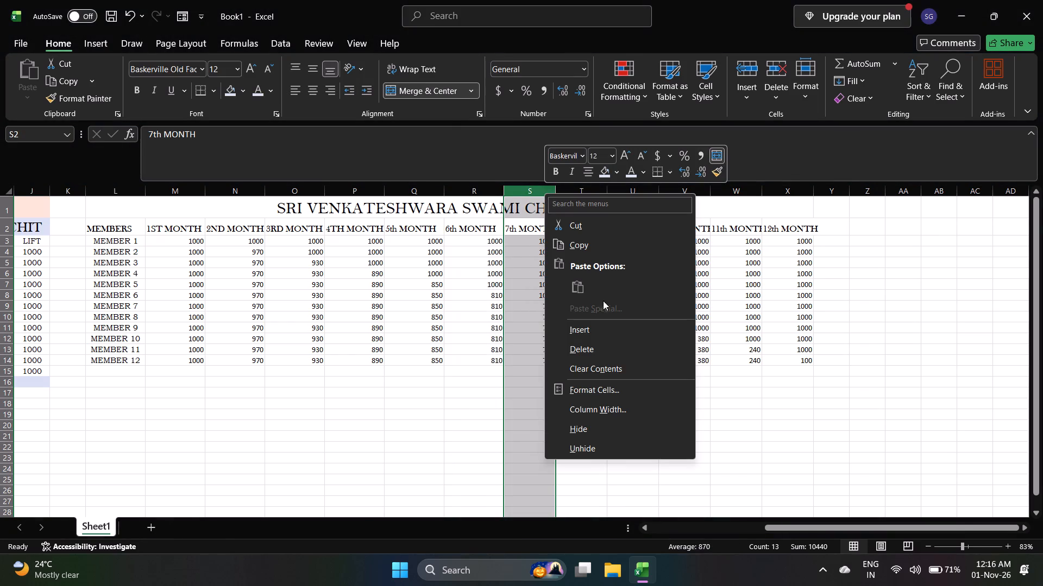
pyautogui.click(626, 405)
pyautogui.write('14')
pyautogui.press('Return')
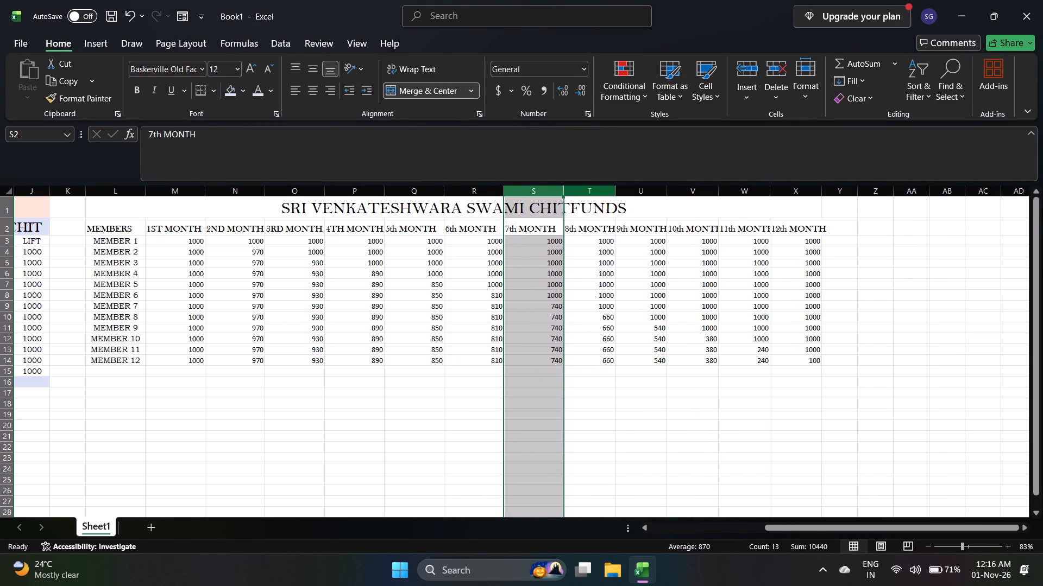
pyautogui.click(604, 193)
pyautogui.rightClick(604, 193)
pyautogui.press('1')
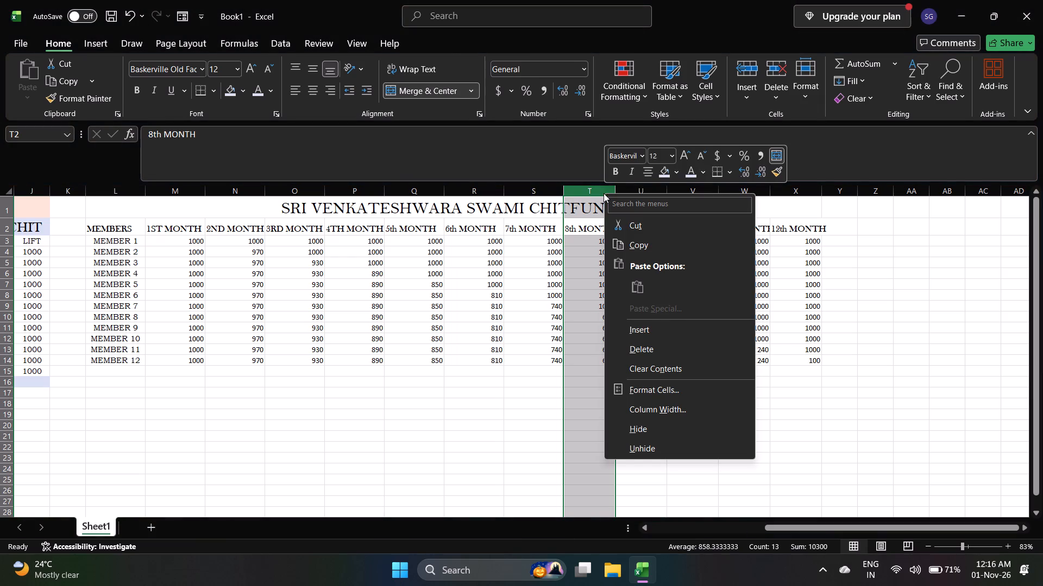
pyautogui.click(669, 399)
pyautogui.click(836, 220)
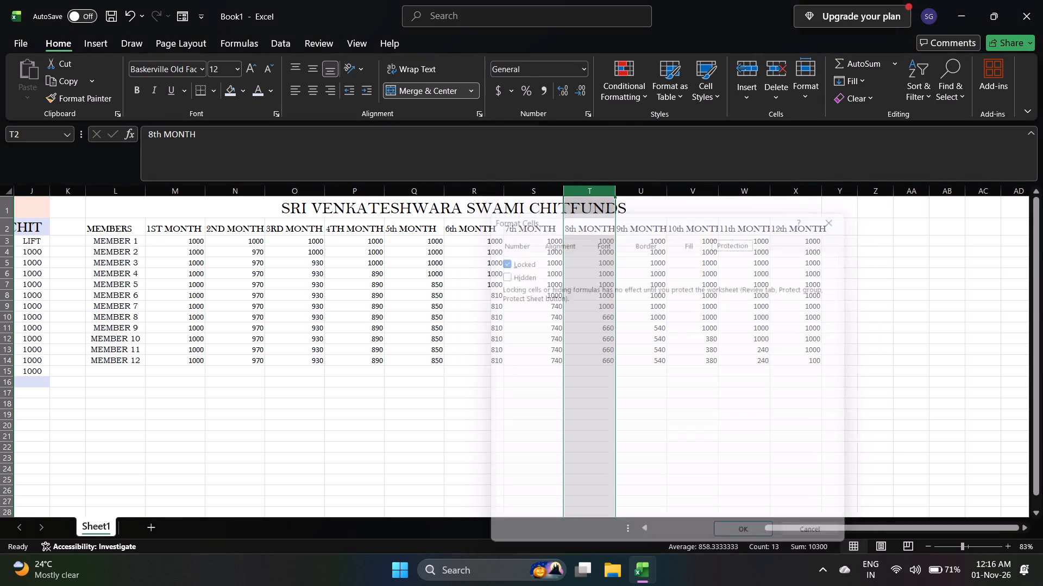
# Set the width of the 8th MONTH column T to 14.
pyautogui.click(600, 195)
pyautogui.rightClick(600, 195)
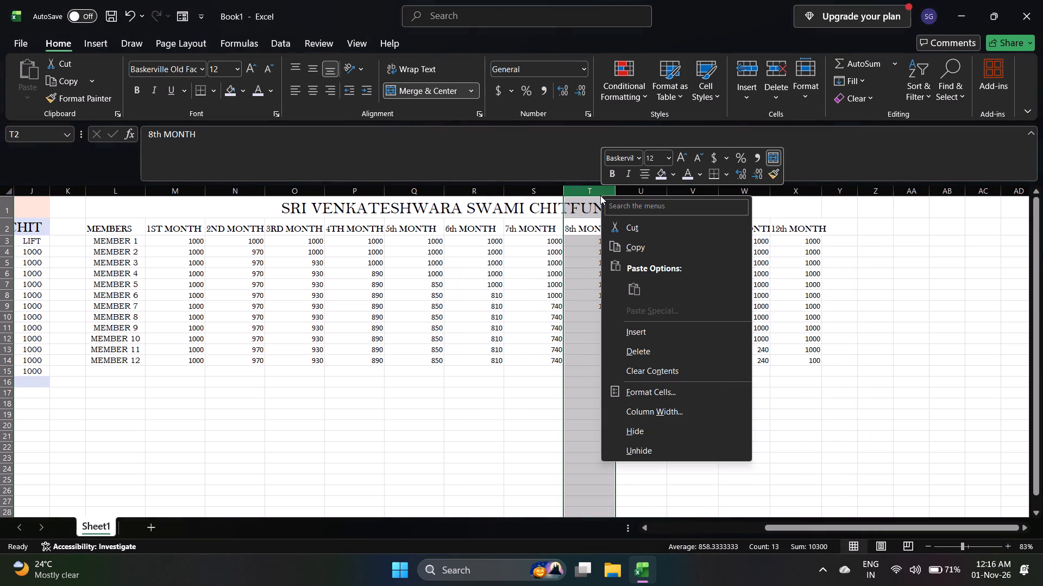
pyautogui.click(723, 411)
pyautogui.write('14')
pyautogui.press('Return')
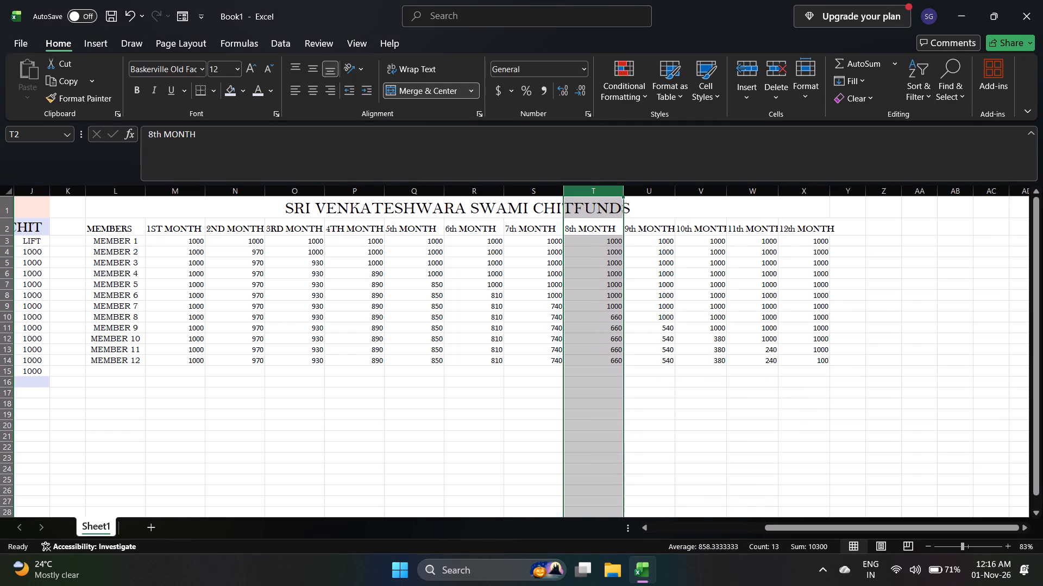
# Set the width of the 9th MONTH column U to 14.
pyautogui.click(659, 192)
pyautogui.rightClick(659, 192)
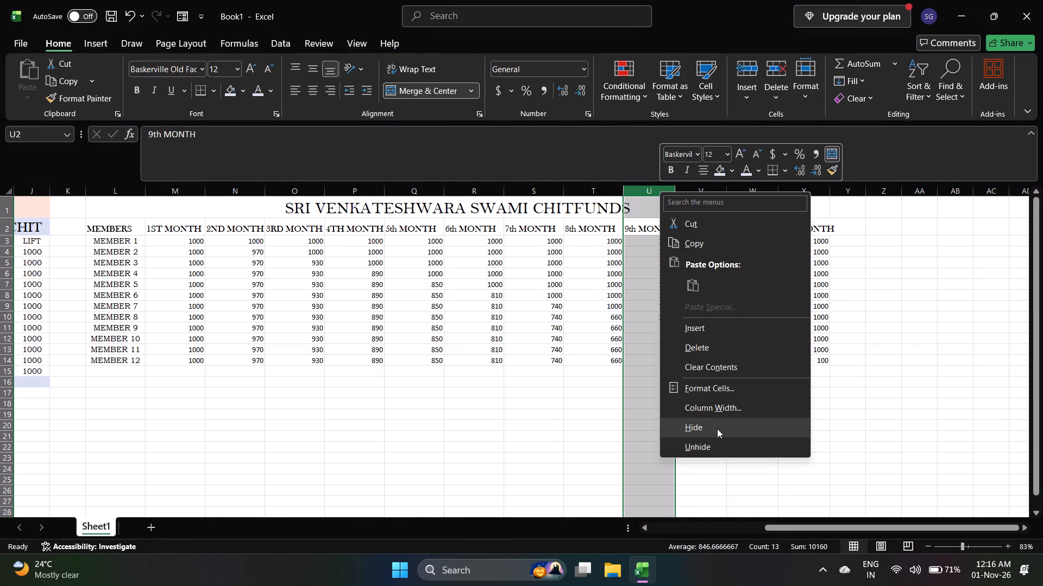
pyautogui.click(723, 404)
pyautogui.write('14')
pyautogui.press('Return')
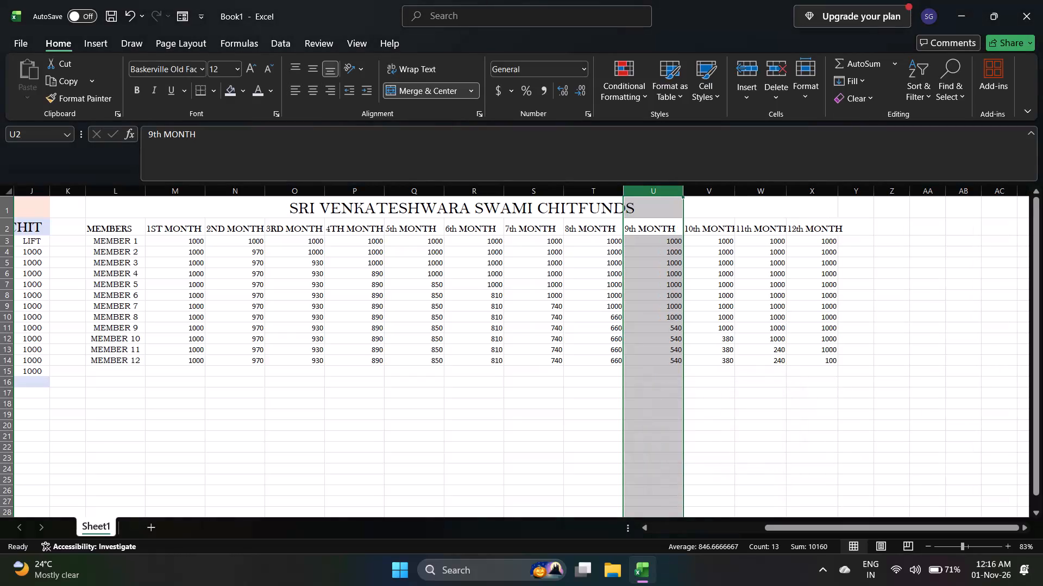
# Set the width of the 10th MONTH column V to 14.
pyautogui.click(721, 194)
pyautogui.rightClick(721, 194)
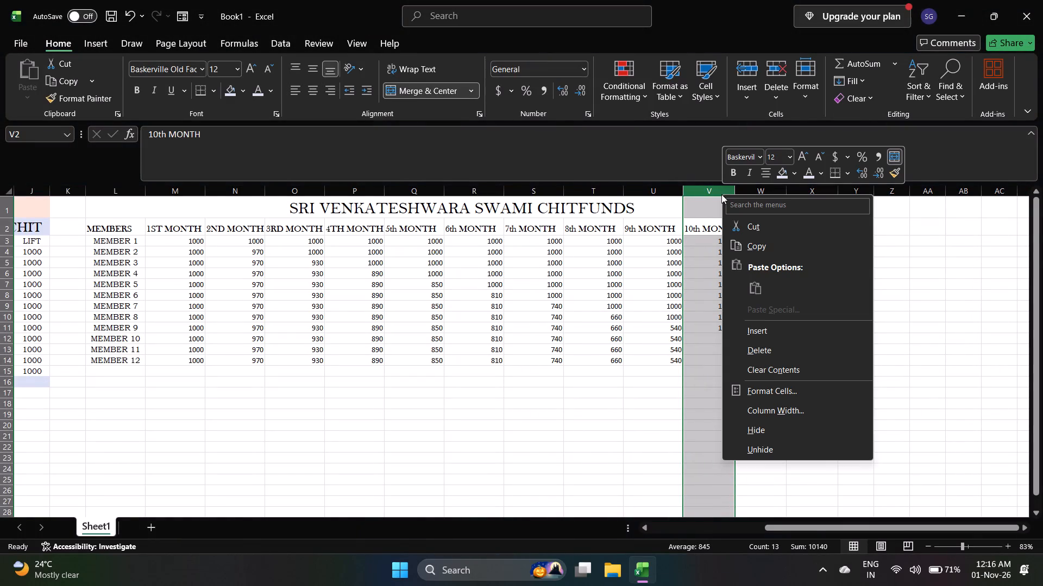
pyautogui.press('1')
pyautogui.click(809, 410)
pyautogui.write('14')
pyautogui.press('Return')
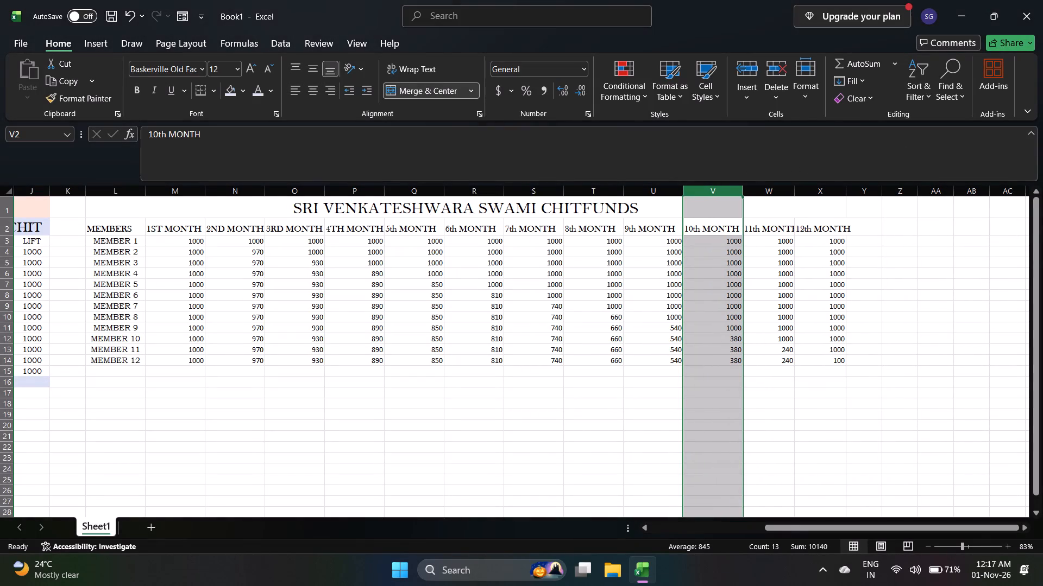
# Set the width of the 11th MONTH column W to 14.
pyautogui.click(776, 196)
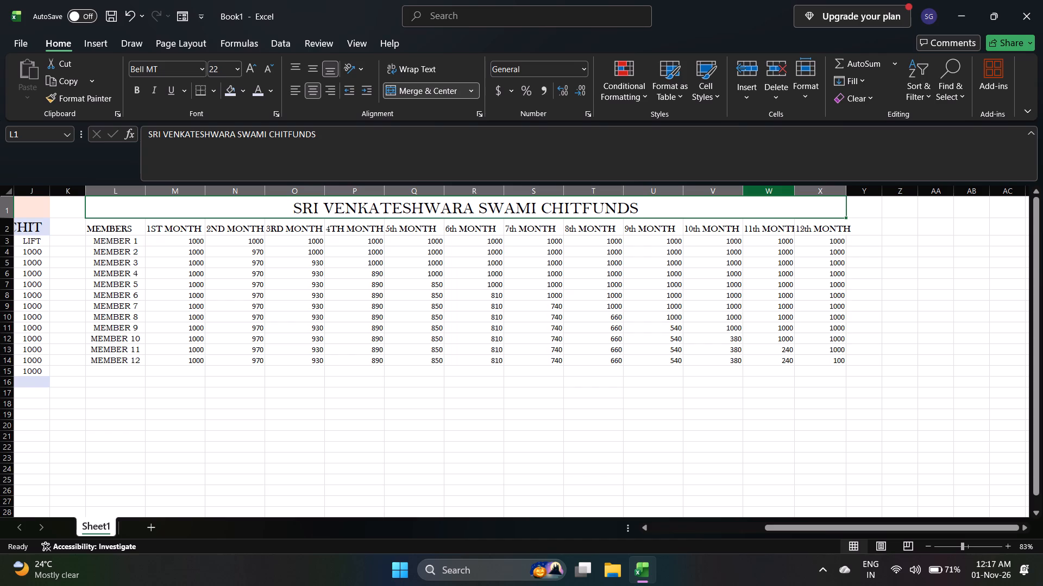
pyautogui.click(776, 191)
pyautogui.rightClick(776, 191)
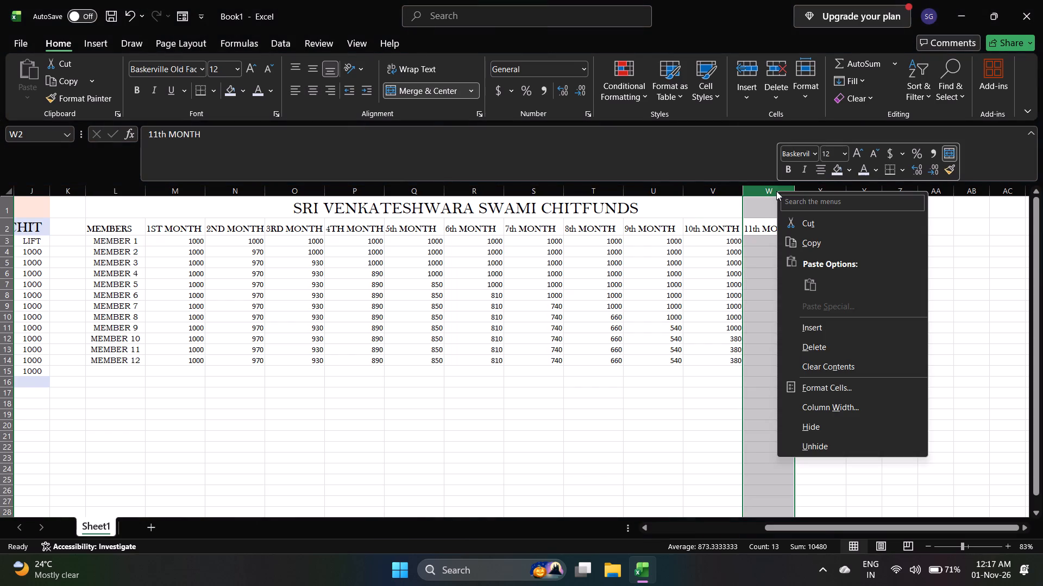
pyautogui.click(825, 404)
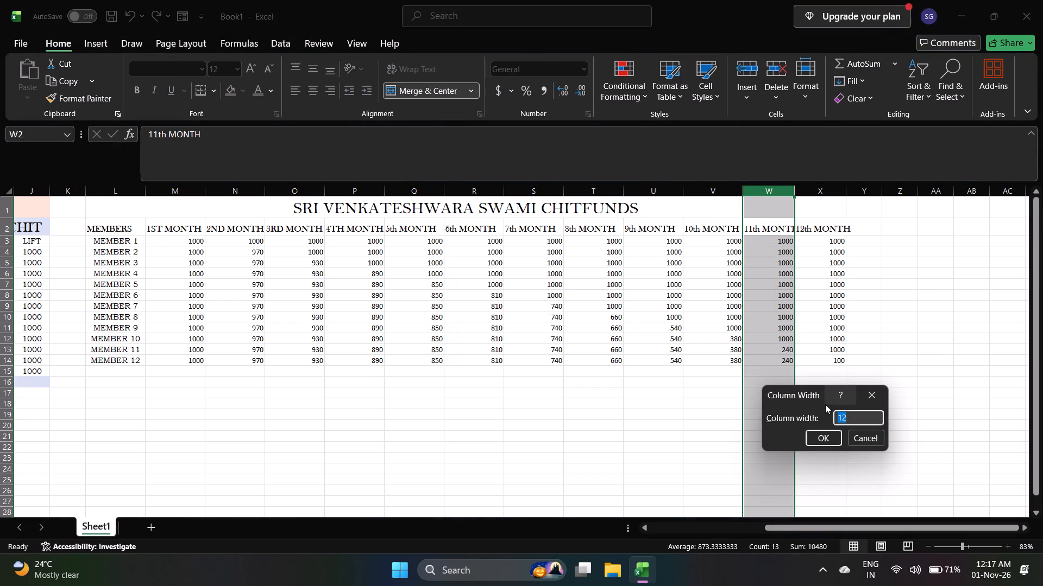
pyautogui.write('14')
pyautogui.press('Return')
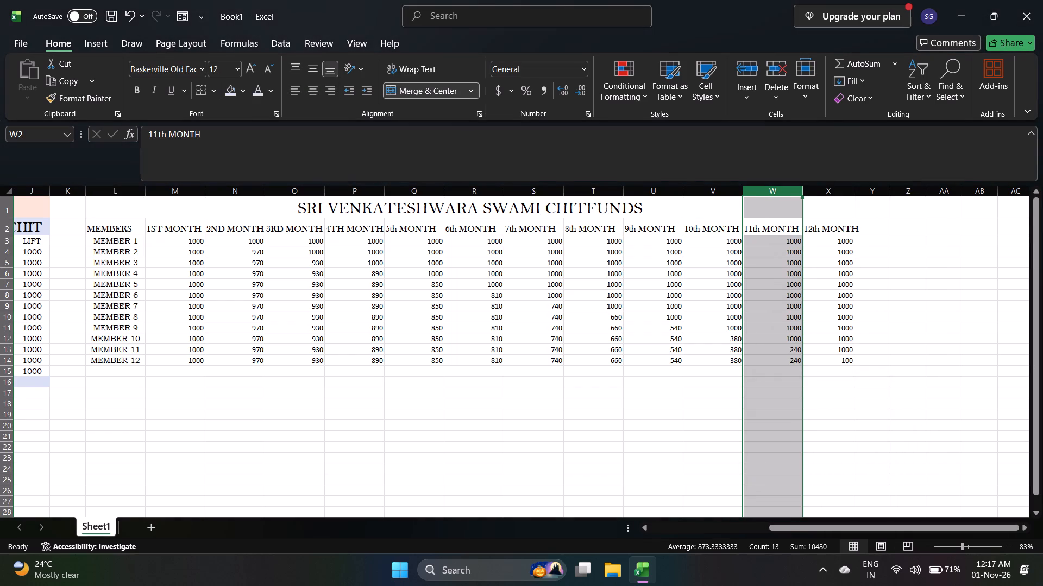
# Set the width of the 12th MONTH column X to 14.
pyautogui.click(835, 189)
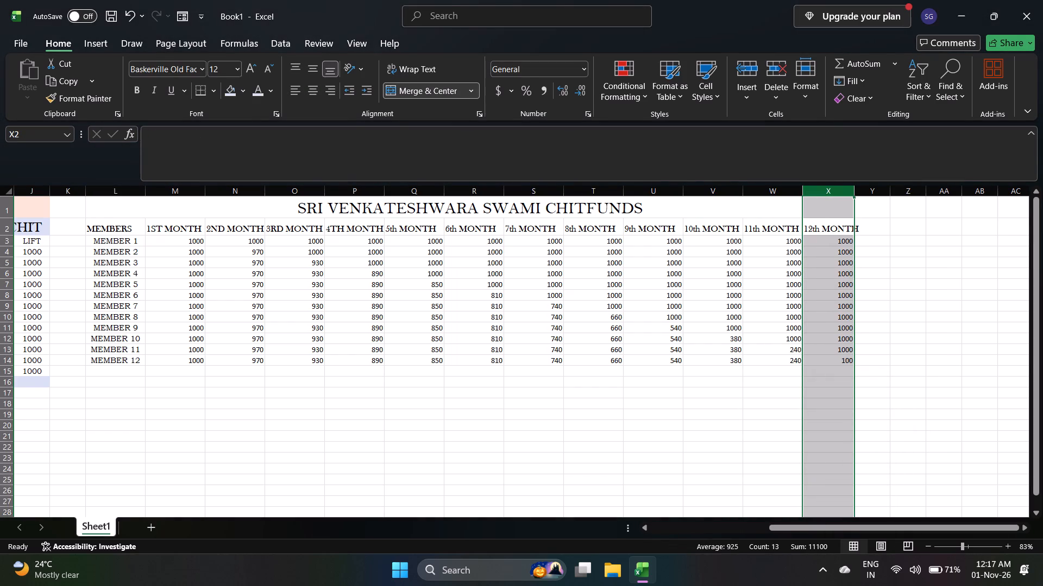
pyautogui.rightClick(835, 189)
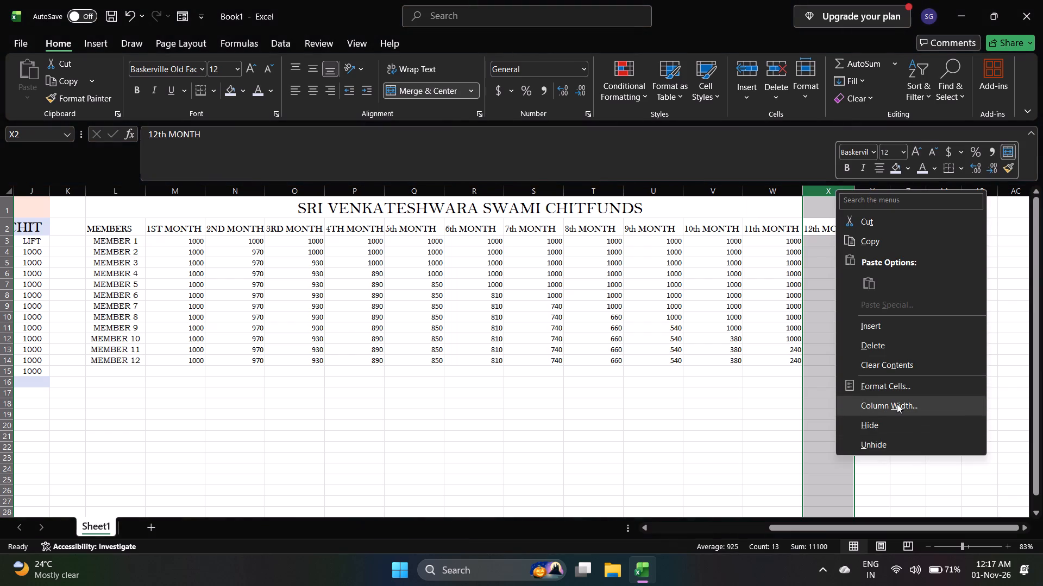
pyautogui.click(897, 404)
pyautogui.write('14')
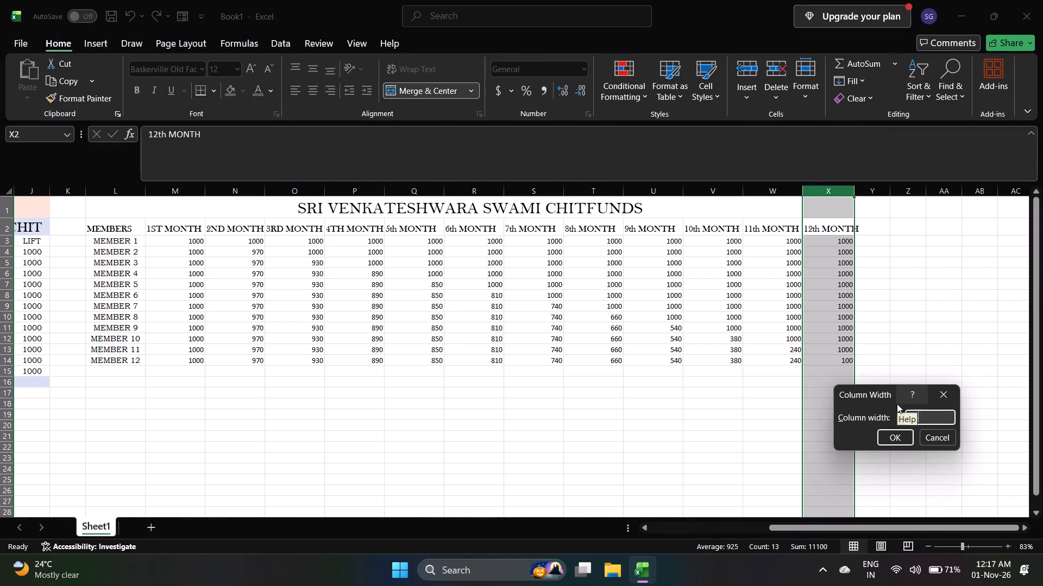
pyautogui.press('Return')
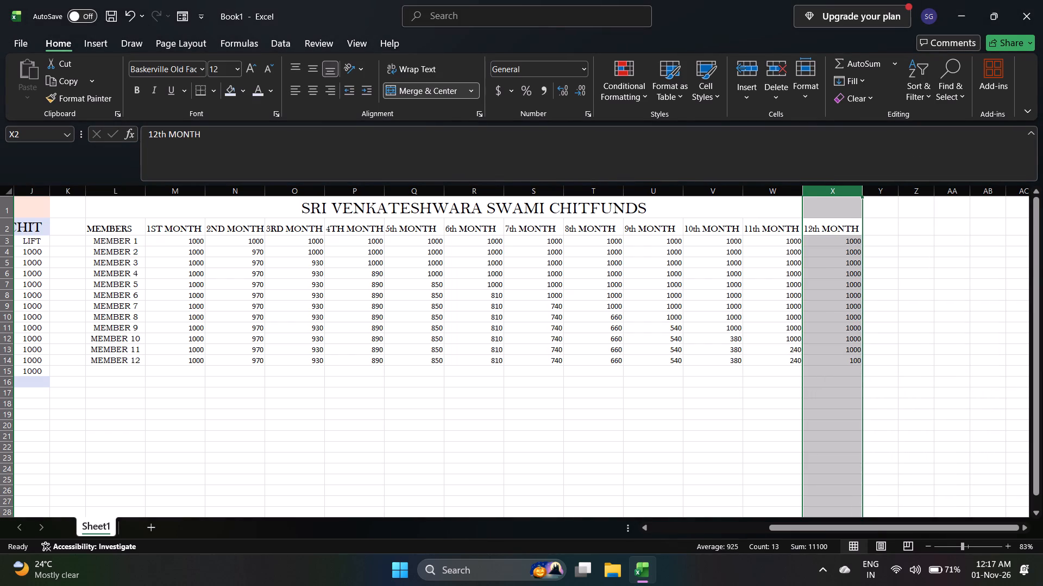
pyautogui.click(539, 462)
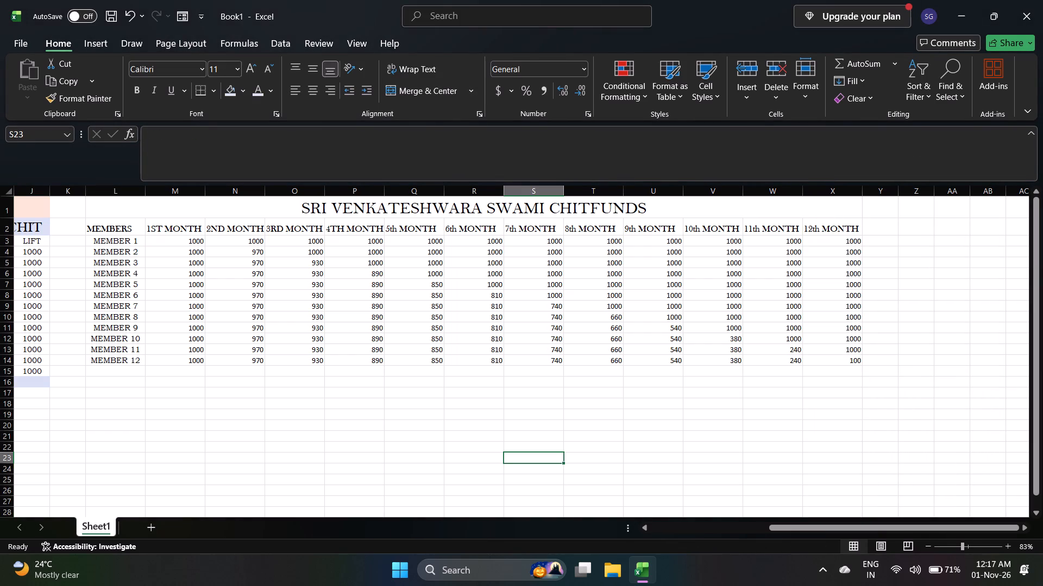
# Enter the header TOTAL in Y2, beside the 12th MONTH header.
pyautogui.click(881, 229)
pyautogui.doubleClick(881, 229)
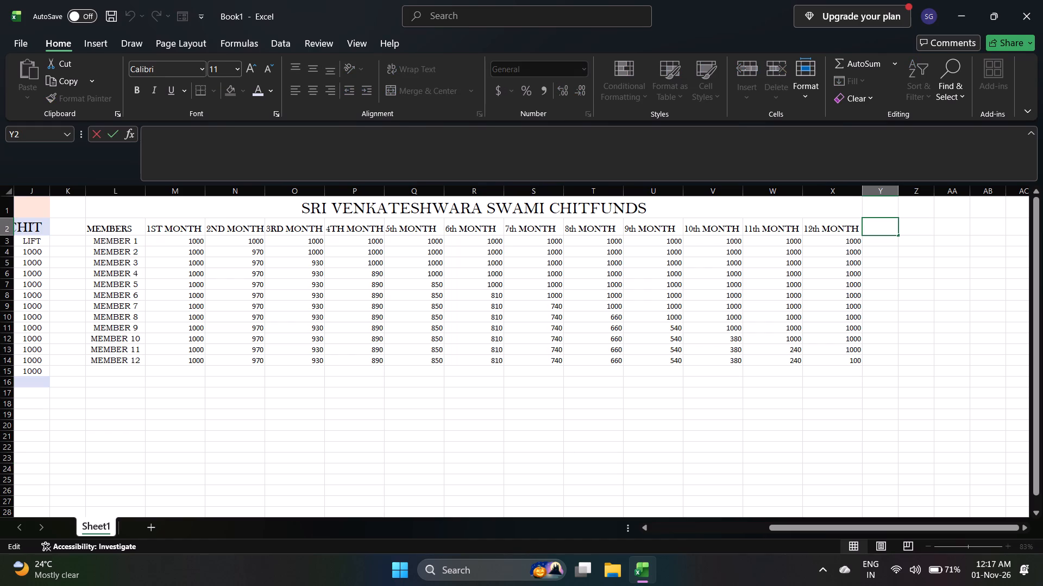
pyautogui.press('t')
pyautogui.write('OTAL')
pyautogui.press('Return')
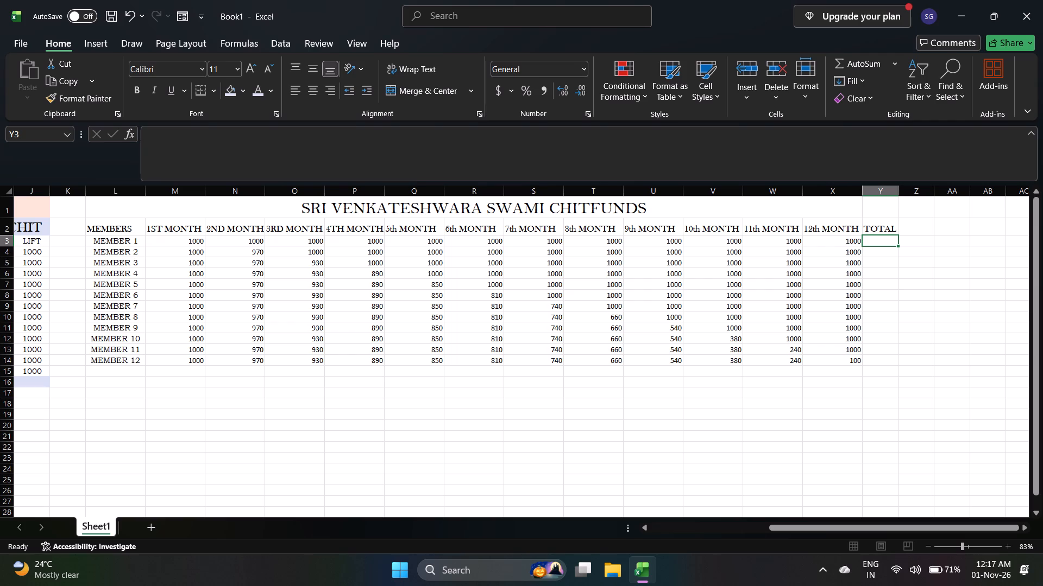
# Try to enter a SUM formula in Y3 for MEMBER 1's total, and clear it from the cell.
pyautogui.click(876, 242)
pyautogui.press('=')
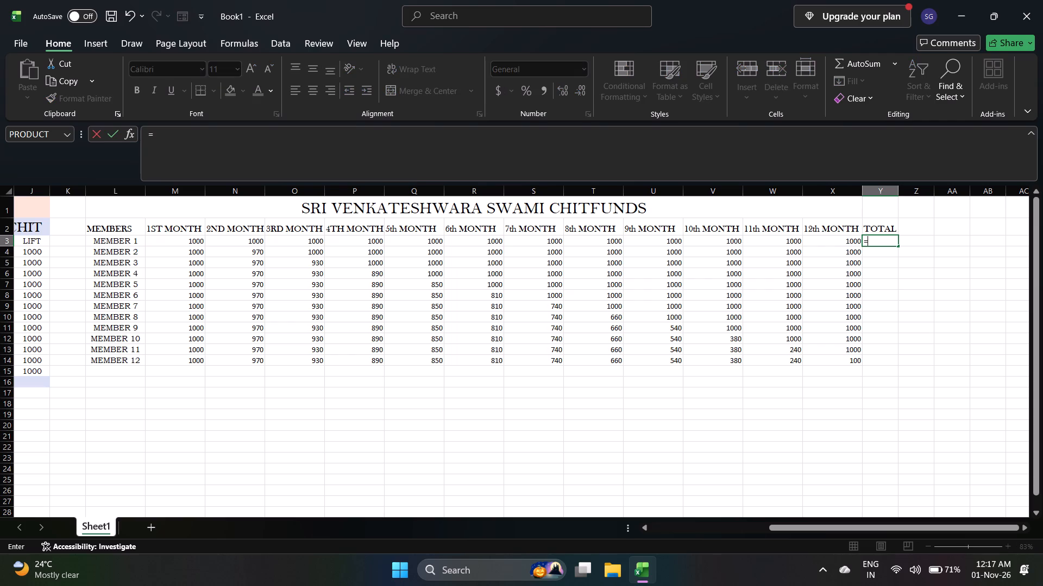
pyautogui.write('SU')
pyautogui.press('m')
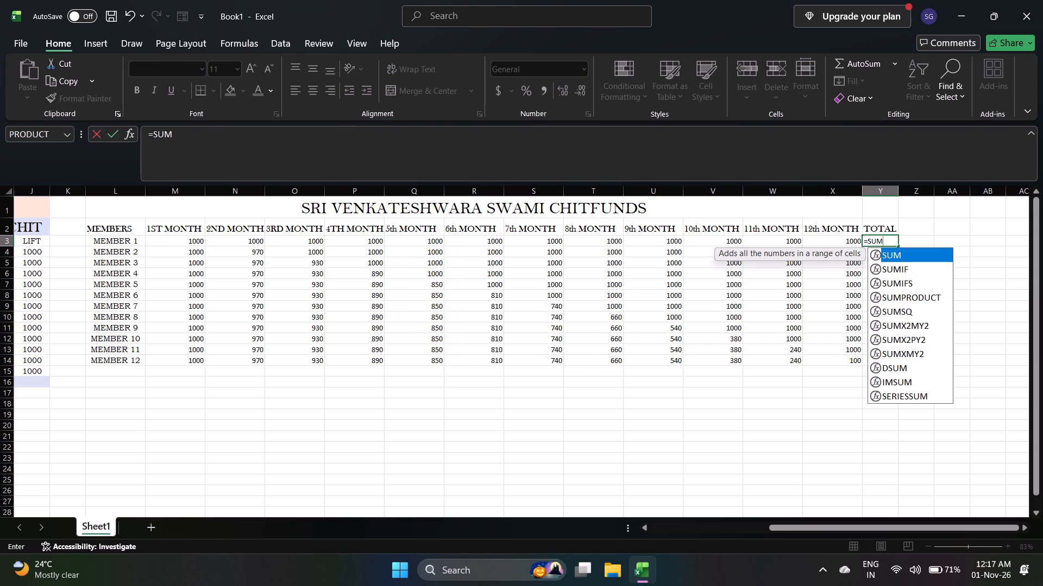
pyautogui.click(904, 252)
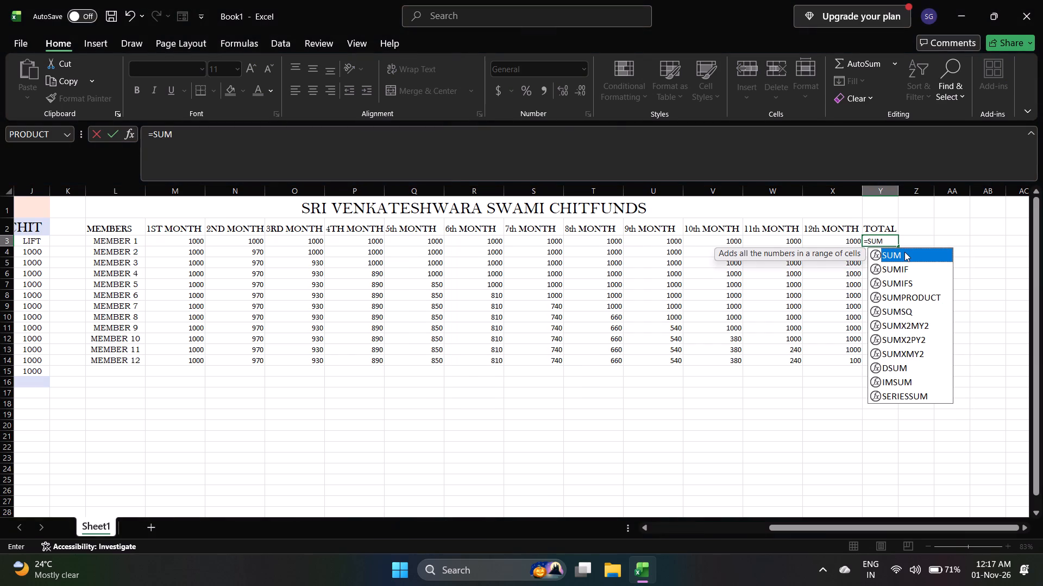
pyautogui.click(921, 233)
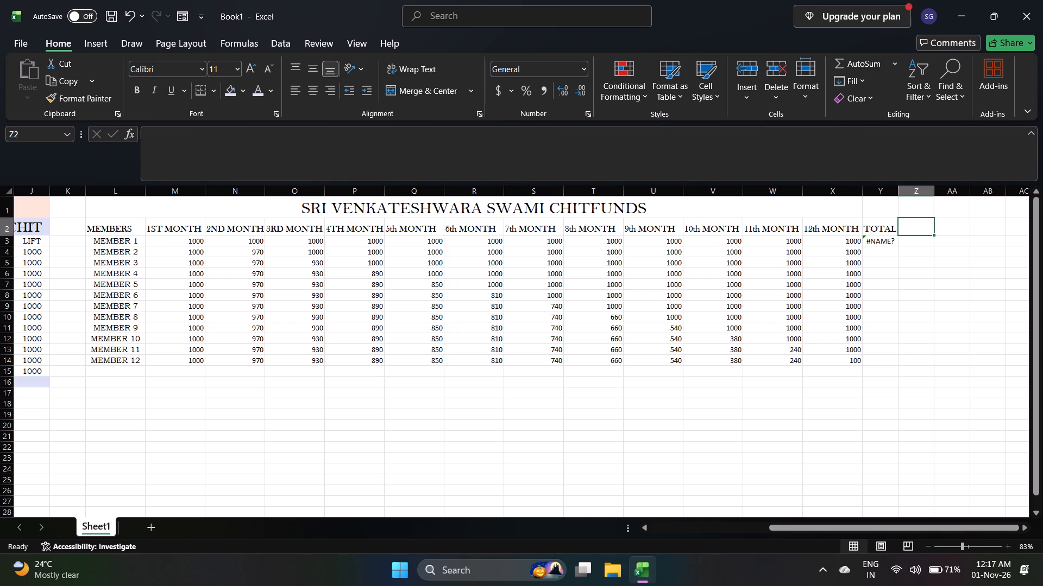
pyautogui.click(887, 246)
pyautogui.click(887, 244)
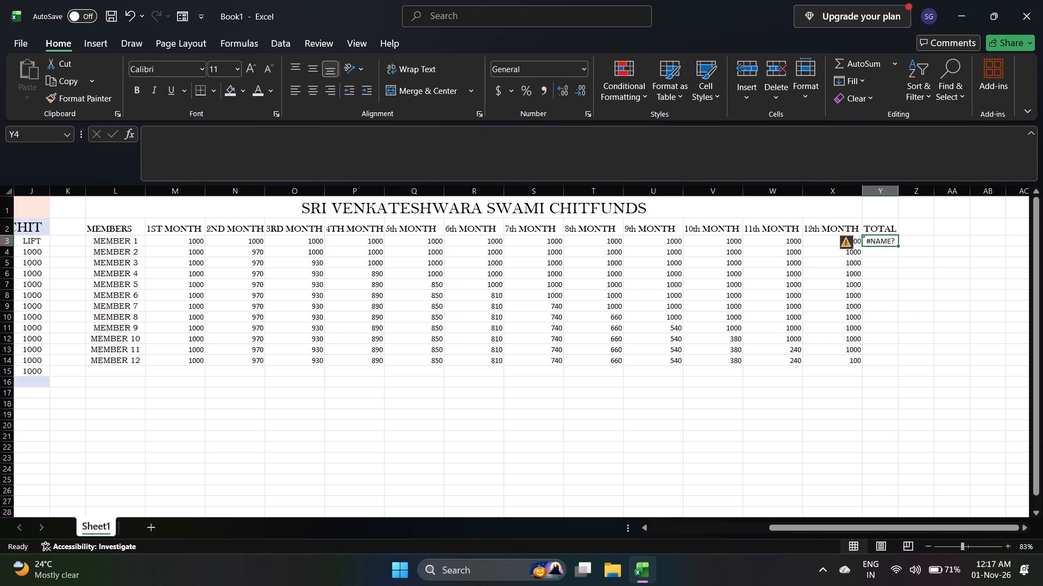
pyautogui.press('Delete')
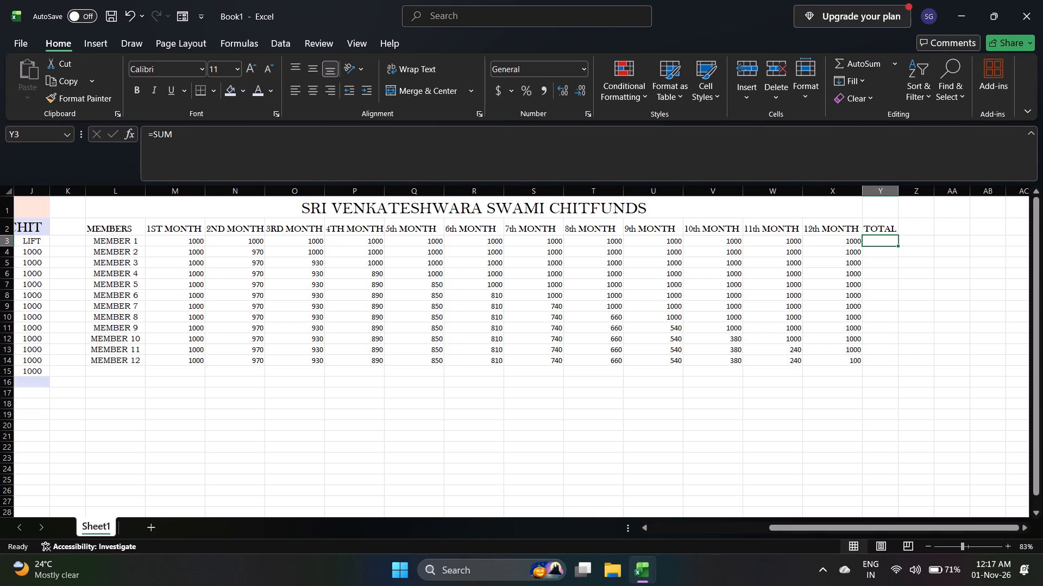
# Add MEMBER 1's total in Y3 by applying the Quick Analysis row Sum to M3:X3.
pyautogui.click(172, 240)
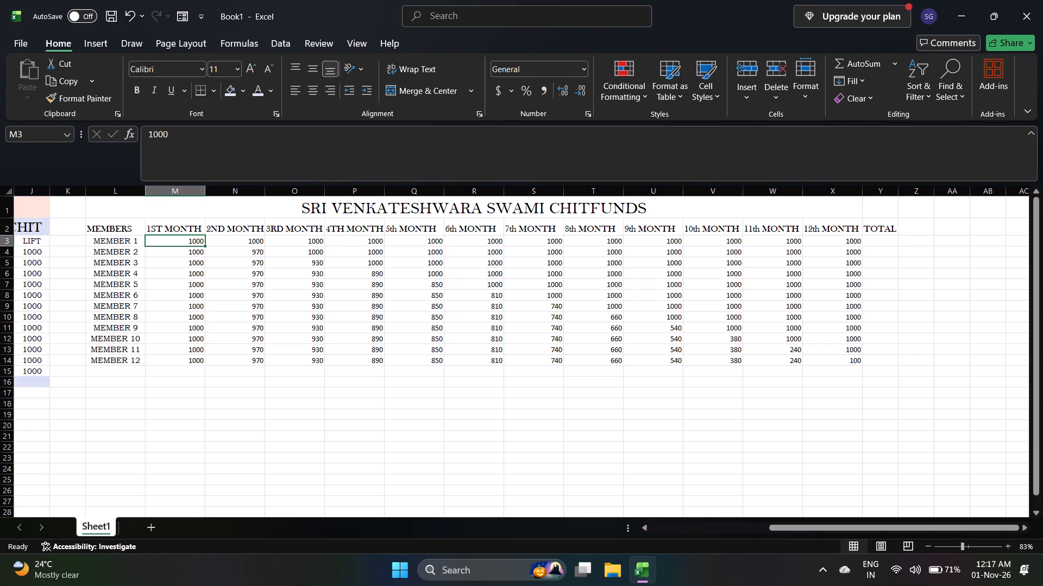
pyautogui.hotkey('shift', 'Right')
pyautogui.hotkey('shift', 'Right')
pyautogui.hotkey('shift', 'Right')
pyautogui.hotkey('shift', 'Right')
pyautogui.hotkey('shift', 'Right')
pyautogui.hotkey('shift', 'Right')
pyautogui.hotkey('shift', 'Right')
pyautogui.hotkey('shift', 'Right')
pyautogui.hotkey('shift', 'Right')
pyautogui.hotkey('shift', 'Right')
pyautogui.hotkey('shift', 'Right')
pyautogui.hotkey('shift', 'Right')
pyautogui.hotkey('shift', 'Right')
pyautogui.hotkey('shift', 'Left')
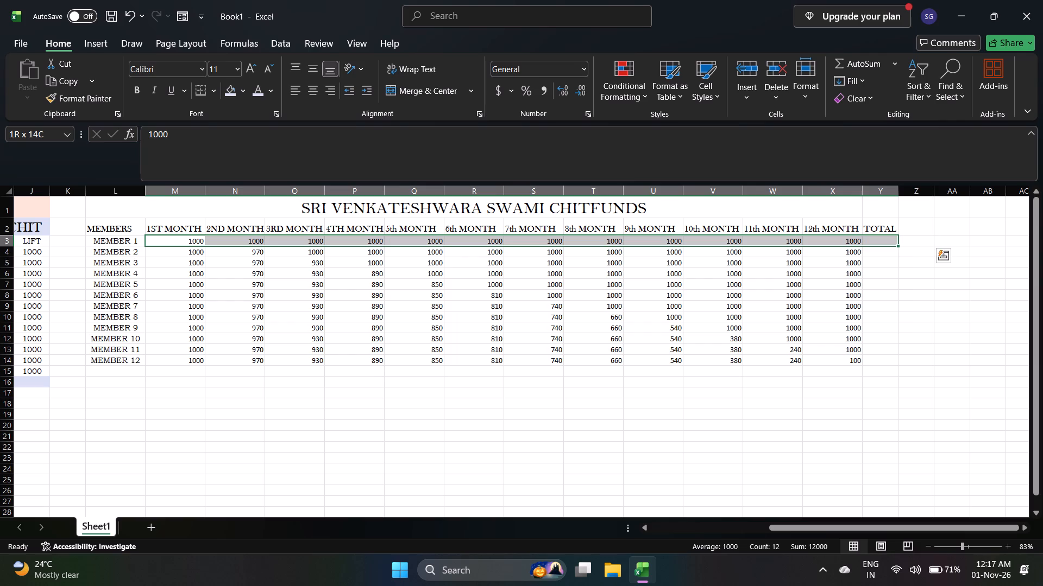
pyautogui.hotkey('shift', 'Left')
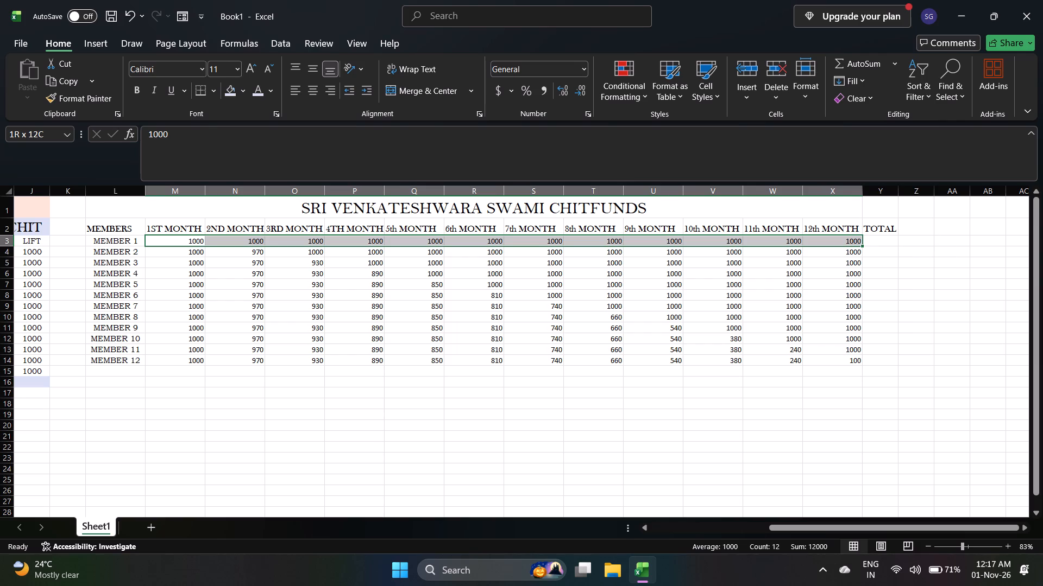
pyautogui.click(876, 260)
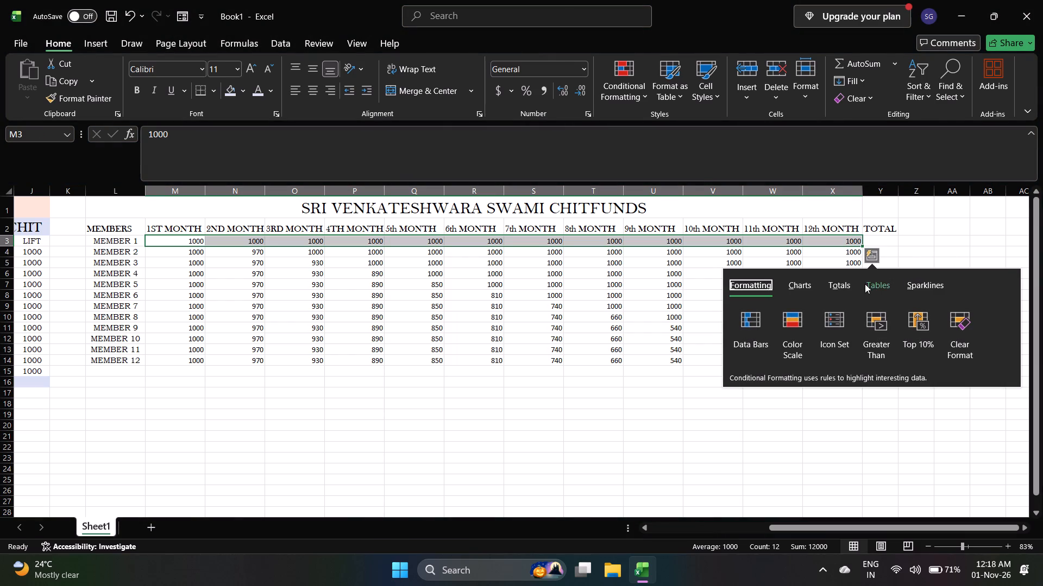
pyautogui.click(850, 282)
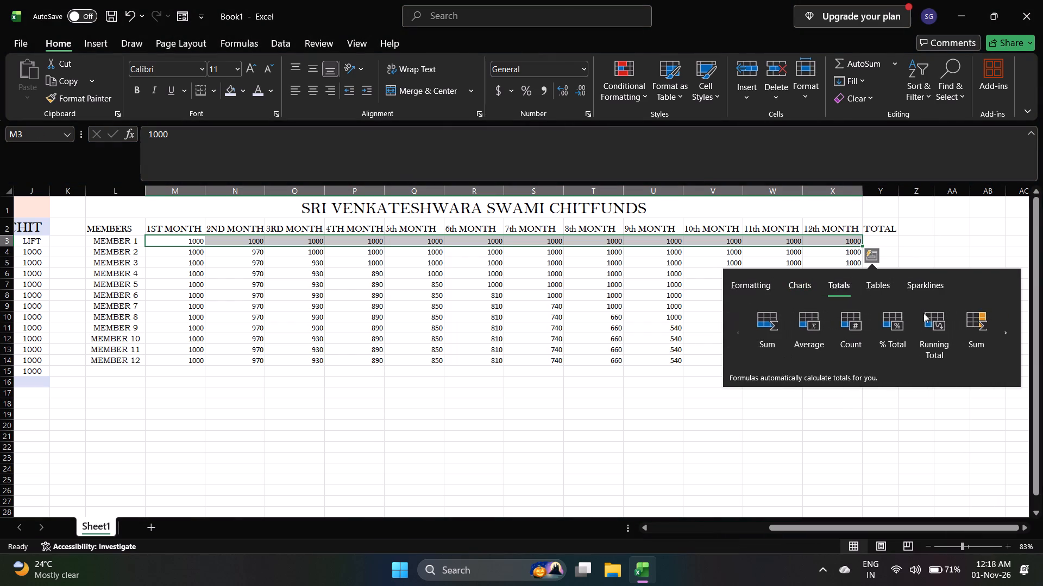
pyautogui.click(976, 319)
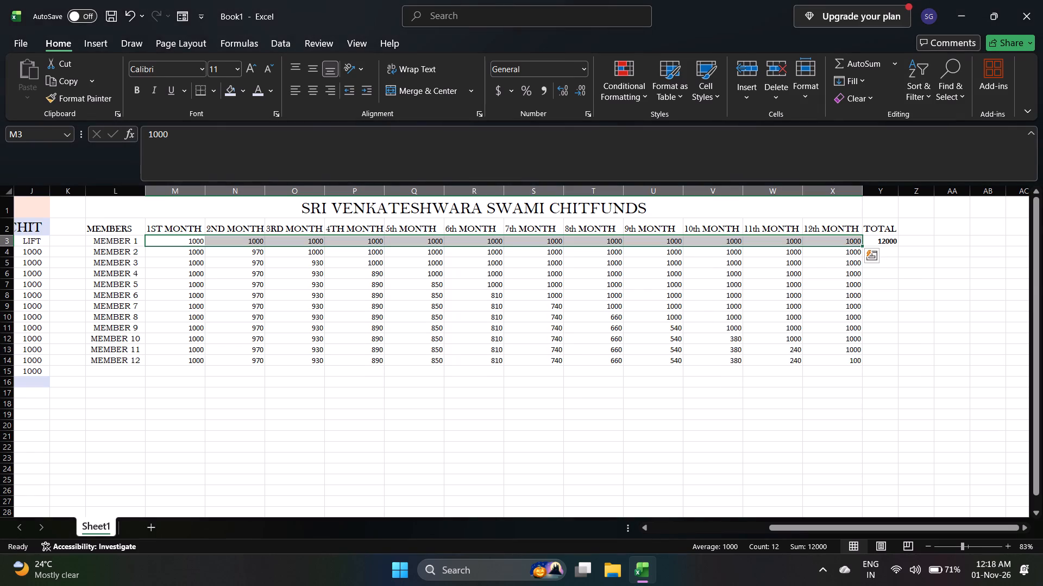
# Add the totals for MEMBER 2 to MEMBER 12 in Y4:Y14 by applying the Quick Analysis row Sum to M4:X14.
pyautogui.click(853, 252)
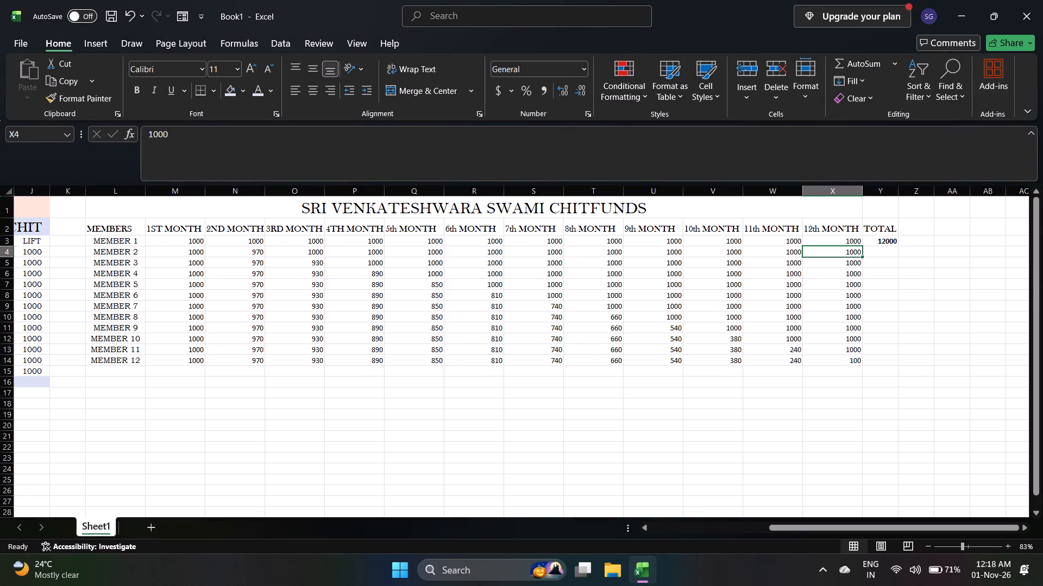
pyautogui.click(200, 252)
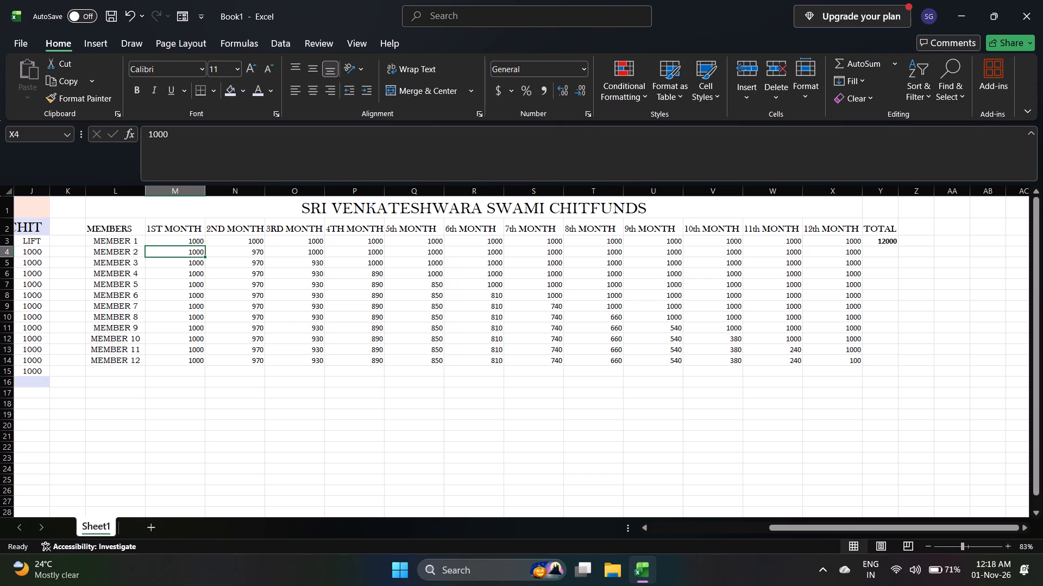
pyautogui.hotkey('shift', 'Right')
pyautogui.hotkey('shift', 'Right')
pyautogui.hotkey('shift', 'Right')
pyautogui.hotkey('shift', 'Right')
pyautogui.hotkey('shift', 'Right')
pyautogui.hotkey('shift', 'Right')
pyautogui.hotkey('shift', 'Right')
pyautogui.hotkey('shift', 'Right')
pyautogui.hotkey('shift', 'Right')
pyautogui.hotkey('shift', 'Right')
pyautogui.hotkey('shift', 'Right')
pyautogui.hotkey('shift', 'Right')
pyautogui.hotkey('shift', 'Right')
pyautogui.hotkey('shift', 'Right')
pyautogui.hotkey('shift', 'Right')
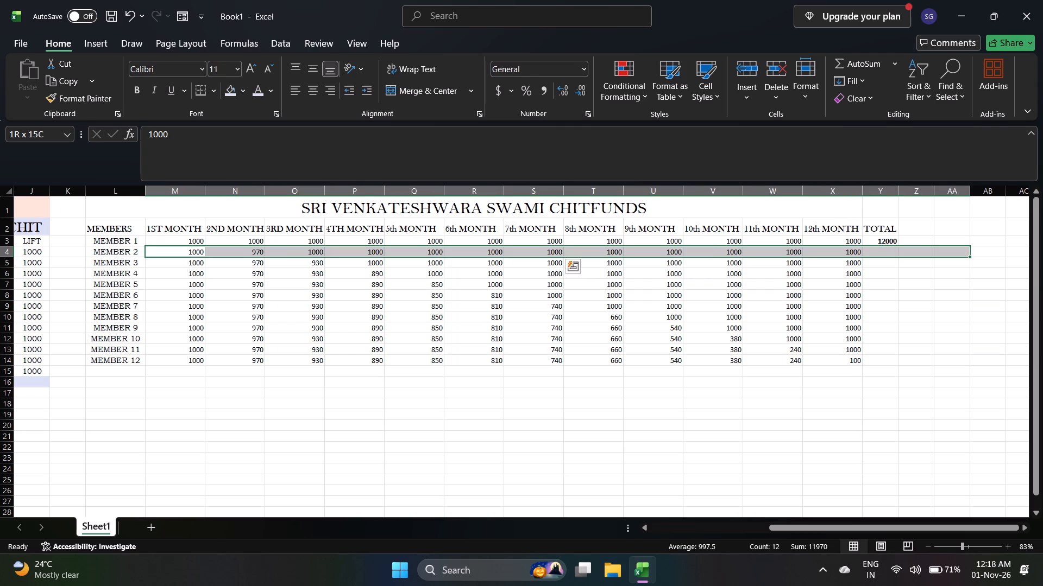
pyautogui.hotkey('shift', 'Left')
pyautogui.hotkey('shift', 'Left')
pyautogui.hotkey('shift', 'Left')
pyautogui.hotkey('shift', 'Left')
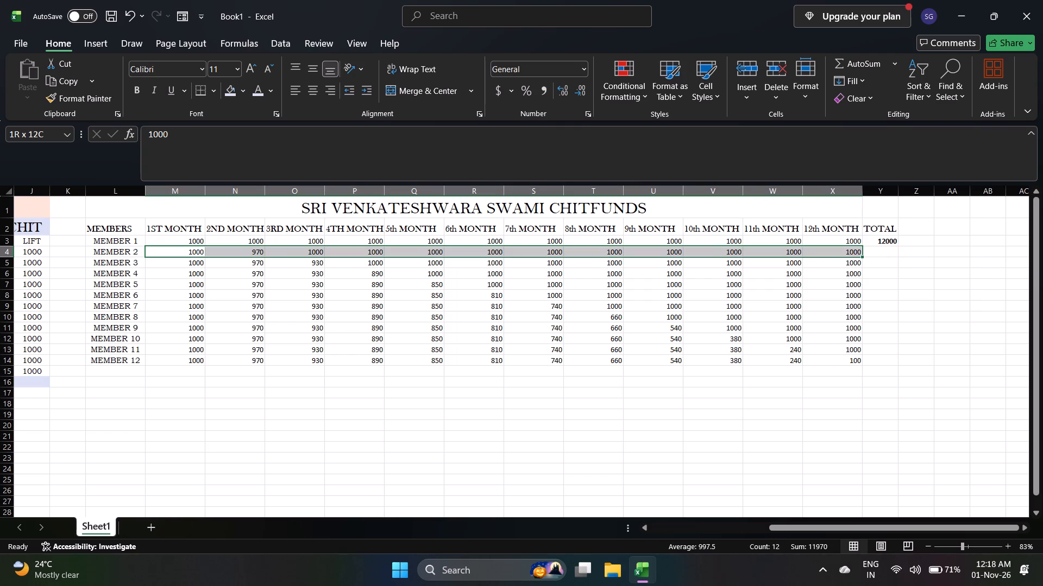
pyautogui.hotkey('shift', 'Down')
pyautogui.hotkey('shift', 'Down')
pyautogui.hotkey('shift', 'Down')
pyautogui.hotkey('shift', 'Down')
pyautogui.hotkey('shift', 'Down')
pyautogui.hotkey('shift', 'Down')
pyautogui.hotkey('shift', 'Down')
pyautogui.hotkey('shift', 'Down')
pyautogui.hotkey('shift', 'Down')
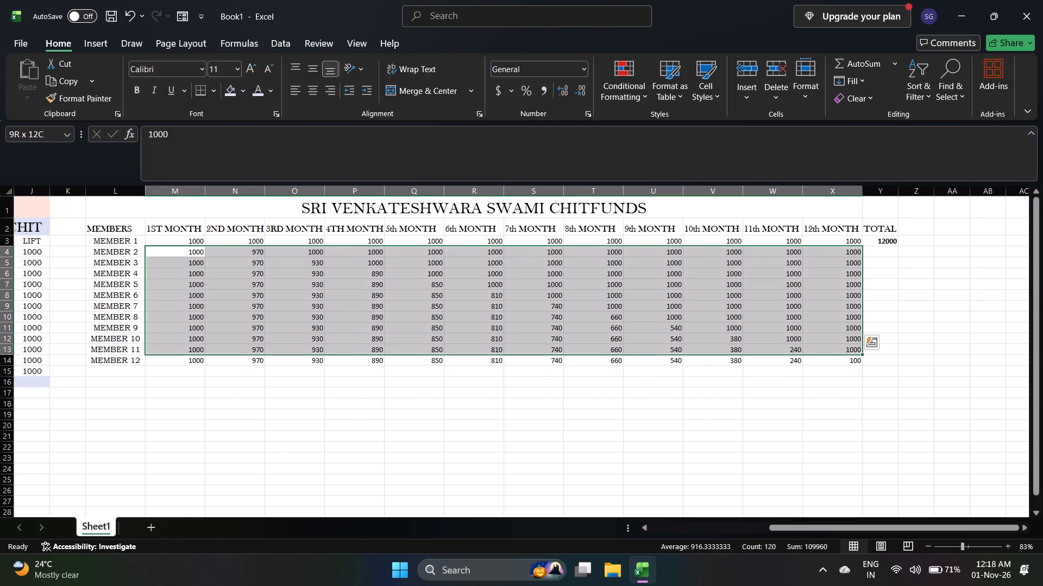
pyautogui.hotkey('shift', 'Down')
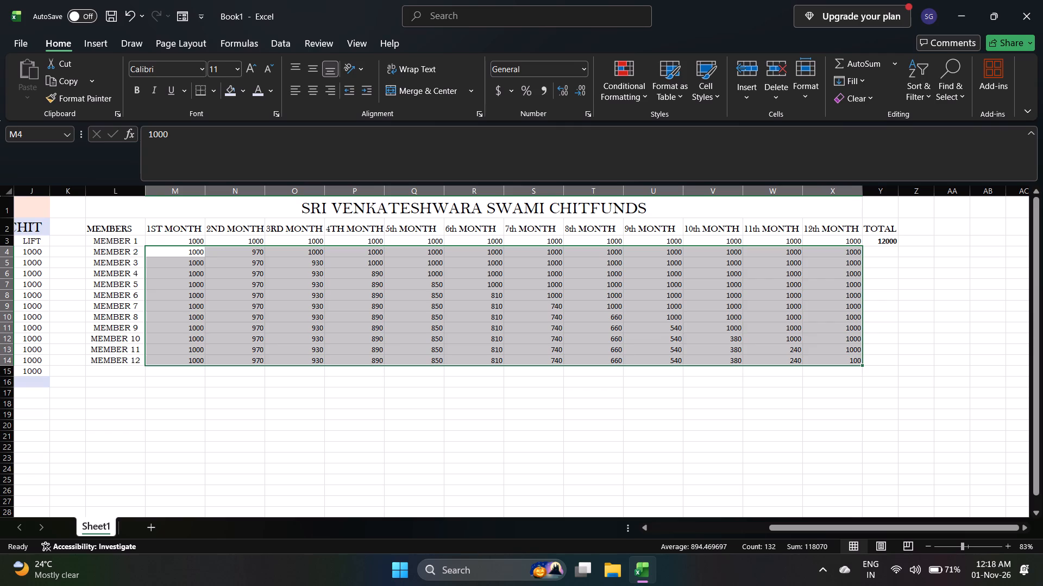
pyautogui.click(874, 376)
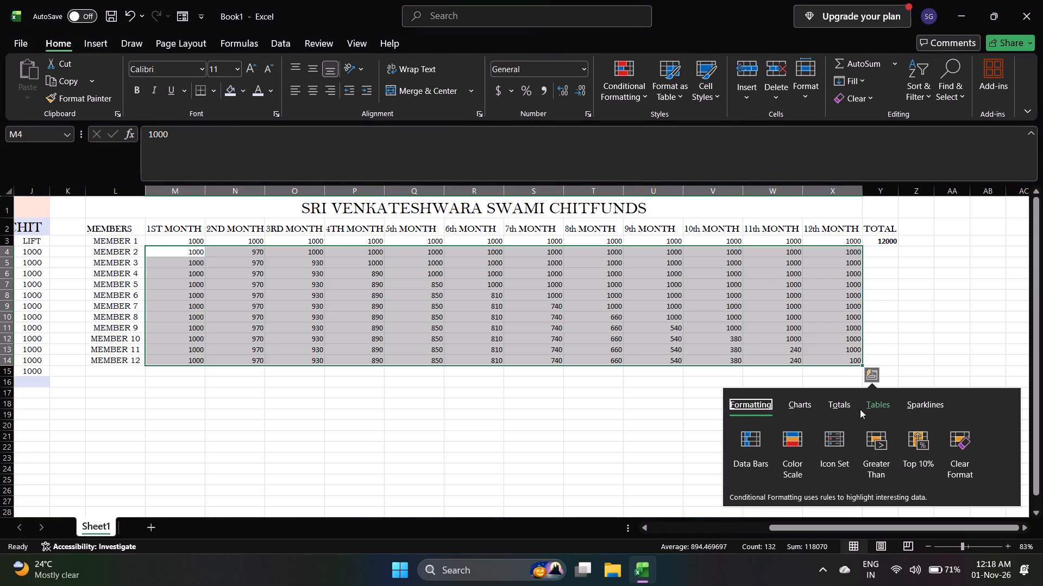
pyautogui.click(845, 405)
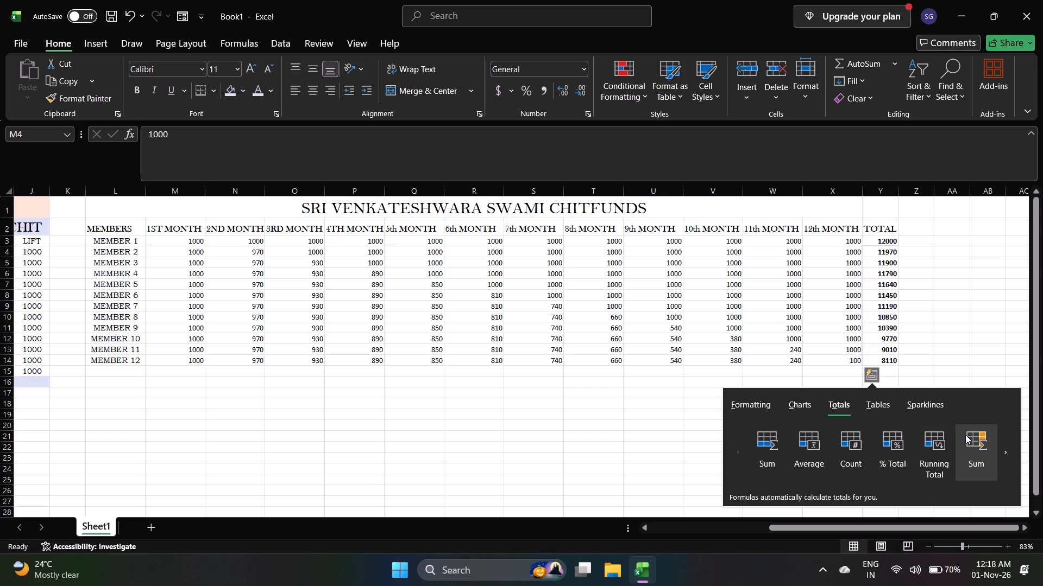
pyautogui.click(965, 435)
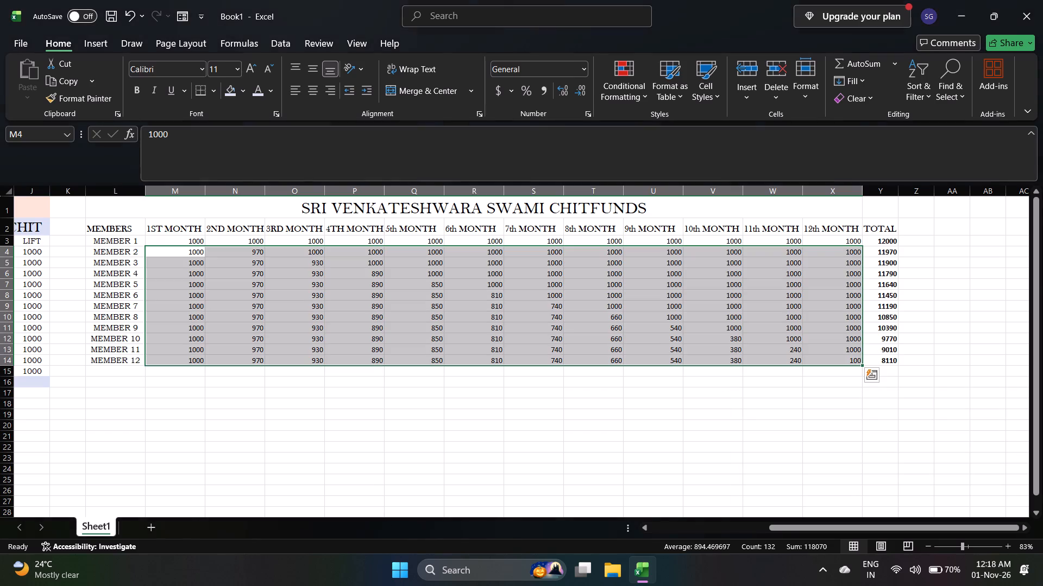
pyautogui.click(958, 304)
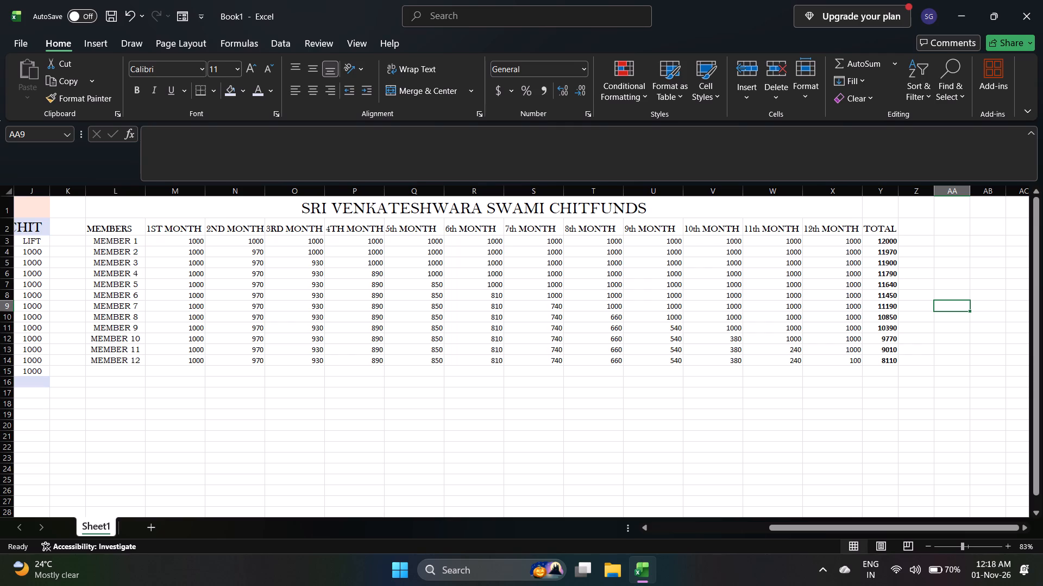
# Add the grand total of the TOTAL column in Y15 by applying the Quick Analysis column Sum to Y3:Y14.
pyautogui.click(871, 241)
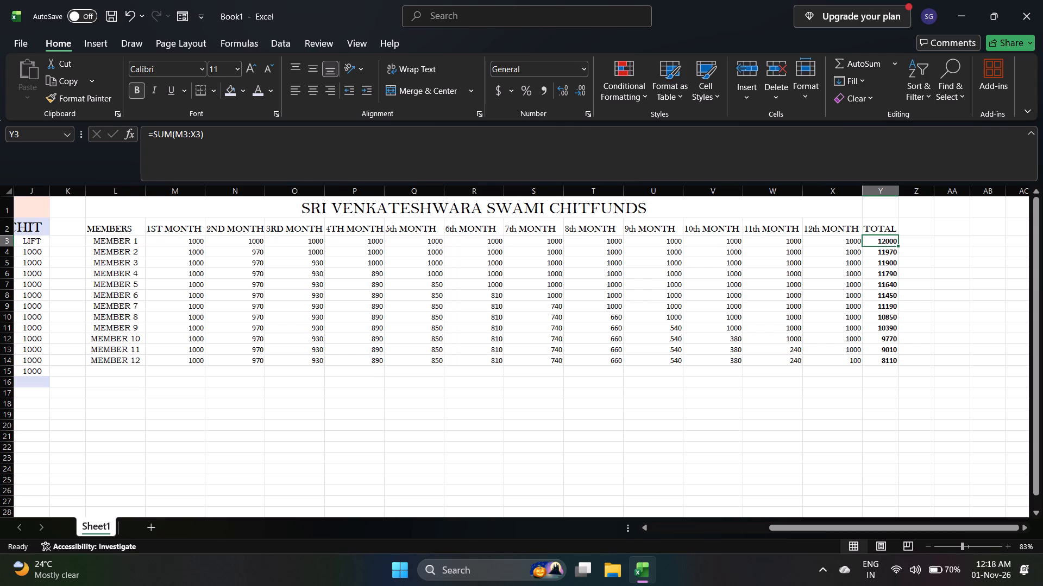
pyautogui.hotkey('shift', 'Down')
pyautogui.hotkey('shift', 'Down')
pyautogui.hotkey('shift', 'Down')
pyautogui.hotkey('shift', 'Down')
pyautogui.hotkey('shift', 'Down')
pyautogui.hotkey('shift', 'Down')
pyautogui.hotkey('shift', 'Down')
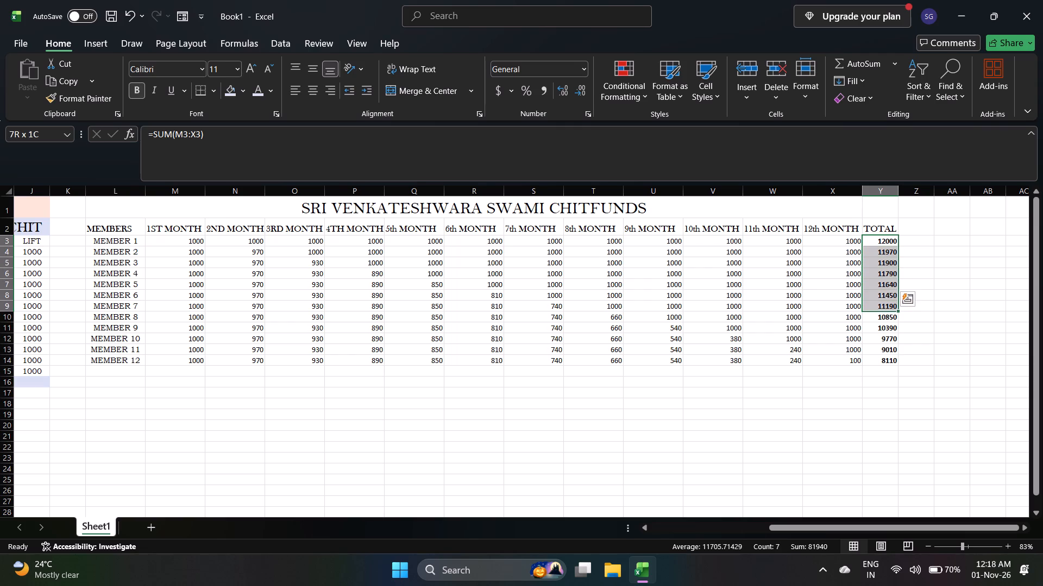
pyautogui.hotkey('shift', 'Down')
pyautogui.hotkey('shift', 'Down')
pyautogui.hotkey('shift', 'Down')
pyautogui.hotkey('shift', 'Down')
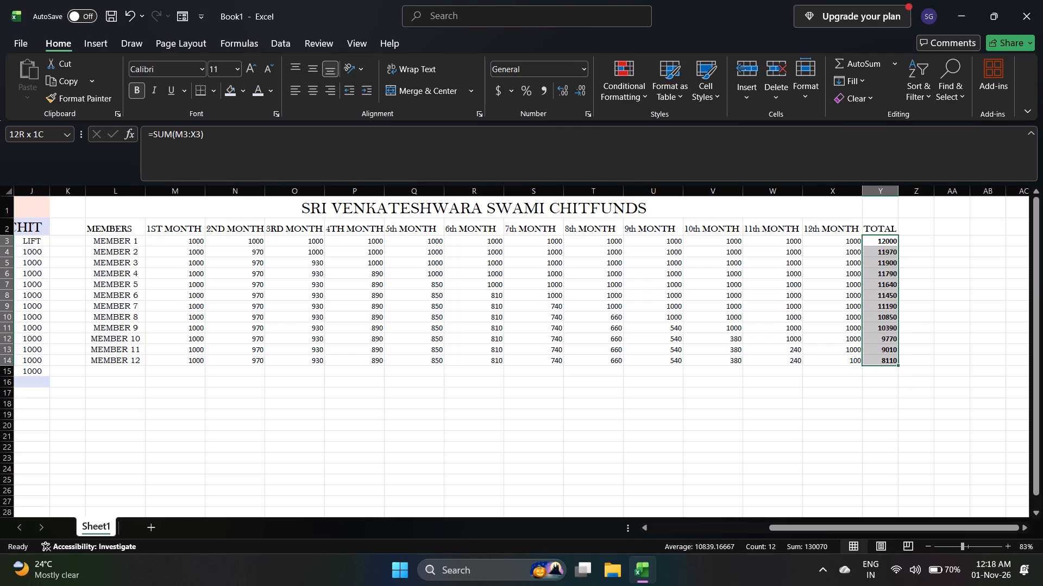
pyautogui.click(910, 373)
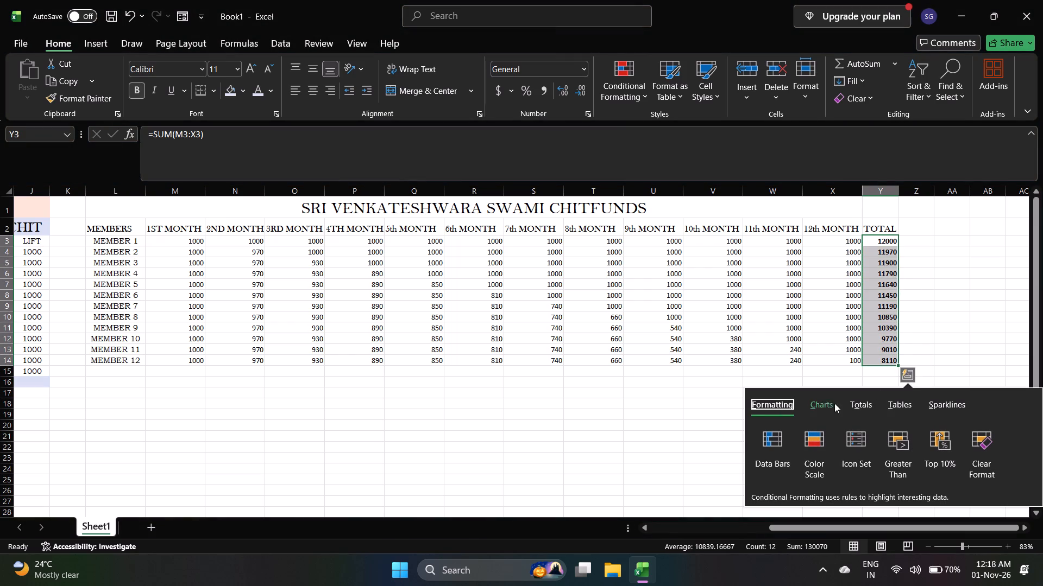
pyautogui.click(851, 402)
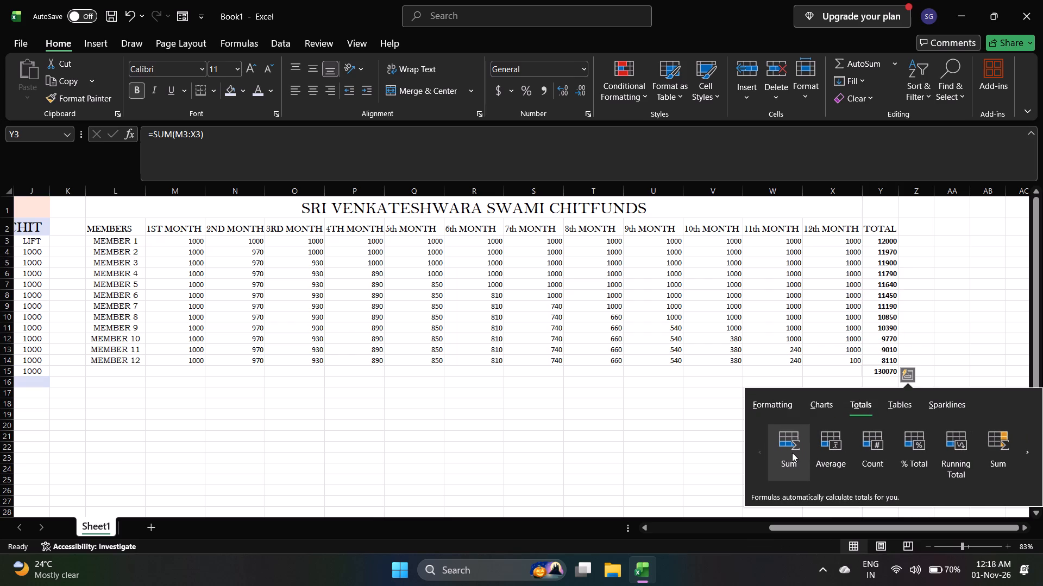
pyautogui.click(792, 453)
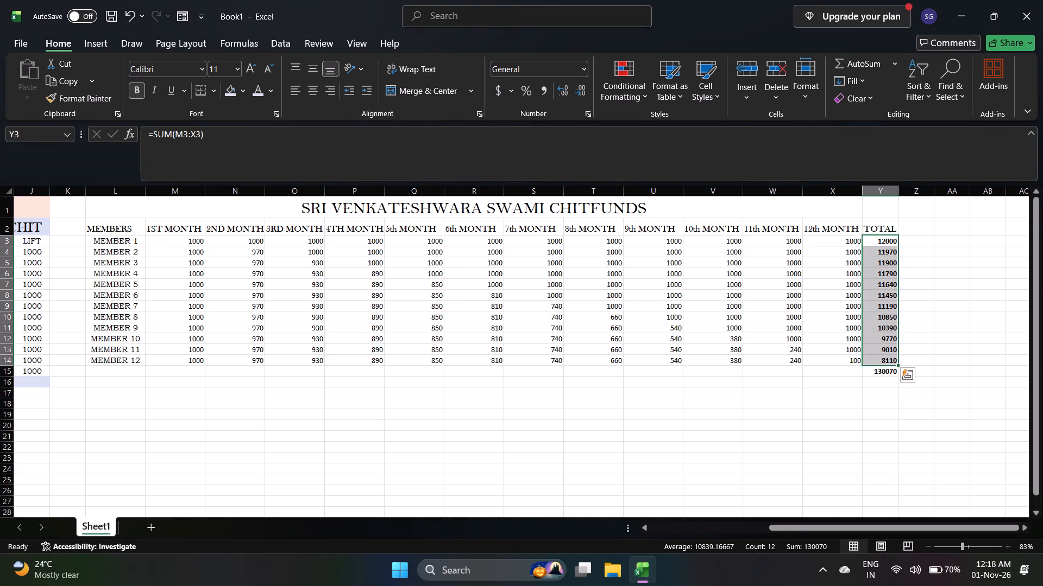
pyautogui.click(728, 377)
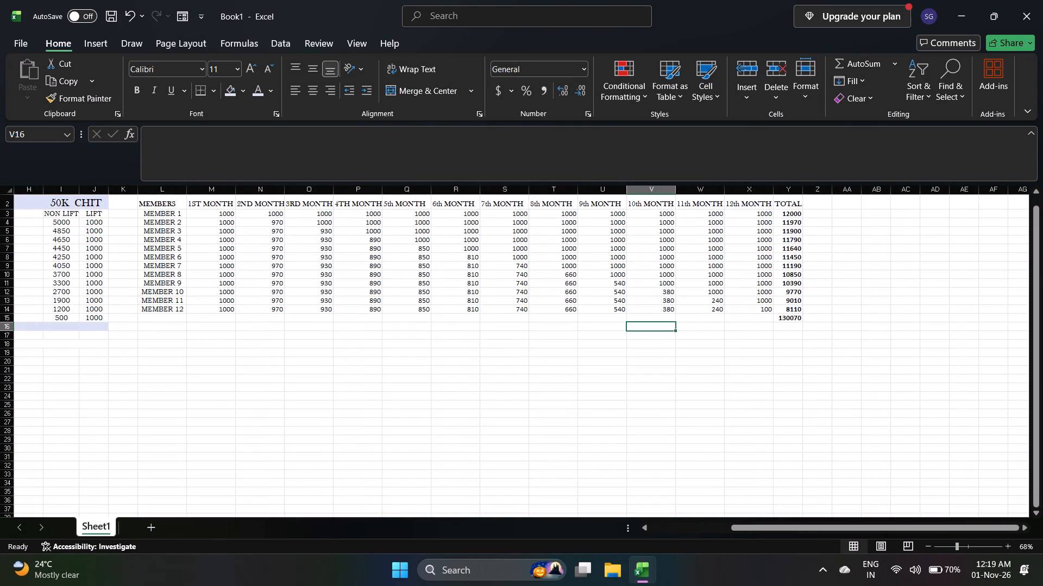
# Merge and center L18:Y18 below the members' payment table for a new section title.
pyautogui.scroll(1, 256, 323)
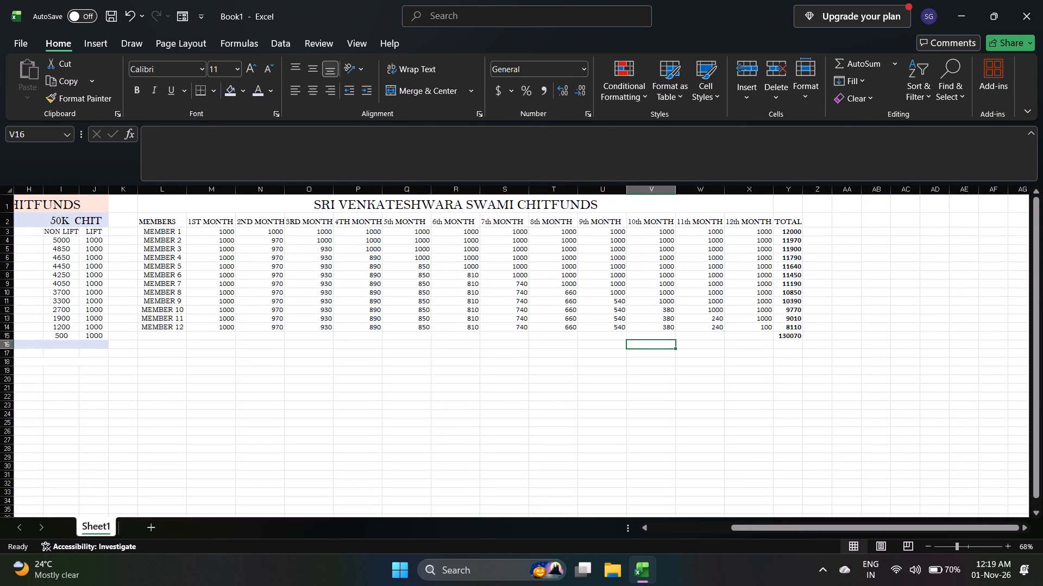
pyautogui.click(164, 364)
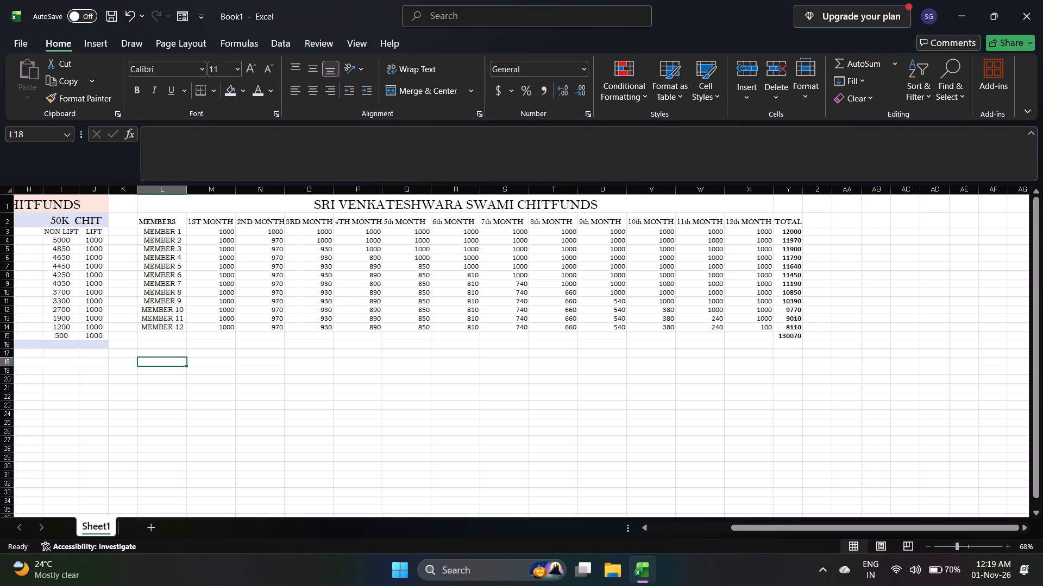
pyautogui.hotkey('shift', 'Right')
pyautogui.hotkey('shift', 'Right')
pyautogui.hotkey('shift', 'Right')
pyautogui.hotkey('shift', 'Right')
pyautogui.hotkey('shift', 'Right')
pyautogui.hotkey('shift', 'Right')
pyautogui.hotkey('shift', 'Right')
pyautogui.hotkey('shift', 'Right')
pyautogui.hotkey('shift', 'Right')
pyautogui.hotkey('shift', 'Right')
pyautogui.hotkey('shift', 'Right')
pyautogui.hotkey('shift', 'Right')
pyautogui.hotkey('shift', 'Right')
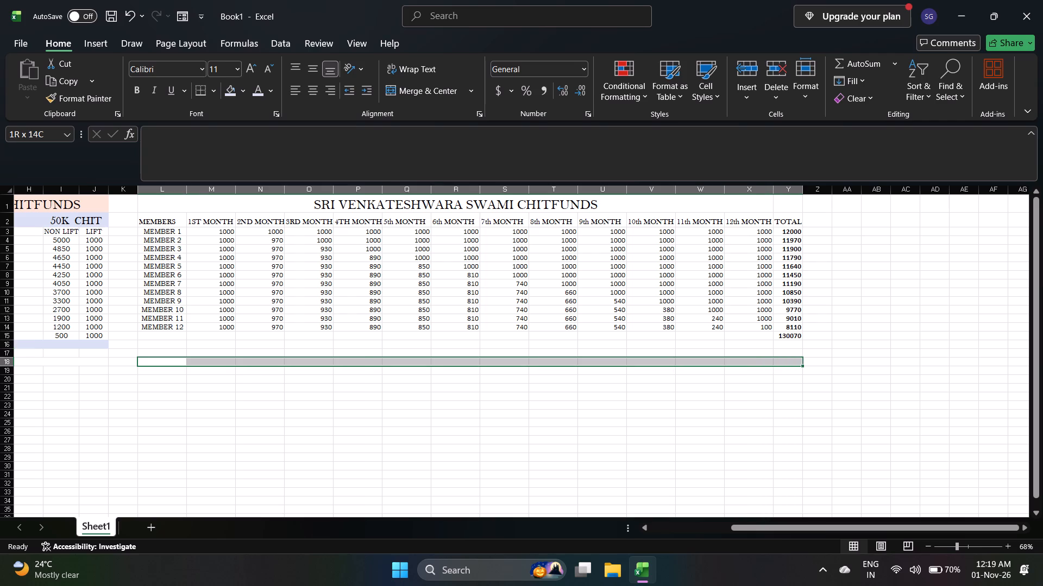
pyautogui.click(405, 87)
# Copy the title SRI VENKATESHWARA SWAMI CHITFUNDS from L1 into the merged cell L18.
pyautogui.click(379, 208)
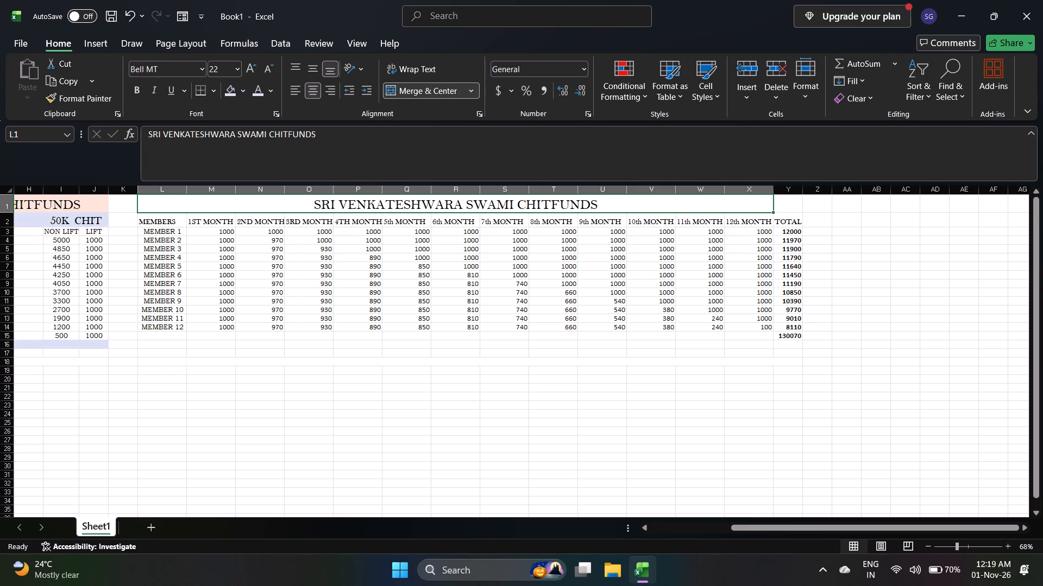
pyautogui.hotkey('ctrl', 'c')
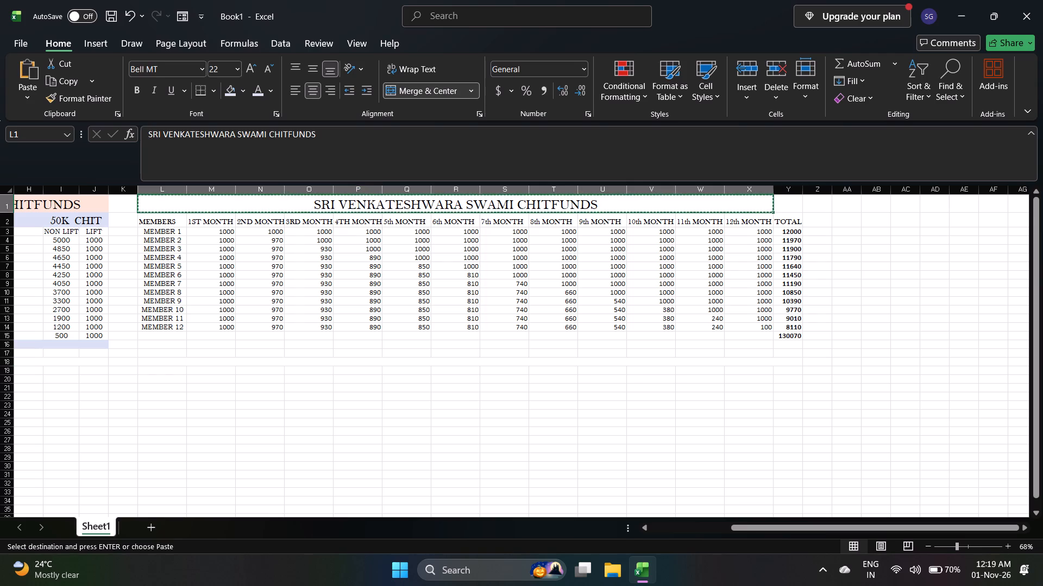
pyautogui.click(379, 366)
pyautogui.hotkey('ctrl', 'v')
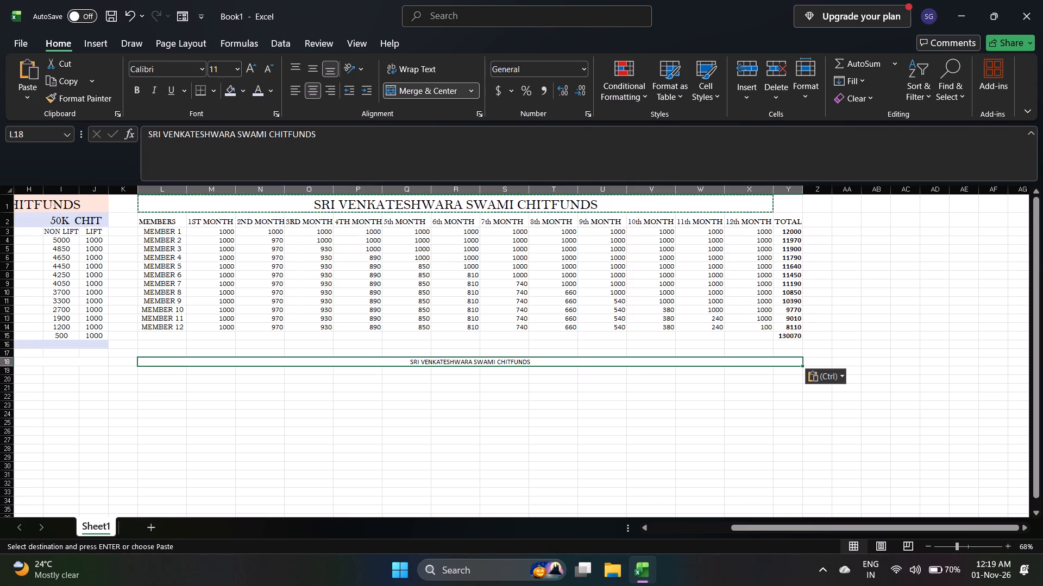
# Format the title in L18 with the Bell MT font at size 22.
pyautogui.click(203, 72)
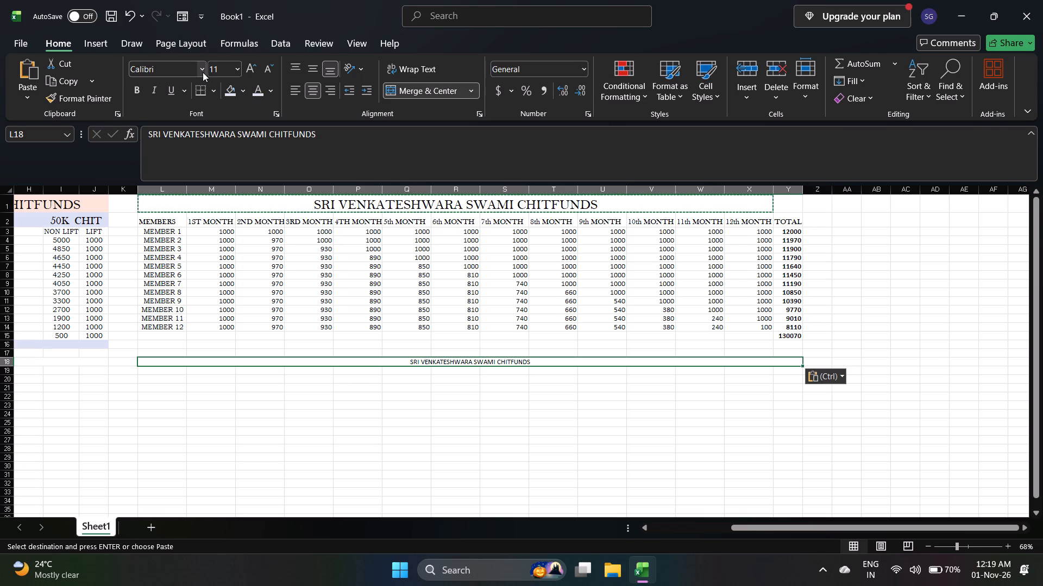
pyautogui.scroll(-2, 220, 225)
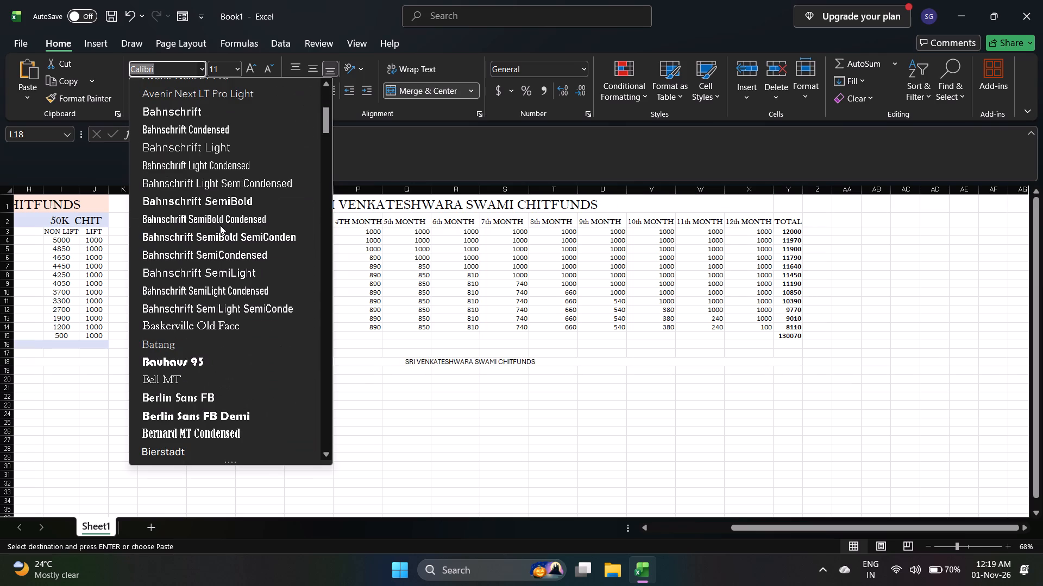
pyautogui.click(159, 380)
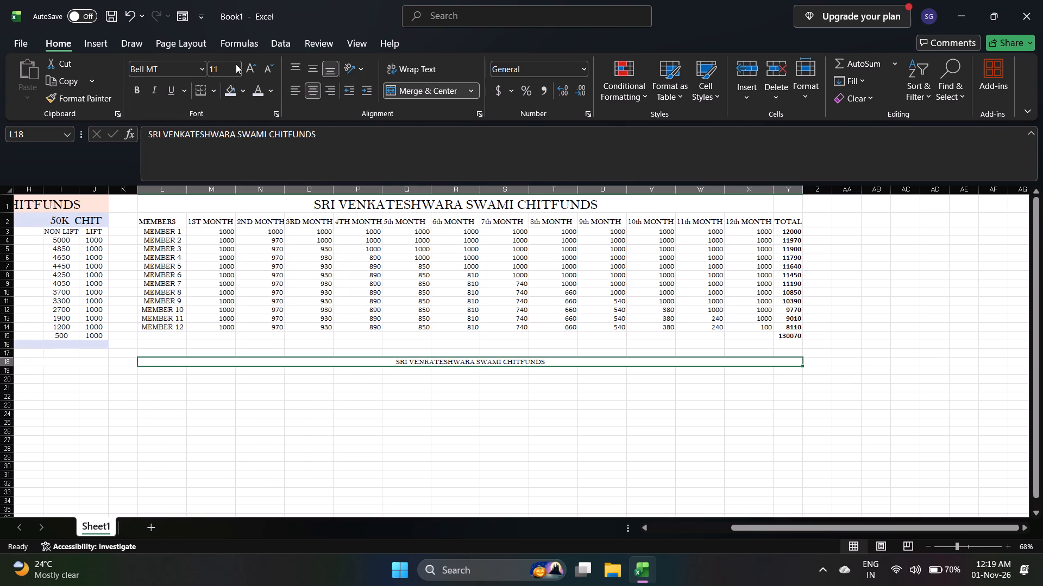
pyautogui.click(235, 64)
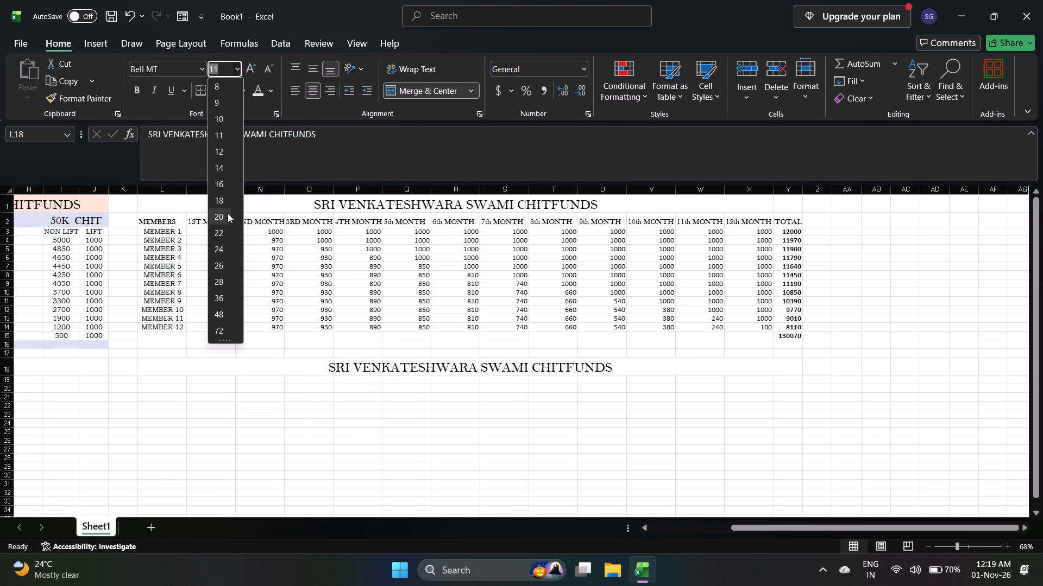
pyautogui.click(225, 231)
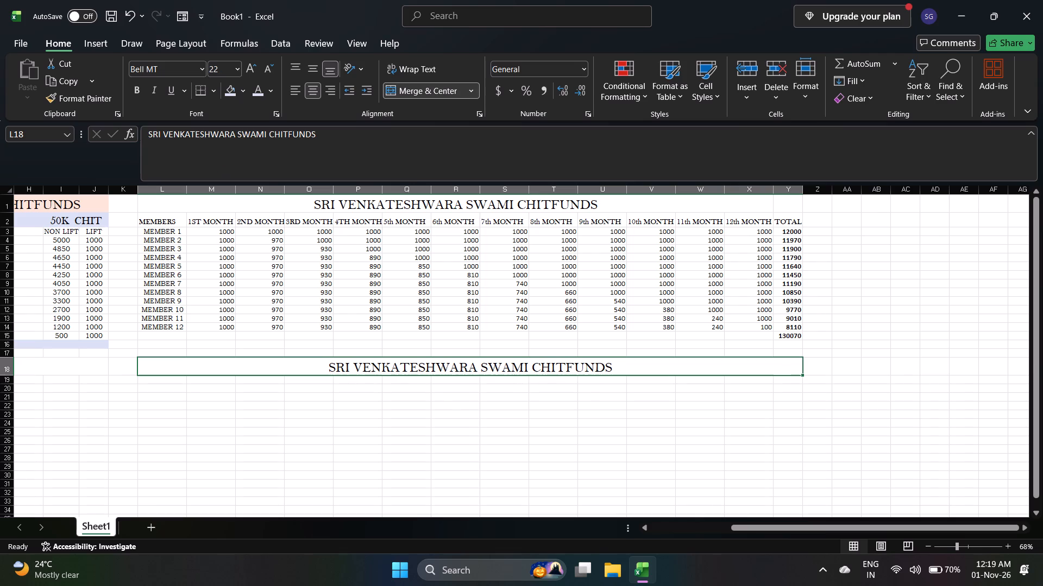
# Copy the header row L2:Y2, from MEMBERS through TOTAL, to row 19 starting at L19.
pyautogui.click(160, 222)
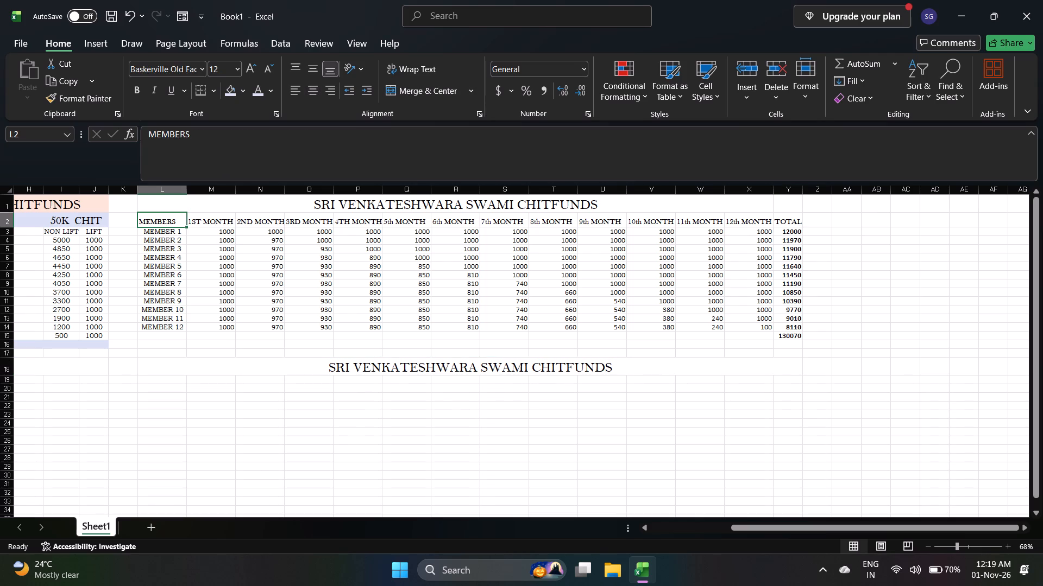
pyautogui.hotkey('shift', 'Right')
pyautogui.hotkey('shift', 'Right')
pyautogui.hotkey('shift', 'Right')
pyautogui.hotkey('shift', 'Right')
pyautogui.hotkey('shift', 'Right')
pyautogui.hotkey('shift', 'Right')
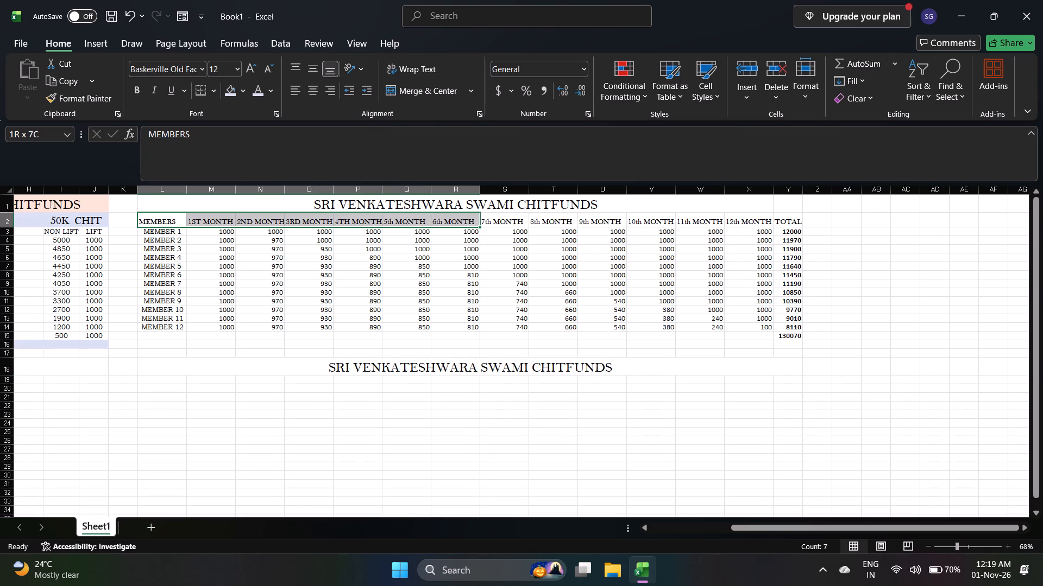
pyautogui.hotkey('shift', 'Right')
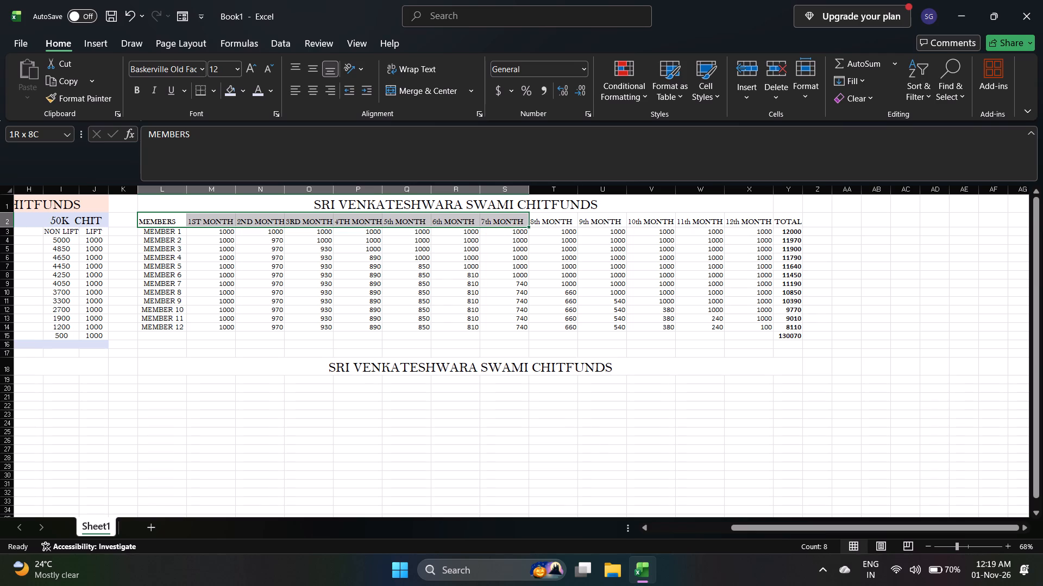
pyautogui.hotkey('shift', 'Right')
pyautogui.hotkey('shift', 'Right')
pyautogui.hotkey('shift', 'Right')
pyautogui.hotkey('shift', 'Right')
pyautogui.hotkey('shift', 'Right')
pyautogui.hotkey('shift', 'Right')
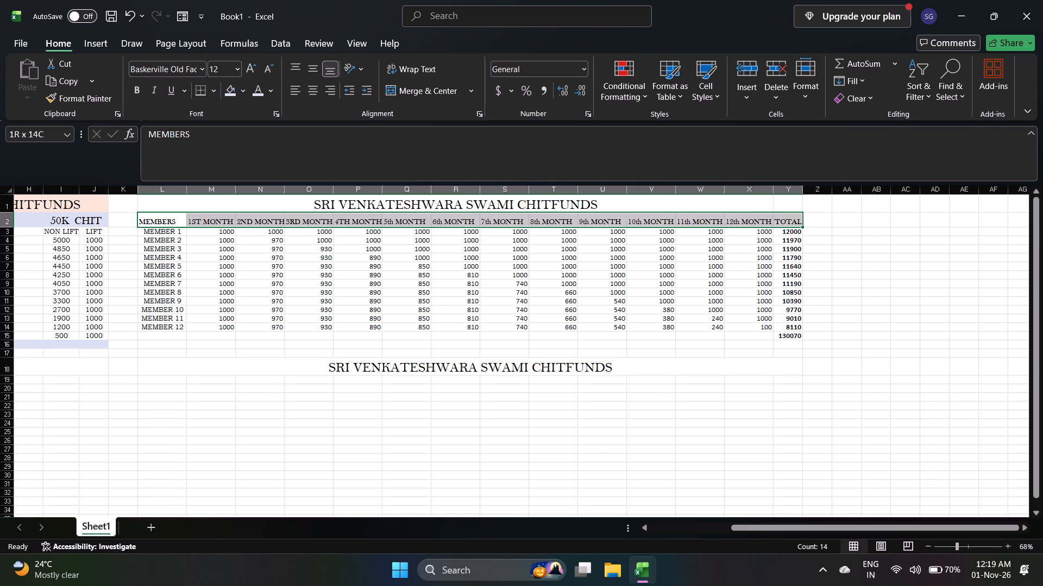
pyautogui.hotkey('ctrl', 'c')
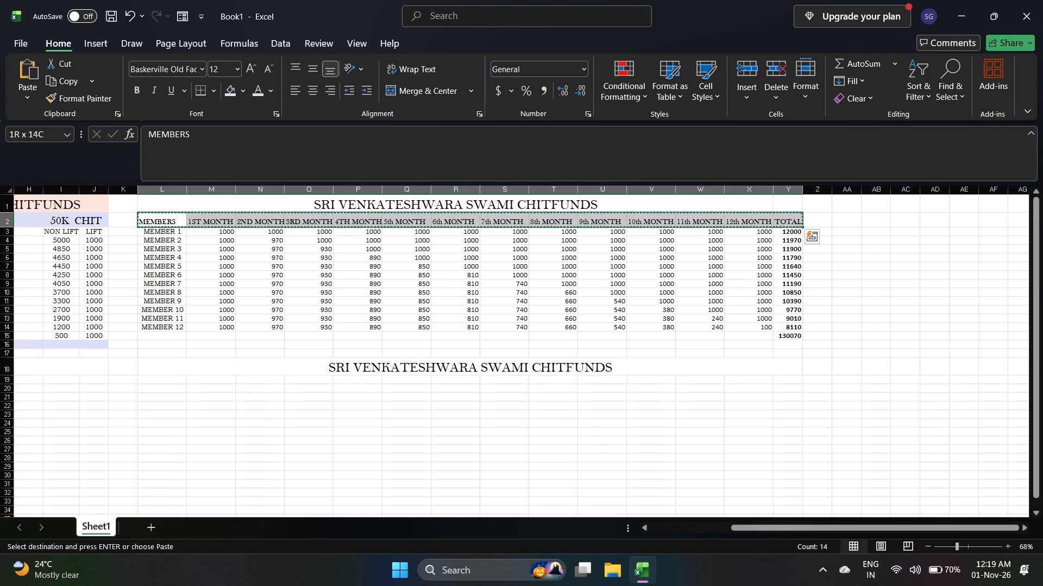
pyautogui.click(178, 381)
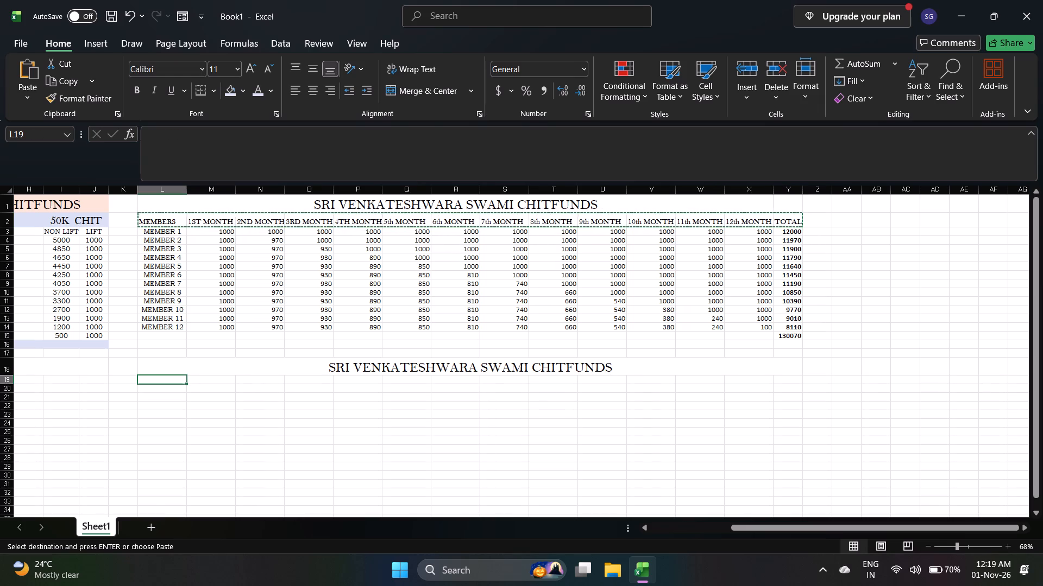
pyautogui.hotkey('ctrl', 'v')
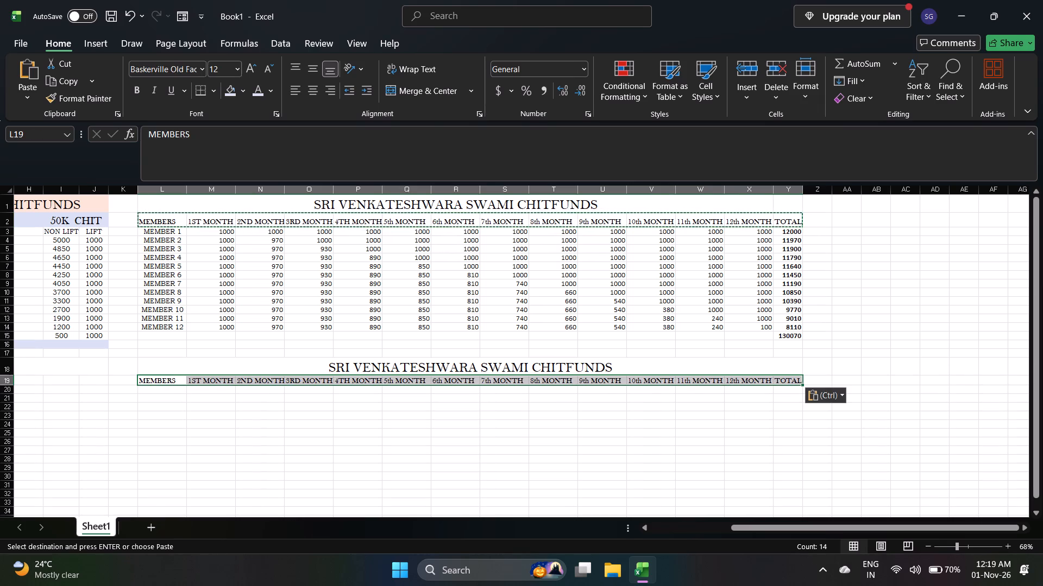
# Copy the labels MEMBER 1 through MEMBER 12 from L3:L14 into the second table, starting at L20.
pyautogui.click(172, 232)
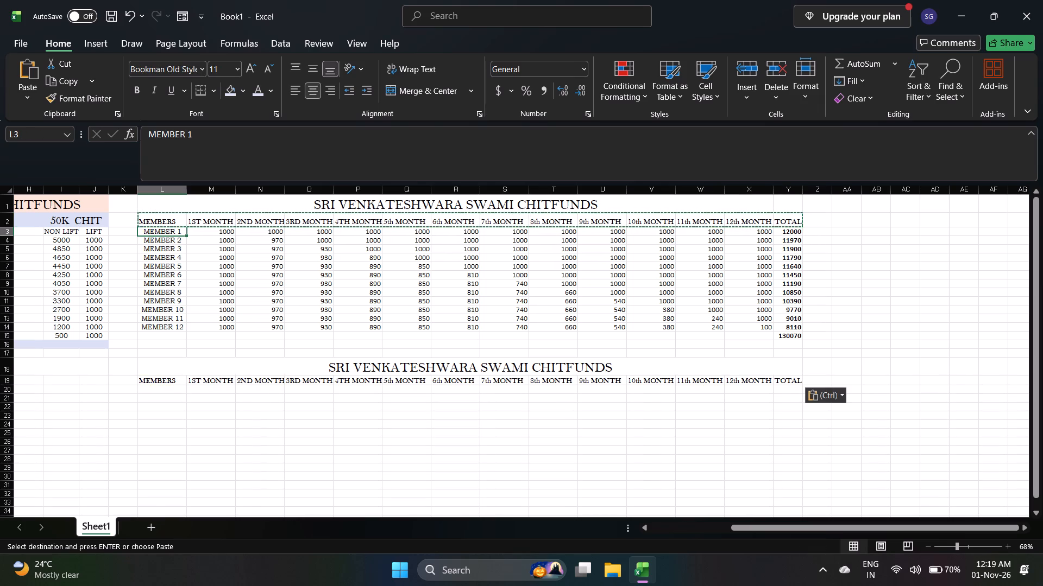
pyautogui.hotkey('shift', 'Down')
pyautogui.hotkey('shift', 'Down')
pyautogui.hotkey('shift', 'Down')
pyautogui.hotkey('shift', 'Down')
pyautogui.hotkey('shift', 'Down')
pyautogui.hotkey('shift', 'Down')
pyautogui.hotkey('shift', 'Down')
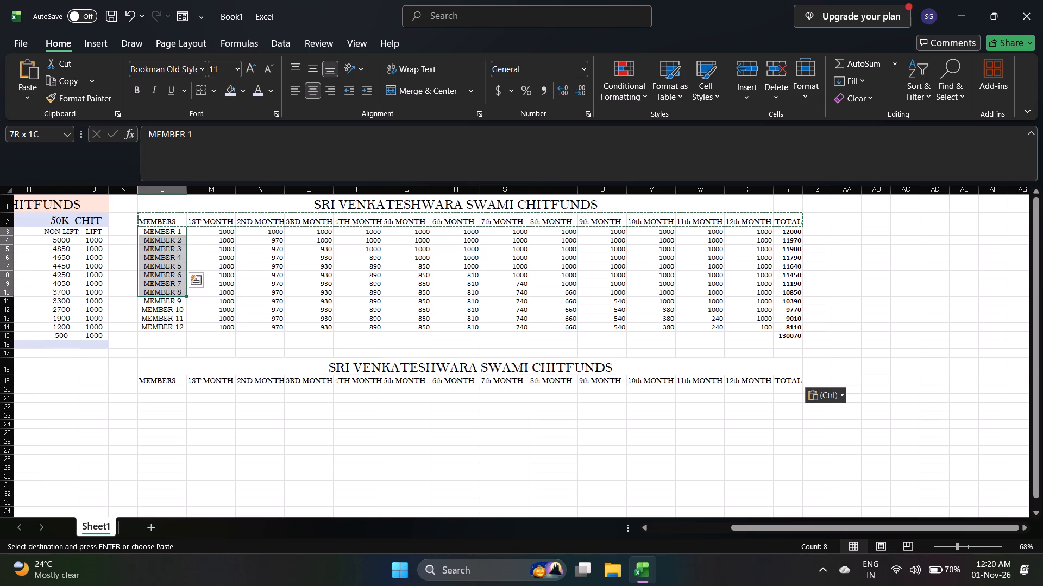
pyautogui.hotkey('shift', 'Down')
pyautogui.hotkey('shift', 'Down')
pyautogui.hotkey('shift', 'Down')
pyautogui.hotkey('shift', 'Down')
pyautogui.hotkey('ctrl', 'c')
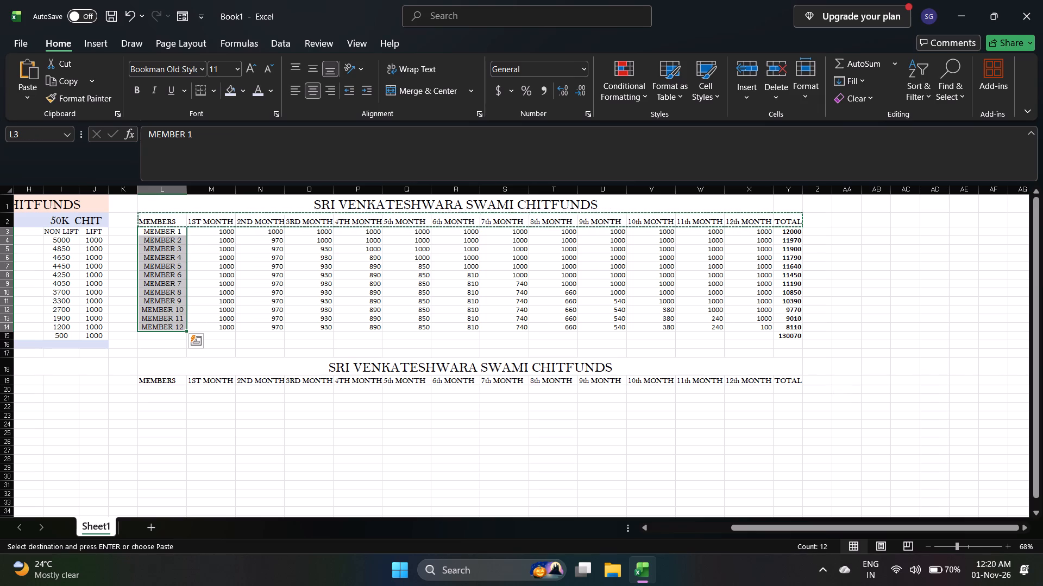
pyautogui.click(173, 391)
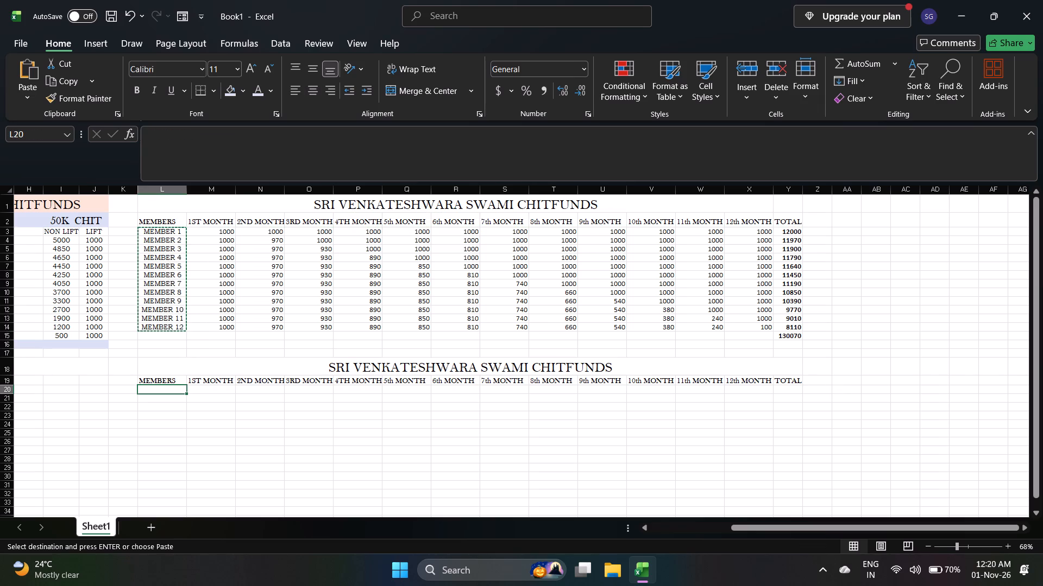
pyautogui.hotkey('ctrl', 'v')
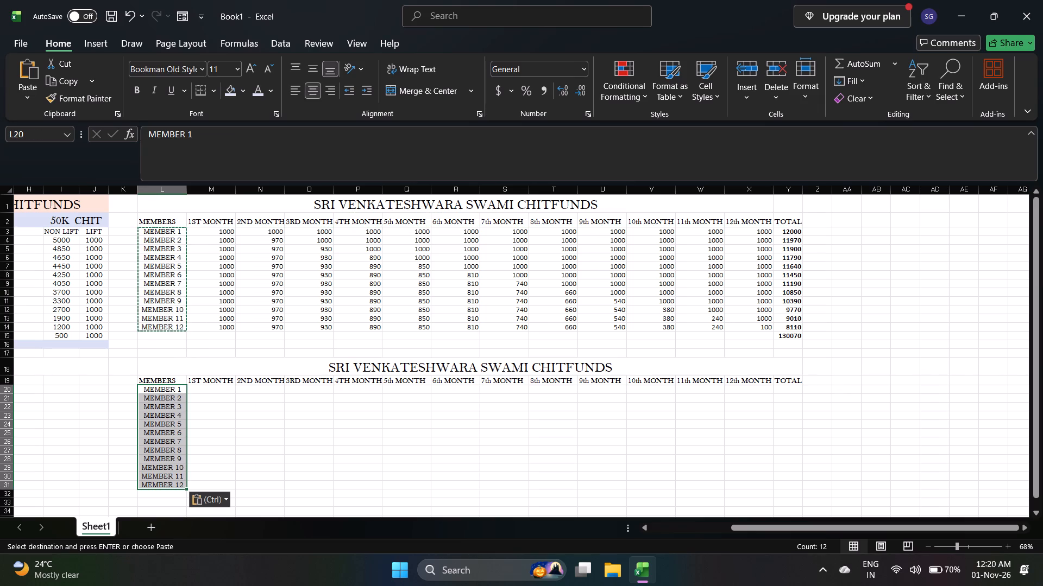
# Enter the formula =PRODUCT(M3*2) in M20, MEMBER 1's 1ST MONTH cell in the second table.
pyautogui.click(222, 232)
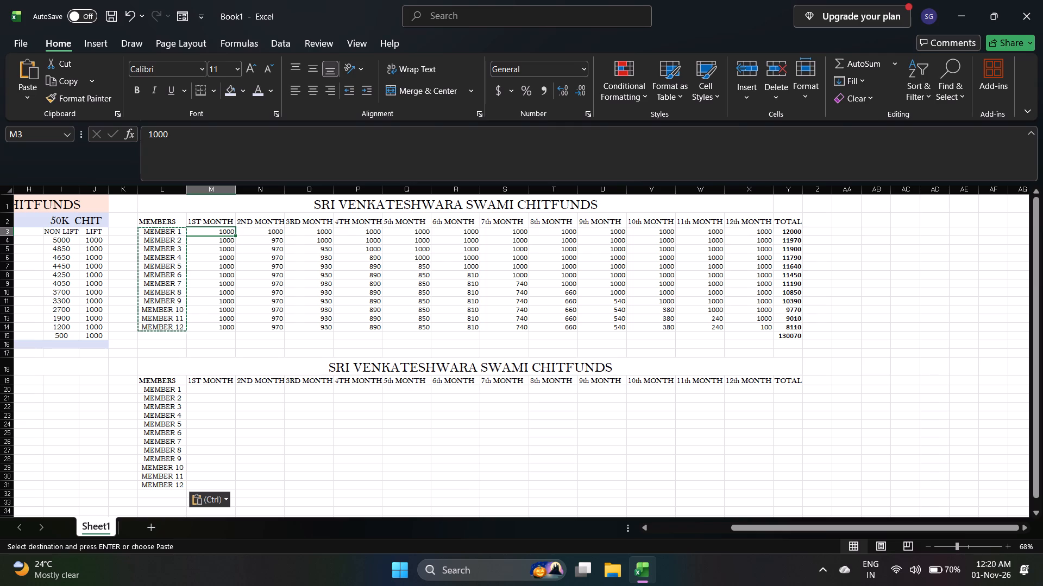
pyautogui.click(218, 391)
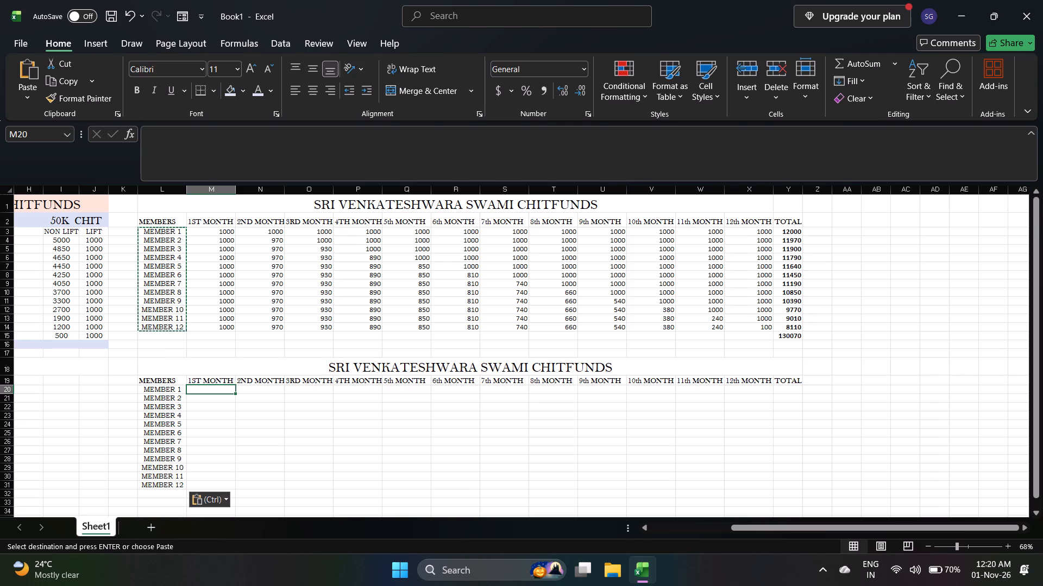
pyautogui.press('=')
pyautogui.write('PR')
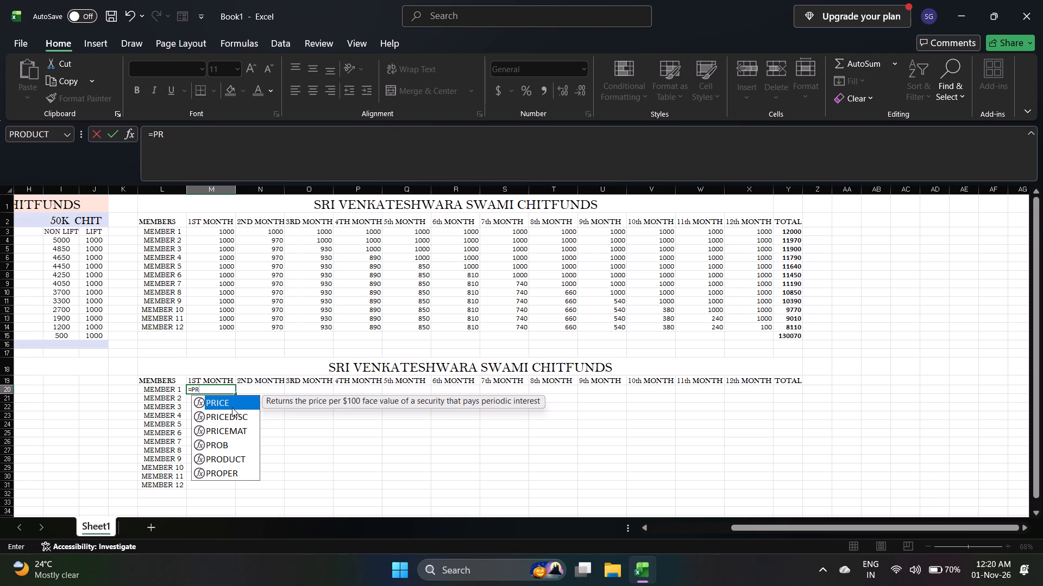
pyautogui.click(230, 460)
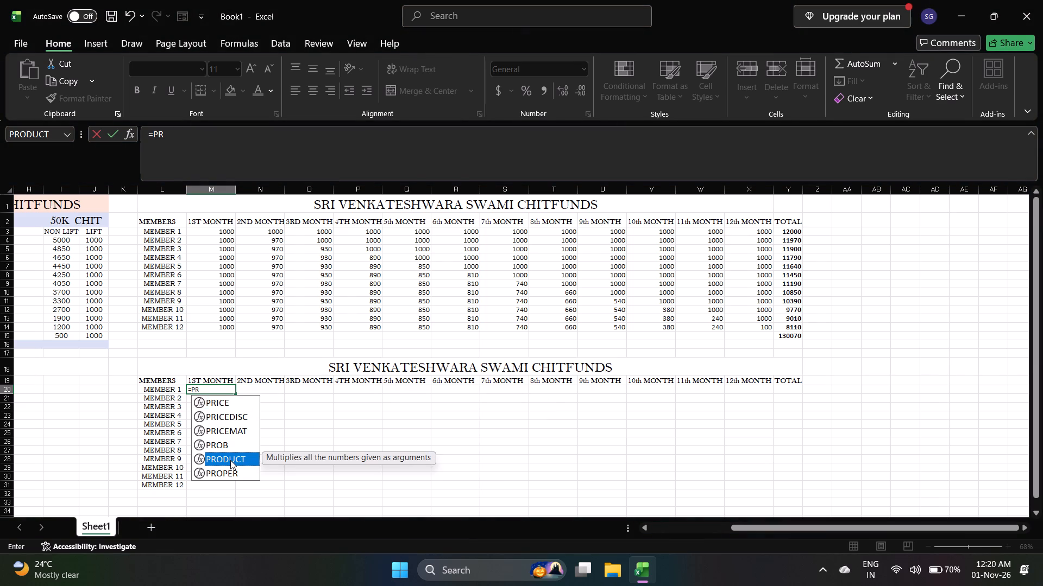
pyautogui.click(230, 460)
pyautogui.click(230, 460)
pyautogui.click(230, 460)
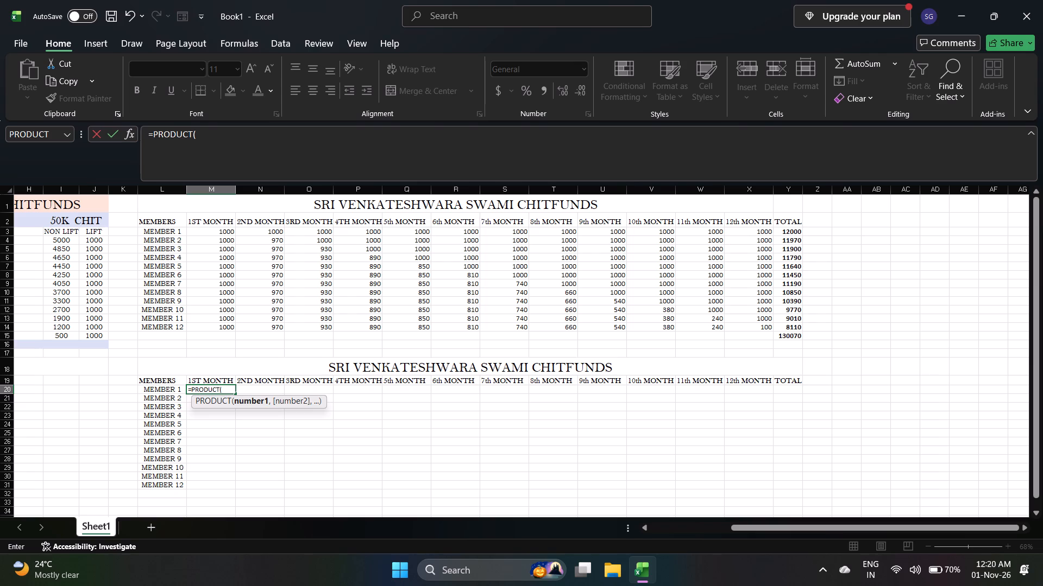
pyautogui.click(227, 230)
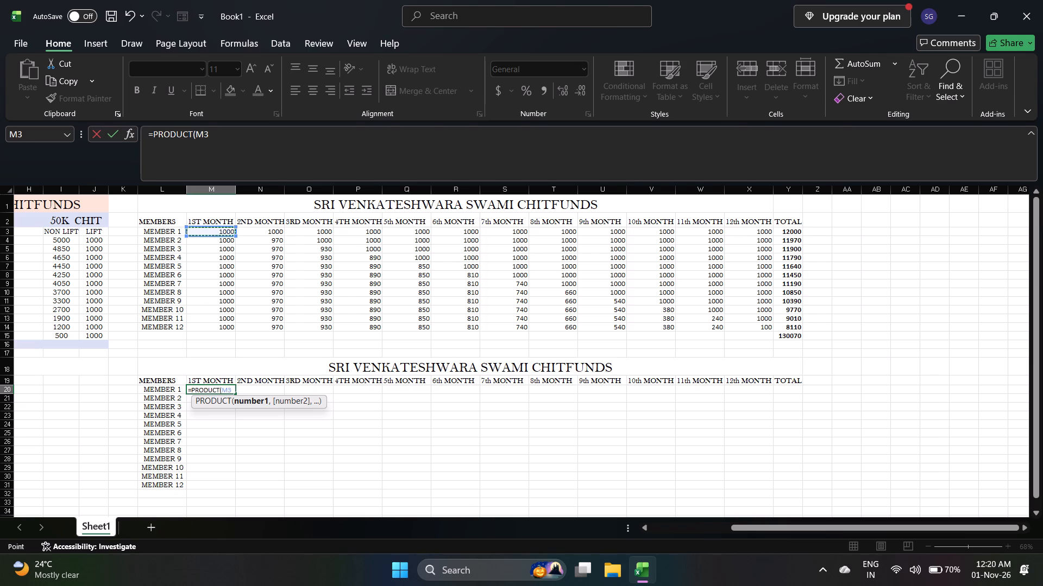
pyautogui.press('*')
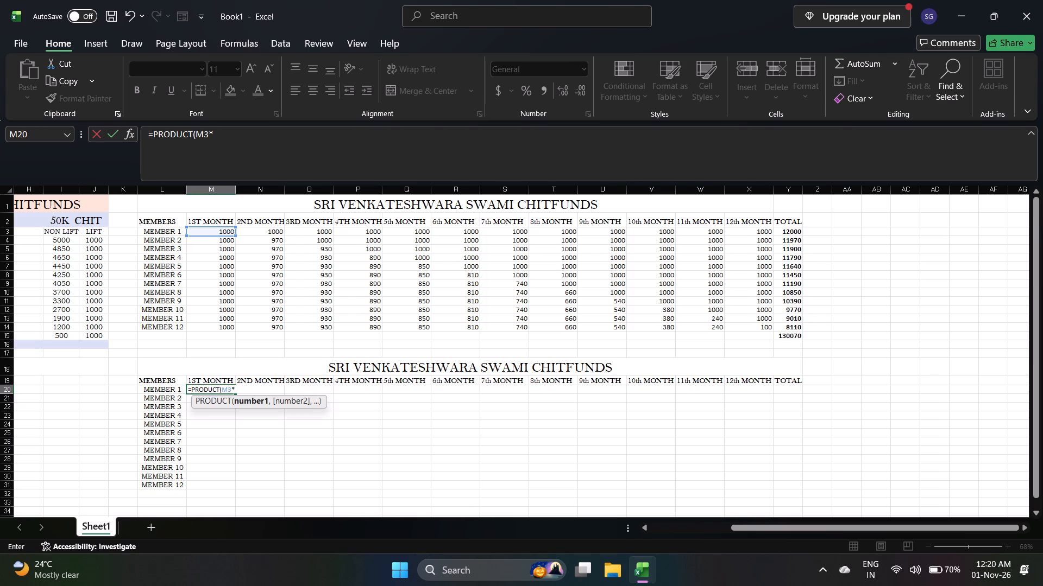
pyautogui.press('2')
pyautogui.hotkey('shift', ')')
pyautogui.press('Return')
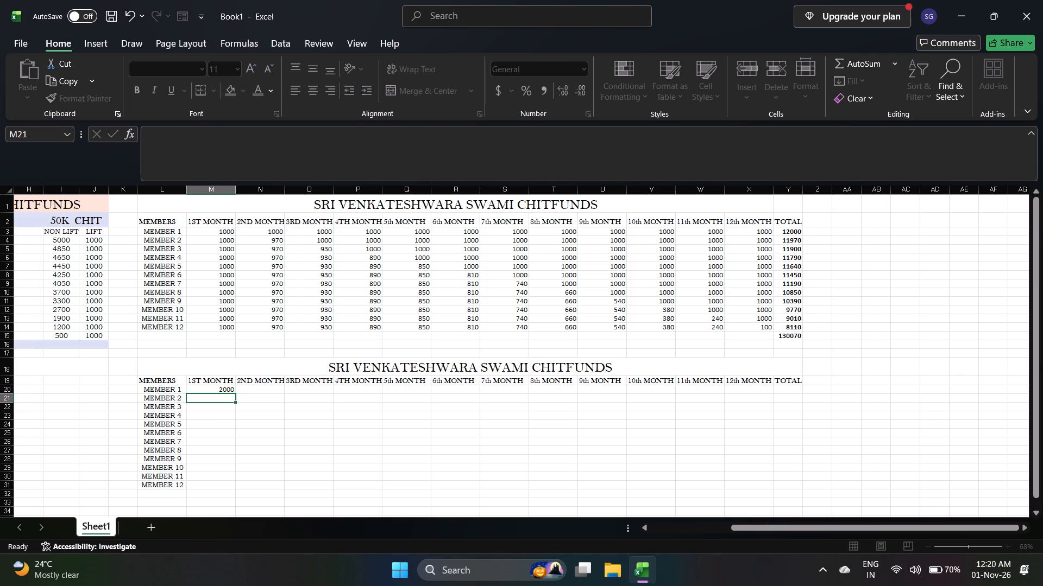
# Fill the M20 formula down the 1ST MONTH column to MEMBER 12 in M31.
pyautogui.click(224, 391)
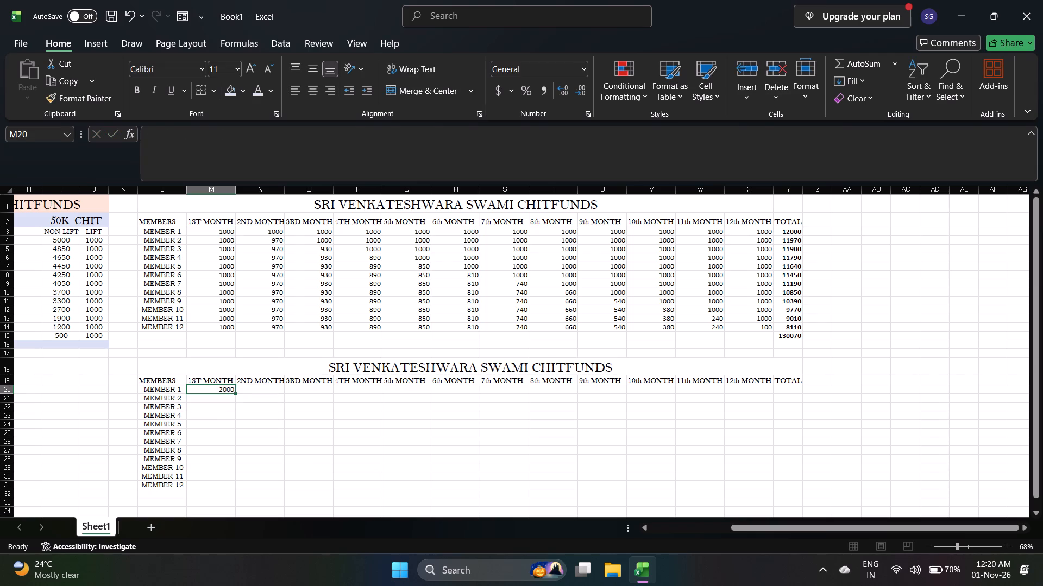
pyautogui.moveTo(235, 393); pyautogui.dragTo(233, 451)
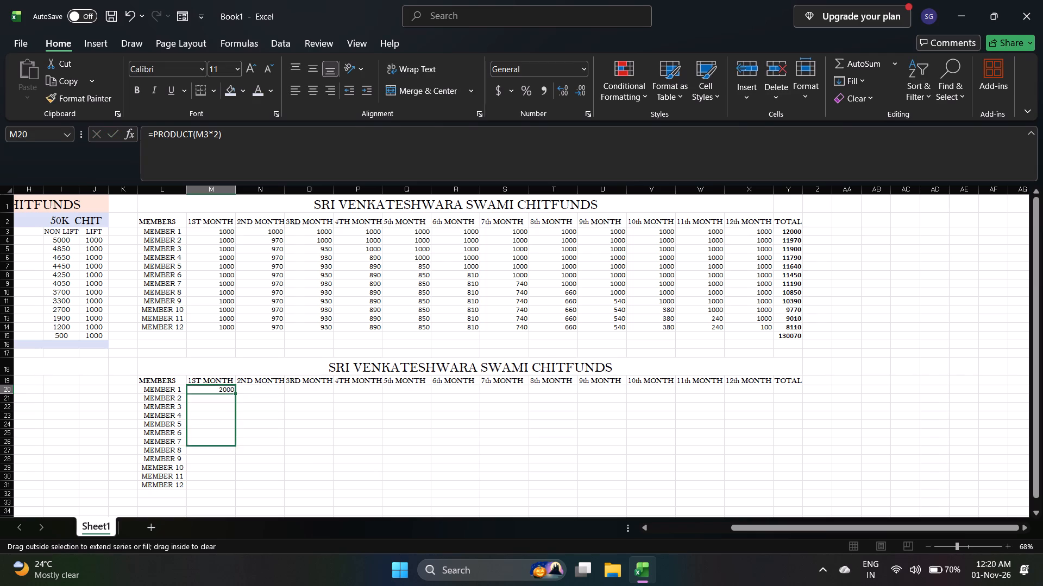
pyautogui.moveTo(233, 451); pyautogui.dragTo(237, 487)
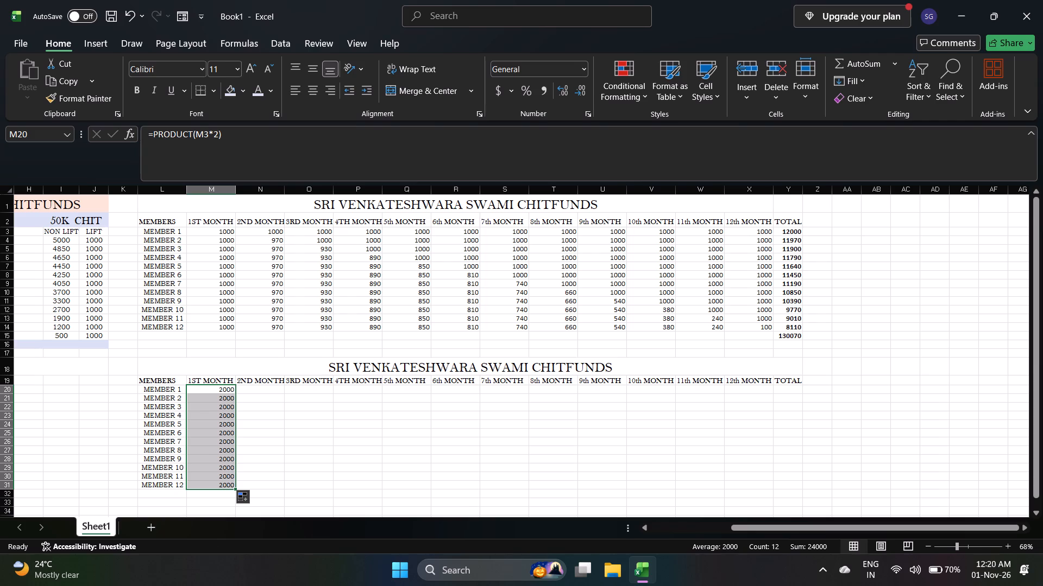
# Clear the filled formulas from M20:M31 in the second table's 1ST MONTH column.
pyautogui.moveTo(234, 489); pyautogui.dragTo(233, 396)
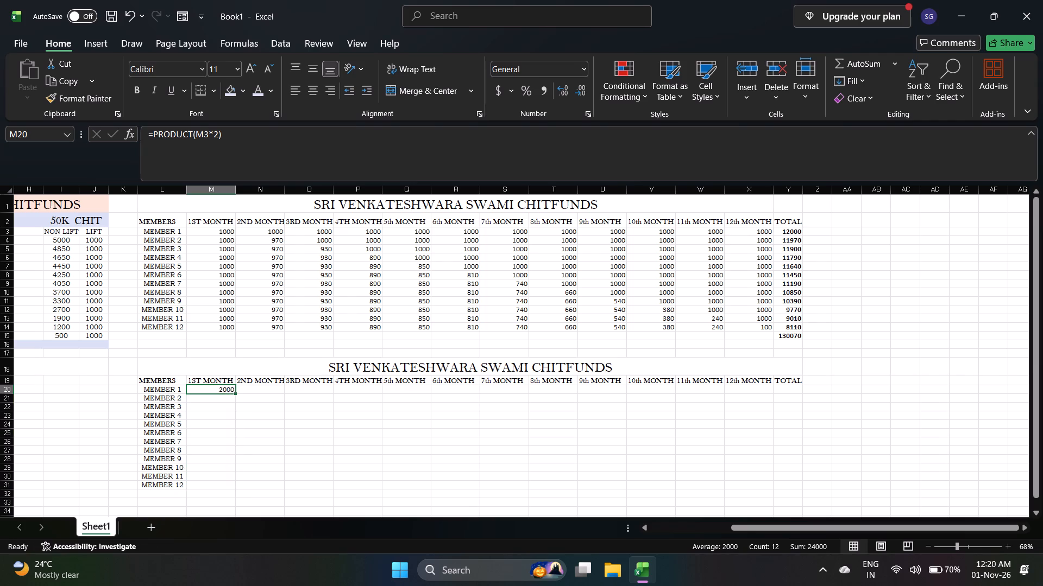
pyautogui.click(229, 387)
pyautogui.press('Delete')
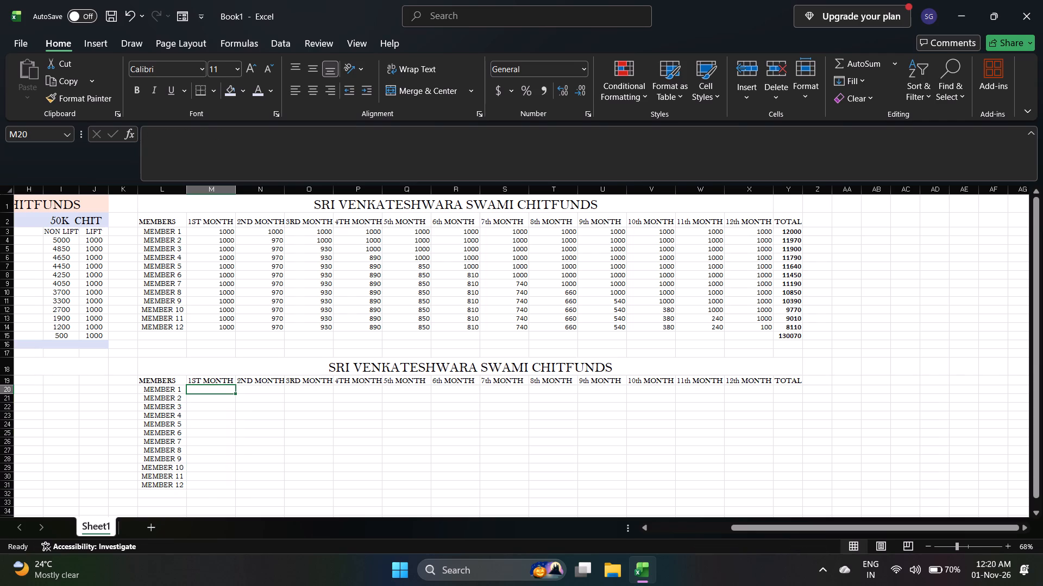
# Copy the monthly payments and totals in M3:Y15 into the second table, starting at M20.
pyautogui.click(230, 231)
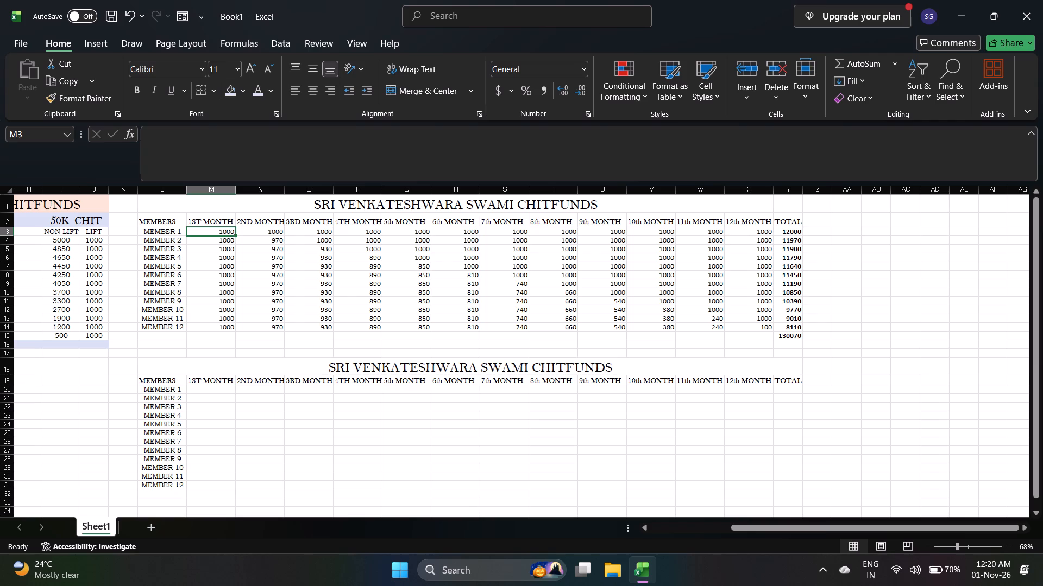
pyautogui.hotkey('shift', 'Right')
pyautogui.hotkey('shift', 'Right')
pyautogui.hotkey('shift', 'Right')
pyautogui.hotkey('shift', 'Right')
pyautogui.hotkey('shift', 'Right')
pyautogui.hotkey('shift', 'Right')
pyautogui.hotkey('shift', 'Right')
pyautogui.hotkey('shift', 'Right')
pyautogui.hotkey('shift', 'Right')
pyautogui.hotkey('shift', 'Right')
pyautogui.hotkey('shift', 'Right')
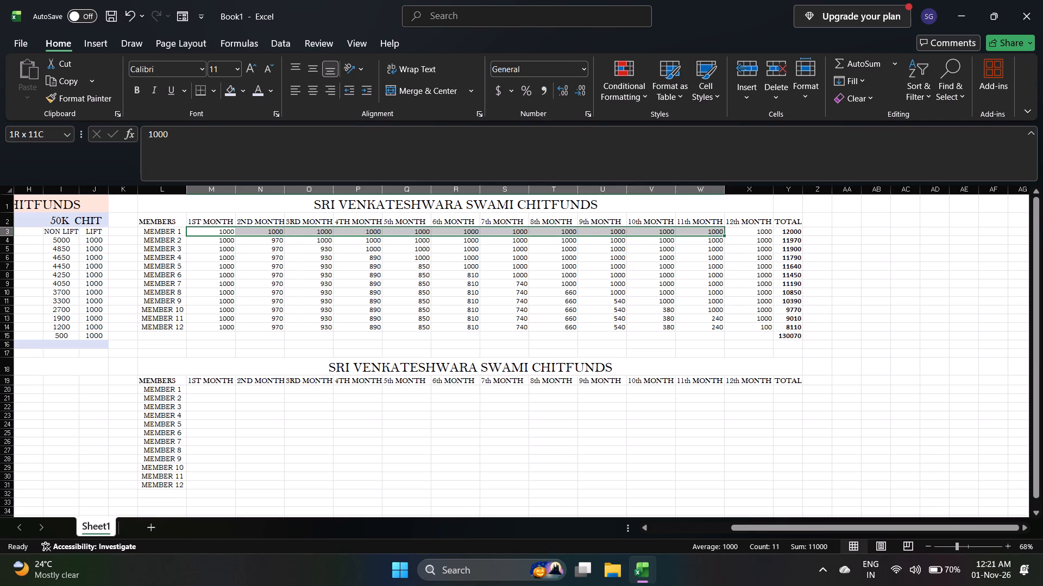
pyautogui.hotkey('shift', 'Right')
pyautogui.hotkey('shift', 'Right')
pyautogui.hotkey('shift', 'Down')
pyautogui.hotkey('shift', 'Down')
pyautogui.hotkey('shift', 'Down')
pyautogui.hotkey('shift', 'Down')
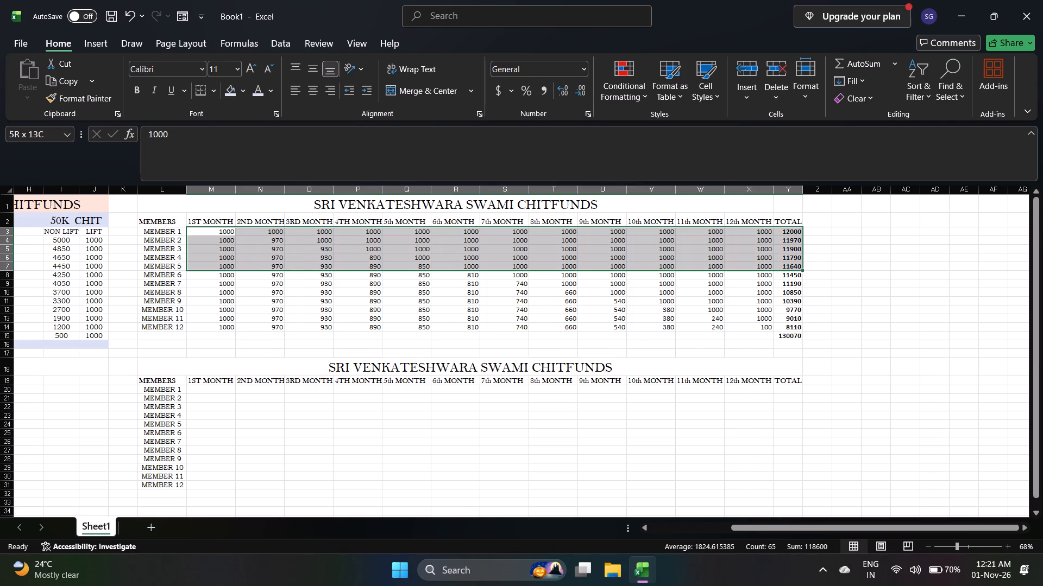
pyautogui.hotkey('shift', 'Down')
pyautogui.hotkey('shift', 'Down')
pyautogui.hotkey('shift', 'Down')
pyautogui.hotkey('shift', 'Down')
pyautogui.hotkey('shift', 'Down')
pyautogui.hotkey('shift', 'Down')
pyautogui.hotkey('shift', 'Down')
pyautogui.hotkey('shift', 'Down')
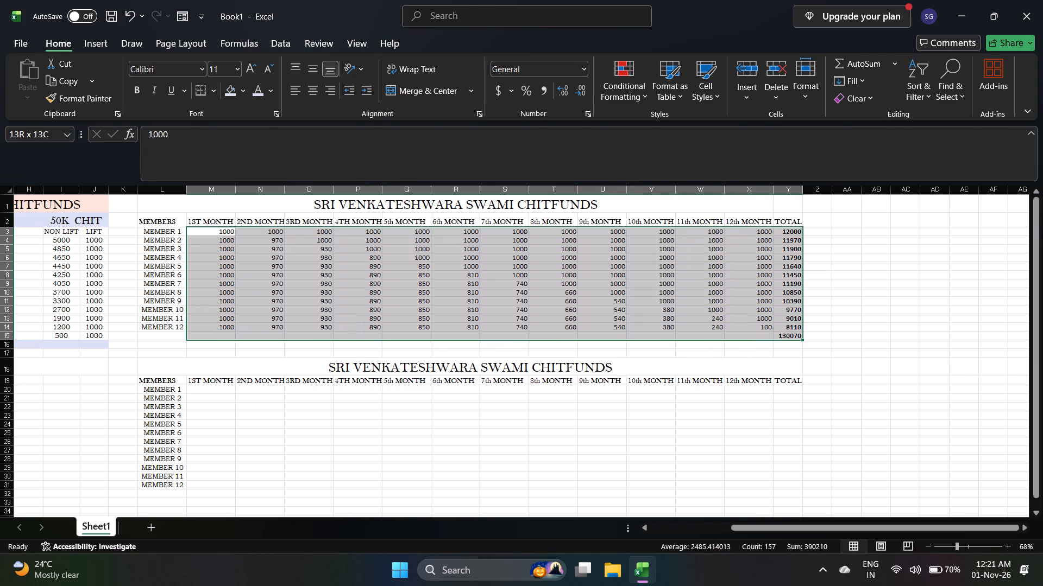
pyautogui.hotkey('ctrl', 'c')
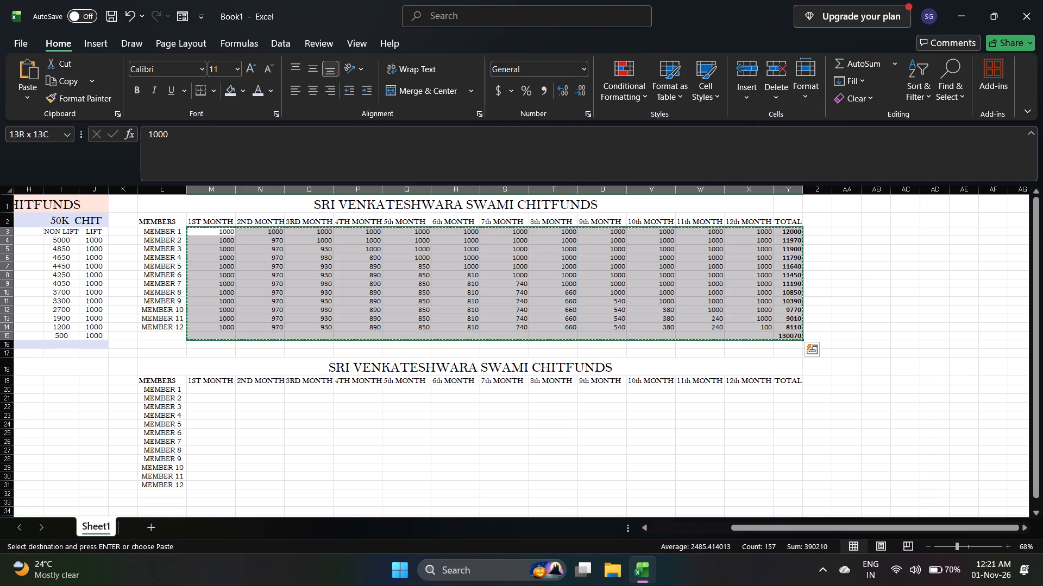
pyautogui.click(214, 387)
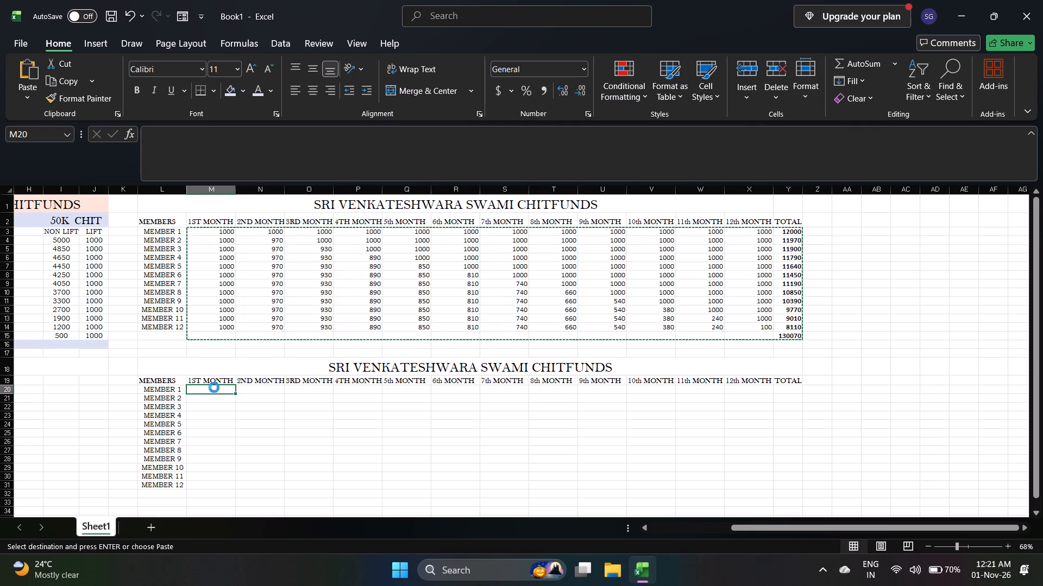
pyautogui.hotkey('ctrl', 'v')
# Replace MEMBER 1's 1ST MONTH payment in M20 of the second table with the formula =PRODUCT(M3*2).
pyautogui.click(233, 387)
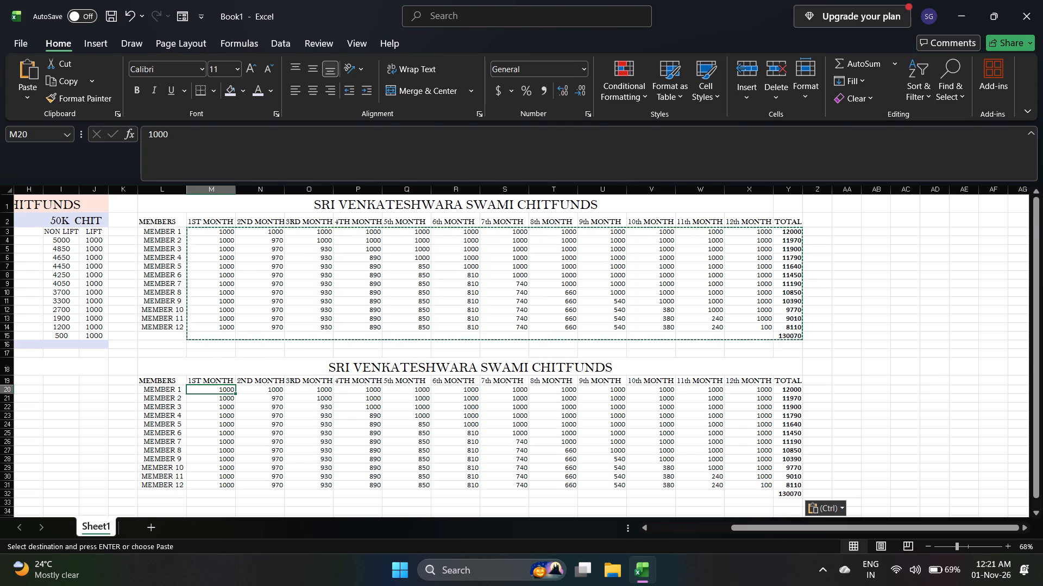
pyautogui.hscroll(1, 230, 391)
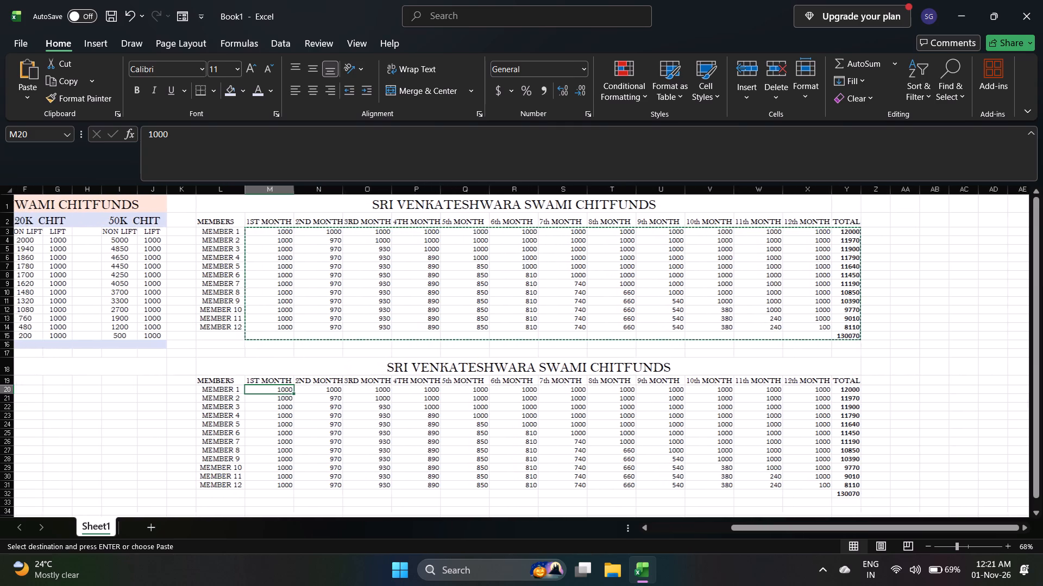
pyautogui.hscroll(2, 230, 391)
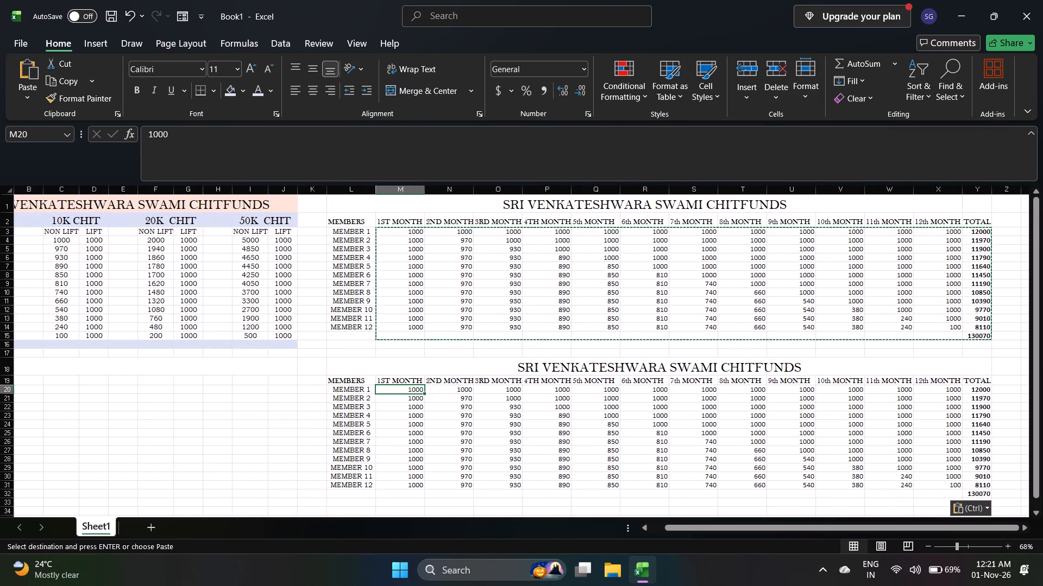
pyautogui.hscroll(-2, 230, 391)
pyautogui.hscroll(1, 230, 391)
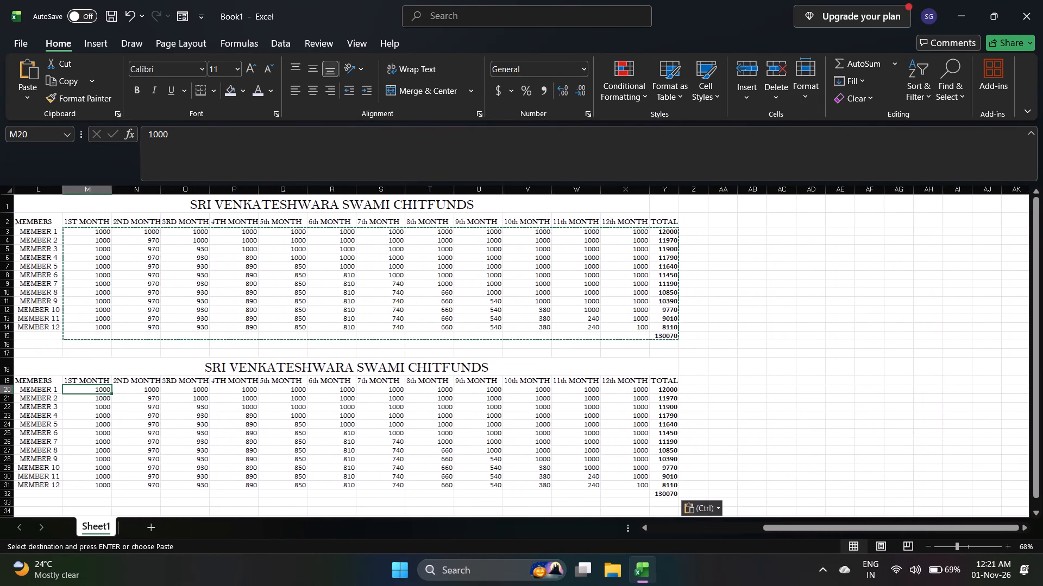
pyautogui.click(106, 391)
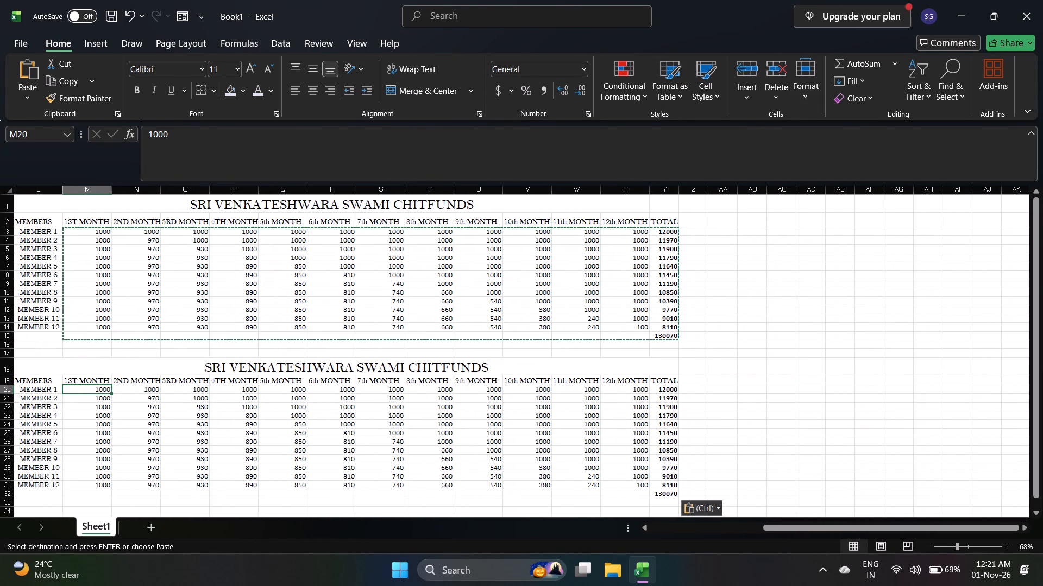
pyautogui.rightClick(106, 391)
pyautogui.click(87, 391)
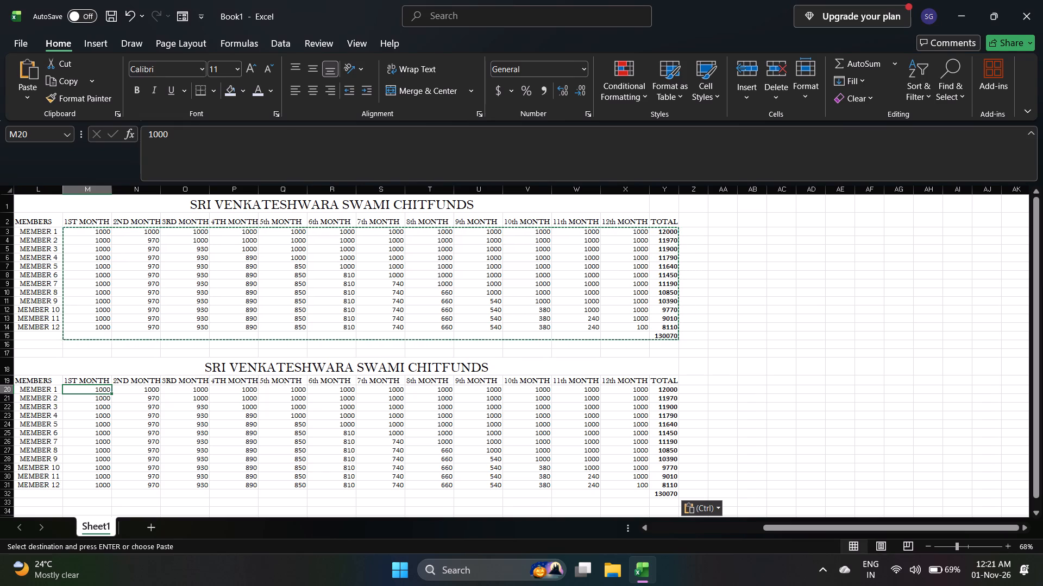
pyautogui.click(106, 391)
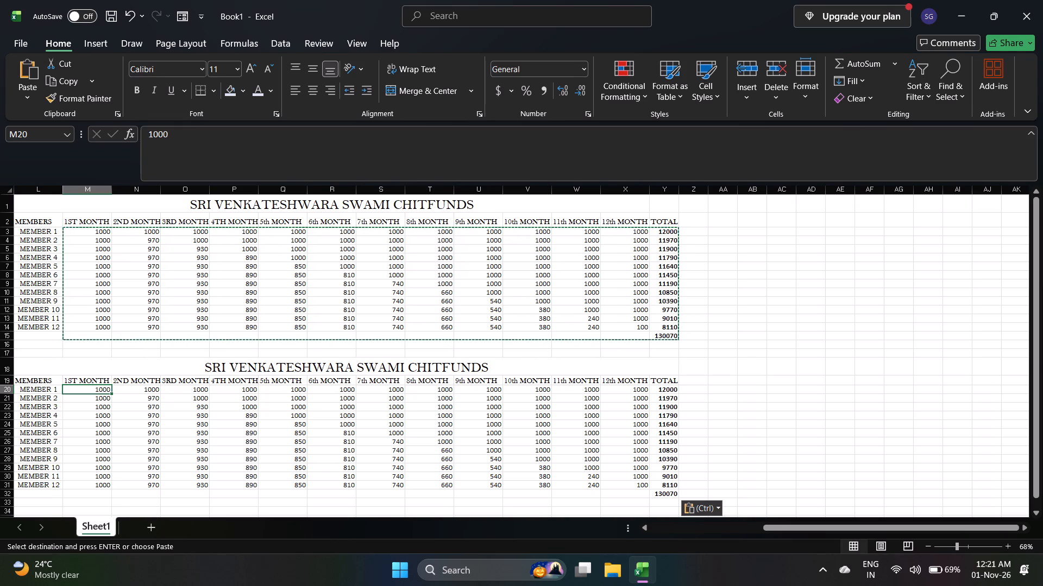
pyautogui.doubleClick(106, 391)
pyautogui.press('Right')
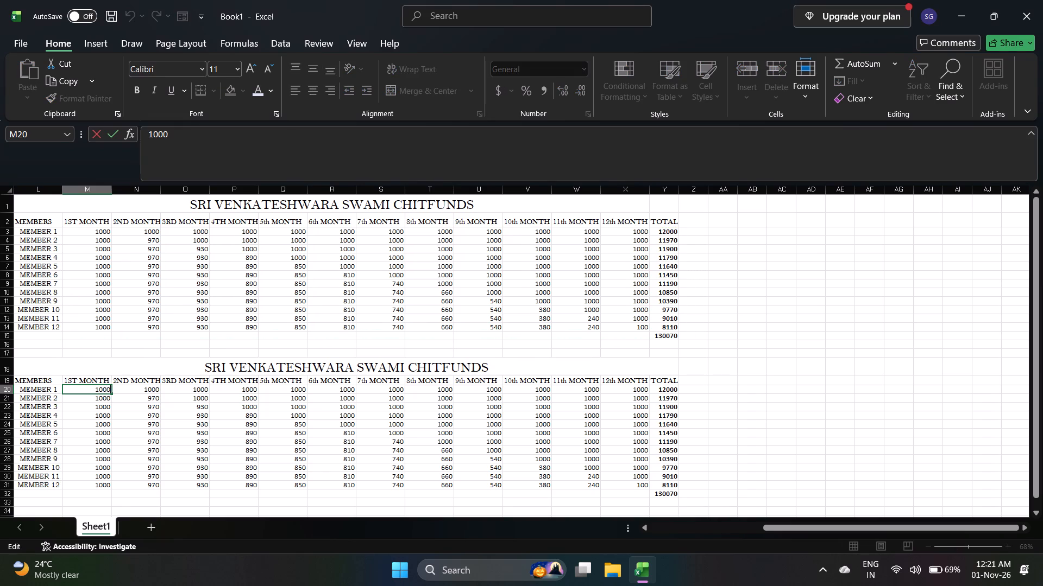
pyautogui.press('BackSpace')
pyautogui.press('BackSpace')
pyautogui.press('BackSpace')
pyautogui.press('BackSpace')
pyautogui.press('=')
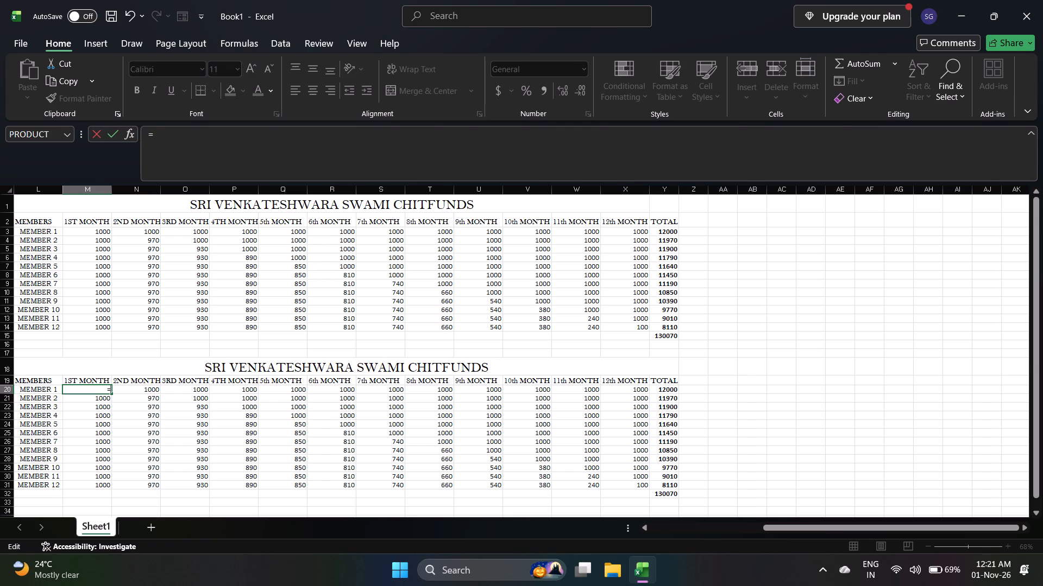
pyautogui.write('PRO')
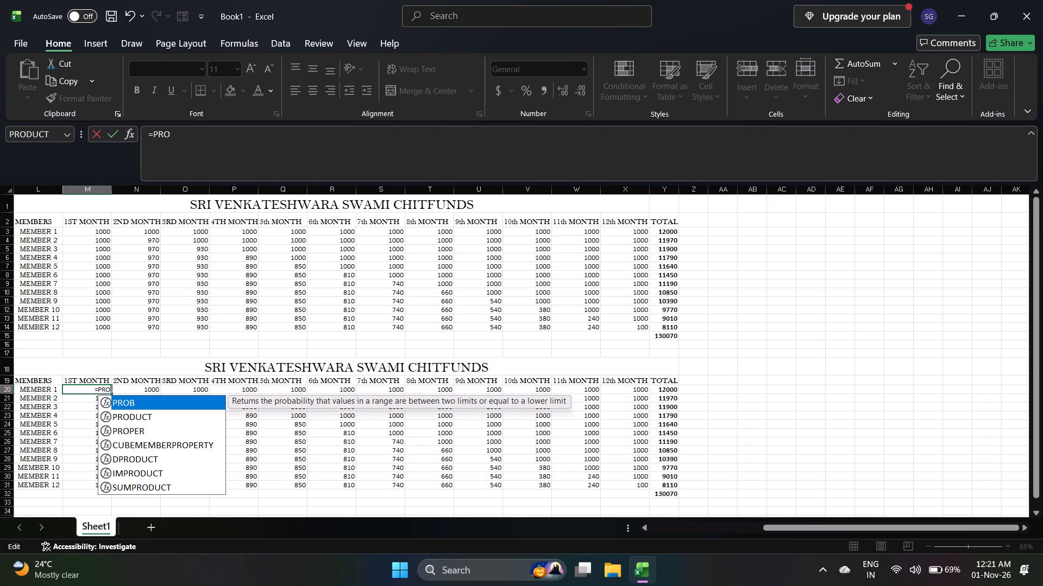
pyautogui.click(142, 413)
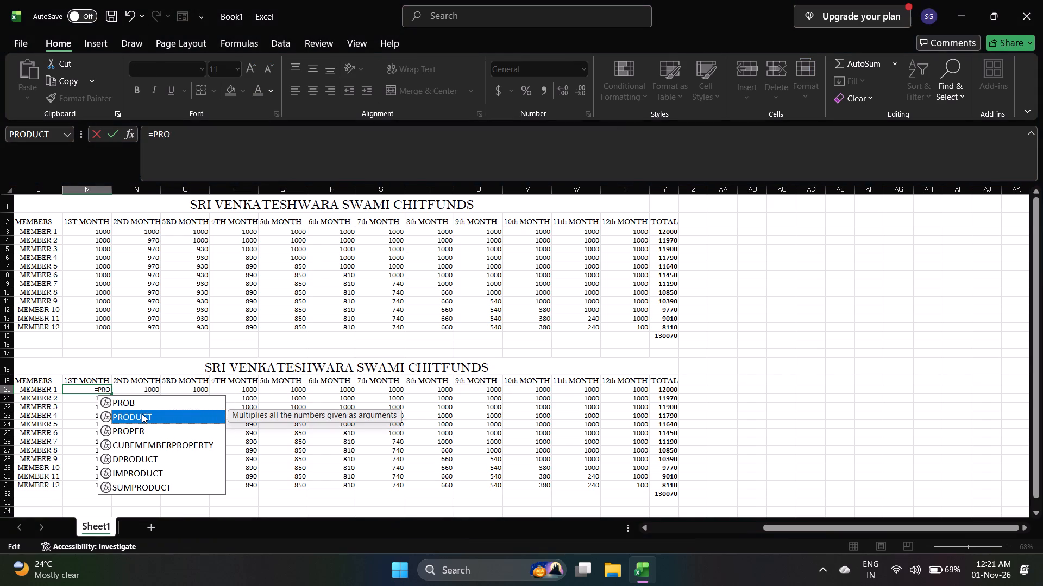
pyautogui.doubleClick(142, 413)
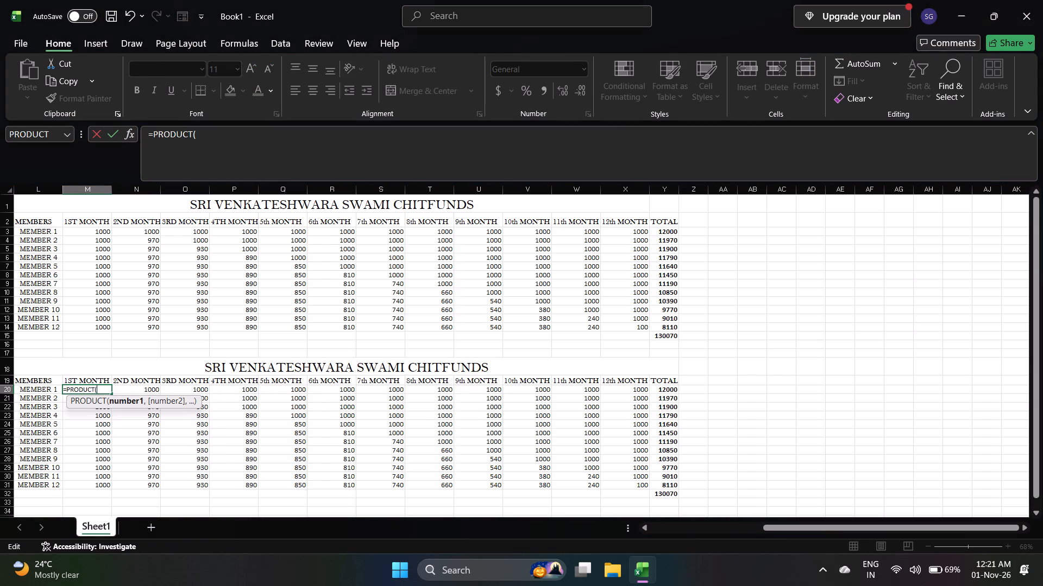
pyautogui.click(104, 230)
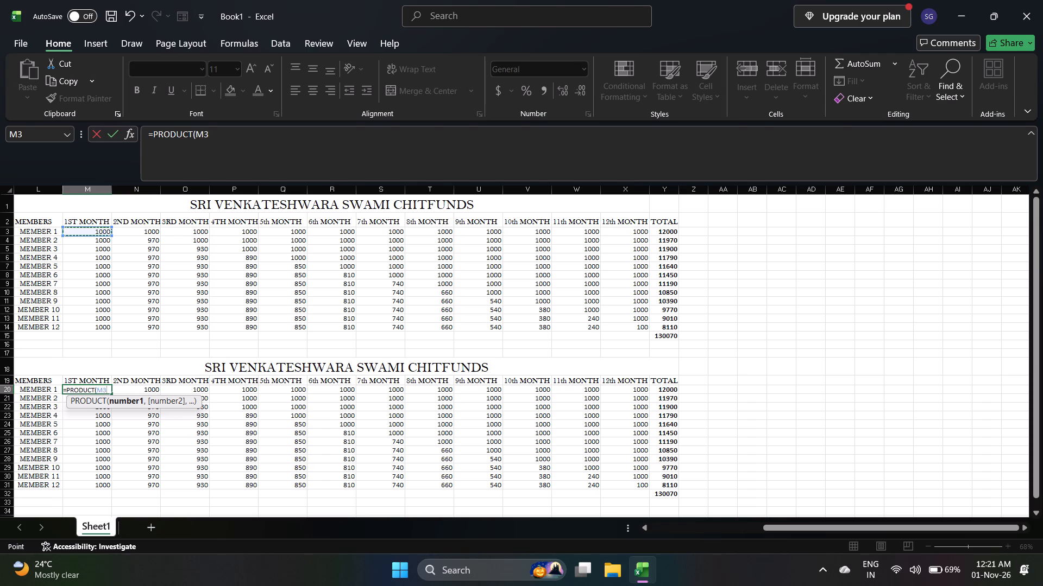
pyautogui.press('*')
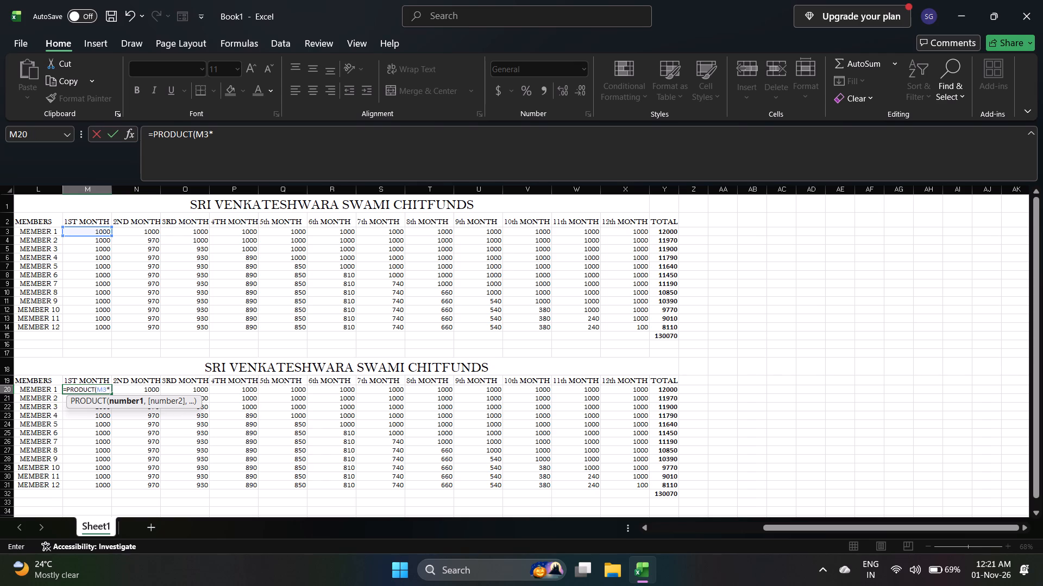
pyautogui.press('2')
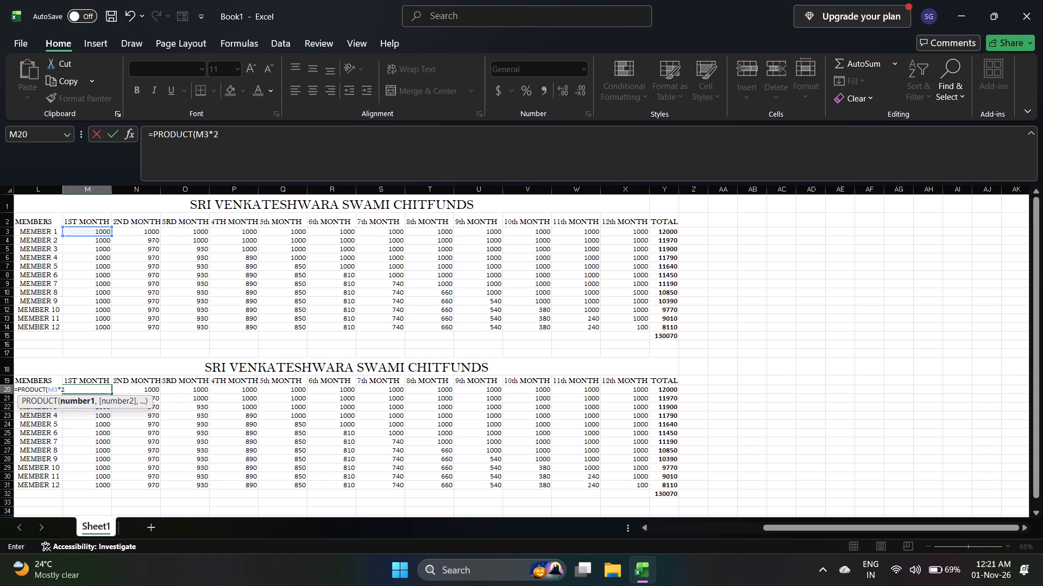
pyautogui.hotkey('shift', ')')
pyautogui.press('Return')
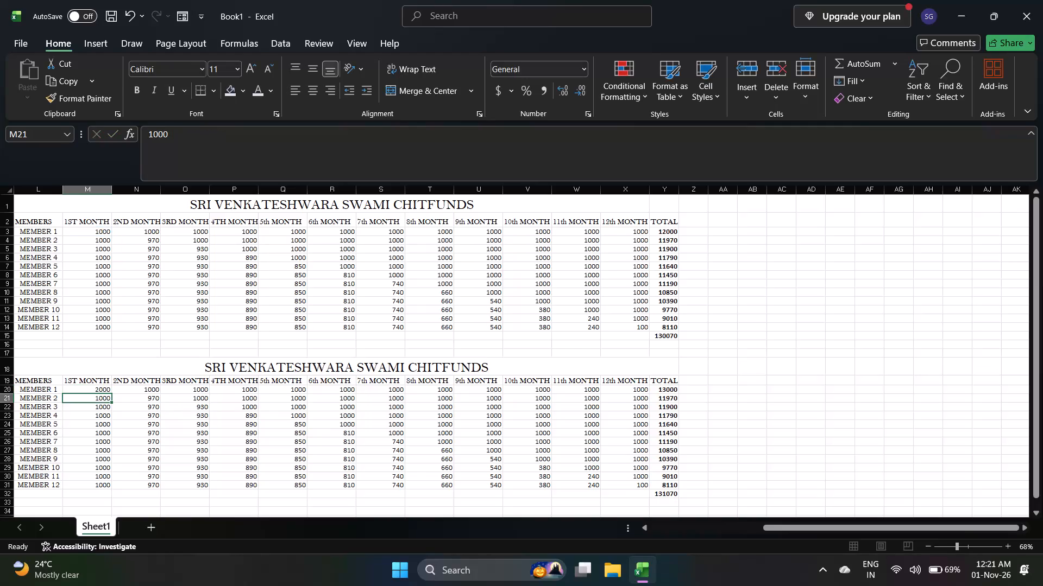
# Fill the M20 formula down the second table's 1ST MONTH column to MEMBER 12 in M31.
pyautogui.click(107, 390)
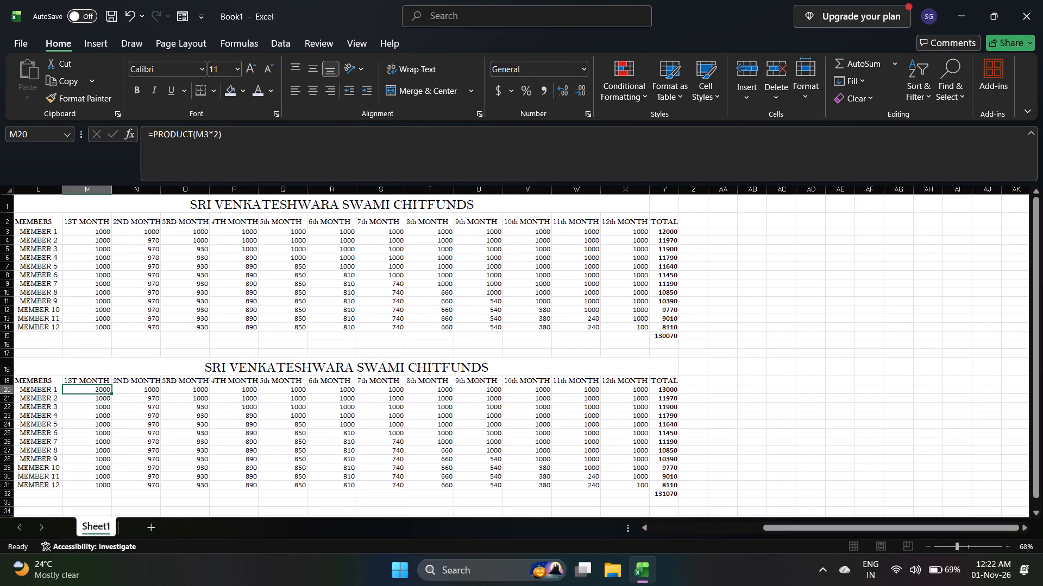
pyautogui.moveTo(110, 393); pyautogui.dragTo(107, 485)
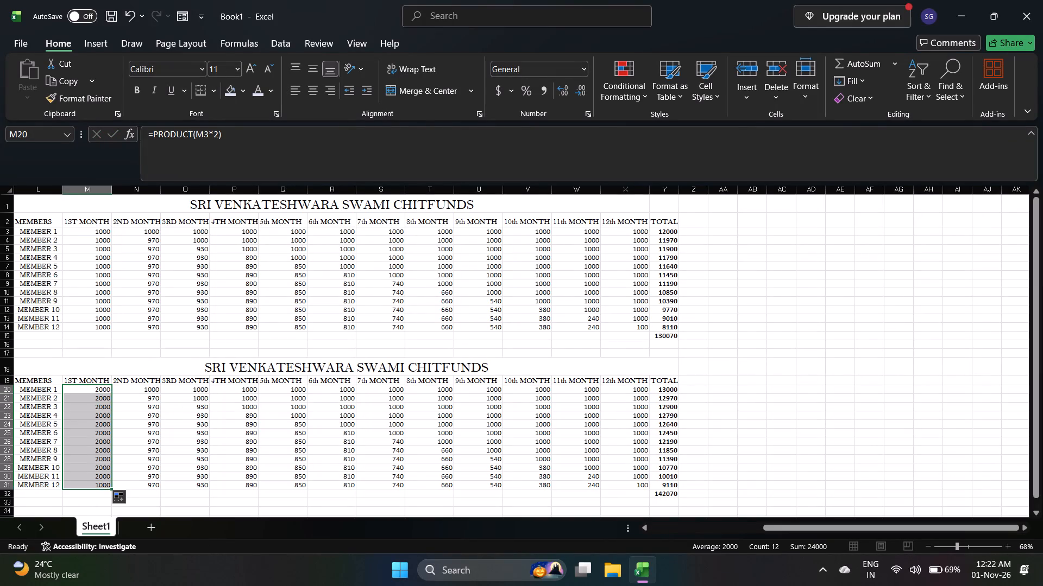
# Replace MEMBER 1's 2ND MONTH payment in N20 of the second table with the formula =PRODUCT(N3*2).
pyautogui.click(152, 388)
pyautogui.doubleClick(154, 389)
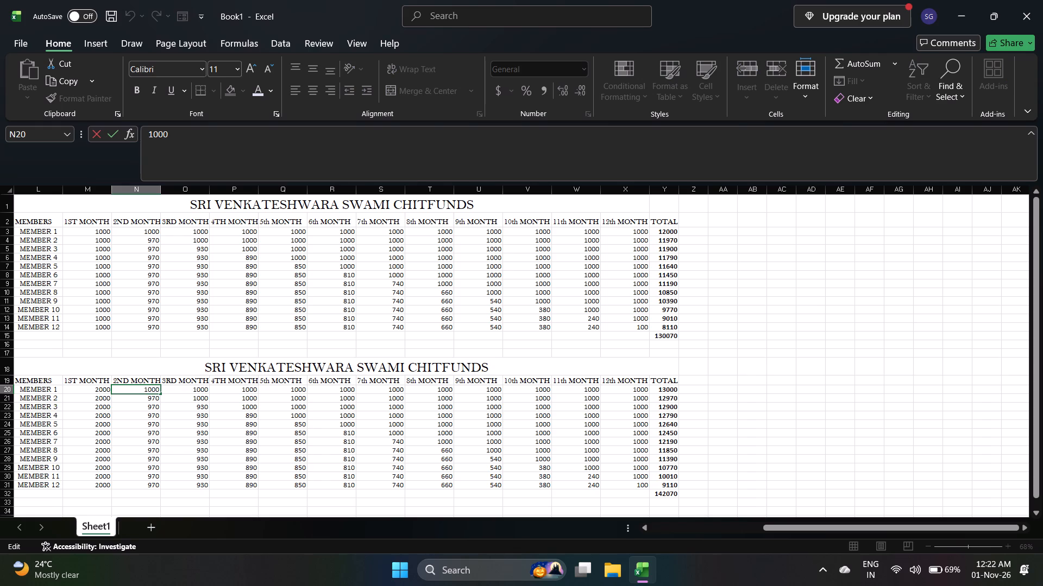
pyautogui.click(158, 391)
pyautogui.press('BackSpace')
pyautogui.press('BackSpace')
pyautogui.press('BackSpace')
pyautogui.press('BackSpace')
pyautogui.press('=')
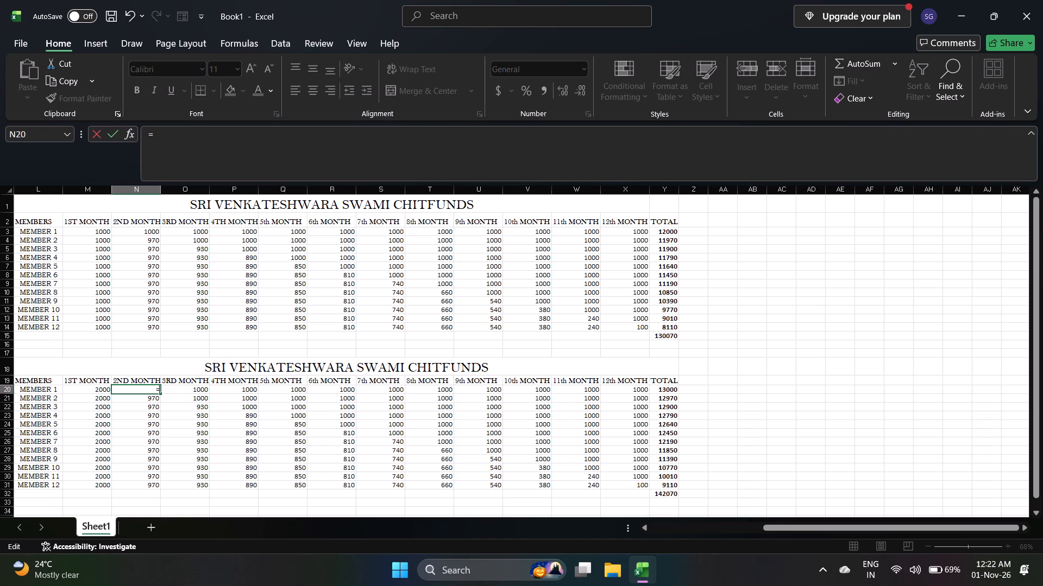
pyautogui.press('p')
pyautogui.press('r')
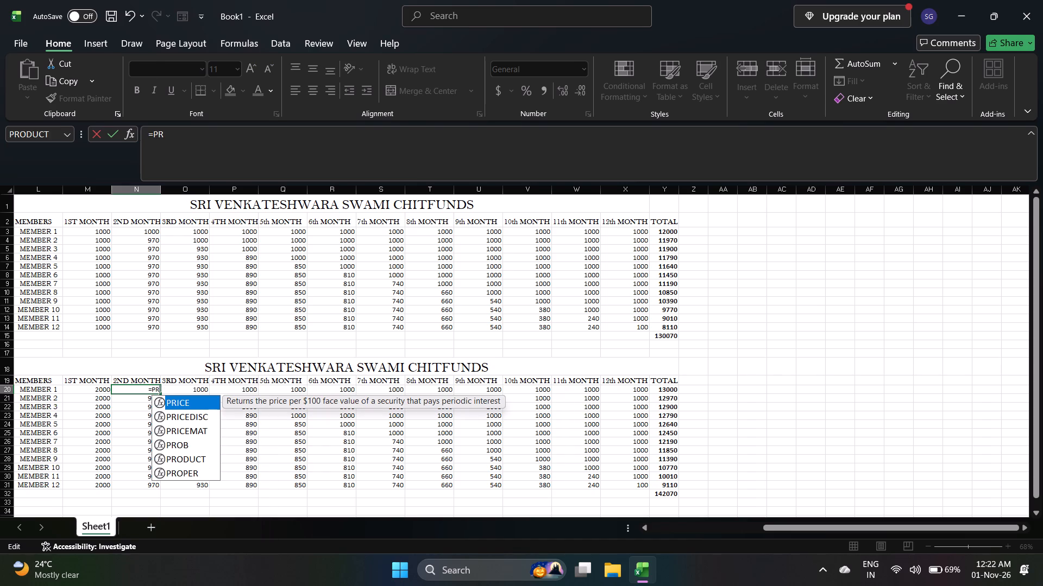
pyautogui.write('ODU')
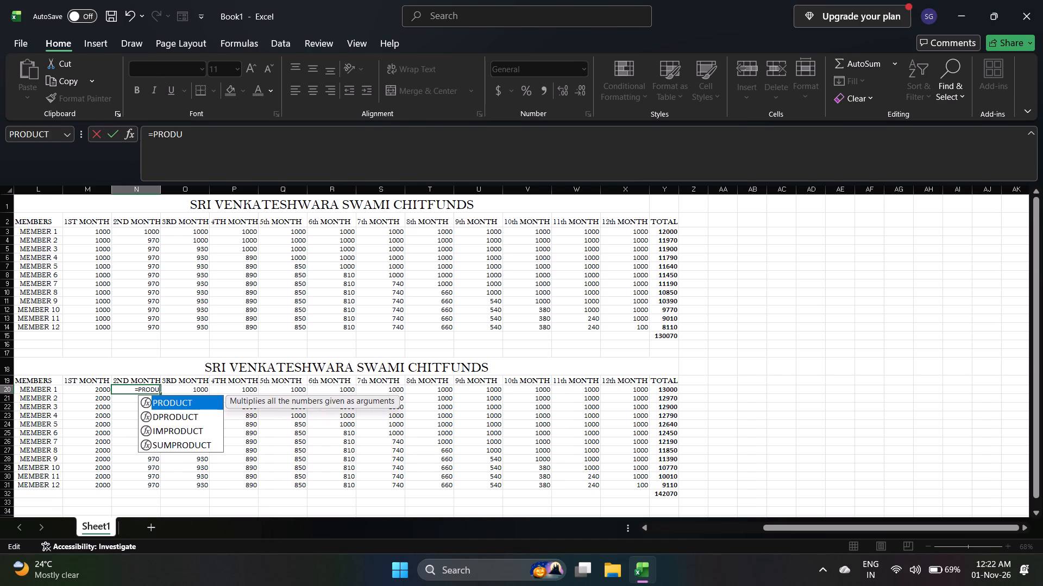
pyautogui.press('Return')
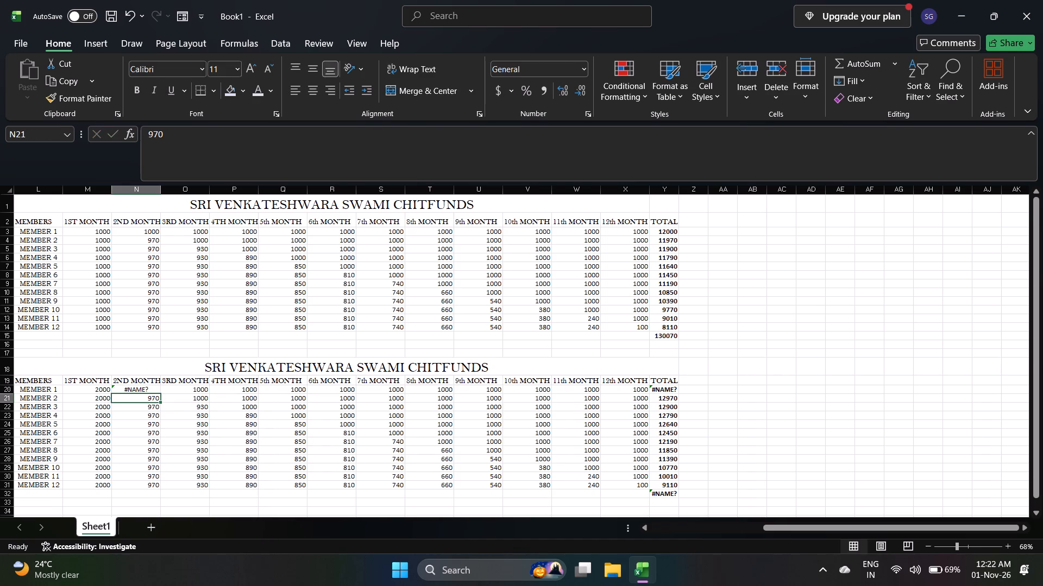
pyautogui.click(148, 390)
pyautogui.doubleClick(148, 390)
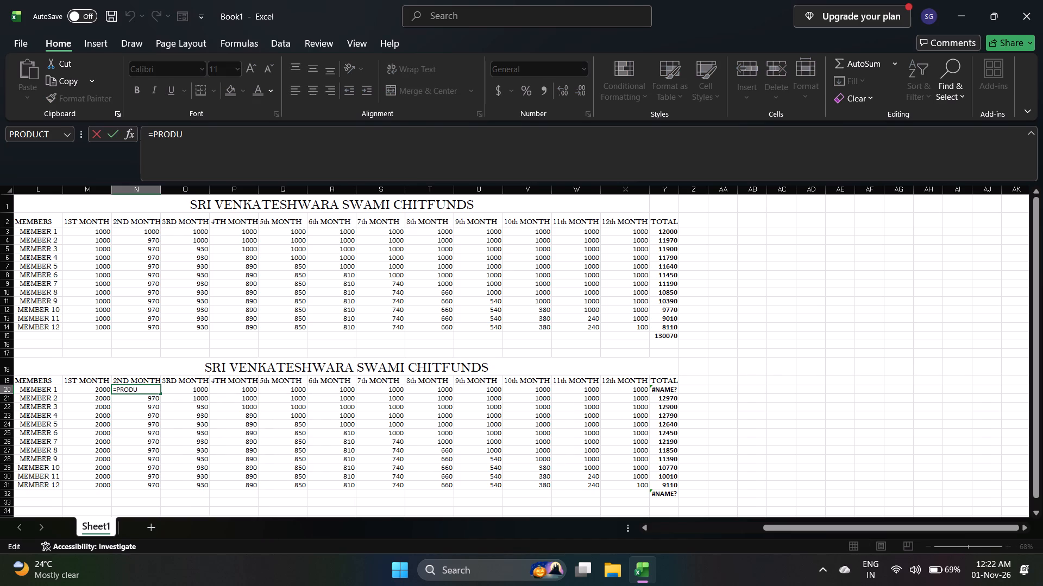
pyautogui.write('CT')
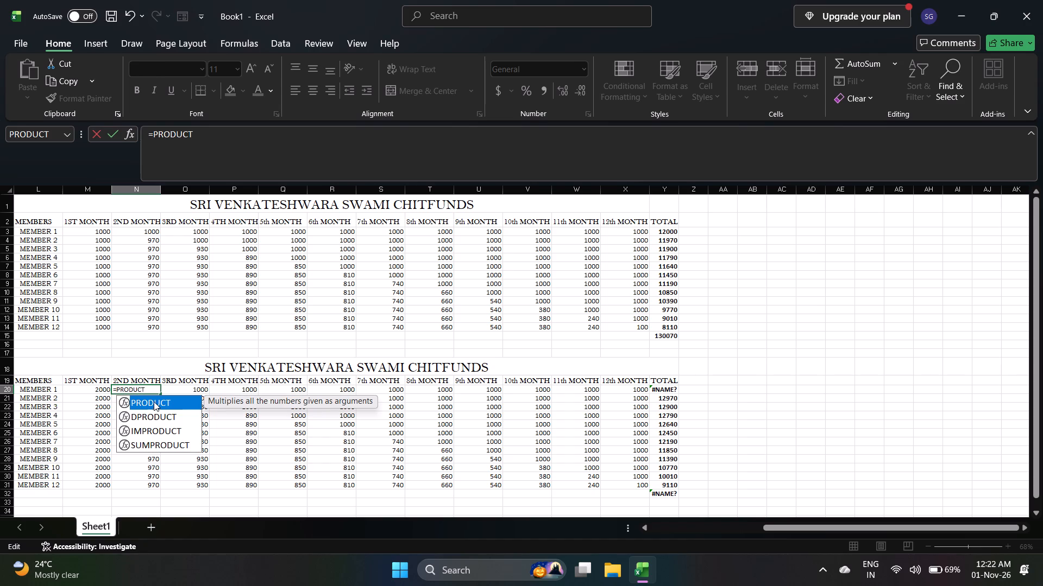
pyautogui.click(154, 402)
pyautogui.click(154, 402)
pyautogui.click(154, 402)
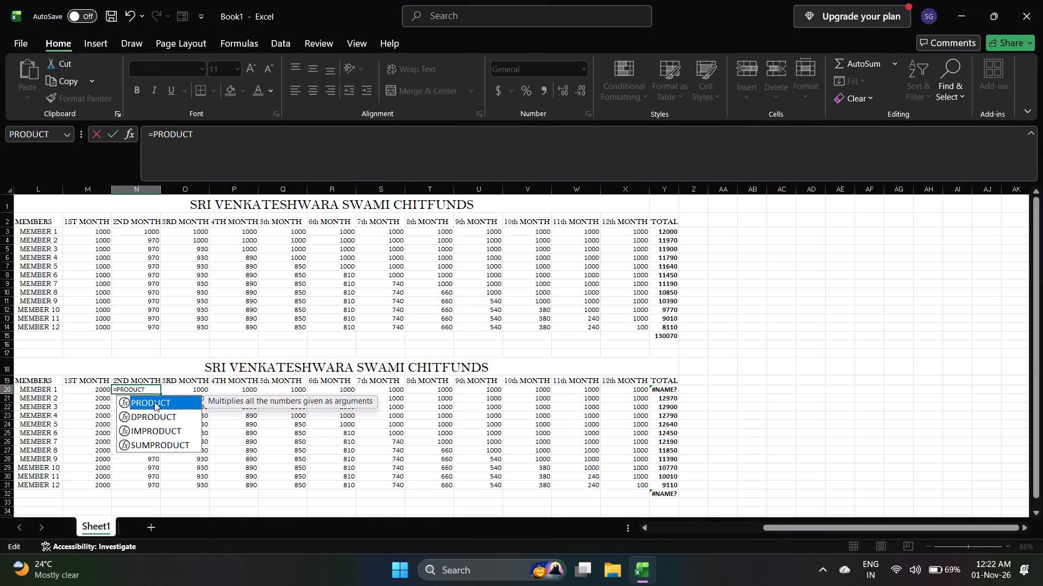
pyautogui.click(154, 402)
pyautogui.click(154, 402)
pyautogui.click(154, 402)
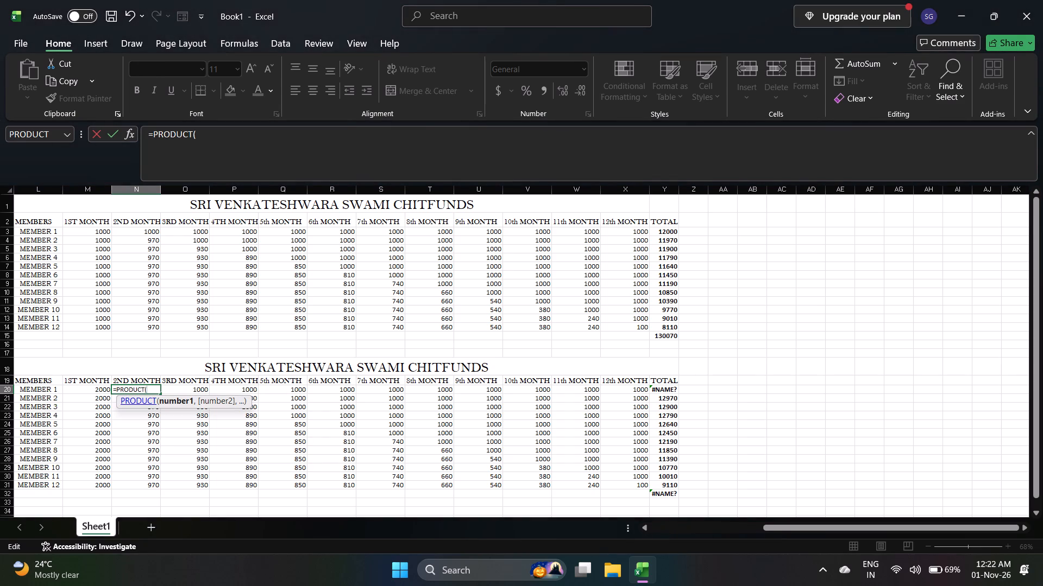
pyautogui.click(154, 232)
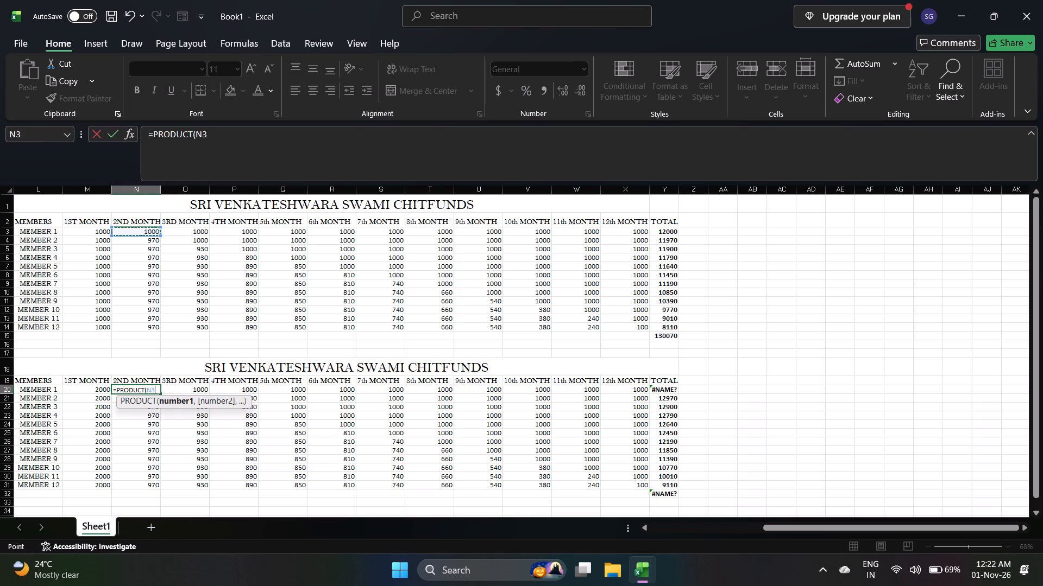
pyautogui.press('*')
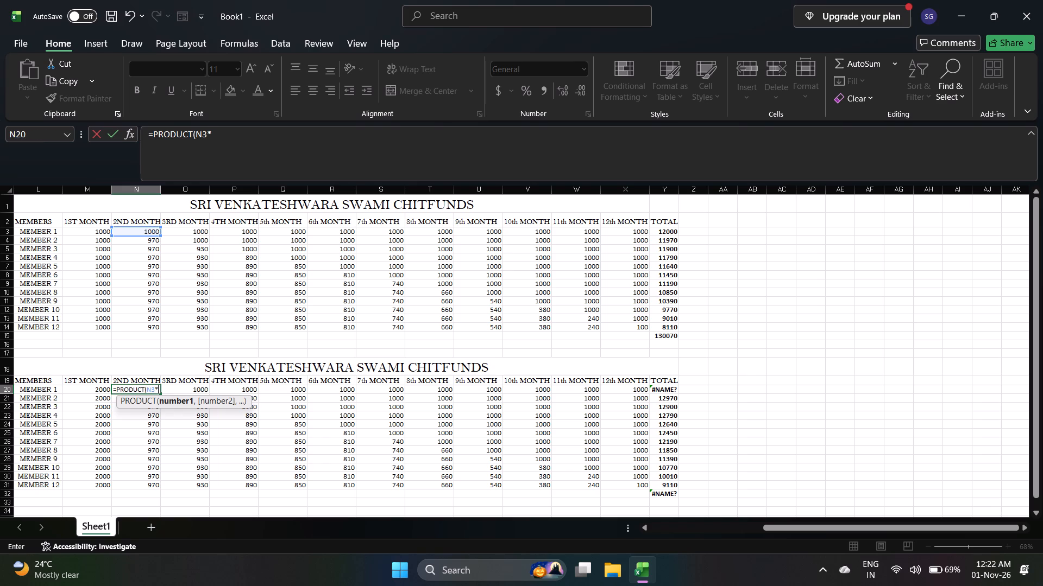
pyautogui.press('2')
pyautogui.hotkey('shift', ')')
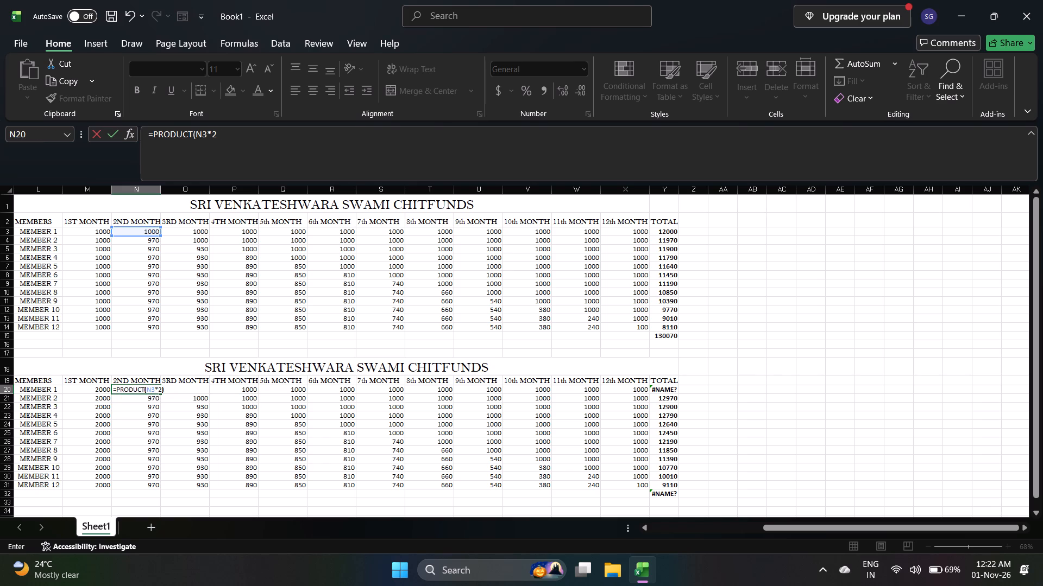
pyautogui.press('Return')
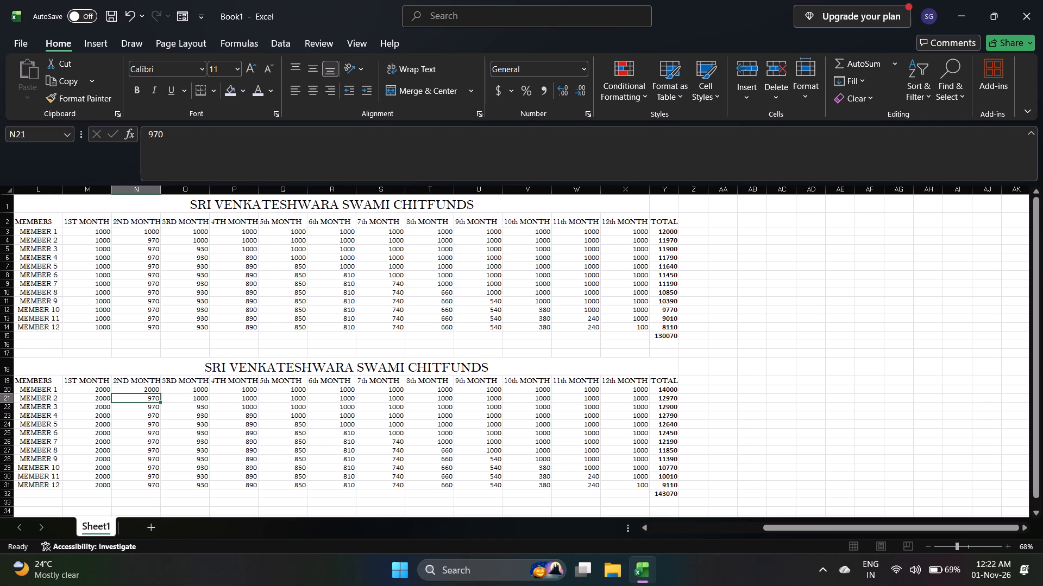
# Fill the N20 formula down the second table's 2ND MONTH column to MEMBER 12 in N31.
pyautogui.click(152, 388)
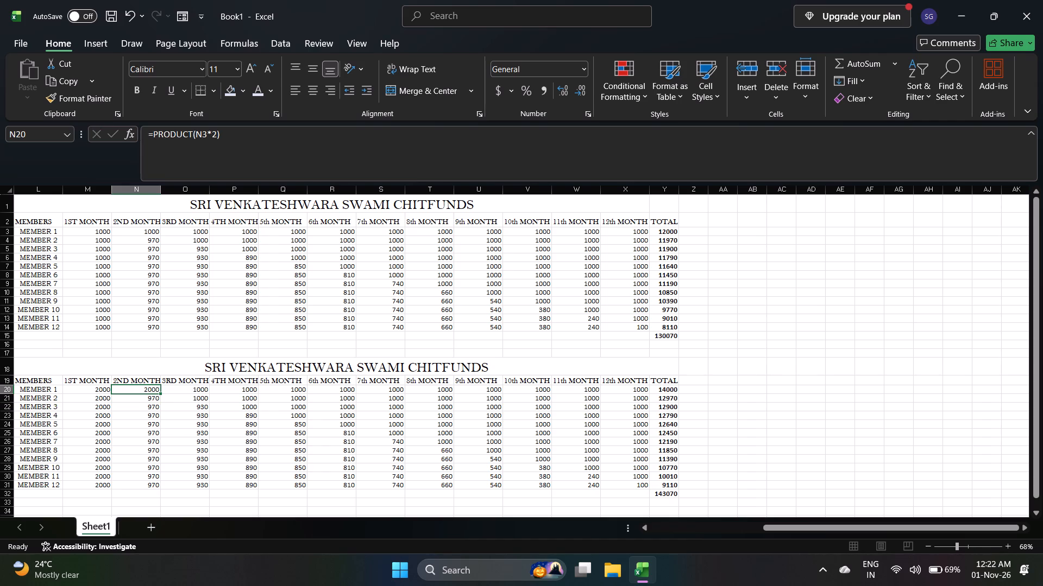
pyautogui.moveTo(160, 392); pyautogui.dragTo(166, 462)
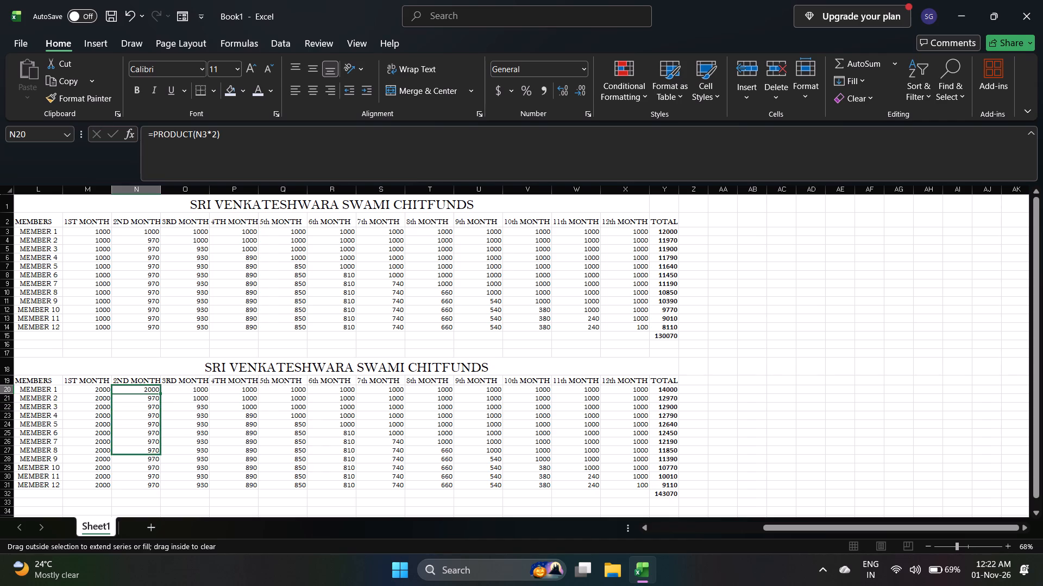
pyautogui.moveTo(166, 462); pyautogui.dragTo(164, 486)
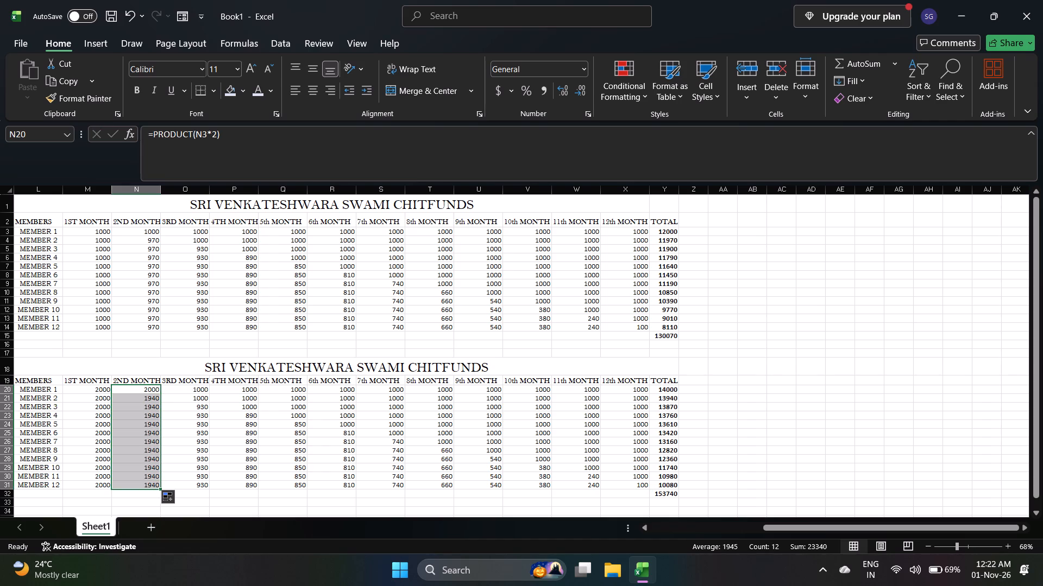
# Fill the N20 formula across MEMBER 1's row of the second table to the 12th MONTH in X20.
pyautogui.doubleClick(203, 391)
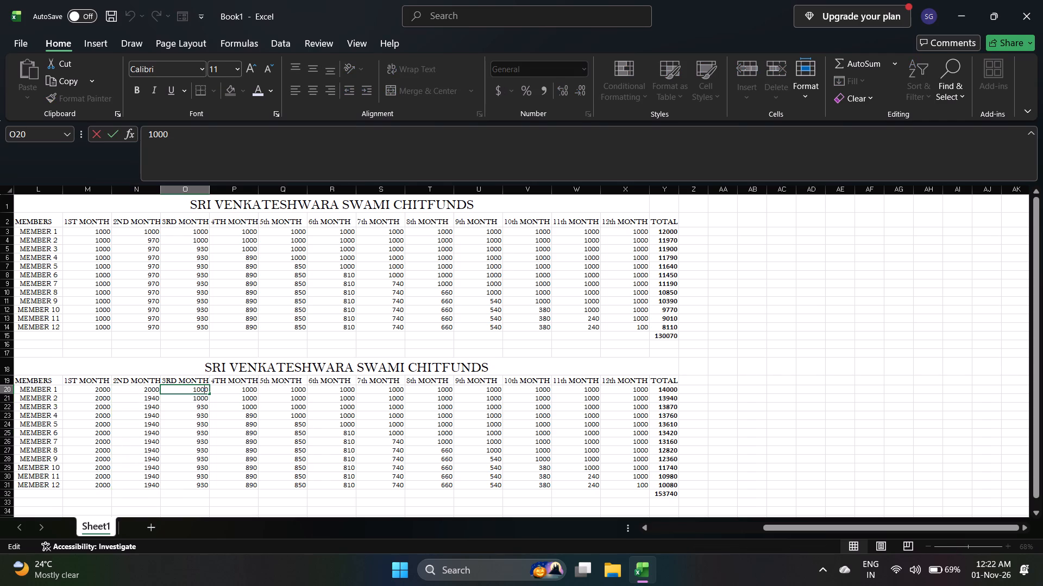
pyautogui.click(207, 391)
pyautogui.click(155, 389)
pyautogui.moveTo(159, 392); pyautogui.dragTo(277, 390)
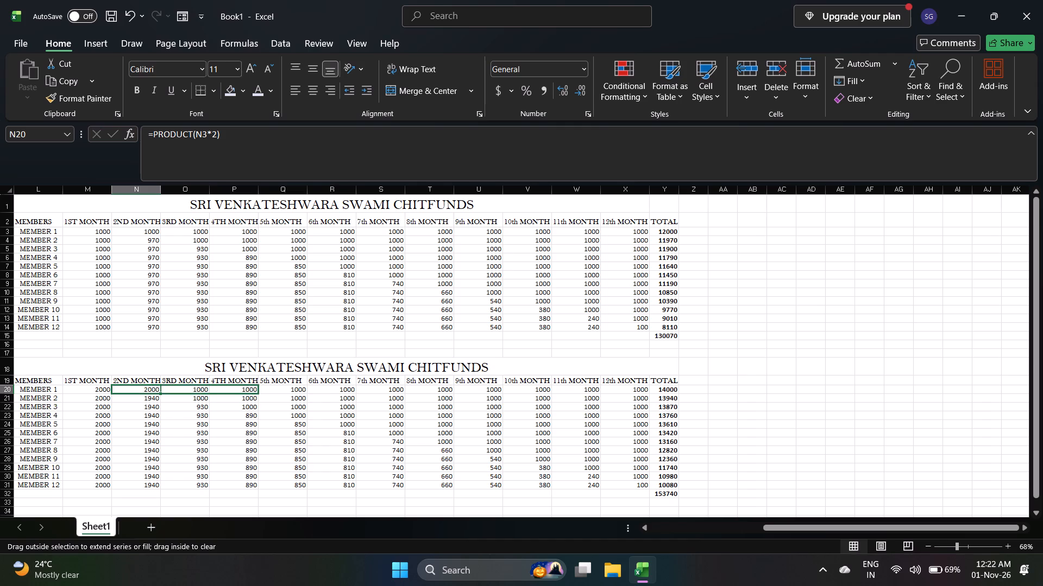
pyautogui.moveTo(277, 390); pyautogui.dragTo(519, 390)
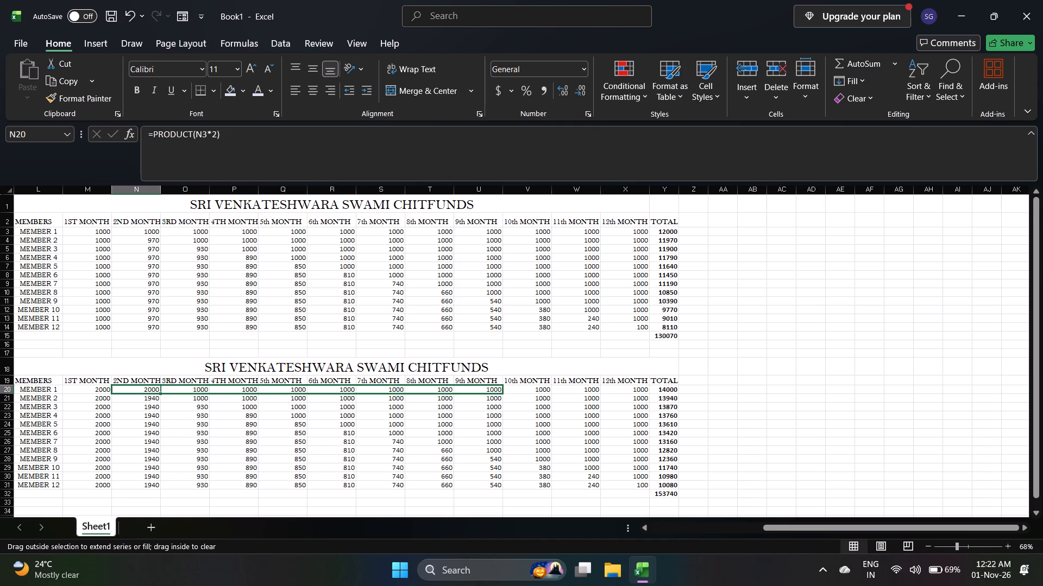
pyautogui.moveTo(519, 390); pyautogui.dragTo(664, 392)
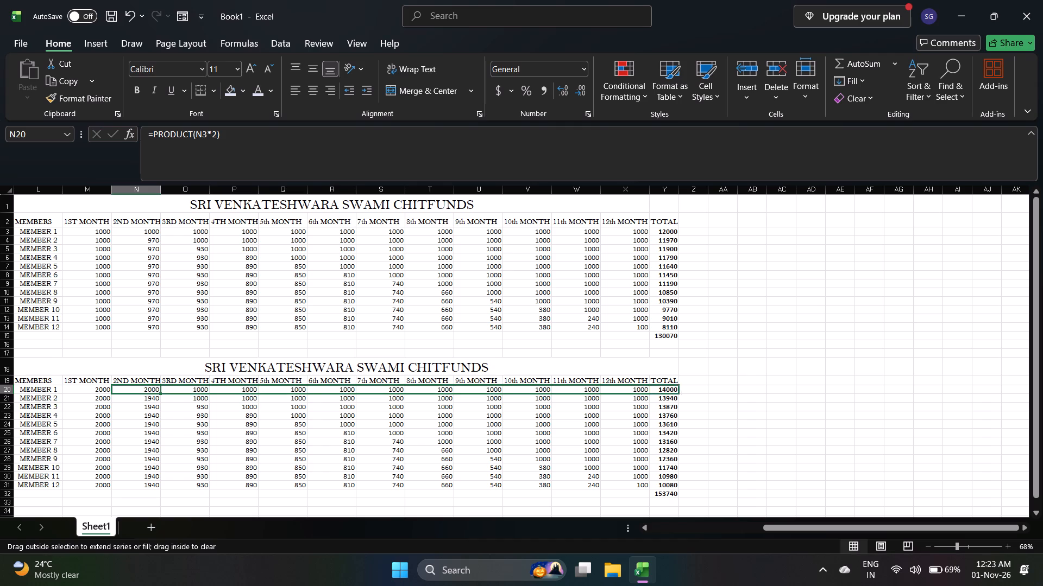
pyautogui.moveTo(664, 392); pyautogui.dragTo(650, 392)
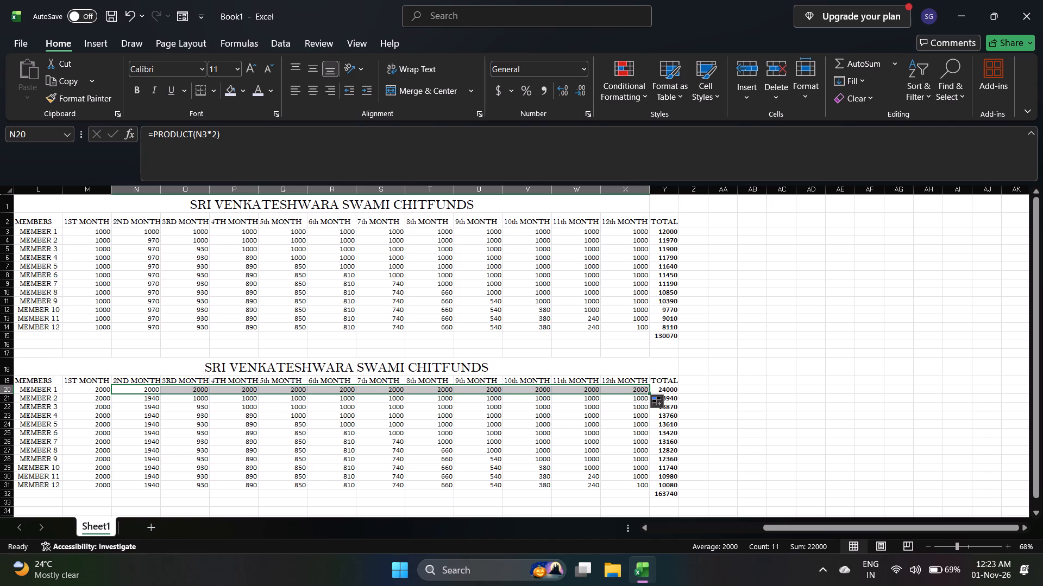
# Extend MEMBER 2's N21 formula into O21 and fill it down the second table's 3RD MONTH column to O31.
pyautogui.click(204, 398)
pyautogui.click(158, 398)
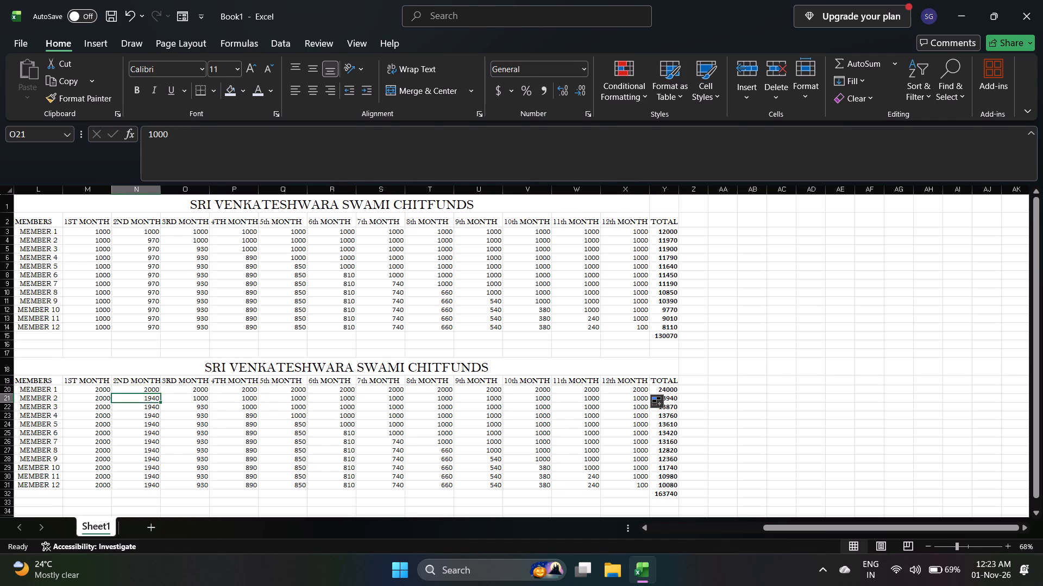
pyautogui.moveTo(160, 402); pyautogui.dragTo(220, 469)
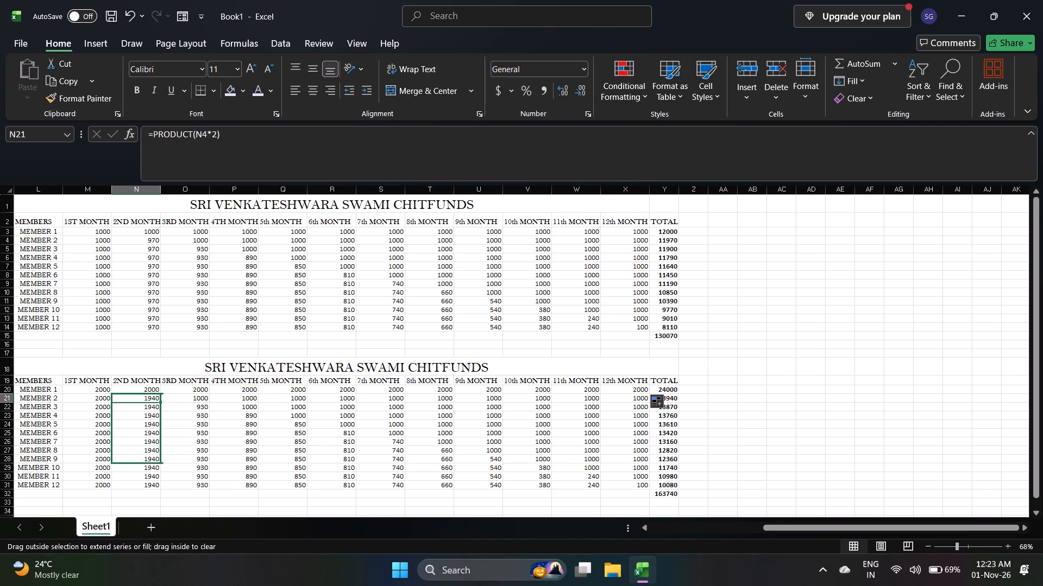
pyautogui.moveTo(220, 469); pyautogui.dragTo(165, 414)
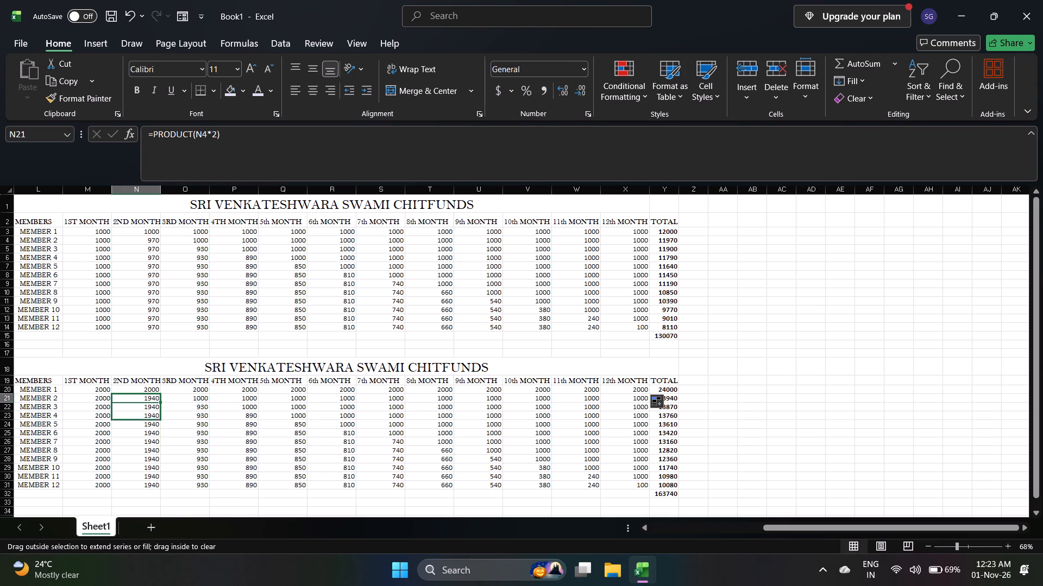
pyautogui.moveTo(165, 414); pyautogui.dragTo(206, 398)
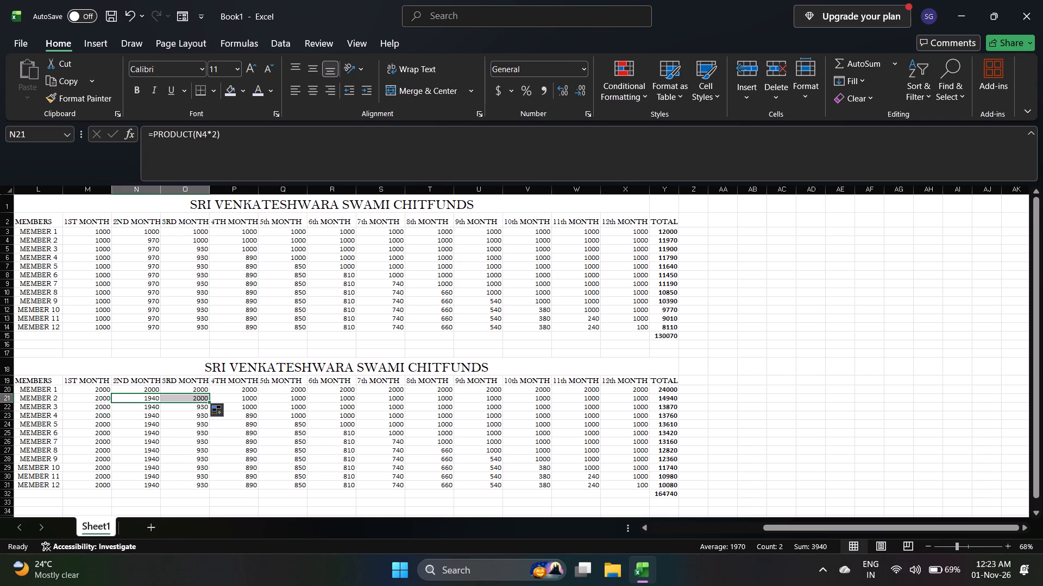
pyautogui.moveTo(208, 400); pyautogui.dragTo(209, 487)
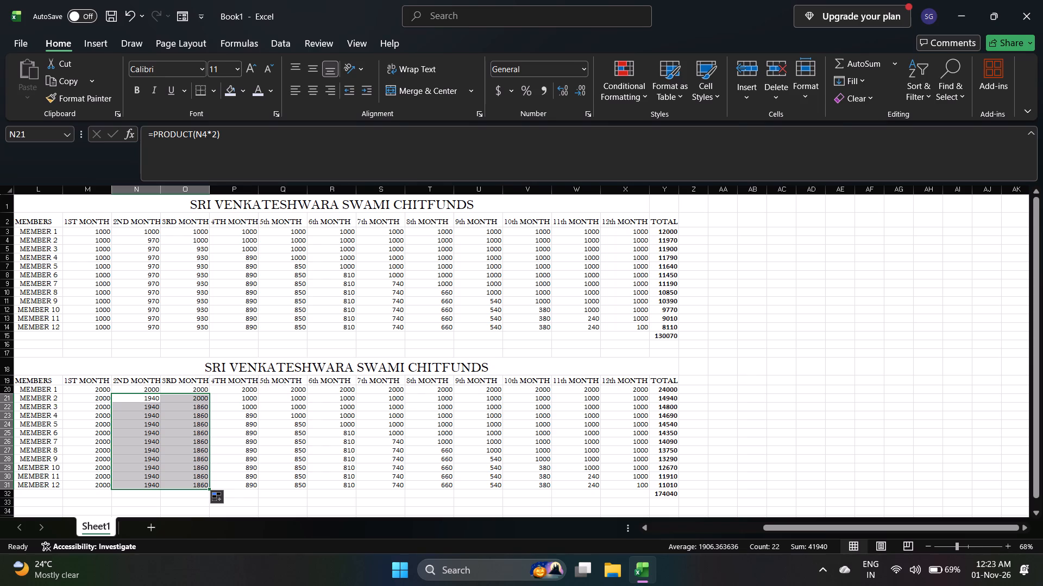
# Fill MEMBER 2's O21 formula across to the 12th MONTH in X21, and fill that row down to MEMBER 12 in row 31.
pyautogui.click(203, 400)
pyautogui.moveTo(208, 402); pyautogui.dragTo(515, 410)
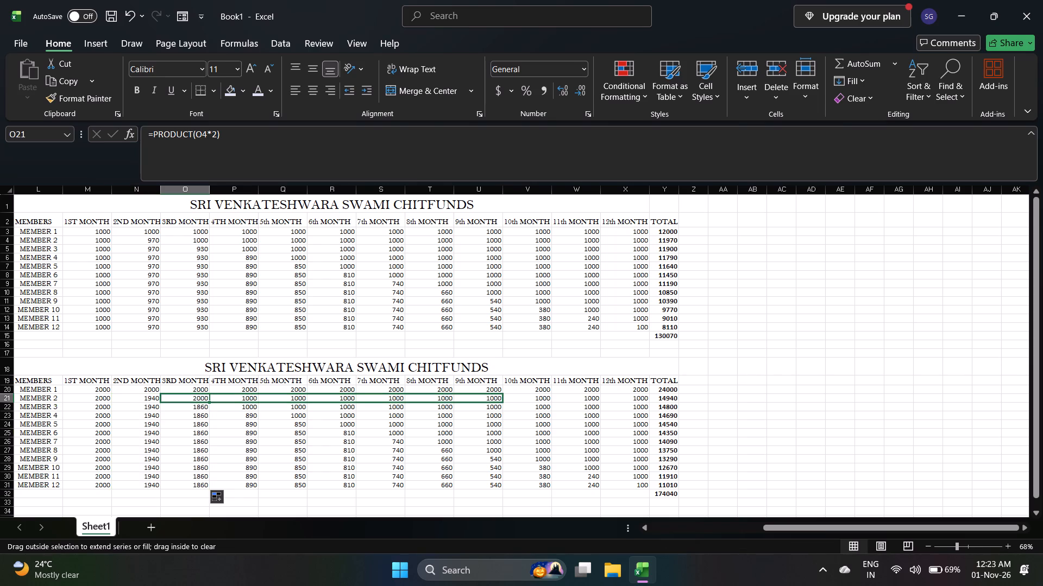
pyautogui.moveTo(515, 410); pyautogui.dragTo(669, 400)
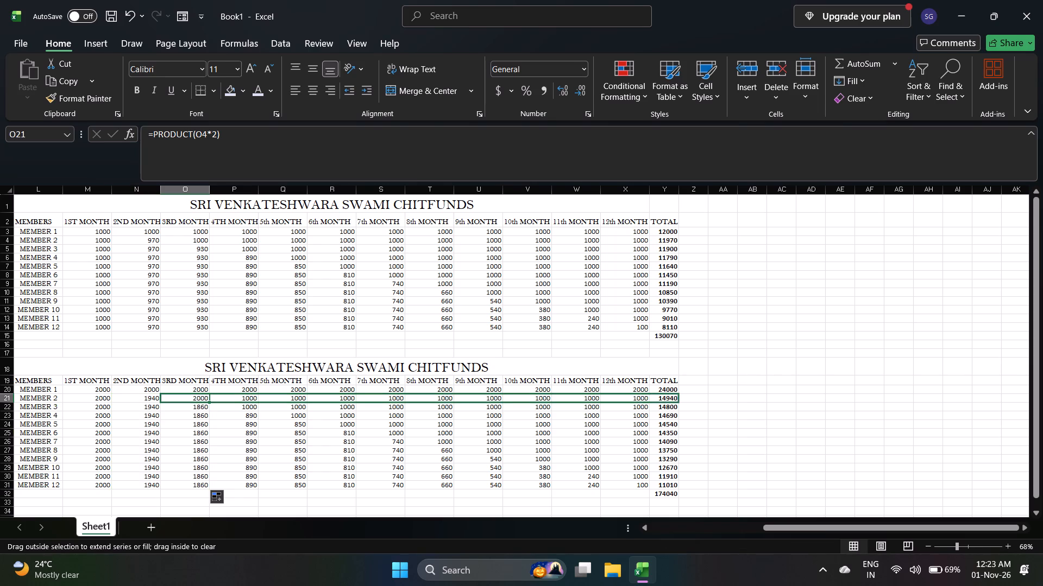
pyautogui.moveTo(669, 400); pyautogui.dragTo(646, 404)
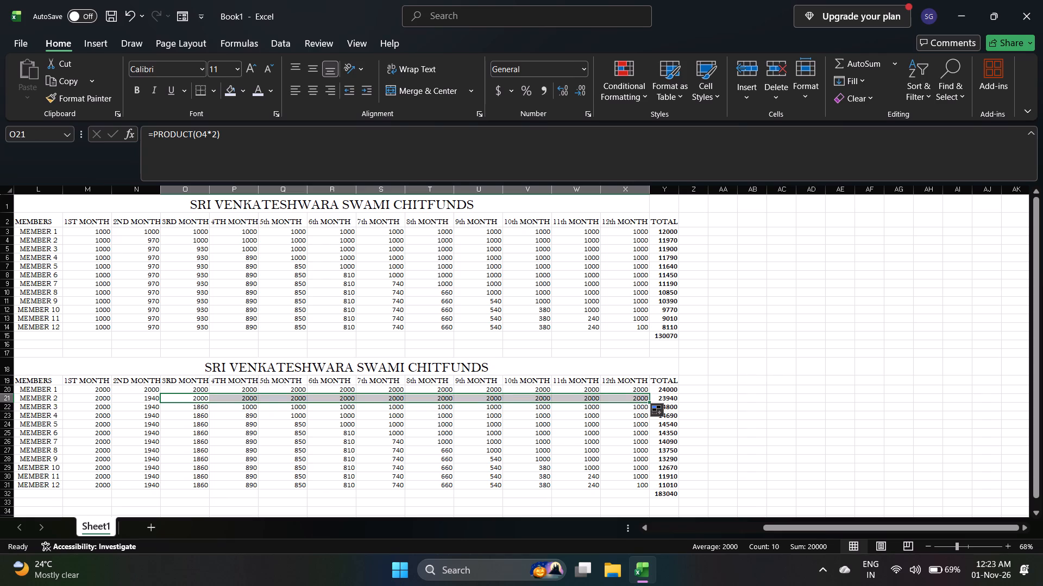
pyautogui.moveTo(650, 401); pyautogui.dragTo(650, 487)
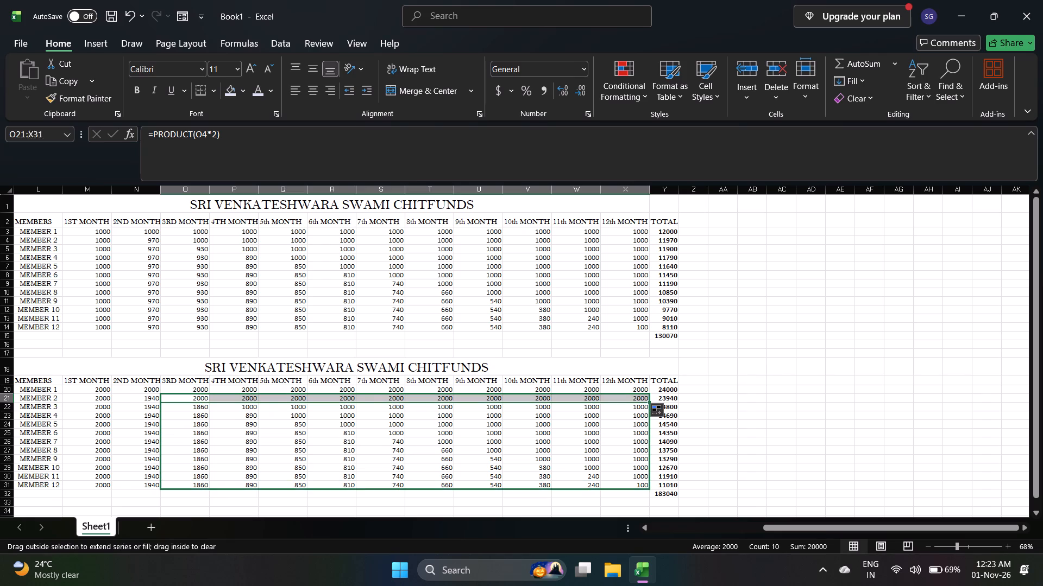
# Merge and center cells L35:Y35 below the second table as a title row.
pyautogui.click(739, 450)
pyautogui.scroll(-2, 739, 450)
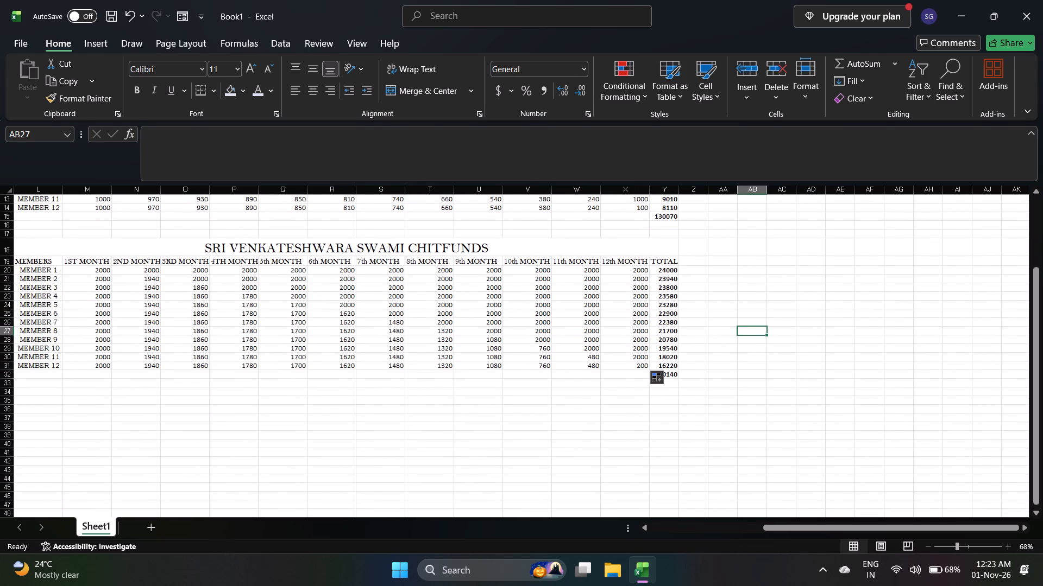
pyautogui.click(746, 411)
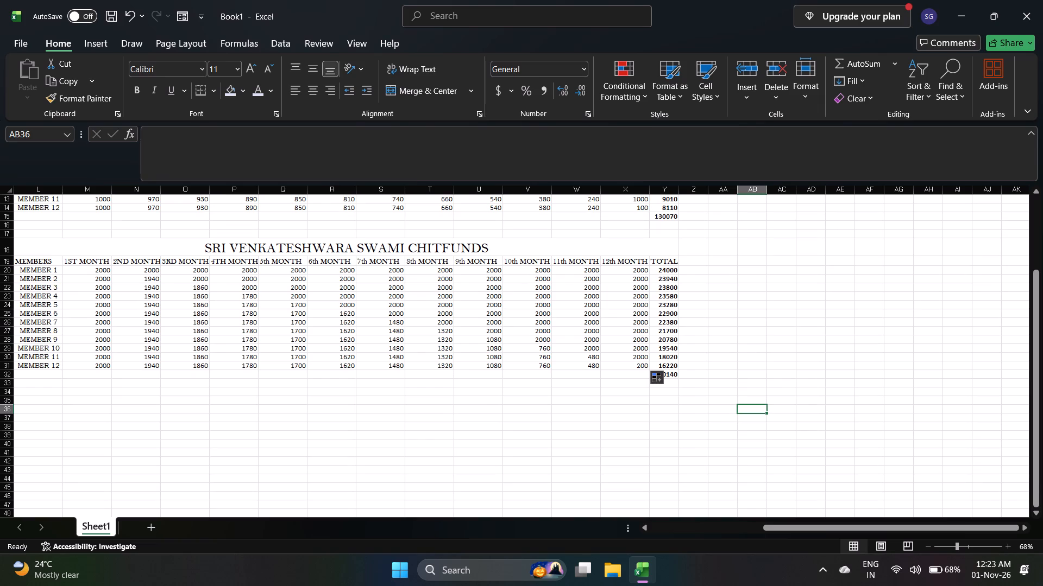
pyautogui.click(463, 401)
pyautogui.hscroll(1, 142, 402)
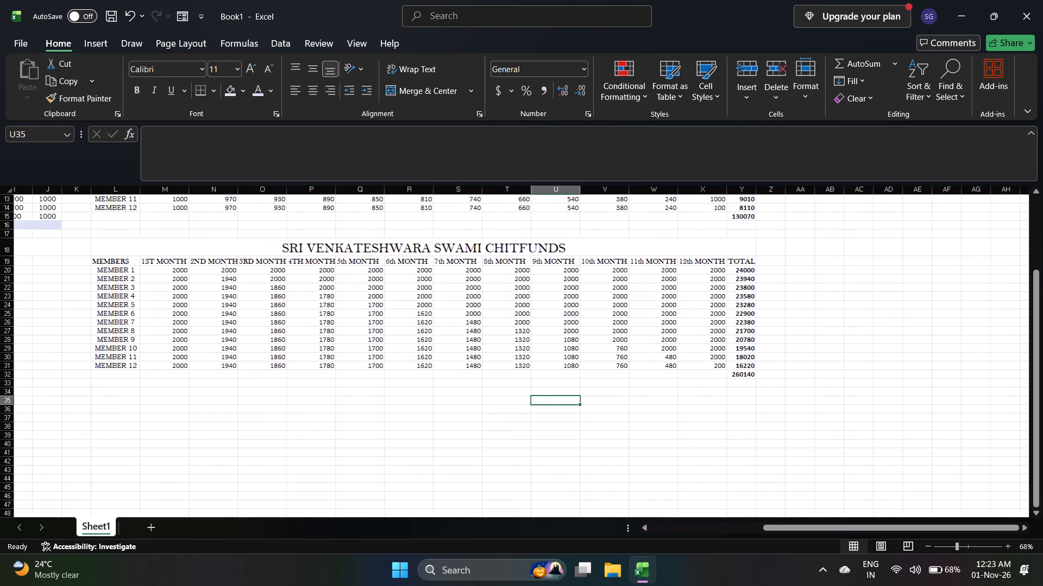
pyautogui.hscroll(1, 142, 402)
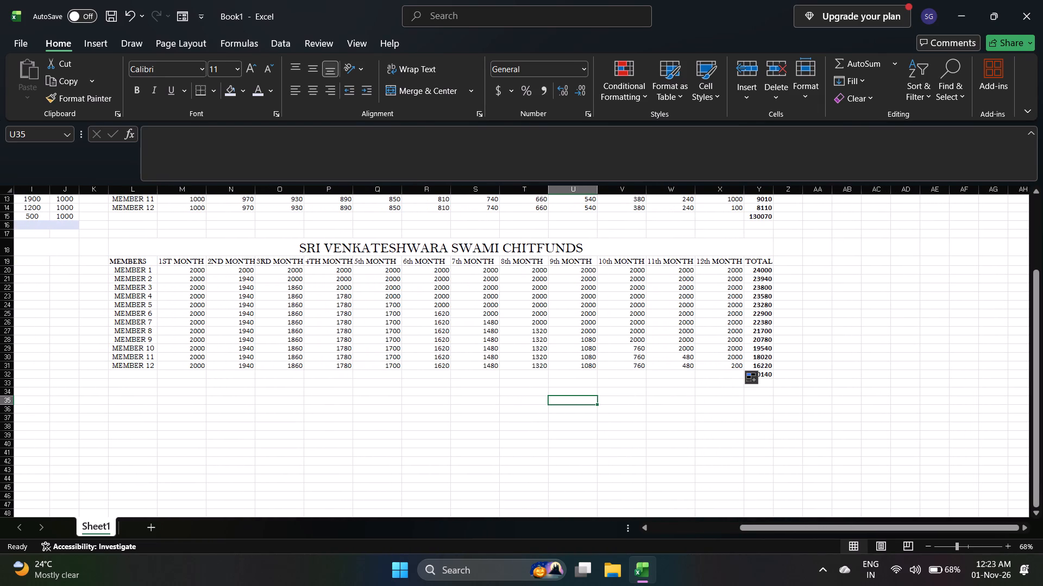
pyautogui.click(136, 399)
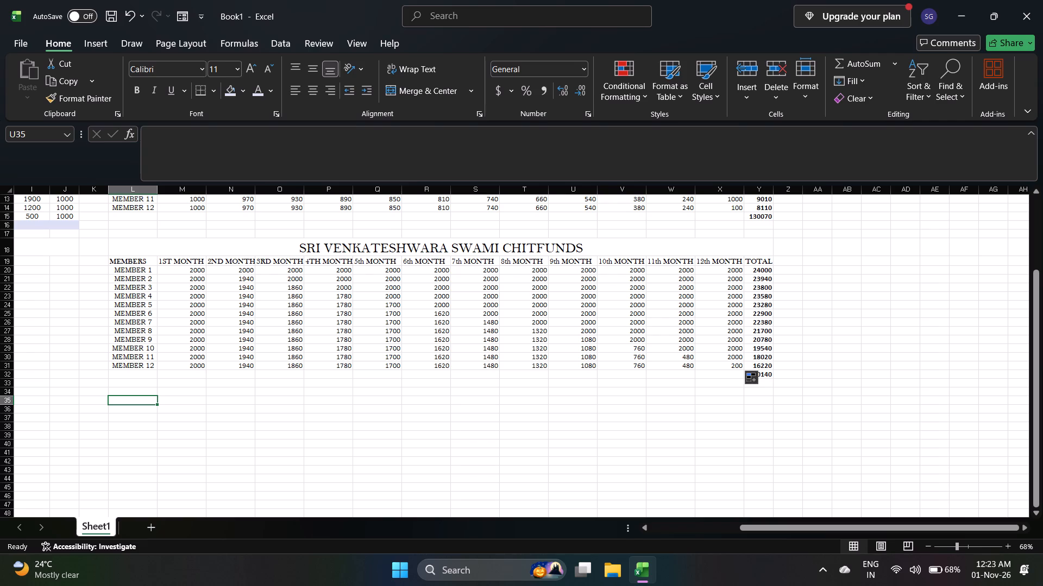
pyautogui.hotkey('shift', 'Right')
pyautogui.hotkey('shift', 'Right')
pyautogui.hotkey('shift', 'Right')
pyautogui.hotkey('shift', 'Right')
pyautogui.hotkey('shift', 'Right')
pyautogui.hotkey('shift', 'Right')
pyautogui.hotkey('shift', 'Right')
pyautogui.hotkey('shift', 'Right')
pyautogui.hotkey('shift', 'Right')
pyautogui.hotkey('shift', 'Right')
pyautogui.hotkey('shift', 'Right')
pyautogui.hotkey('shift', 'Right')
pyautogui.hotkey('shift', 'Right')
pyautogui.hotkey('shift', 'Right')
pyautogui.hotkey('shift', 'Right')
pyautogui.hotkey('shift', 'Right')
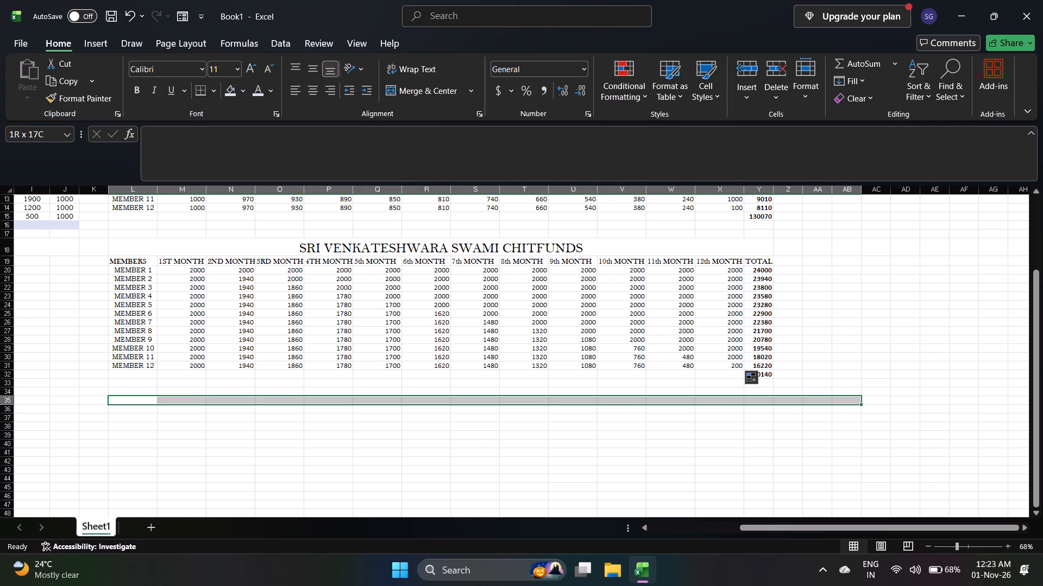
pyautogui.hotkey('shift', 'Left')
pyautogui.hotkey('shift', 'Left')
pyautogui.hotkey('shift', 'Left')
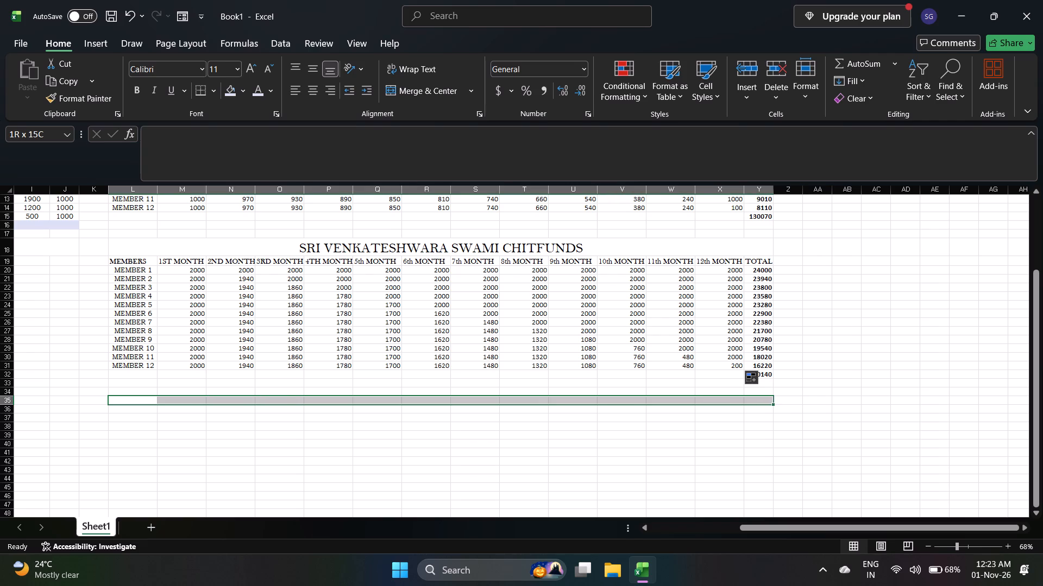
pyautogui.click(399, 94)
# Copy the SRI VENKATESHWARA SWAMI CHITFUNDS title from L18 into the merged title row at L35.
pyautogui.click(379, 251)
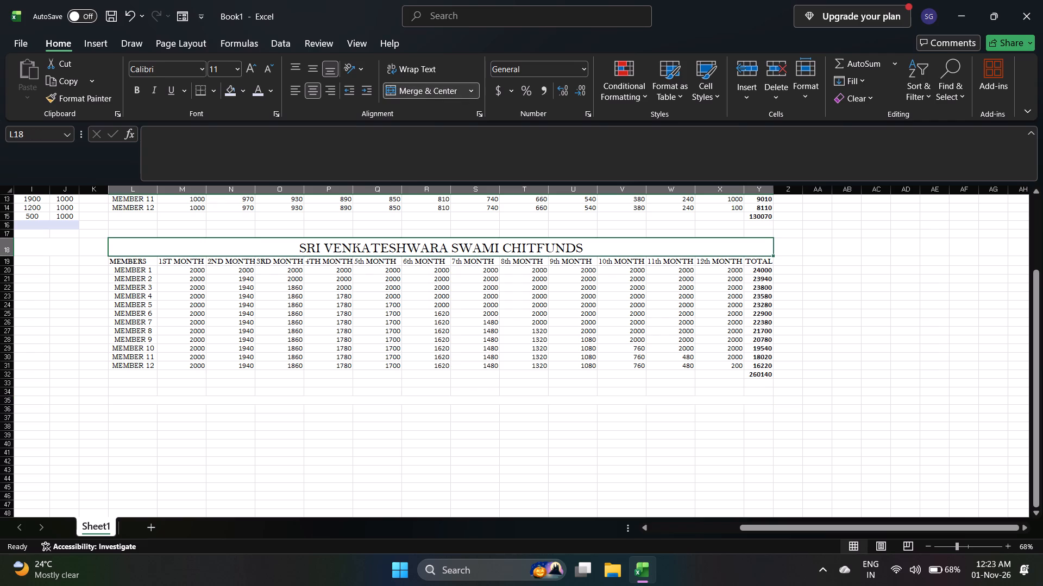
pyautogui.hotkey('ctrl', 'c')
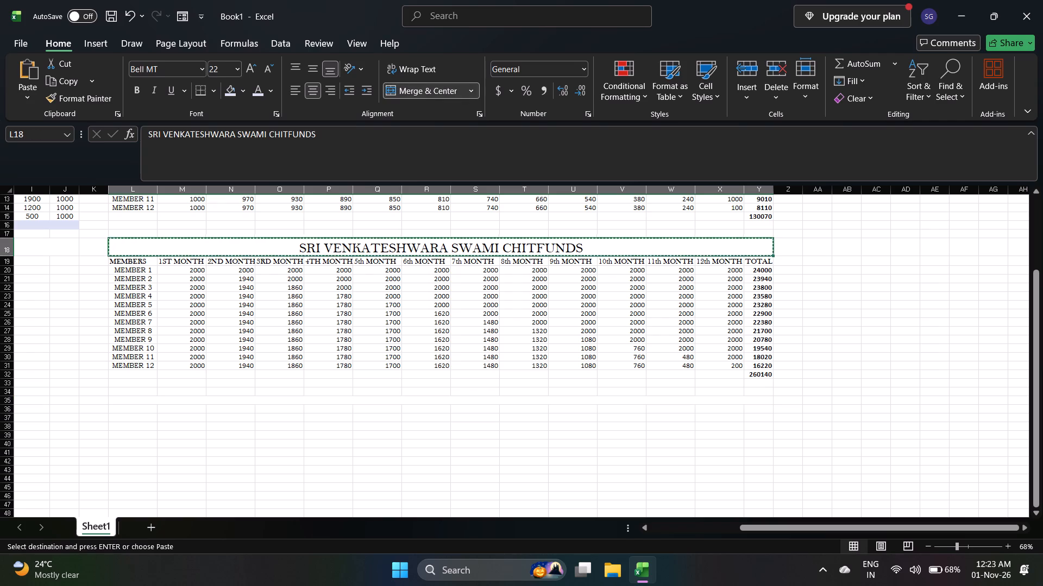
pyautogui.click(384, 400)
pyautogui.hotkey('ctrl', 'v')
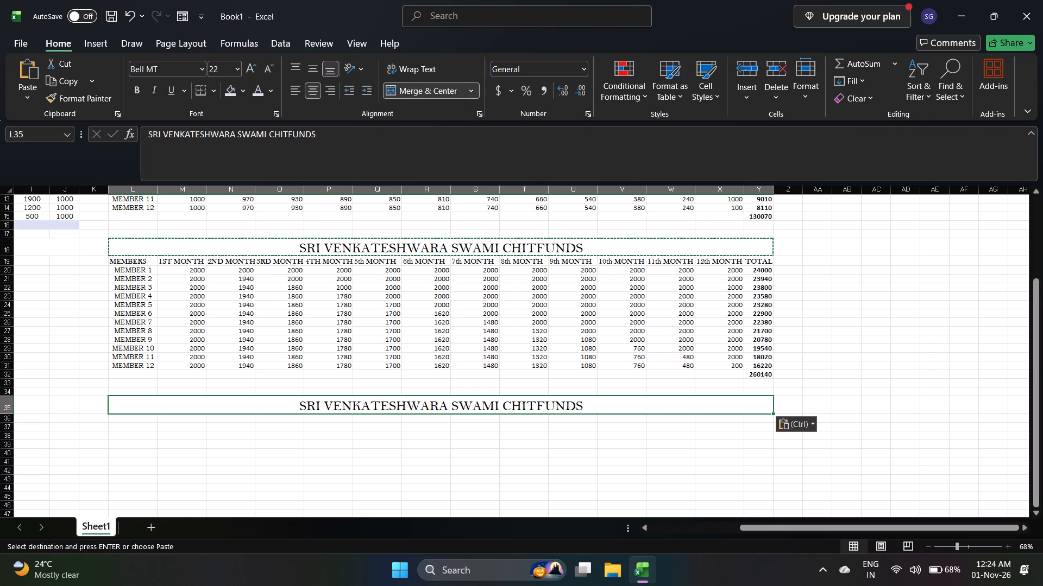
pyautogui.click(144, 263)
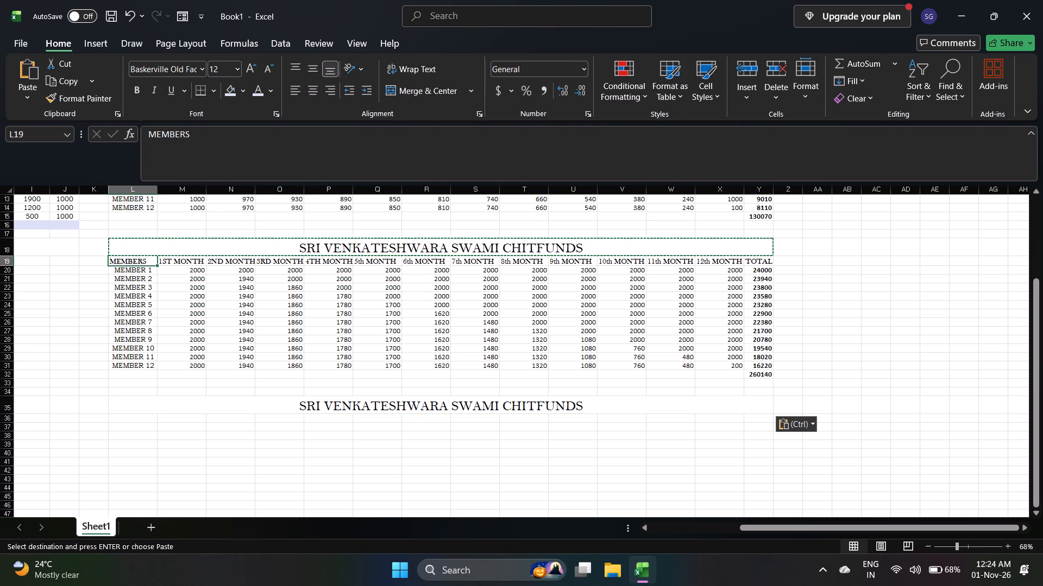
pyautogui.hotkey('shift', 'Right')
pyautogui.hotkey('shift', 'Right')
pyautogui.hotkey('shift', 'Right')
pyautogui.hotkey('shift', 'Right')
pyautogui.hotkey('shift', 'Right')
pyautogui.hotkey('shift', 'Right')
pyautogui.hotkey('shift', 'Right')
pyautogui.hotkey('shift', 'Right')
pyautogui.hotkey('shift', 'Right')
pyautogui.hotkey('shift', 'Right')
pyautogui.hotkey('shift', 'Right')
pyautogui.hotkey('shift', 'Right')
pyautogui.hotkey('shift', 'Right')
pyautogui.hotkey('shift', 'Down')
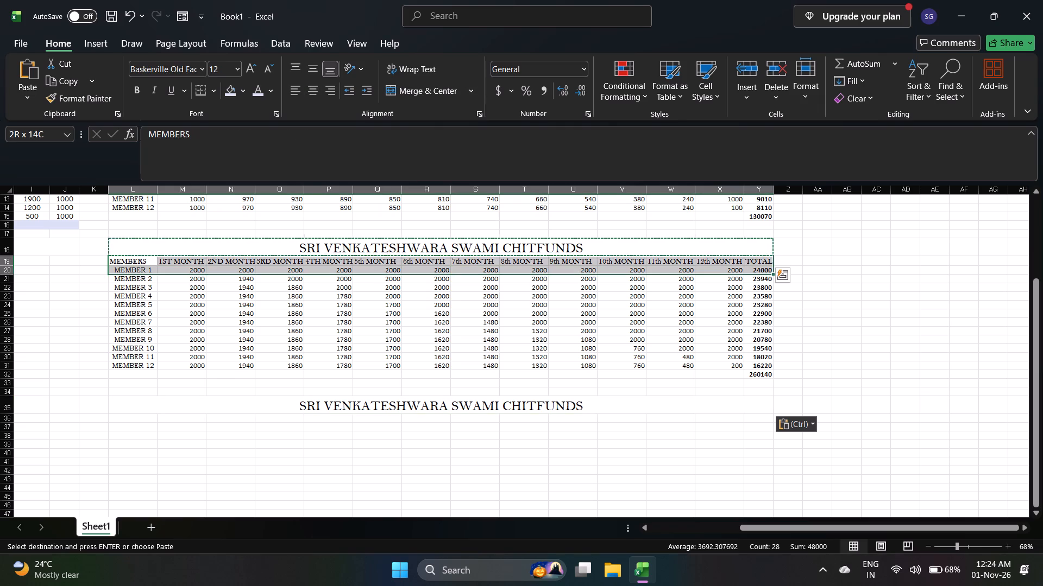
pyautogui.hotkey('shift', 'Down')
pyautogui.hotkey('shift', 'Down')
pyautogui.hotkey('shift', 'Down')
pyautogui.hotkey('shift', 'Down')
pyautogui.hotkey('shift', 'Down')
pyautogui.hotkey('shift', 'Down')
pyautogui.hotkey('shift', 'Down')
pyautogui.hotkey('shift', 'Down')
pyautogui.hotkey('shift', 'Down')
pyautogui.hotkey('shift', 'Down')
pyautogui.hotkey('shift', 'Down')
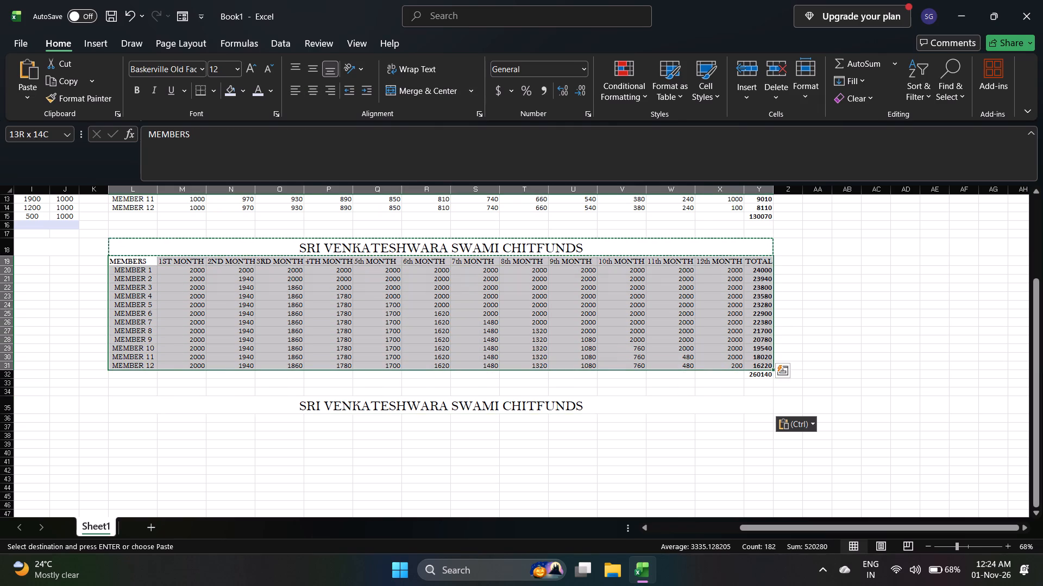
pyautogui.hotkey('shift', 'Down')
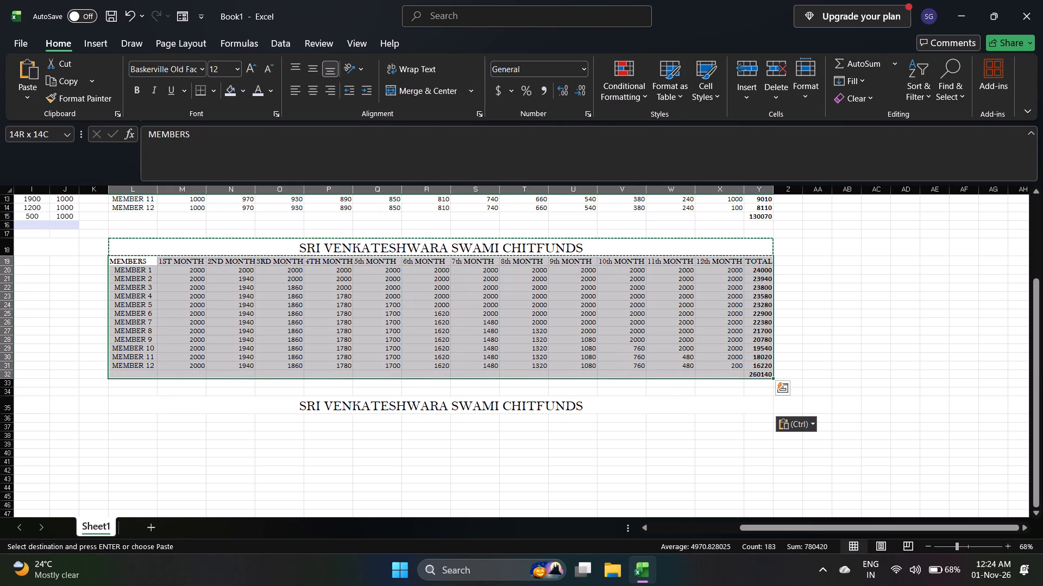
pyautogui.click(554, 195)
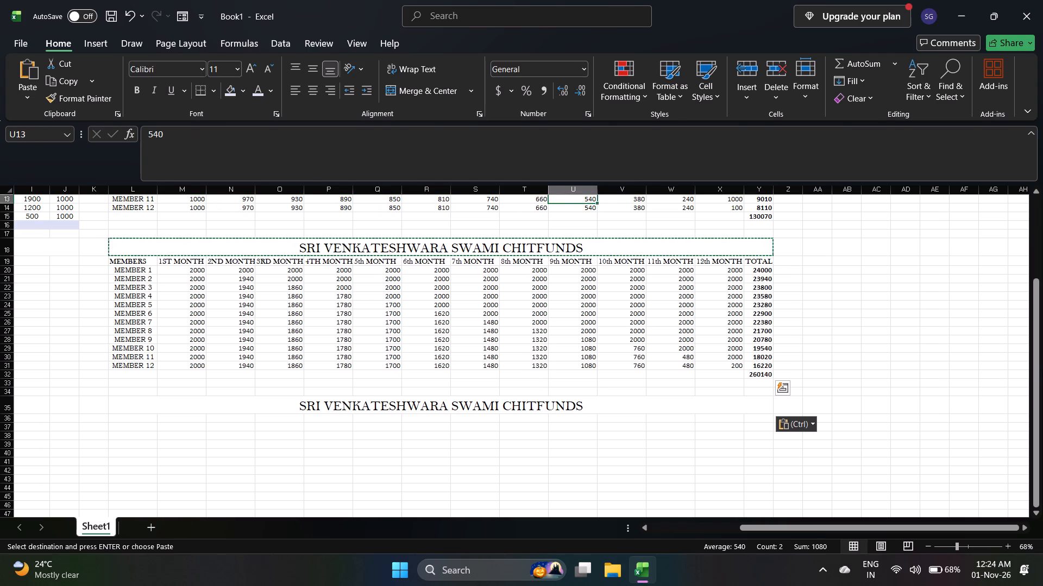
# Copy the first table's headers, member rows and totals from L2:Y15 to L36, below the third title row.
pyautogui.scroll(2, 554, 195)
pyautogui.click(147, 218)
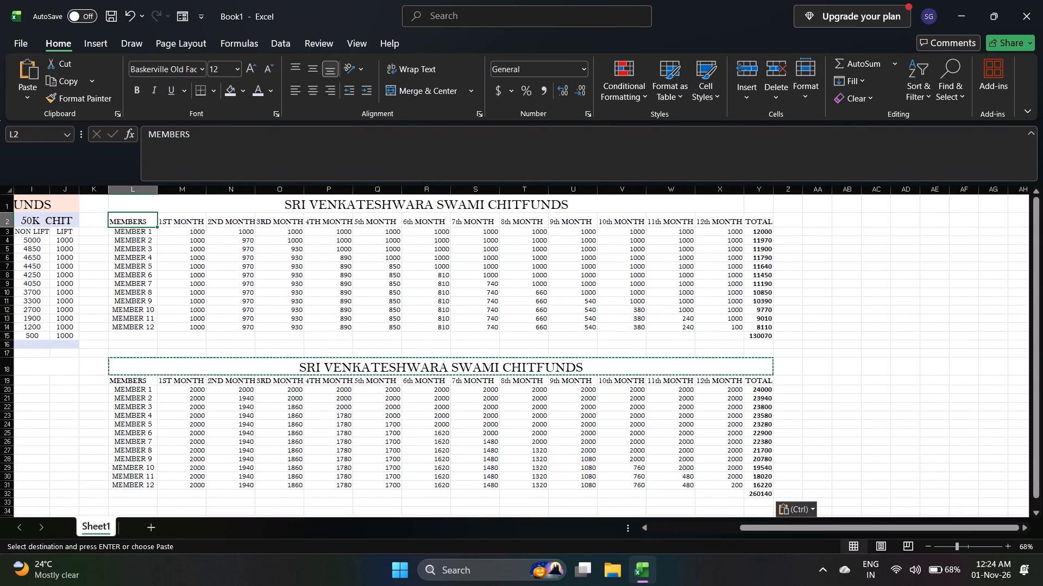
pyautogui.hotkey('shift', 'Right')
pyautogui.hotkey('shift', 'Right')
pyautogui.hotkey('shift', 'Right')
pyautogui.hotkey('shift', 'Right')
pyautogui.hotkey('shift', 'Right')
pyautogui.hotkey('shift', 'Right')
pyautogui.hotkey('shift', 'Right')
pyautogui.hotkey('shift', 'Right')
pyautogui.hotkey('shift', 'Right')
pyautogui.hotkey('shift', 'Right')
pyautogui.hotkey('shift', 'Right')
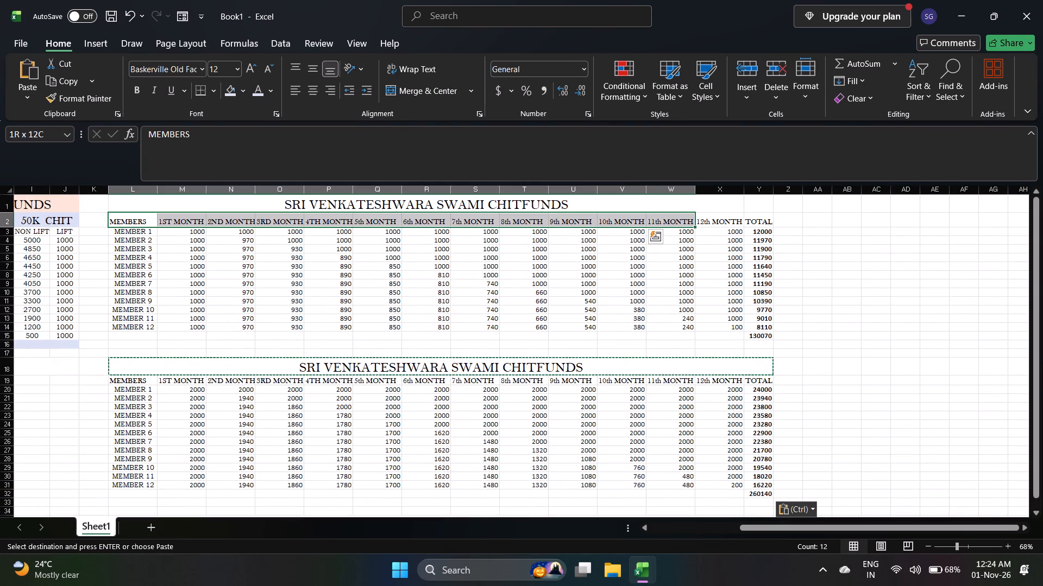
pyautogui.hotkey('shift', 'Right')
pyautogui.hotkey('shift', 'Right')
pyautogui.hotkey('shift', 'Down')
pyautogui.hotkey('shift', 'Down')
pyautogui.hotkey('shift', 'Down')
pyautogui.hotkey('shift', 'Down')
pyautogui.hotkey('shift', 'Down')
pyautogui.hotkey('shift', 'Down')
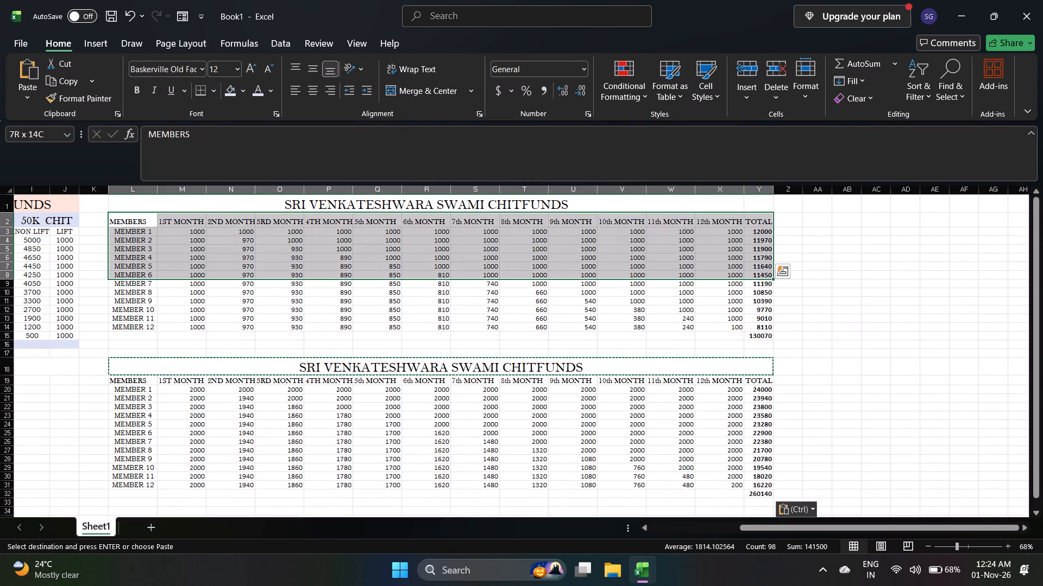
pyautogui.hotkey('shift', 'Down')
pyautogui.hotkey('shift', 'Down')
pyautogui.hotkey('shift', 'Down')
pyautogui.hotkey('shift', 'Down')
pyautogui.hotkey('shift', 'Down')
pyautogui.hotkey('shift', 'Down')
pyautogui.hotkey('shift', 'Down')
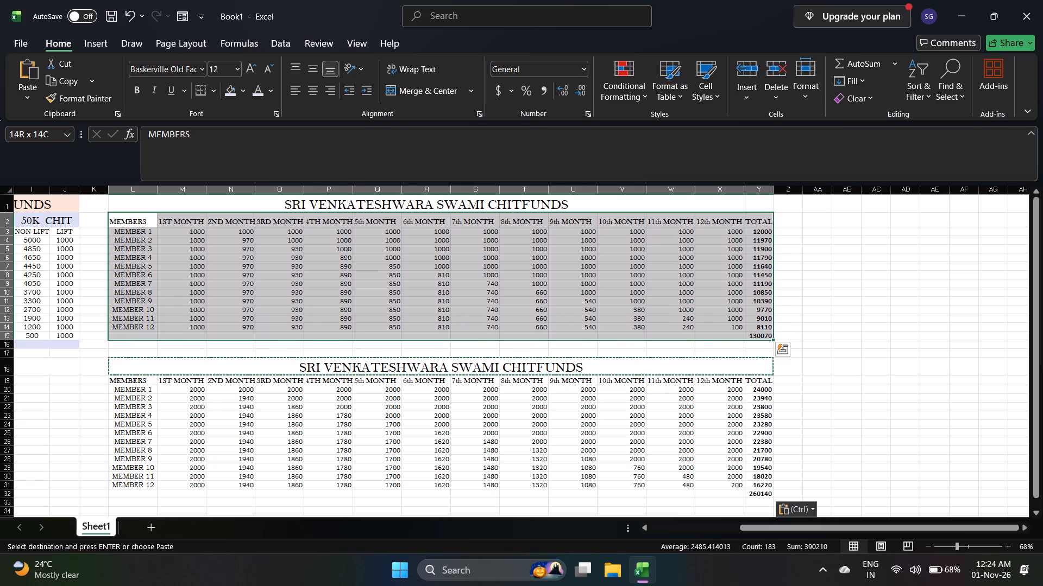
pyautogui.hotkey('ctrl', 'c')
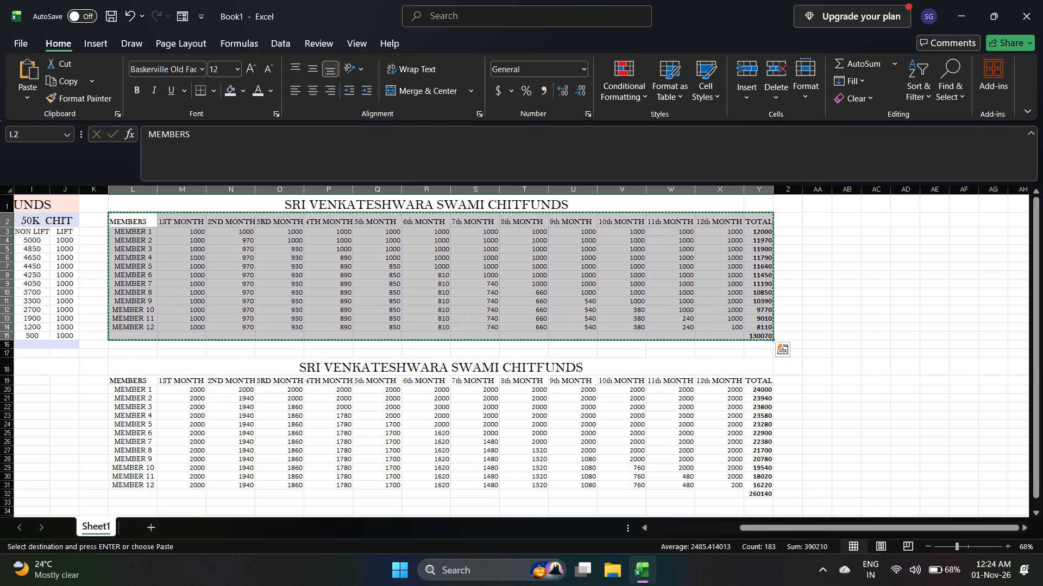
pyautogui.scroll(-2, 36, 231)
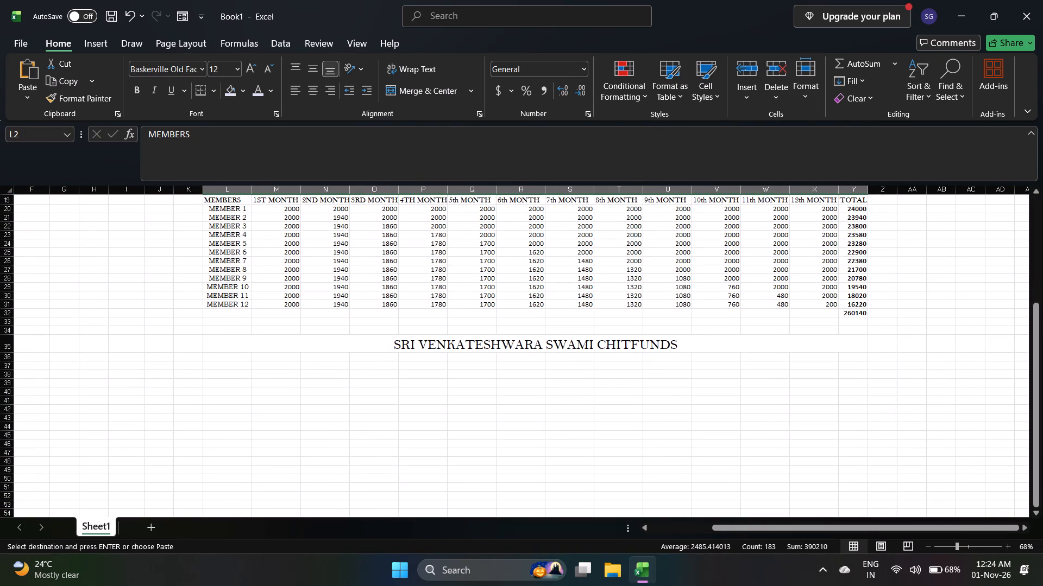
pyautogui.click(231, 356)
pyautogui.hotkey('ctrl', 'v')
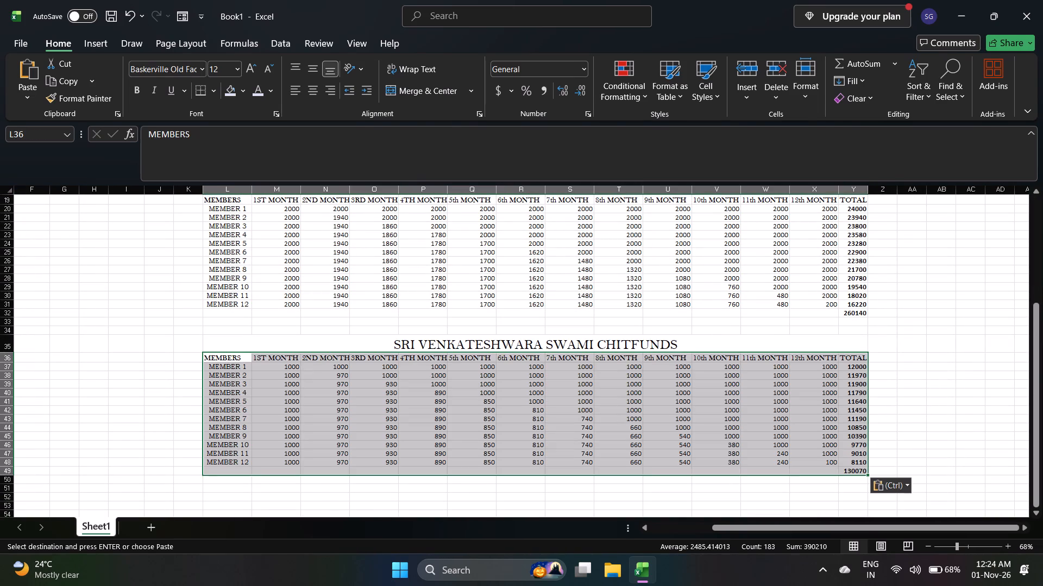
pyautogui.click(489, 415)
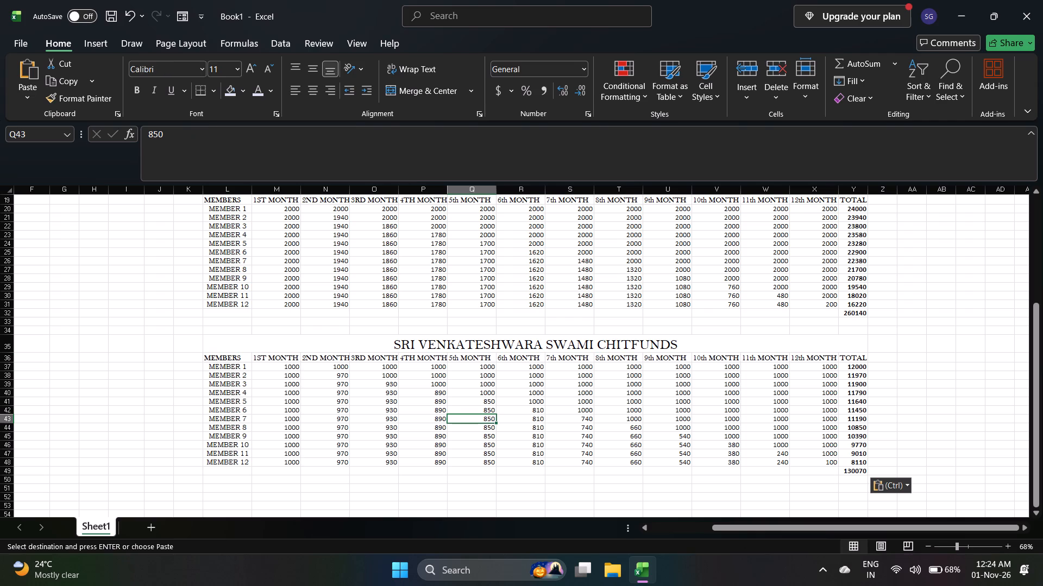
# Replace MEMBER 1's 1ST MONTH value in M37 of the third table with the formula =PRODUCT(M3*5).
pyautogui.click(281, 365)
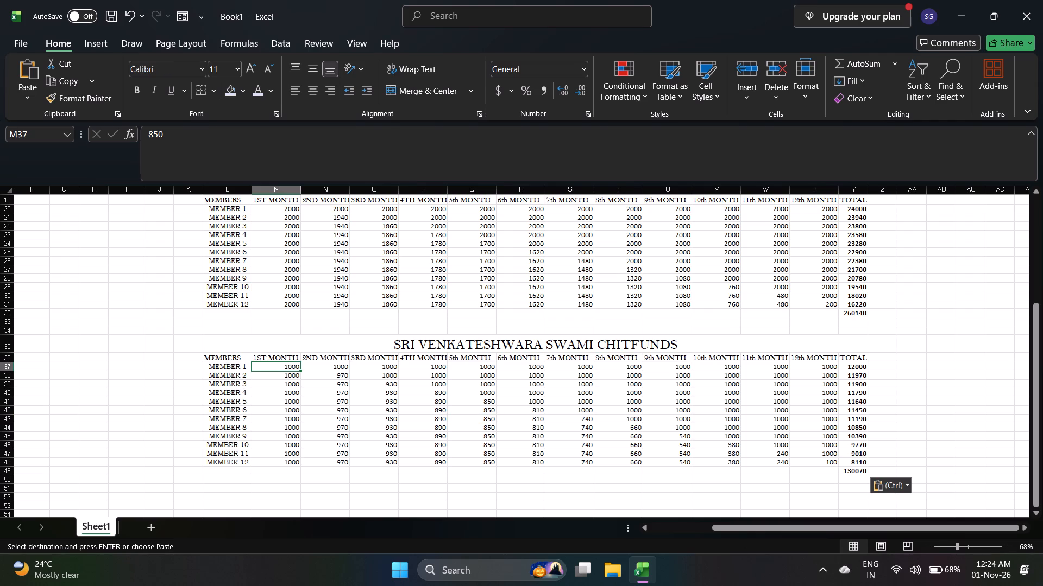
pyautogui.doubleClick(296, 365)
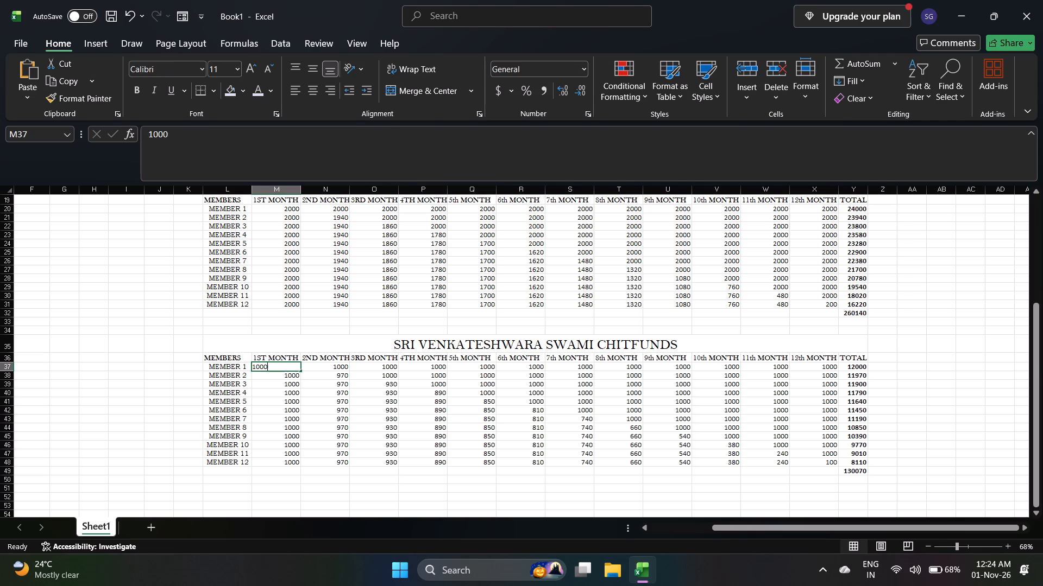
pyautogui.press('BackSpace')
pyautogui.press('BackSpace')
pyautogui.press('BackSpace')
pyautogui.press('BackSpace')
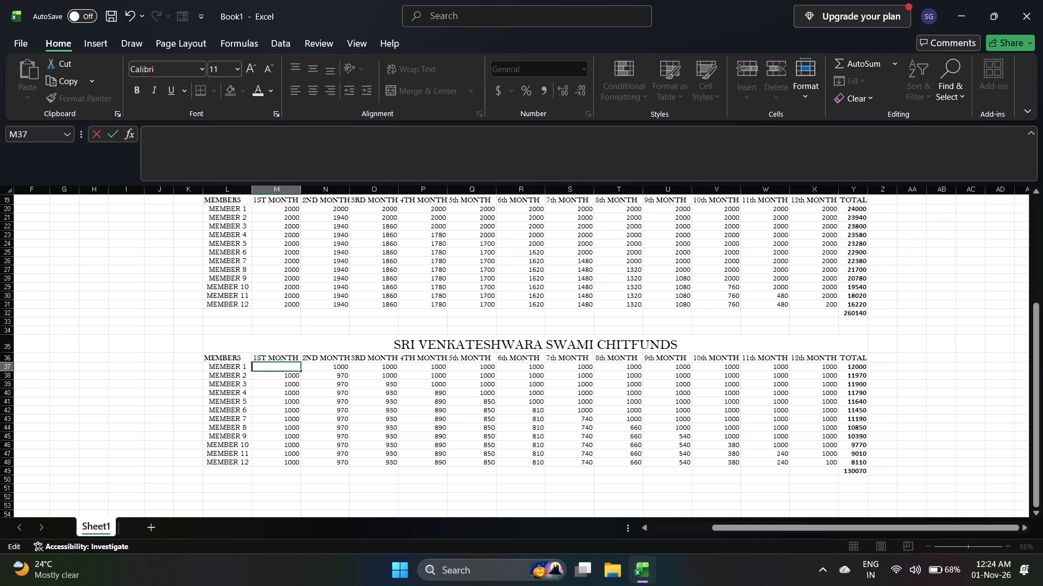
pyautogui.write('=PRO')
pyautogui.click(297, 393)
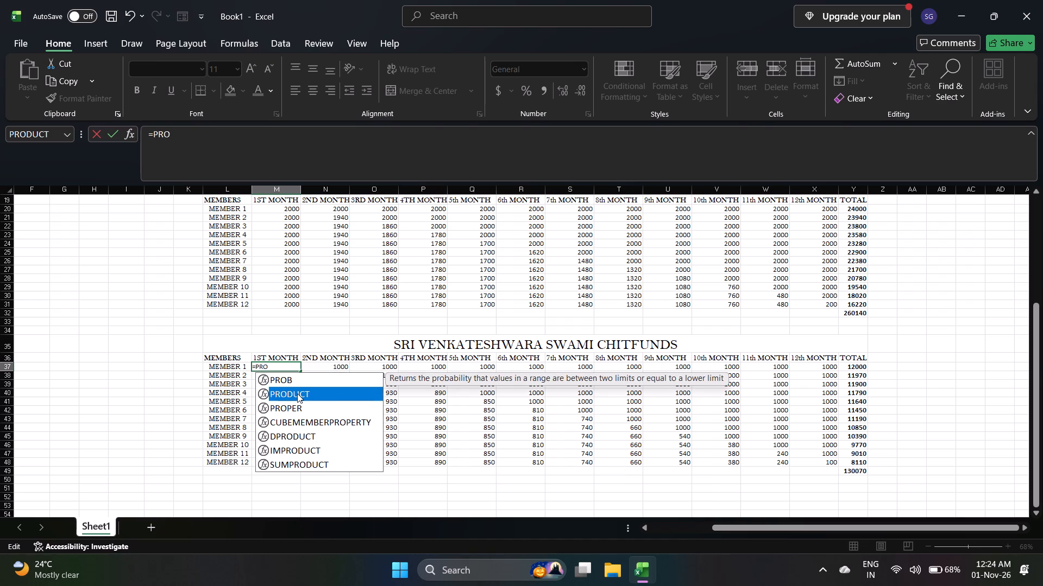
pyautogui.click(297, 393)
pyautogui.click(297, 393)
pyautogui.click(297, 393)
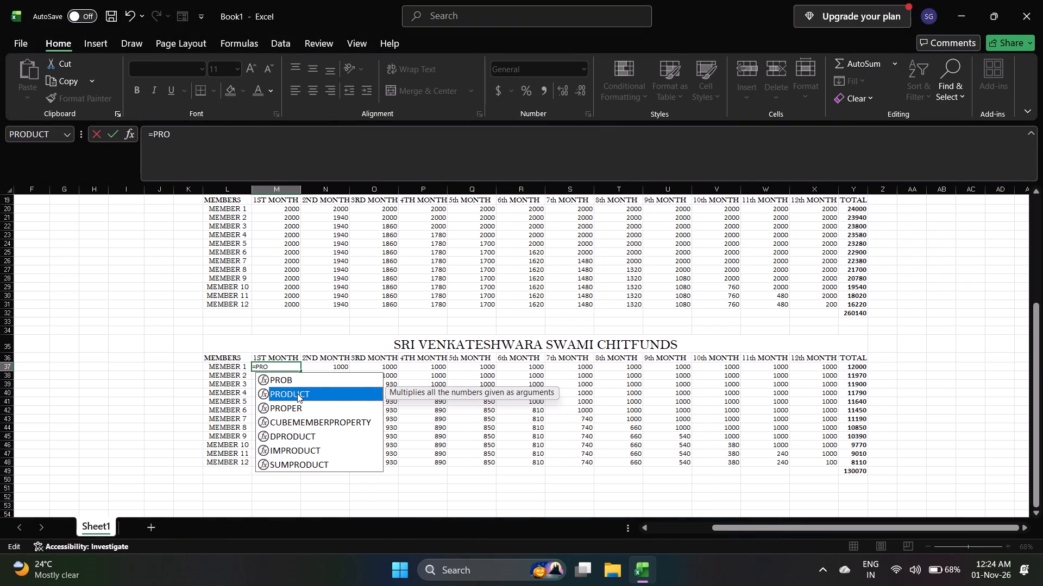
pyautogui.click(297, 393)
pyautogui.click(297, 393)
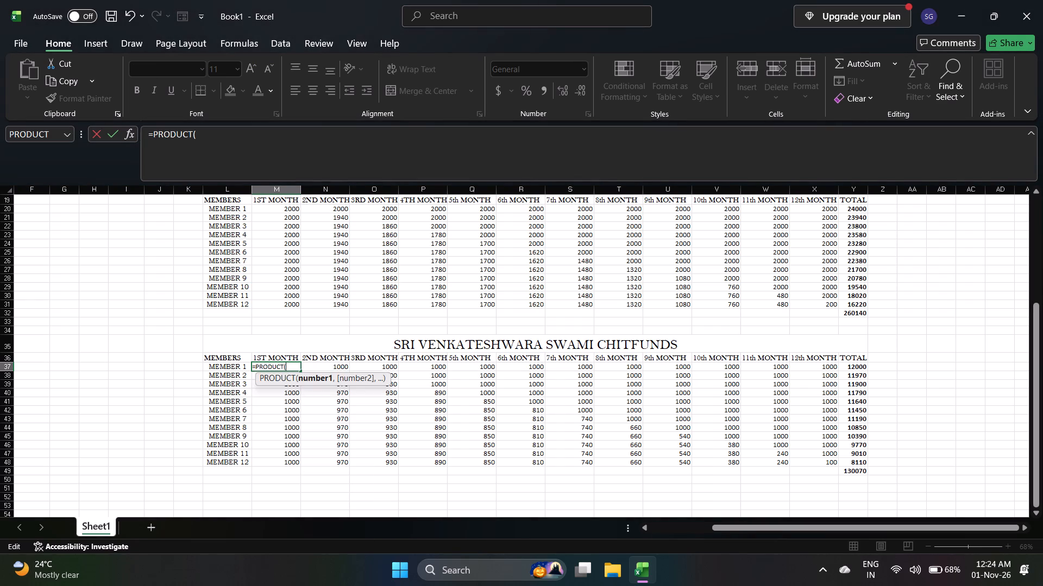
pyautogui.scroll(1, 337, 443)
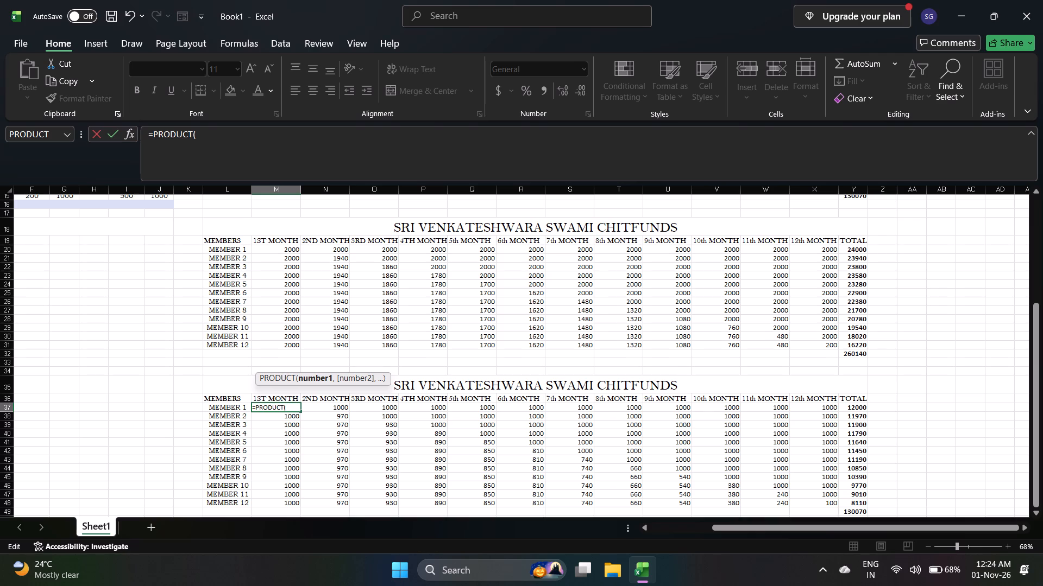
pyautogui.scroll(1, 337, 443)
pyautogui.scroll(2, 349, 339)
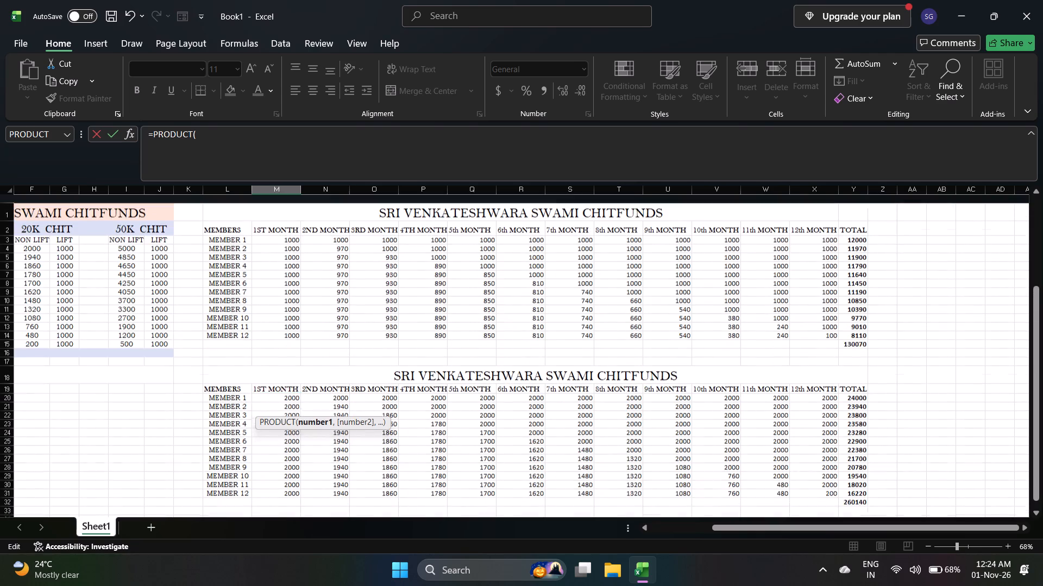
pyautogui.scroll(1, 349, 339)
pyautogui.click(294, 231)
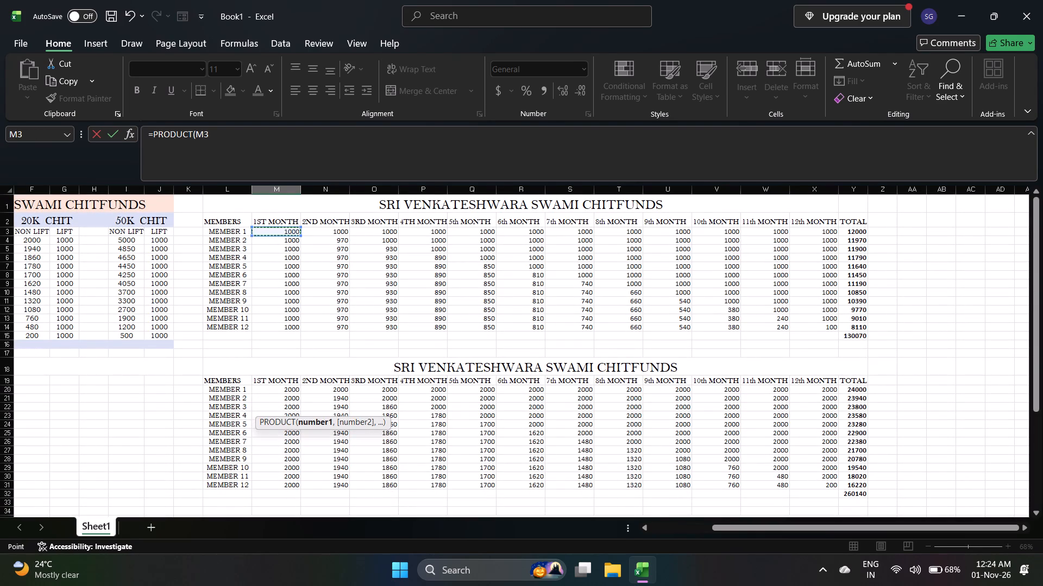
pyautogui.scroll(-2, 320, 292)
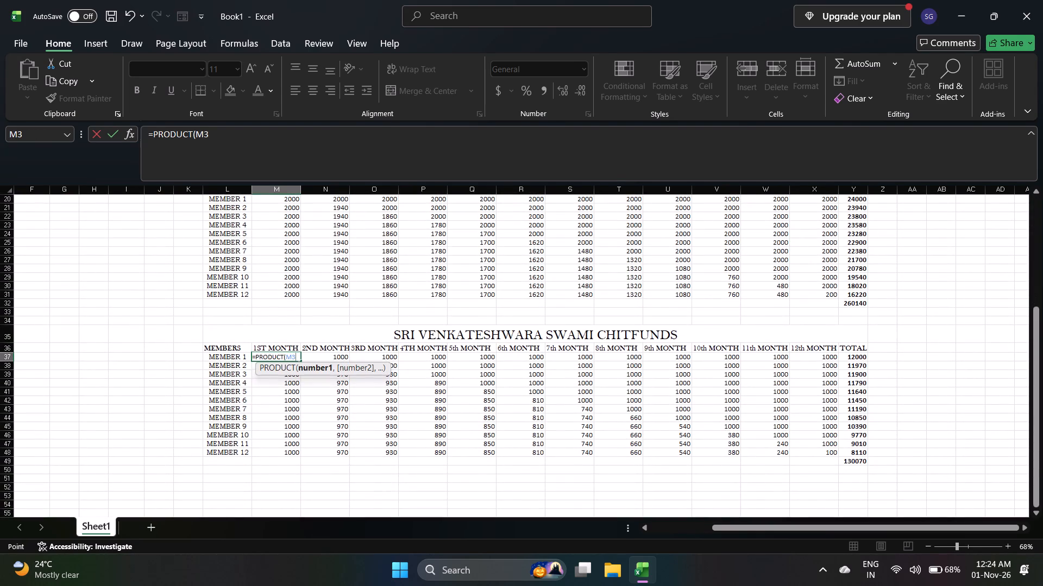
pyautogui.press('*')
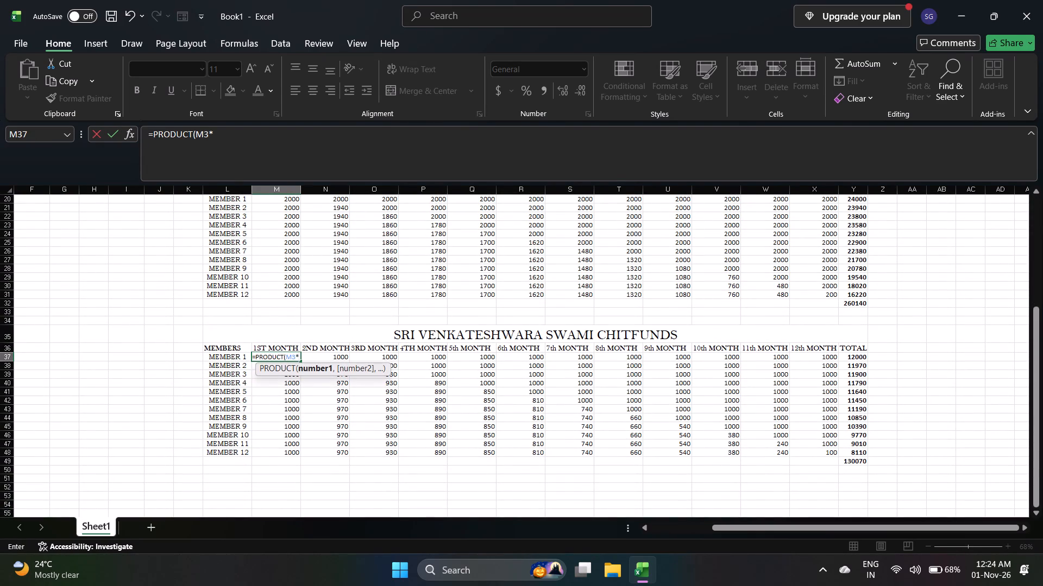
pyautogui.press('5')
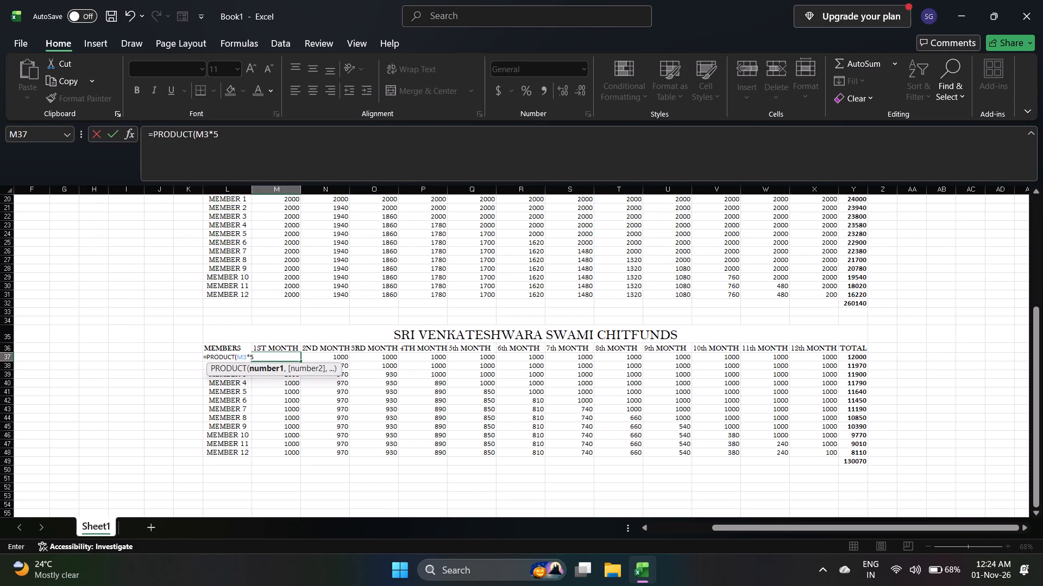
pyautogui.hotkey('shift', ')')
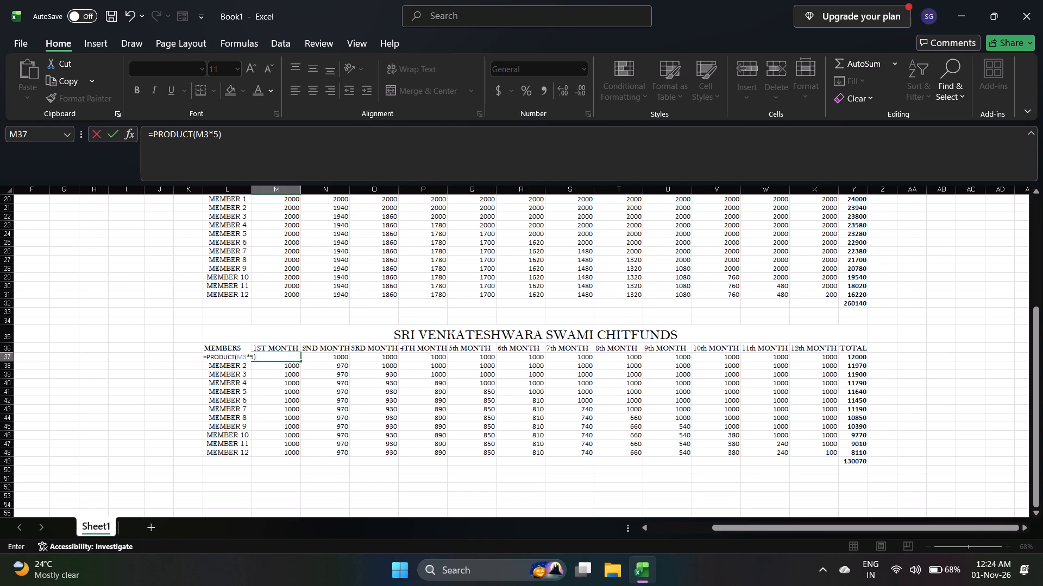
pyautogui.press('Return')
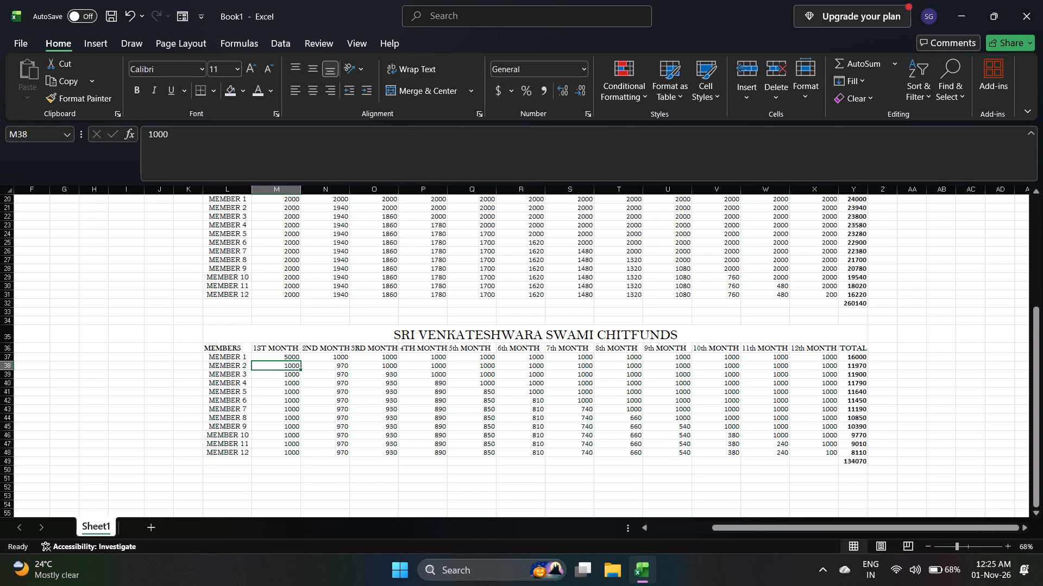
# Fill MEMBER 1's M37 formula across to the 12th MONTH in X37, and fill that row down to MEMBER 12 in row 48.
pyautogui.click(299, 360)
pyautogui.click(297, 355)
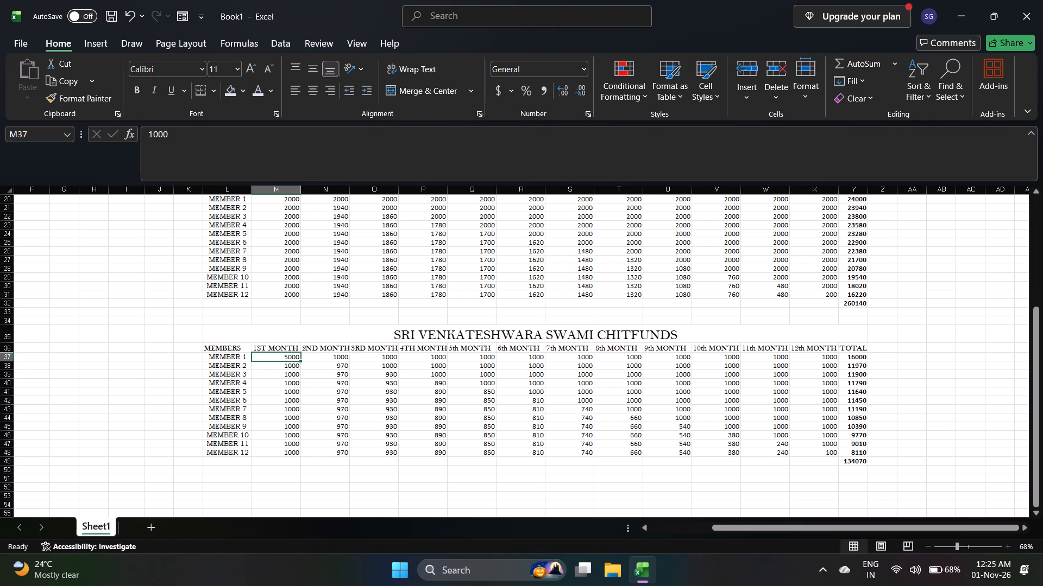
pyautogui.moveTo(301, 360); pyautogui.dragTo(646, 376)
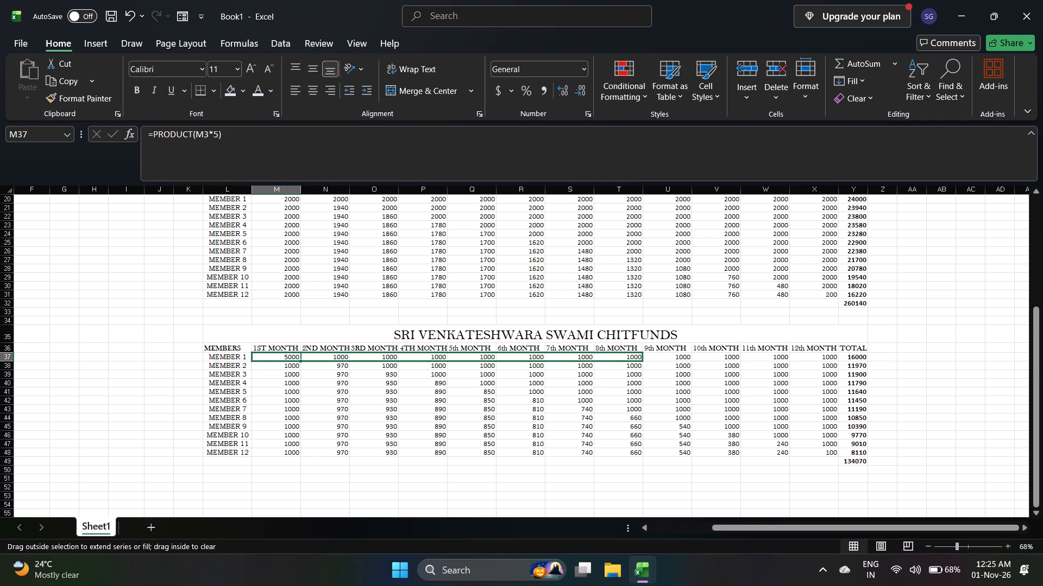
pyautogui.moveTo(646, 376); pyautogui.dragTo(821, 377)
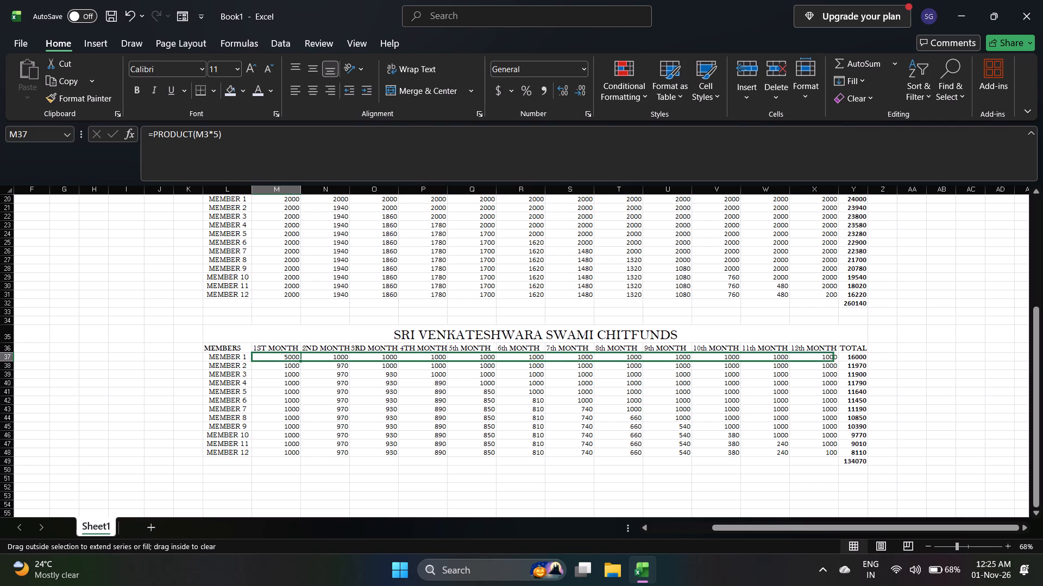
pyautogui.moveTo(821, 377); pyautogui.dragTo(834, 361)
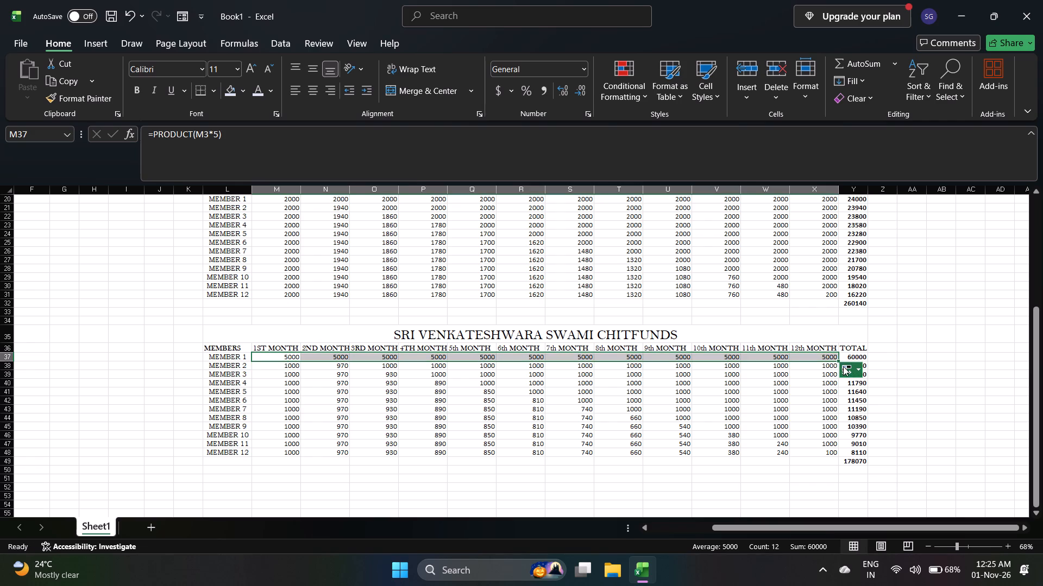
pyautogui.moveTo(837, 359); pyautogui.dragTo(851, 449)
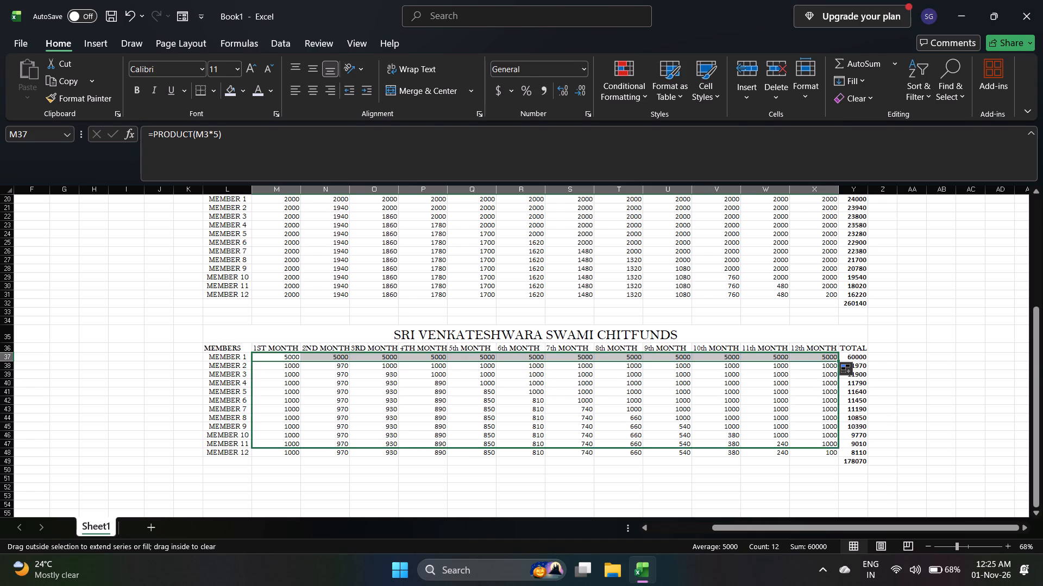
pyautogui.moveTo(851, 449); pyautogui.dragTo(850, 456)
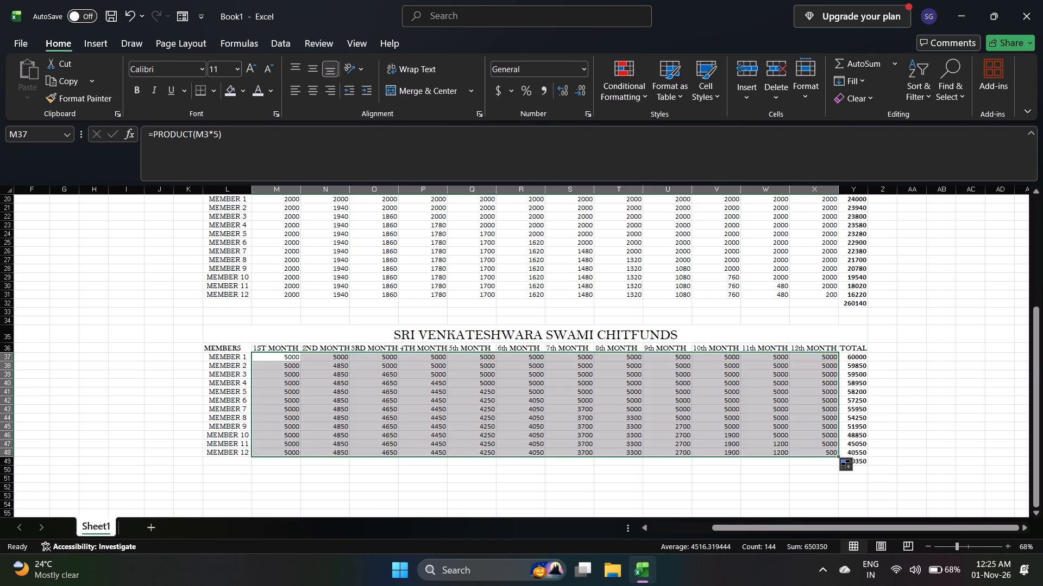
pyautogui.click(927, 422)
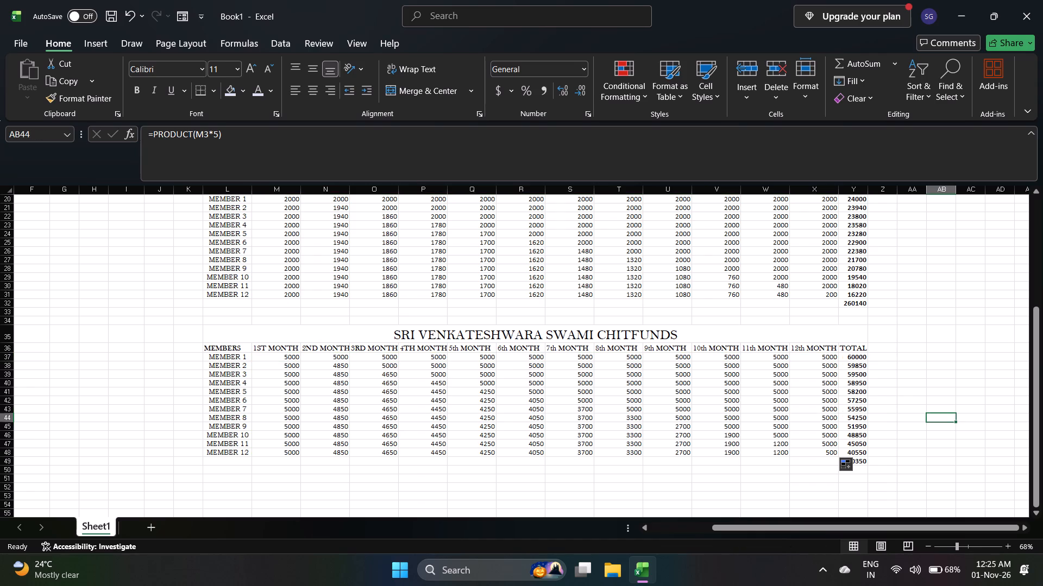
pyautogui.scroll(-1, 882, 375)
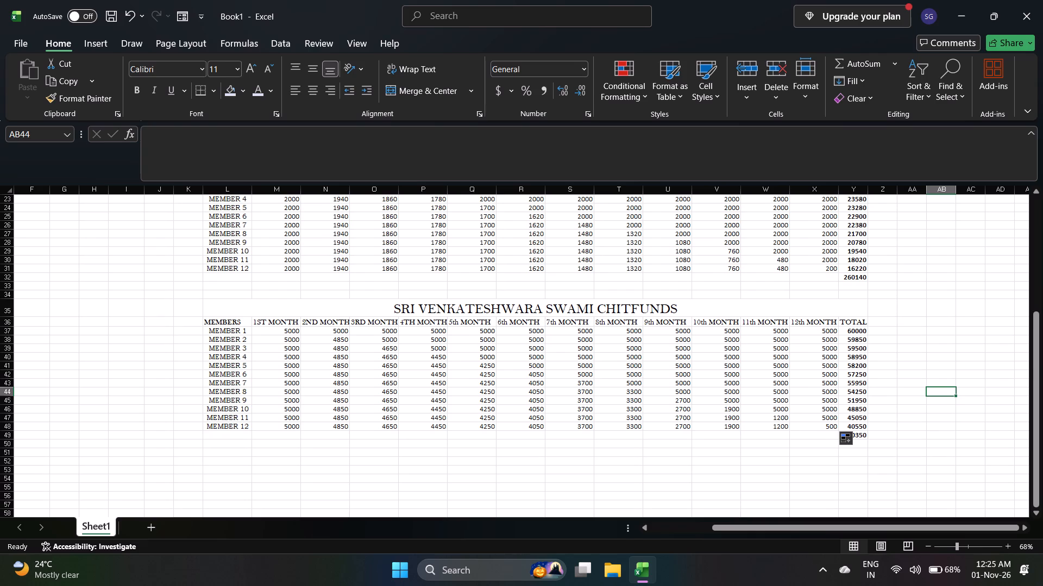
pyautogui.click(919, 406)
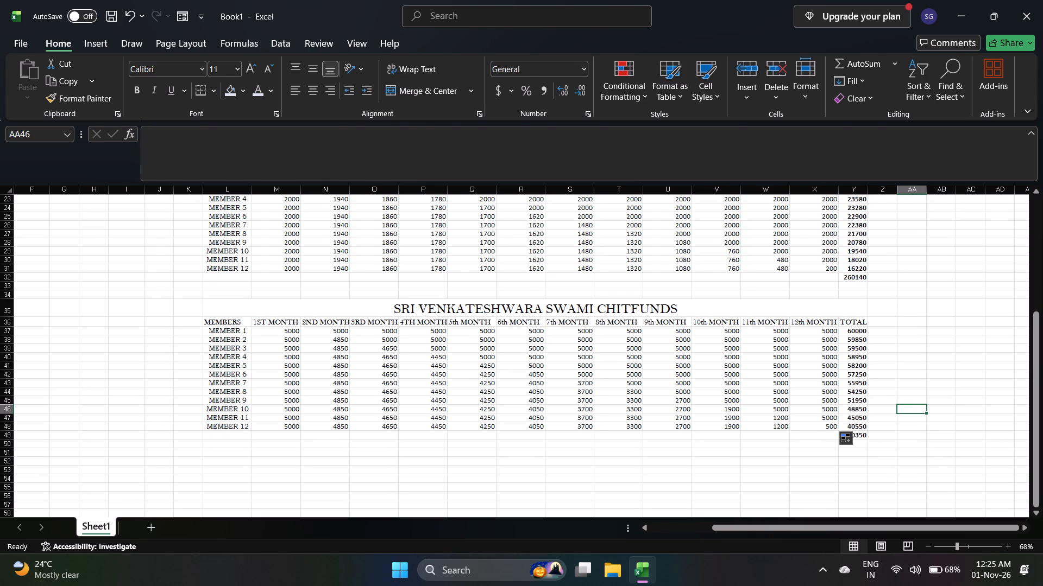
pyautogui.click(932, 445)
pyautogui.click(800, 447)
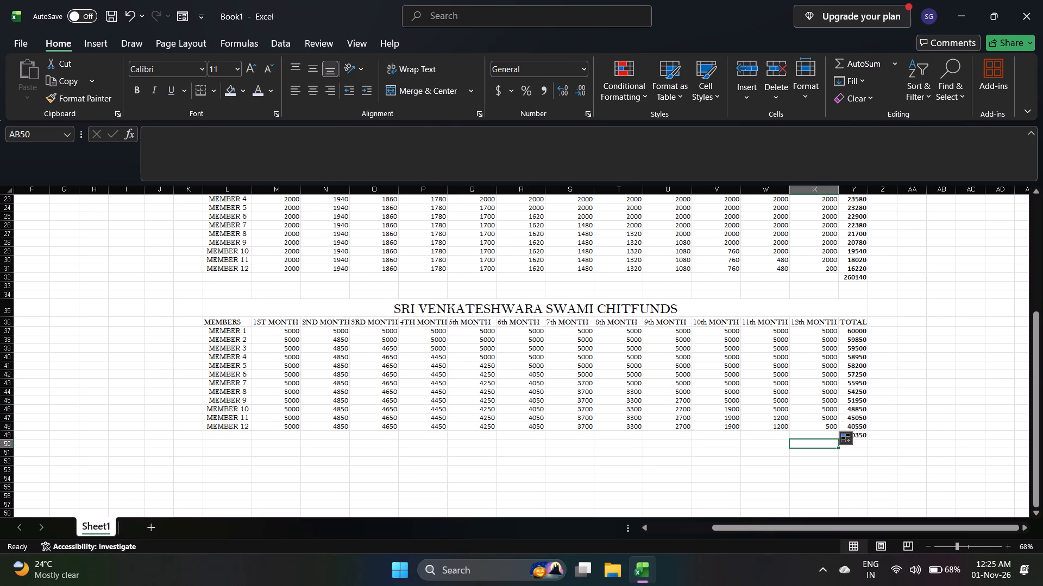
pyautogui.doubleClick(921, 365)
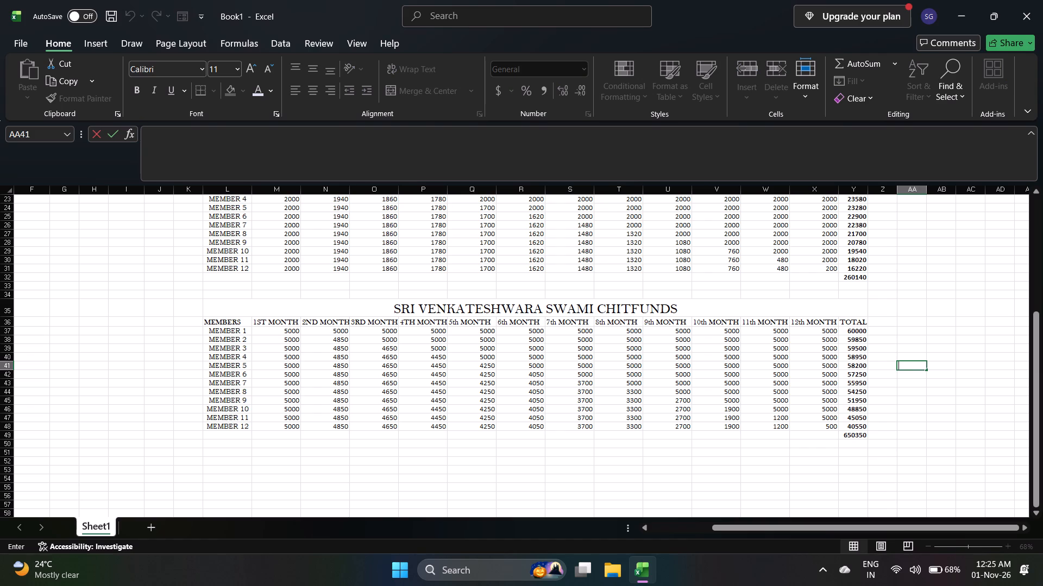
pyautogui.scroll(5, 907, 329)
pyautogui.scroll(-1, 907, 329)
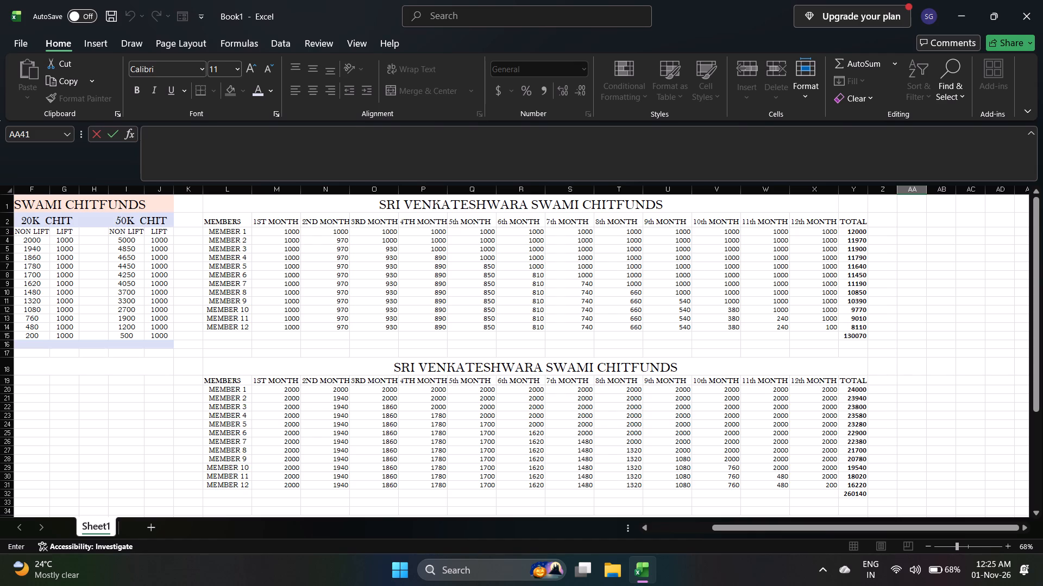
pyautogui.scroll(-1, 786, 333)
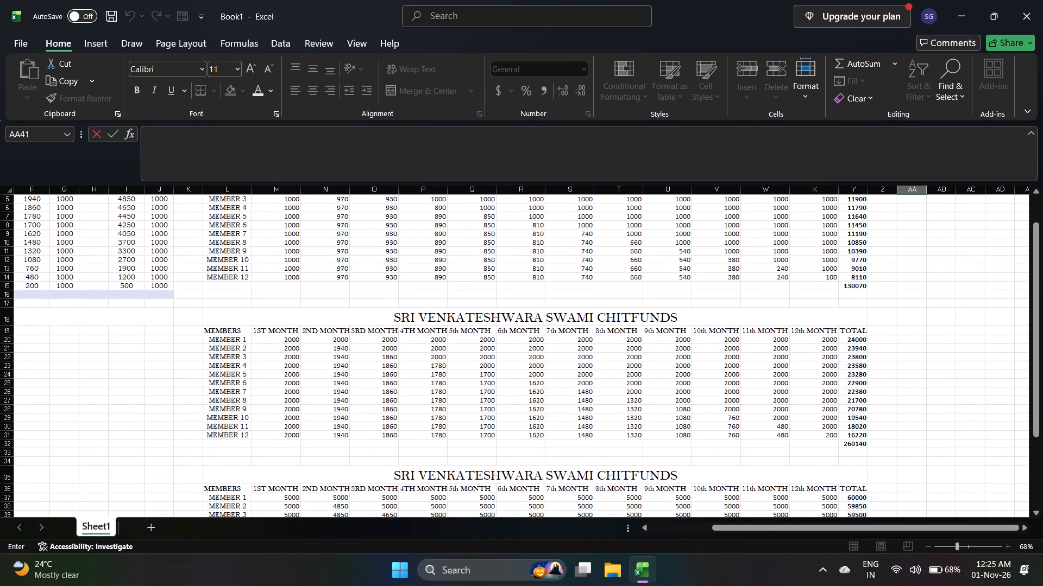
# Review the three twelve-member payment tables and the chit rate table, comparing their monthly values and totals.
pyautogui.scroll(-2, 733, 453)
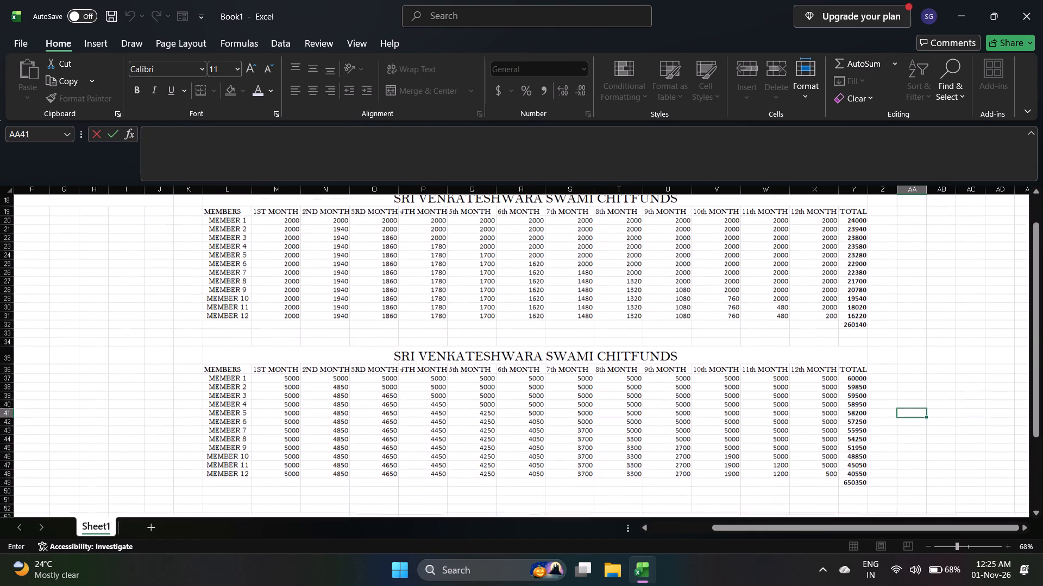
pyautogui.scroll(-1, 733, 453)
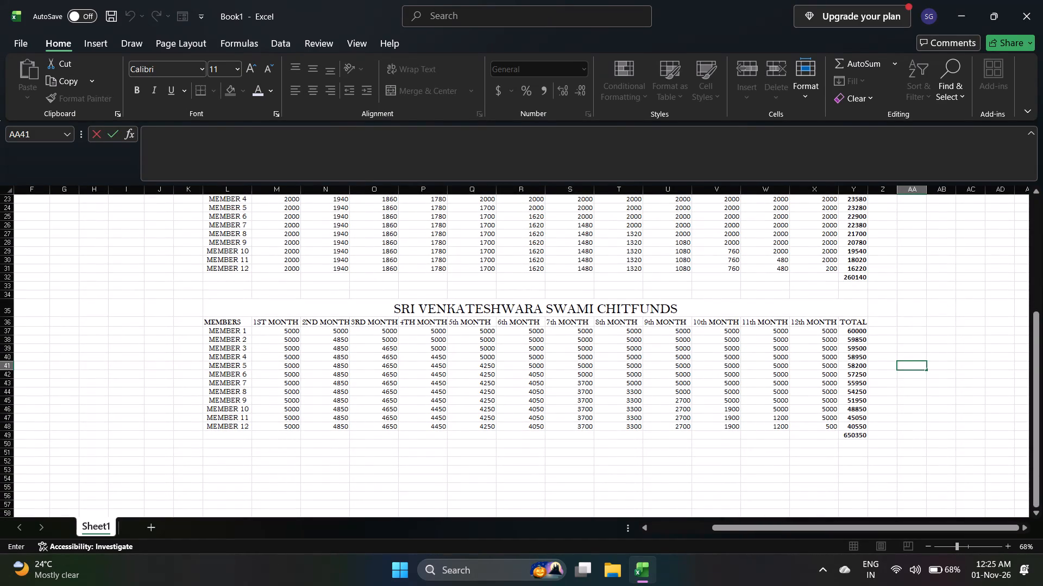
pyautogui.scroll(2, 865, 333)
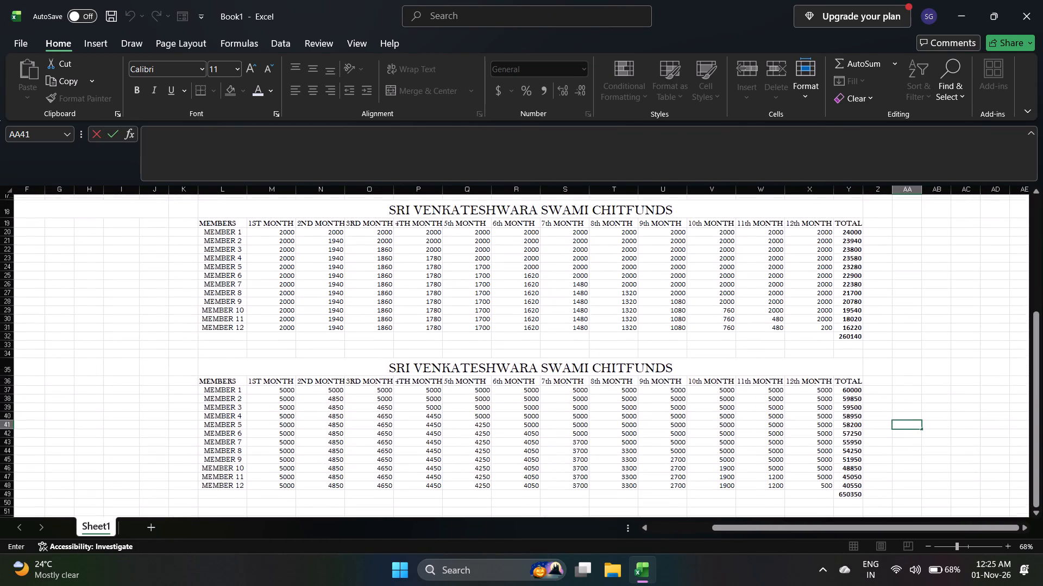
pyautogui.scroll(1, 865, 333)
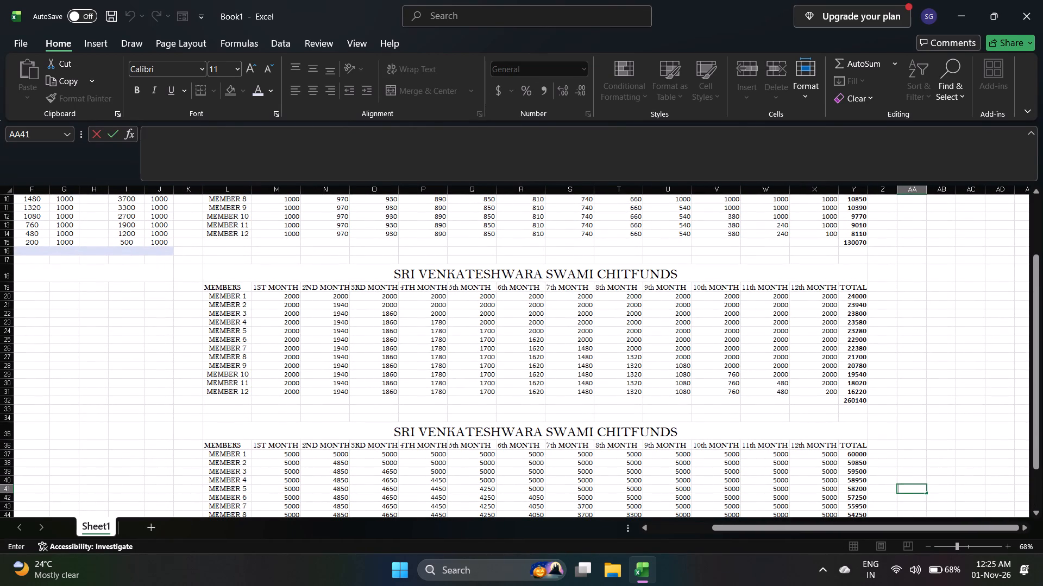
pyautogui.scroll(-1, 865, 403)
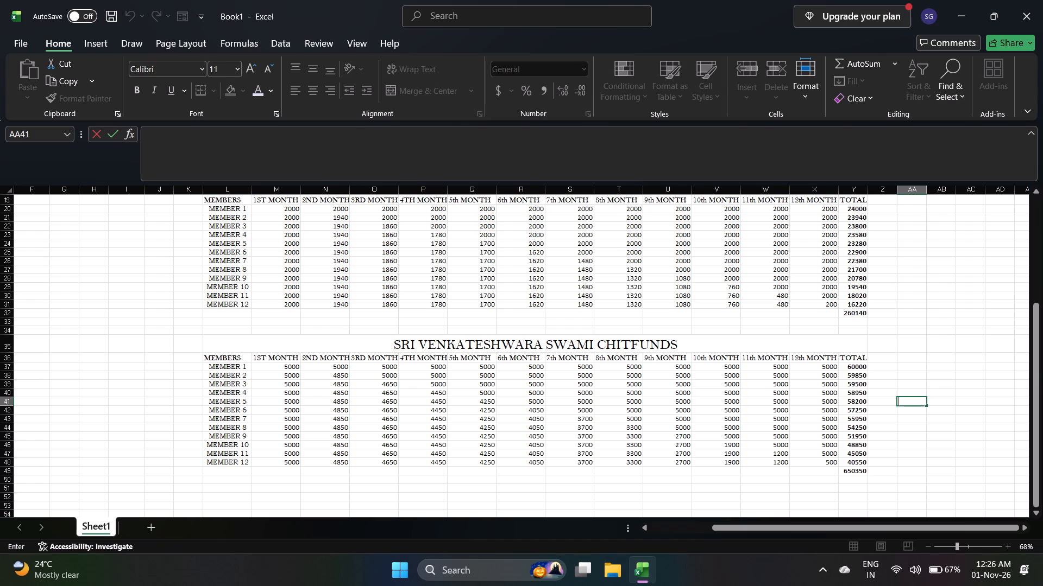
pyautogui.scroll(1, 857, 413)
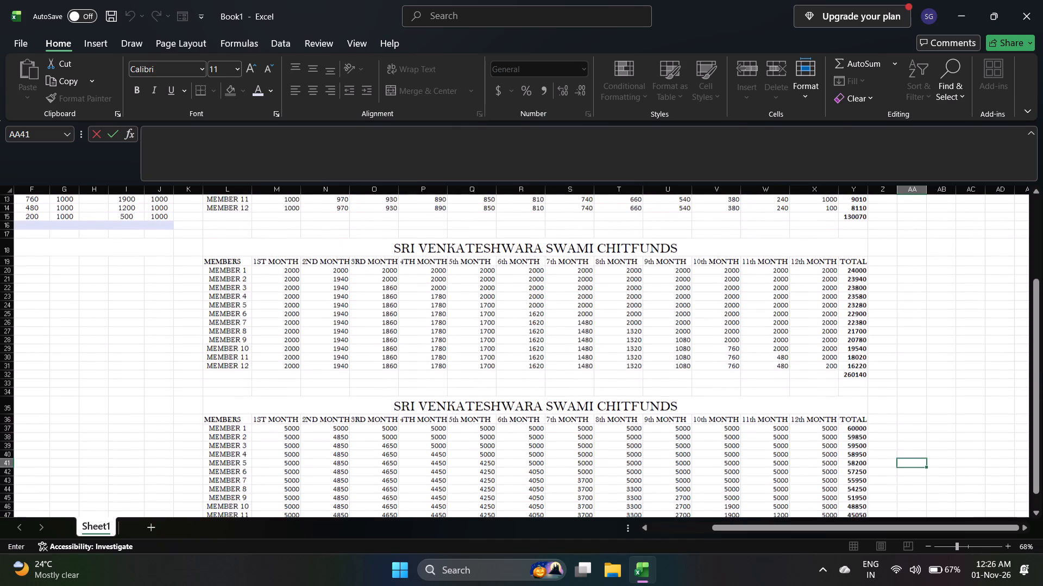
pyautogui.scroll(3, 867, 395)
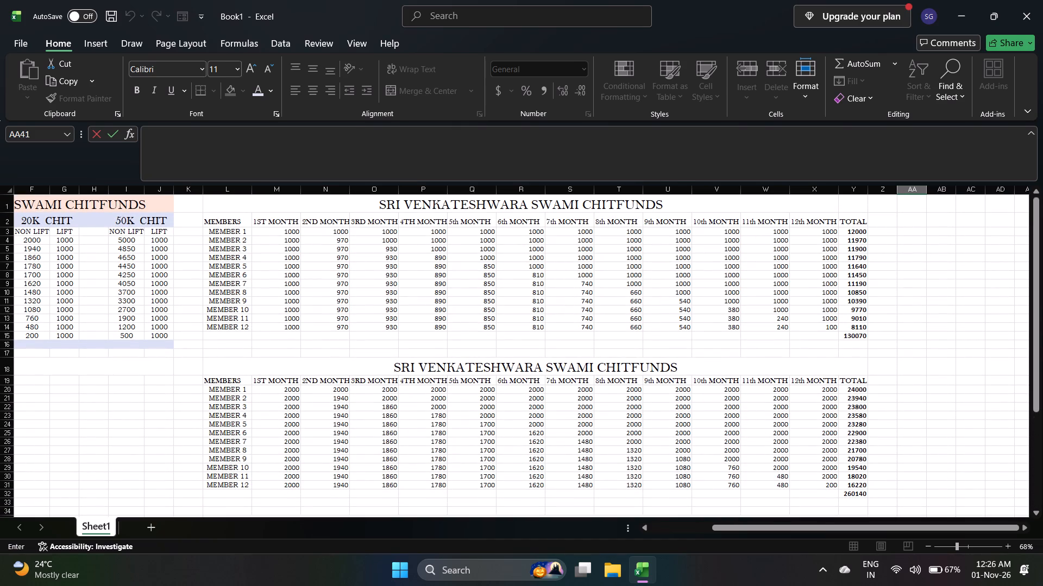
pyautogui.scroll(-2, 867, 395)
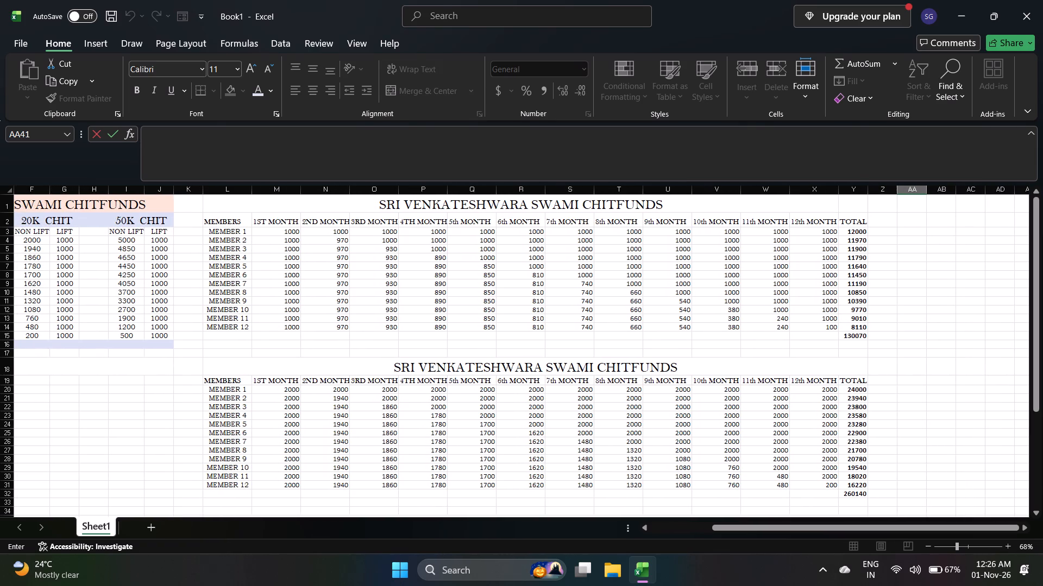
pyautogui.scroll(-4, 720, 383)
pyautogui.scroll(5, 720, 383)
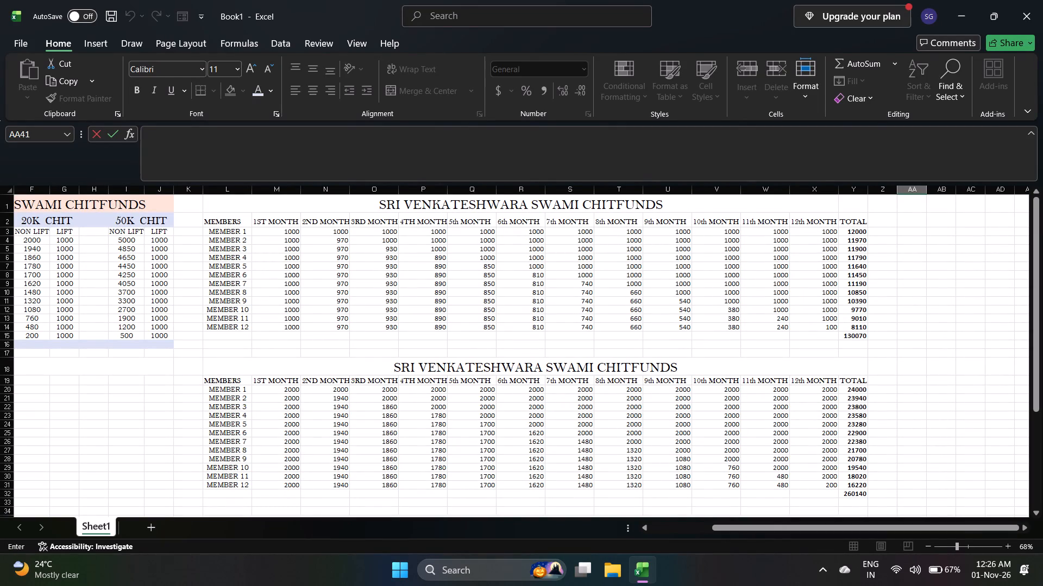
pyautogui.scroll(-3, 652, 419)
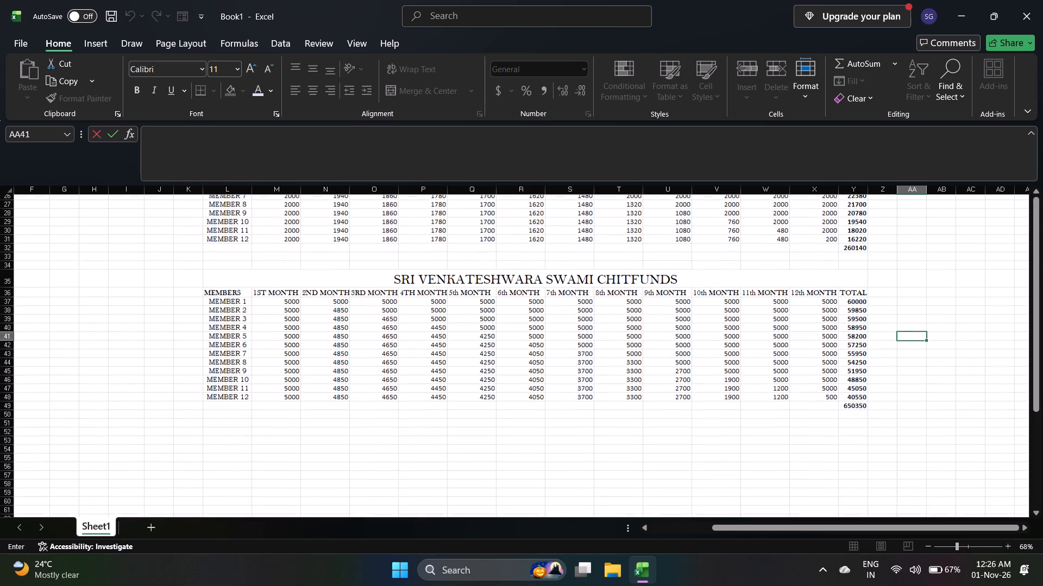
pyautogui.scroll(-1, 652, 419)
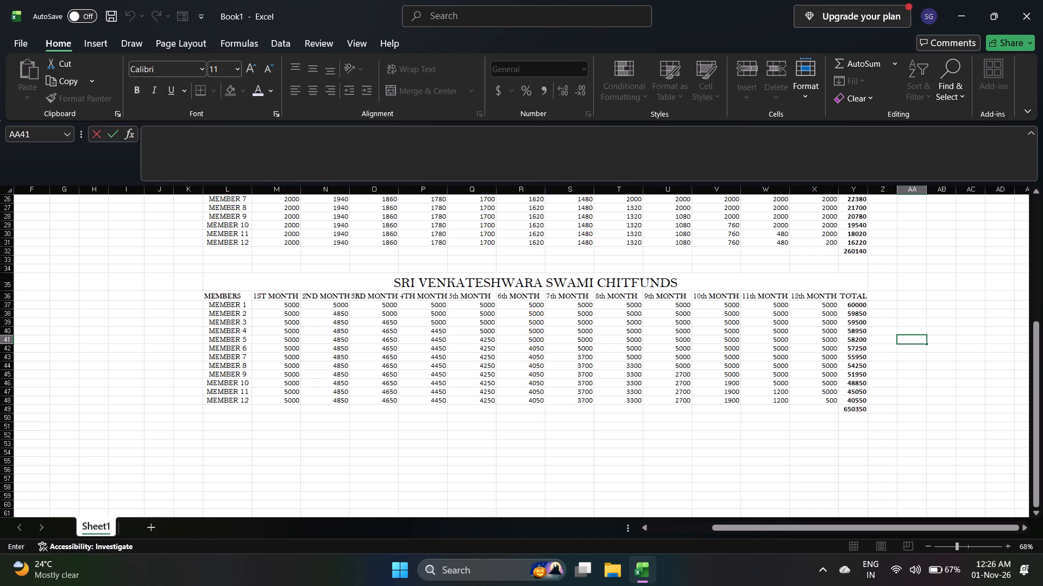
pyautogui.hscroll(4, 652, 419)
pyautogui.keyDown('ctrl'); pyautogui.scroll(-1, 652, 419); pyautogui.keyUp('ctrl')
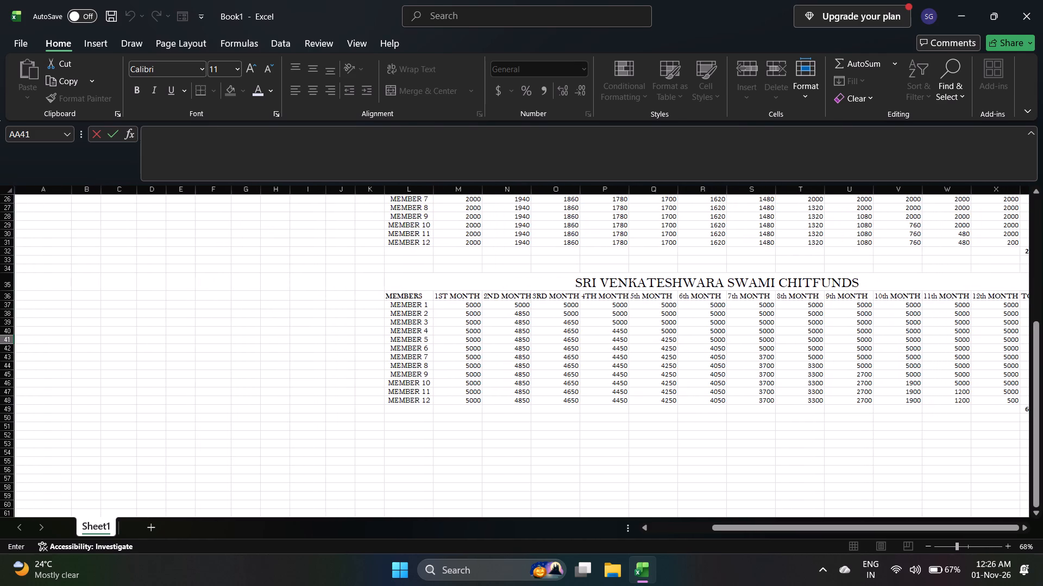
pyautogui.keyDown('ctrl'); pyautogui.scroll(-5, 652, 419); pyautogui.keyUp('ctrl')
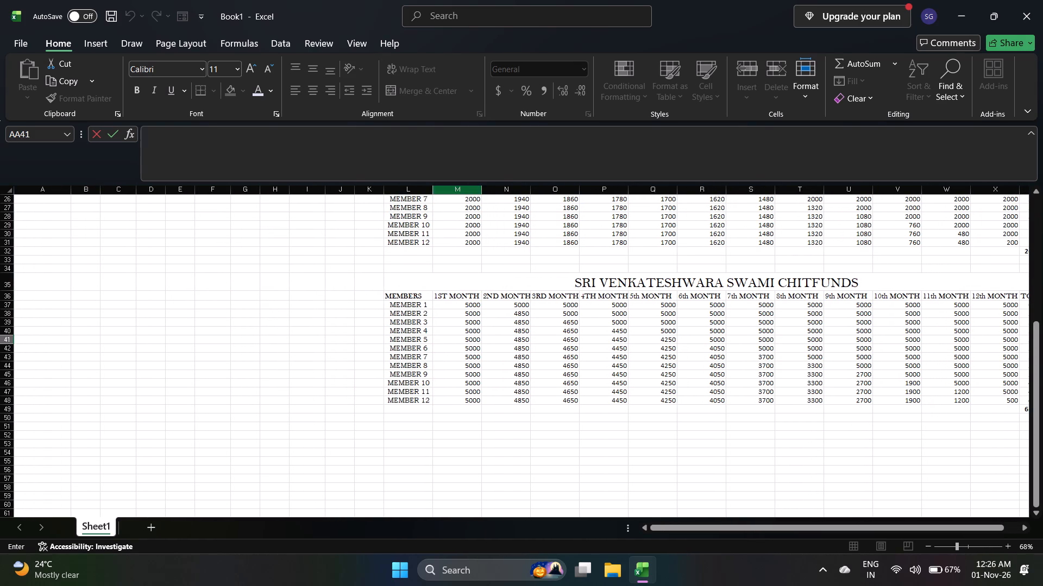
pyautogui.scroll(5, 429, 260)
pyautogui.scroll(-1, 429, 260)
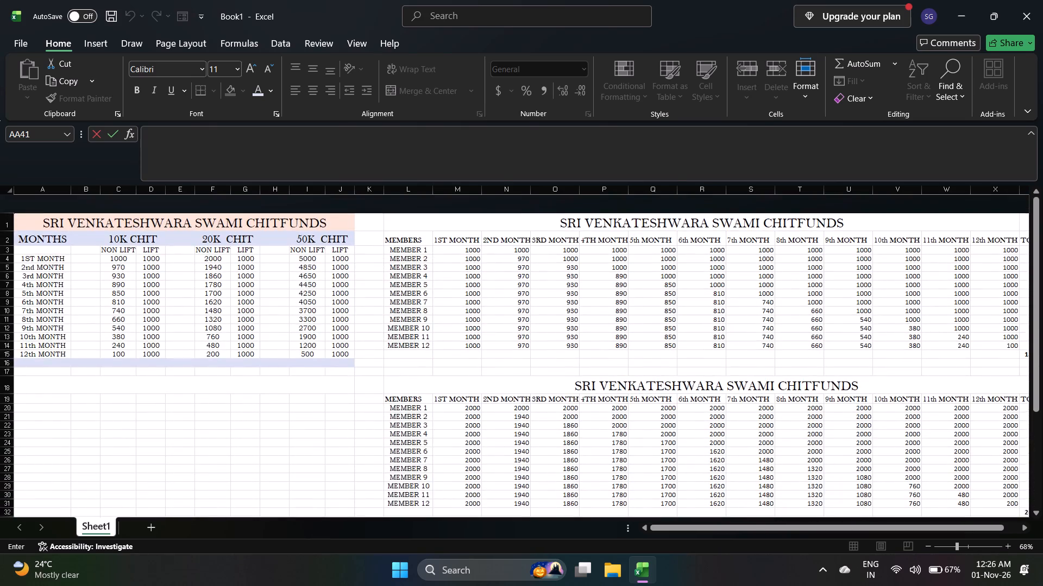
pyautogui.scroll(-3, 429, 260)
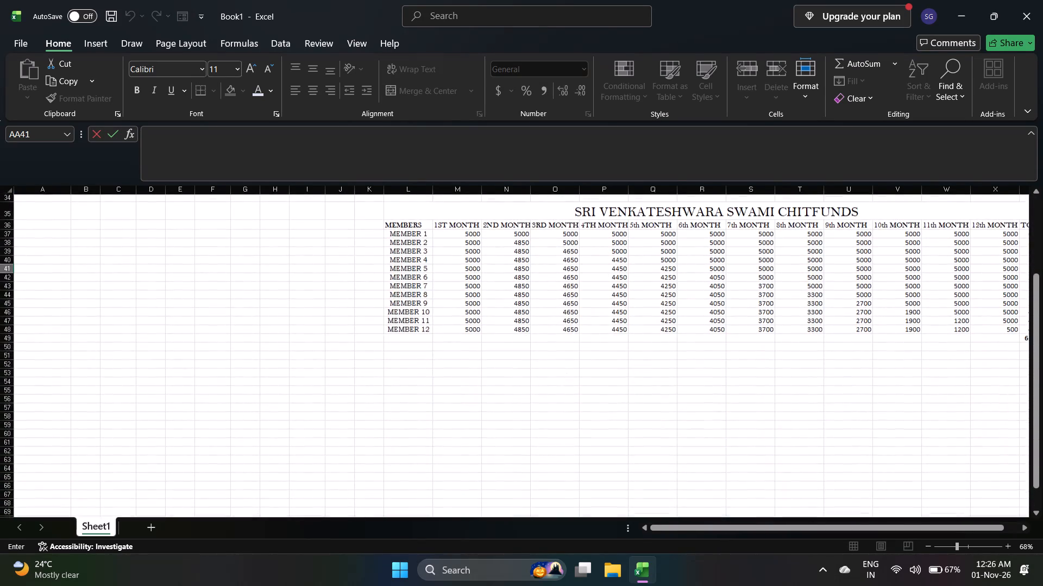
pyautogui.scroll(2, 429, 260)
pyautogui.scroll(-2, 429, 260)
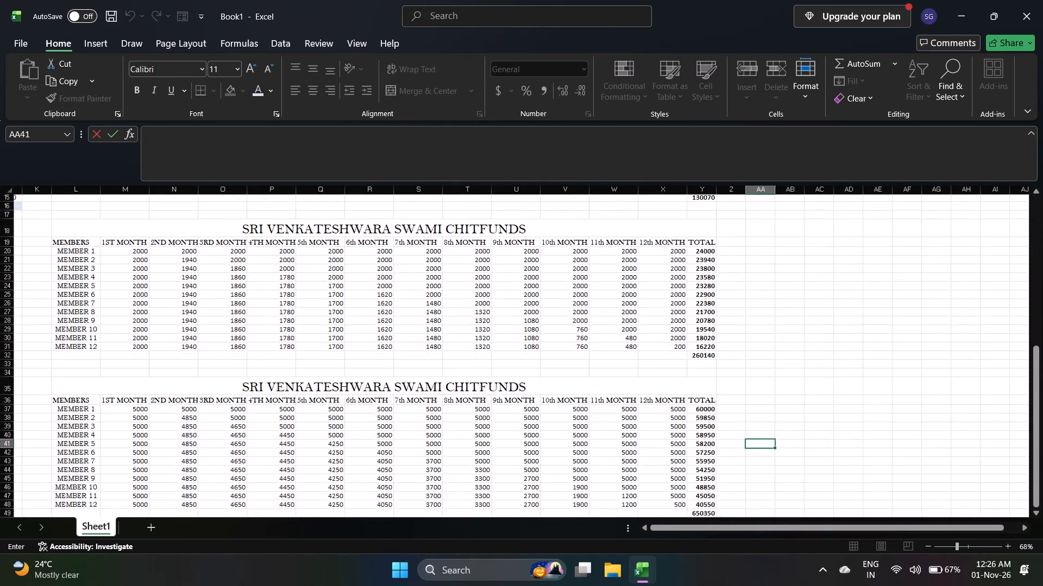
pyautogui.scroll(-1, 429, 260)
pyautogui.scroll(4, 429, 260)
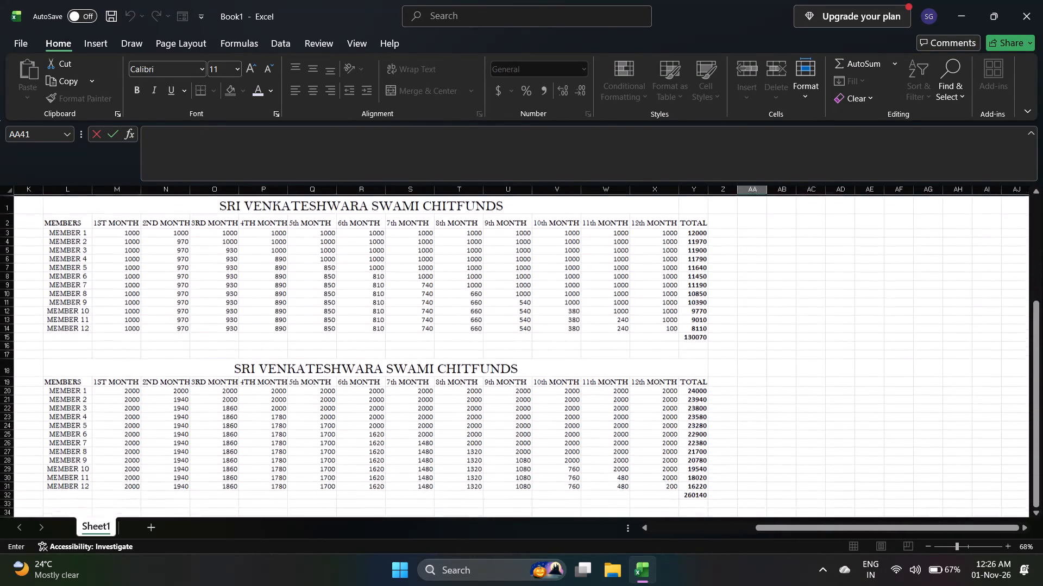
# Open the print preview of the sheet and examine how the tables are split across the pages.
pyautogui.click(11, 39)
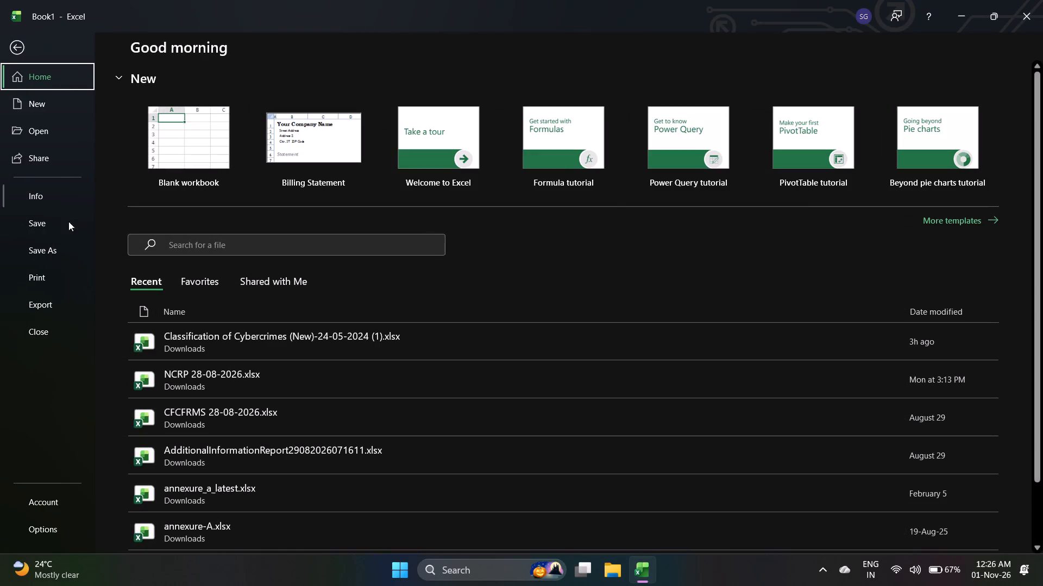
pyautogui.click(46, 281)
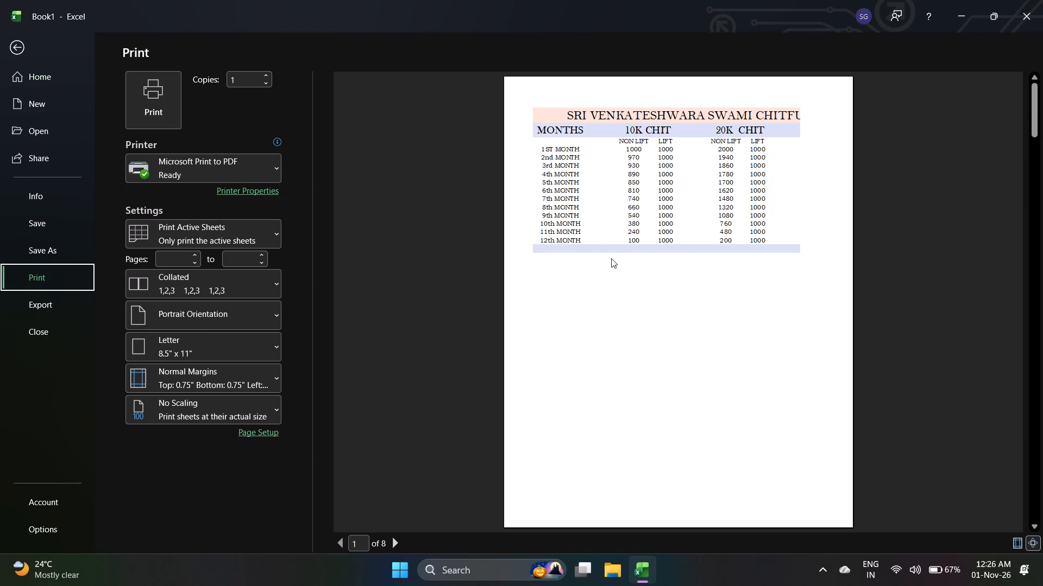
pyautogui.scroll(-10, 611, 258)
pyautogui.scroll(2, 611, 258)
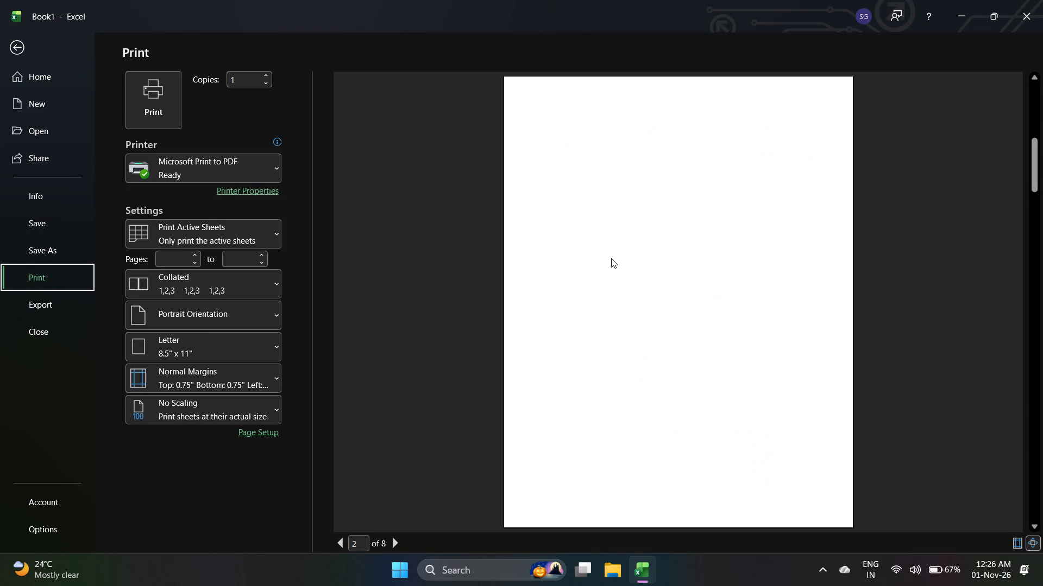
pyautogui.scroll(14, 611, 258)
pyautogui.scroll(-2, 611, 258)
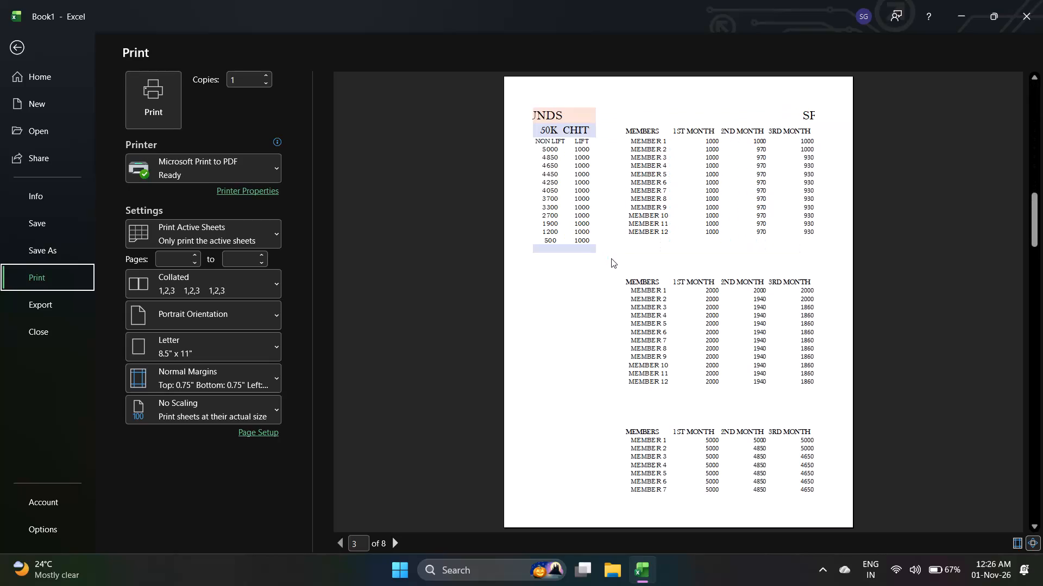
pyautogui.hscroll(-2, 611, 258)
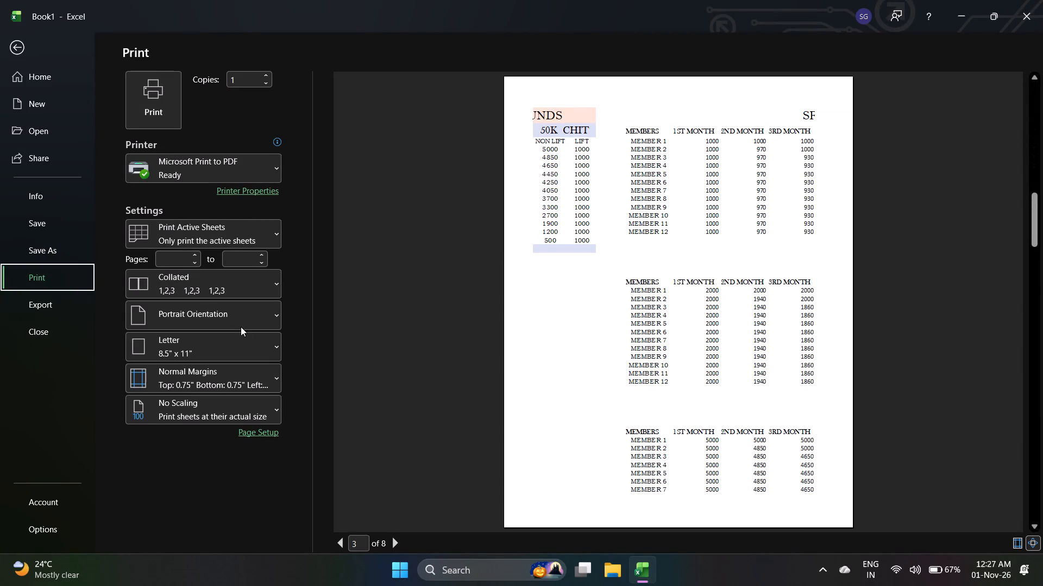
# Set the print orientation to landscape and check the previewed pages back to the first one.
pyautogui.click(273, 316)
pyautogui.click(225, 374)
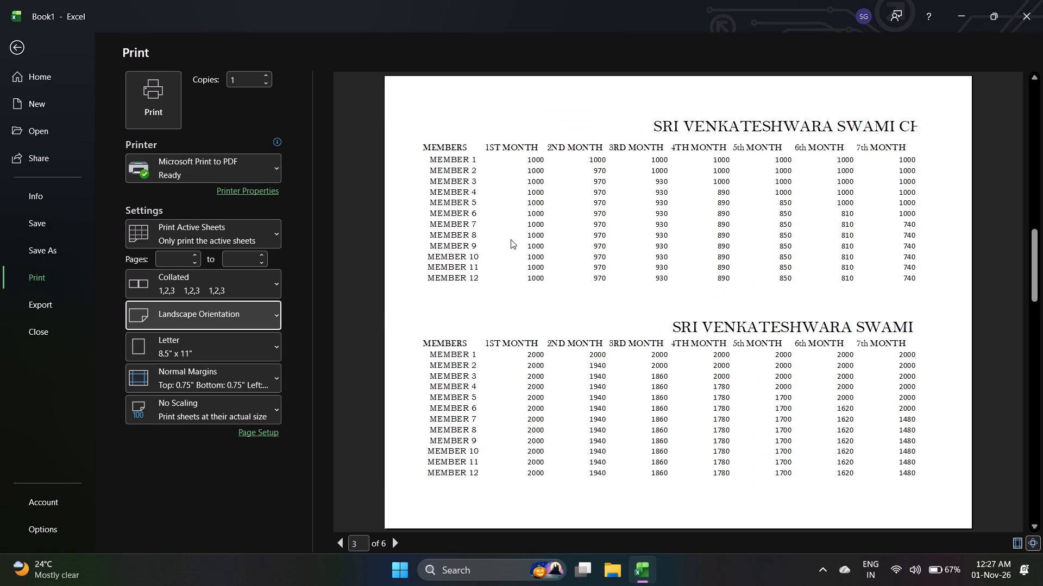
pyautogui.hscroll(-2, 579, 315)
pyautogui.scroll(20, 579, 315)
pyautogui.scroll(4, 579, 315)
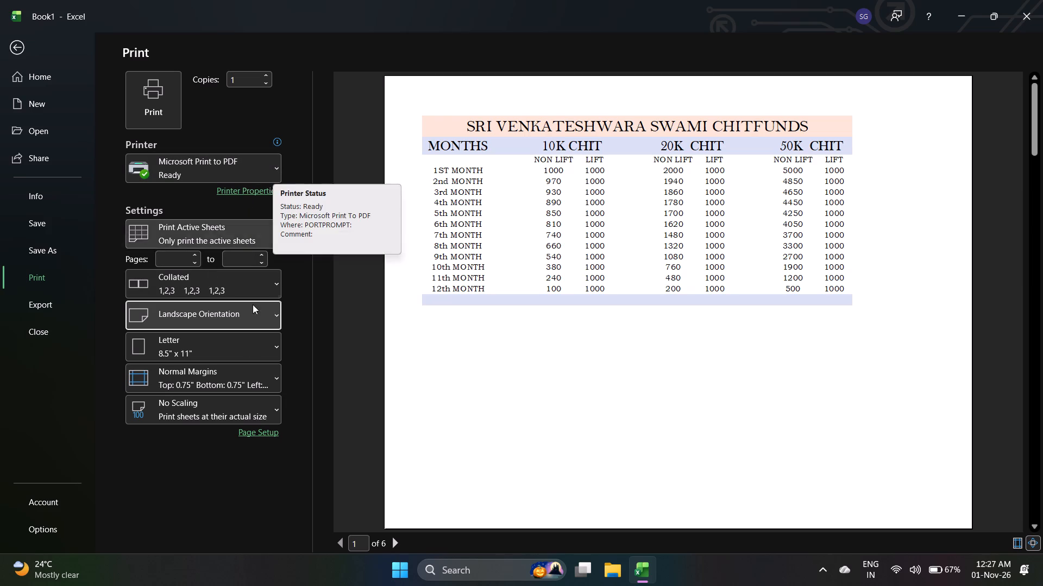
# Set the print paper size to A4.
pyautogui.click(246, 353)
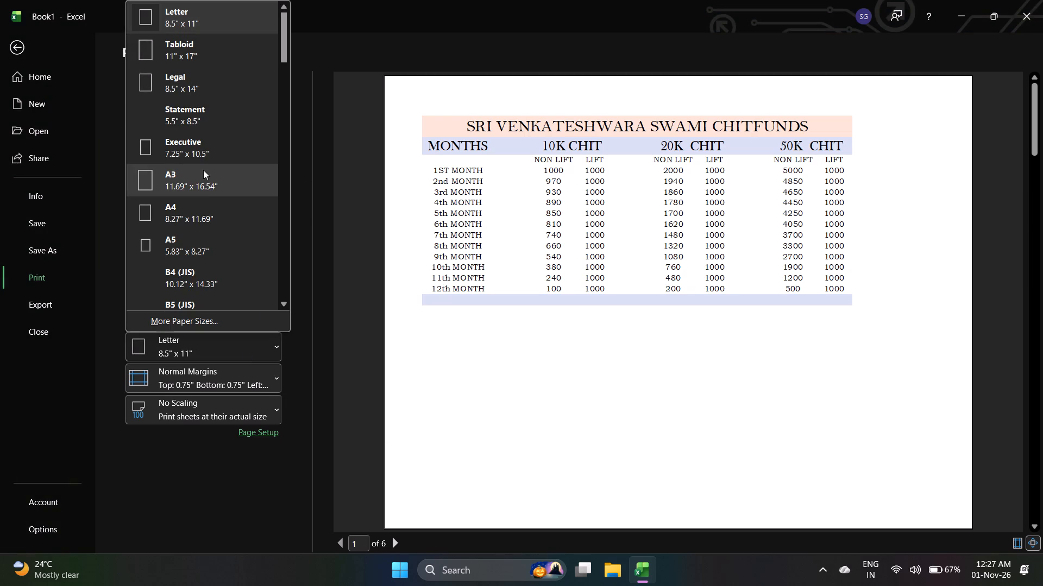
pyautogui.click(198, 207)
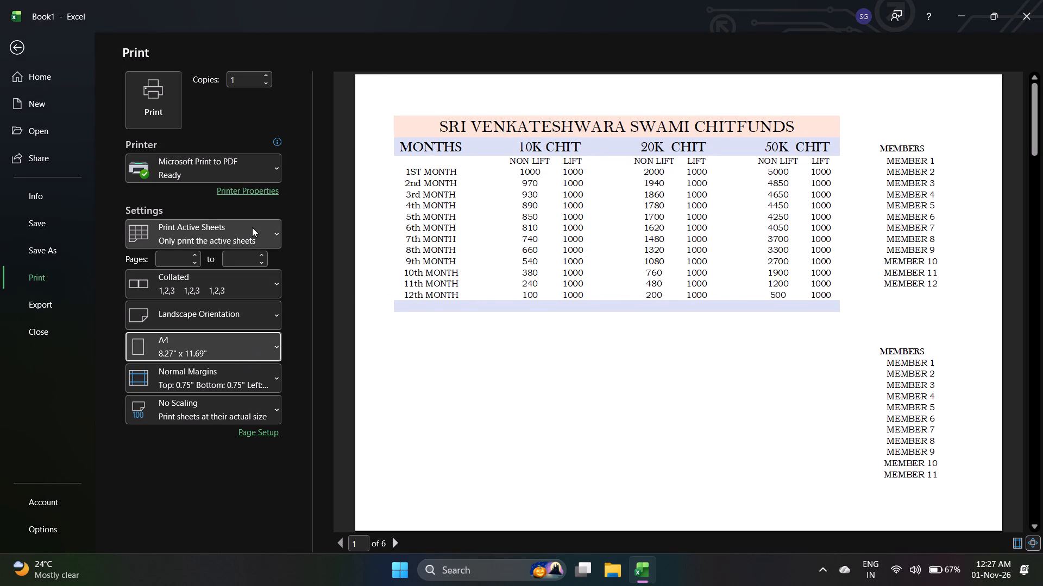
# Set the print orientation to portrait and check how the tables fall on the previewed pages.
pyautogui.click(266, 177)
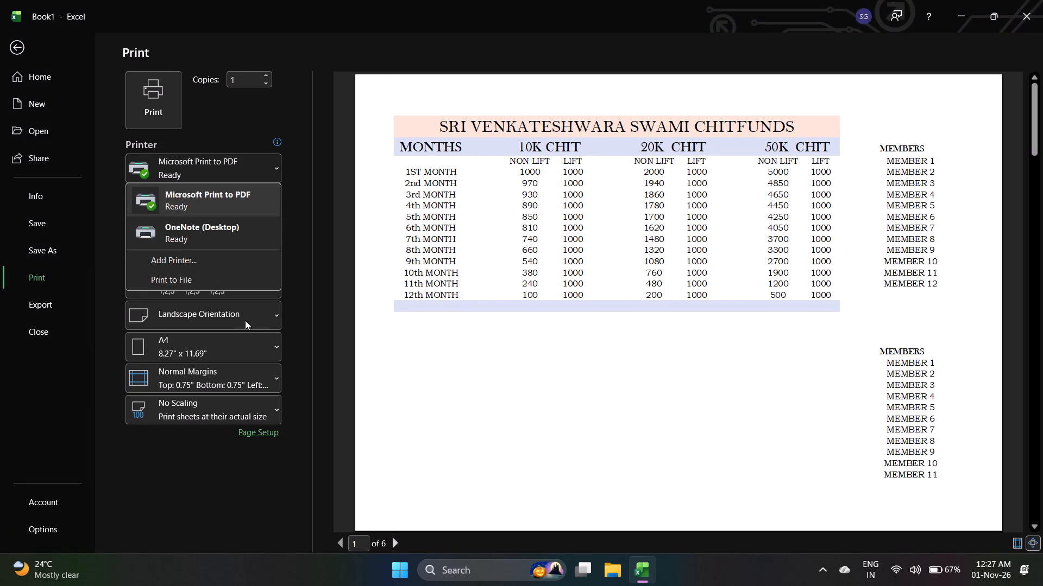
pyautogui.click(252, 318)
pyautogui.click(247, 347)
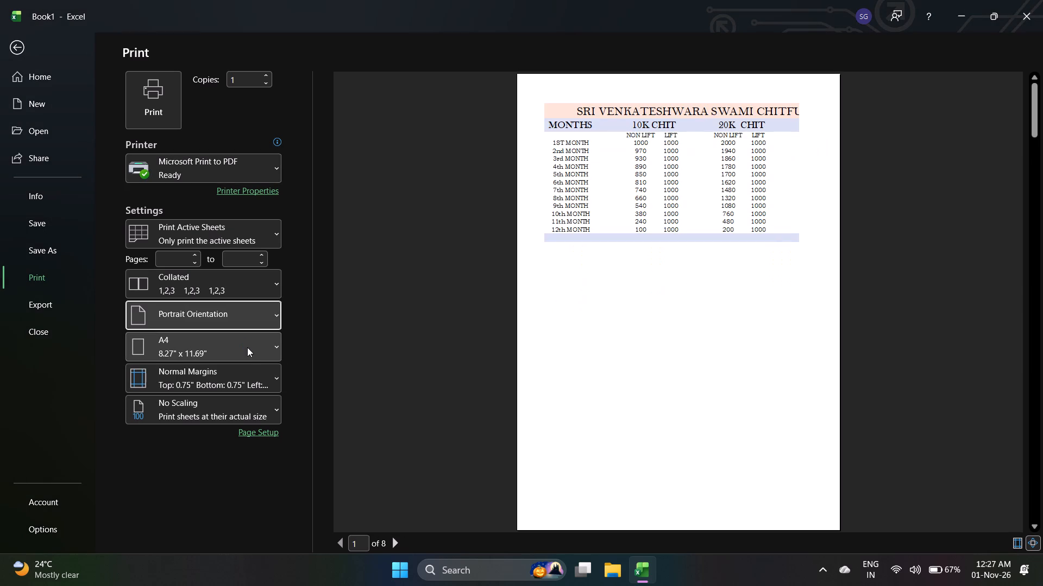
pyautogui.scroll(-4, 592, 349)
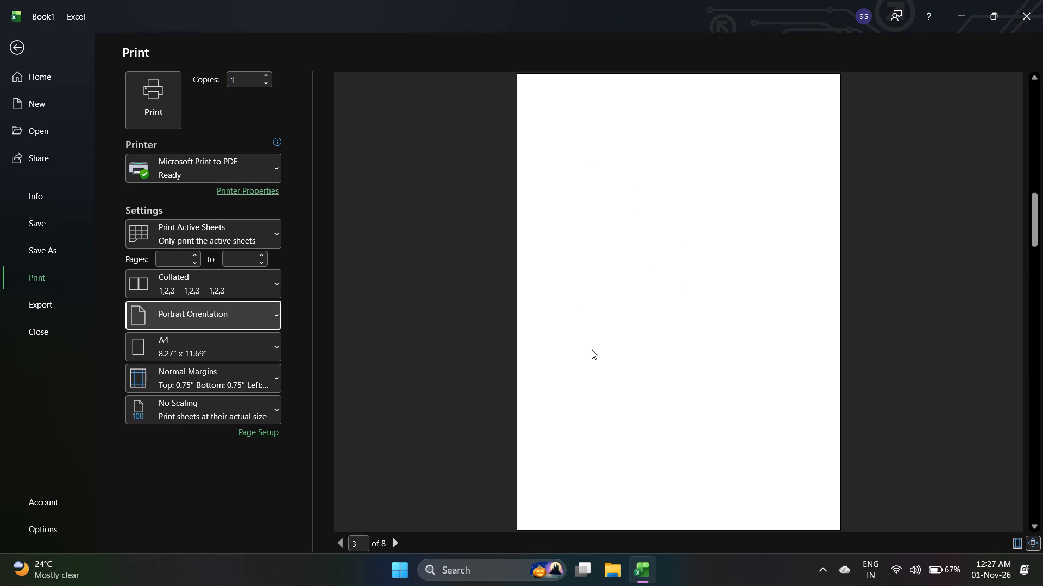
pyautogui.scroll(-1, 592, 349)
pyautogui.scroll(3, 592, 349)
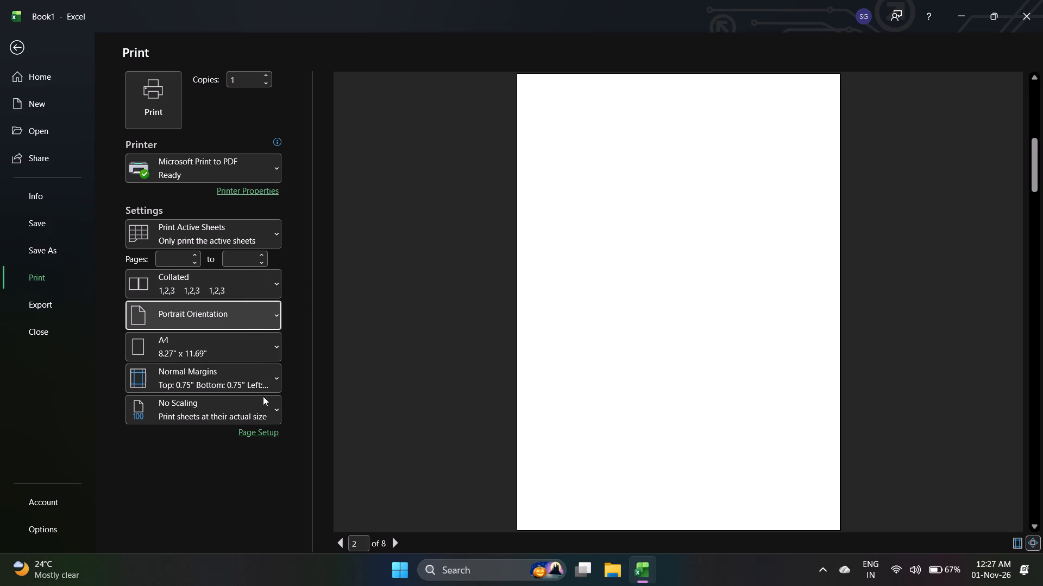
# Set the print scaling to Fit Sheet on One Page.
pyautogui.click(263, 413)
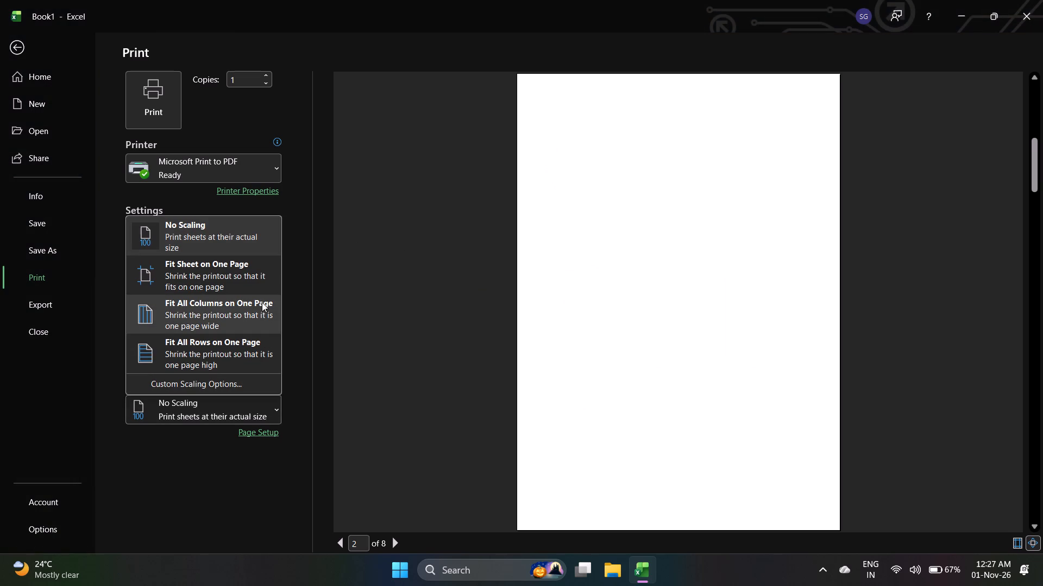
pyautogui.click(249, 277)
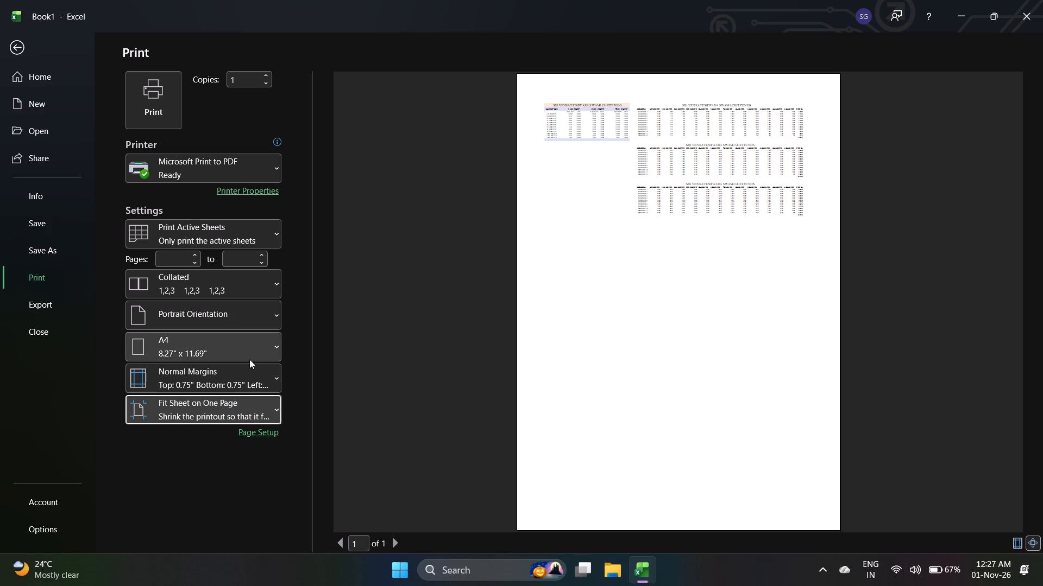
# Set the print orientation to landscape.
pyautogui.click(224, 313)
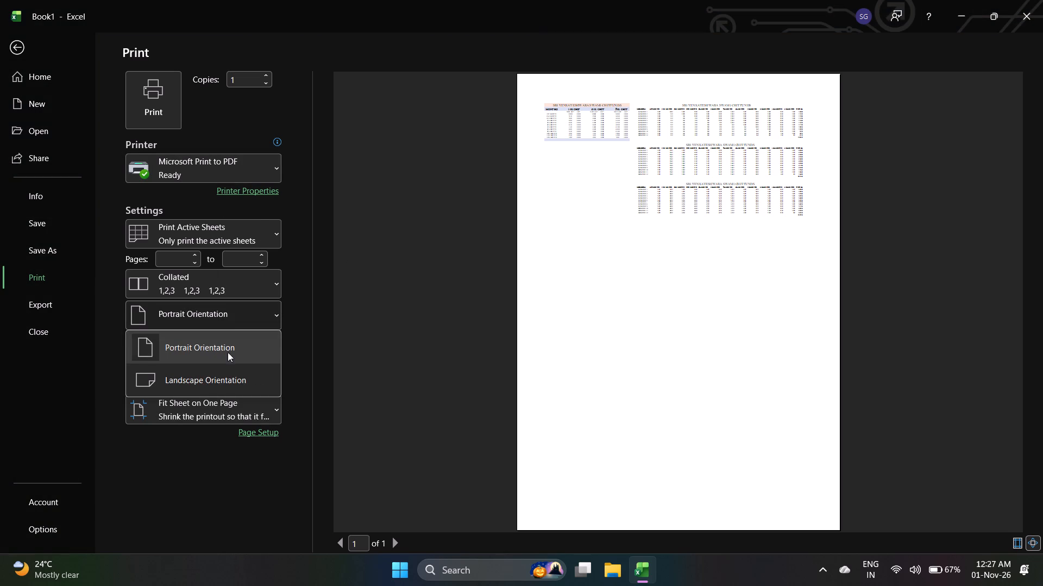
pyautogui.click(224, 373)
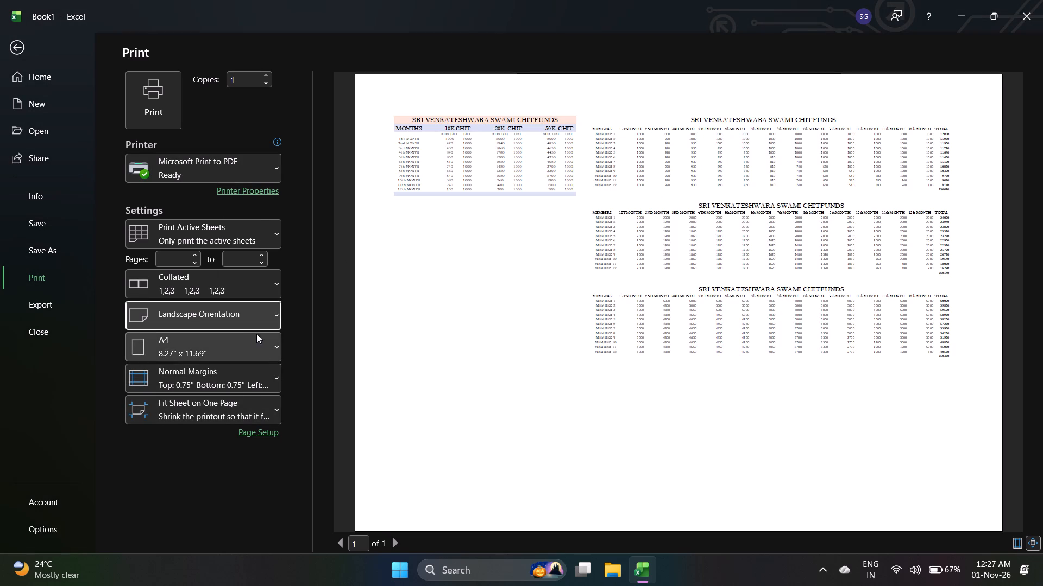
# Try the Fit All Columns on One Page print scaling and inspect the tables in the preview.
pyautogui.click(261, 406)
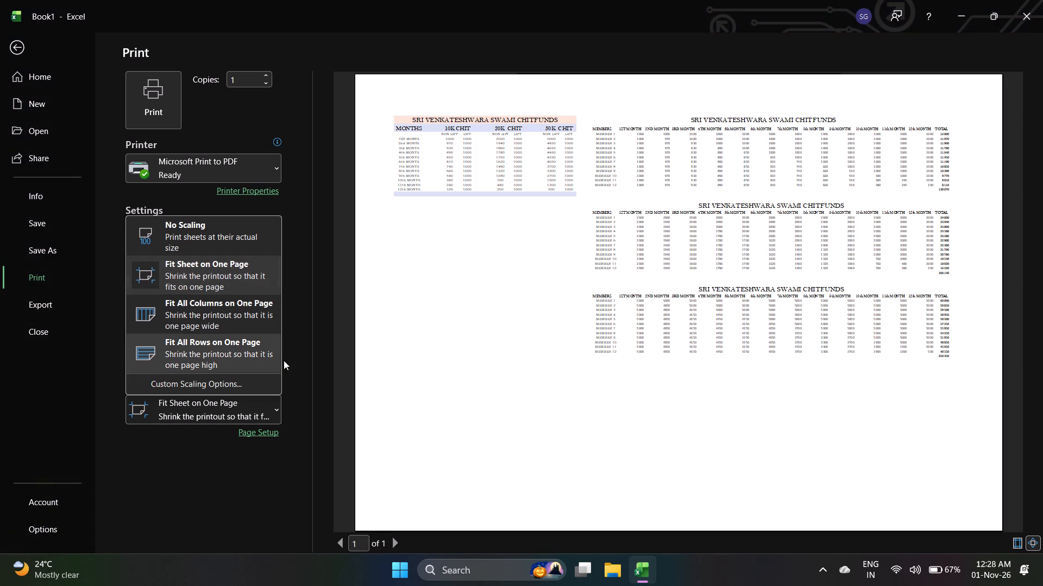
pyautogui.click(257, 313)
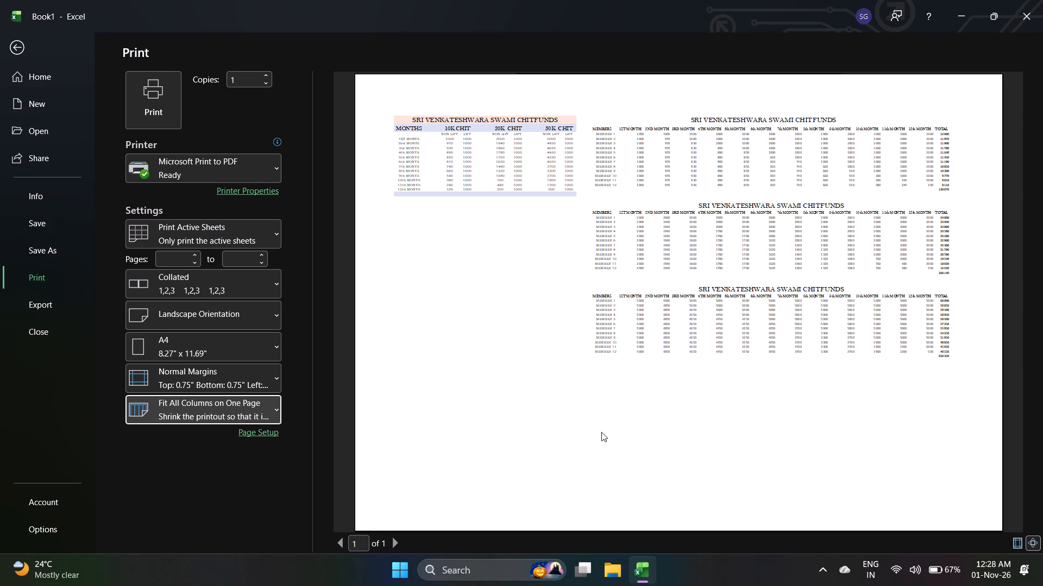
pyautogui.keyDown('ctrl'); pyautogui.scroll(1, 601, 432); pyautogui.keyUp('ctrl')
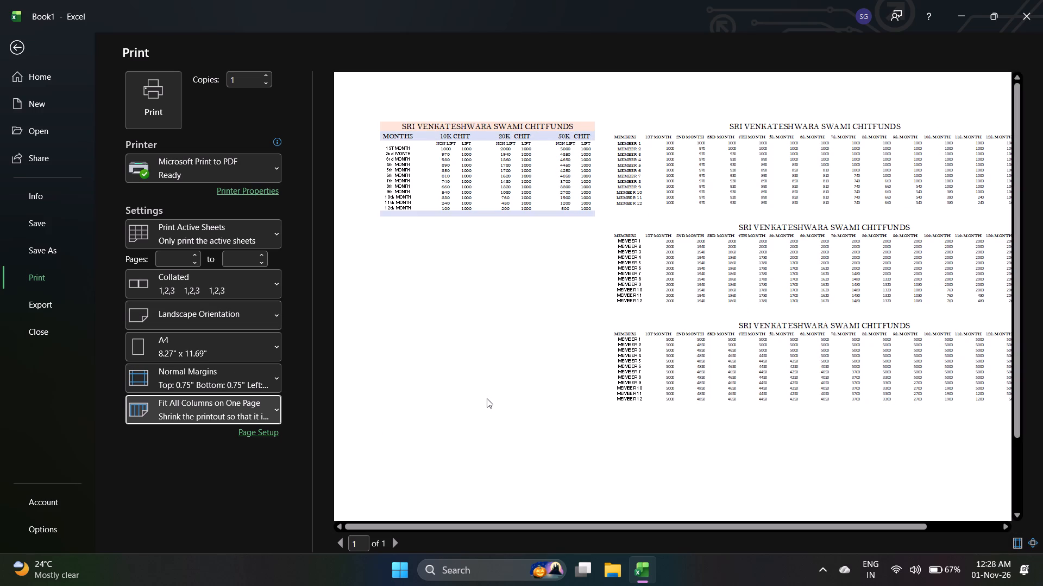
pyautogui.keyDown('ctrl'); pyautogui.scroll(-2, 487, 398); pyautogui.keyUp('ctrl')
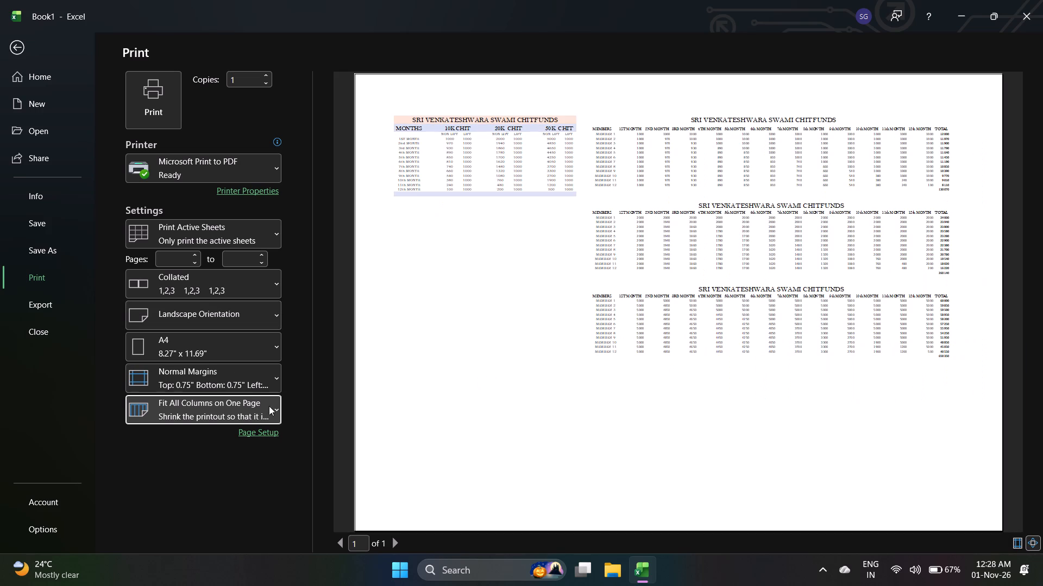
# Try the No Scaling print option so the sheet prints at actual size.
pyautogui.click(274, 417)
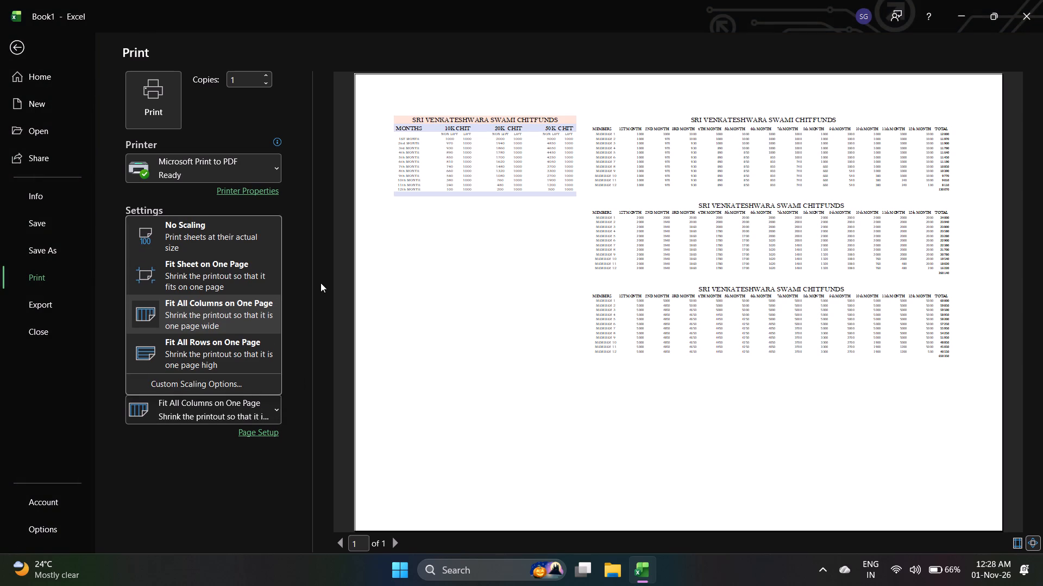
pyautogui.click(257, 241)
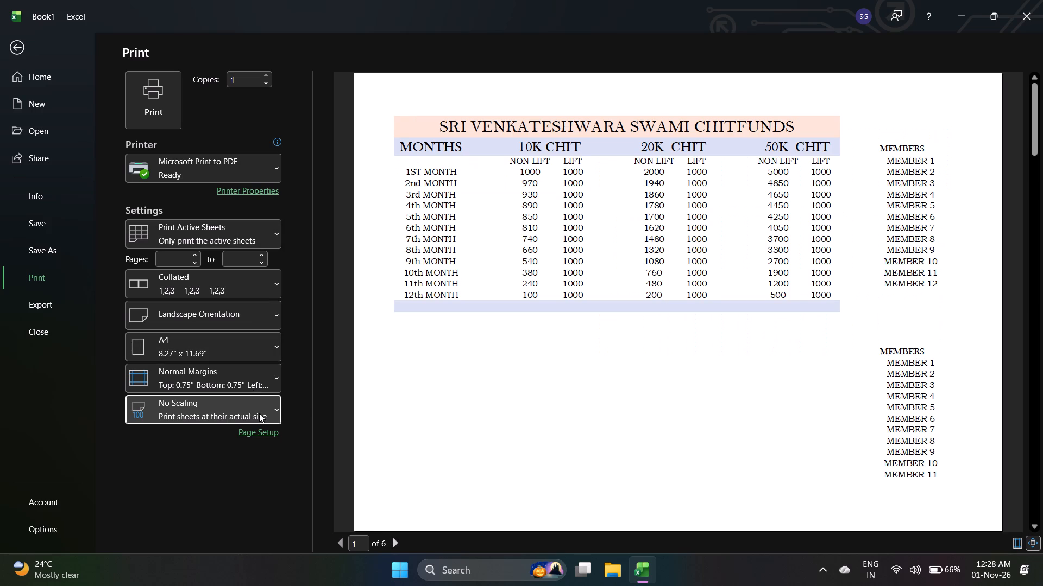
# Set the print scaling back to Fit Sheet on One Page.
pyautogui.click(259, 413)
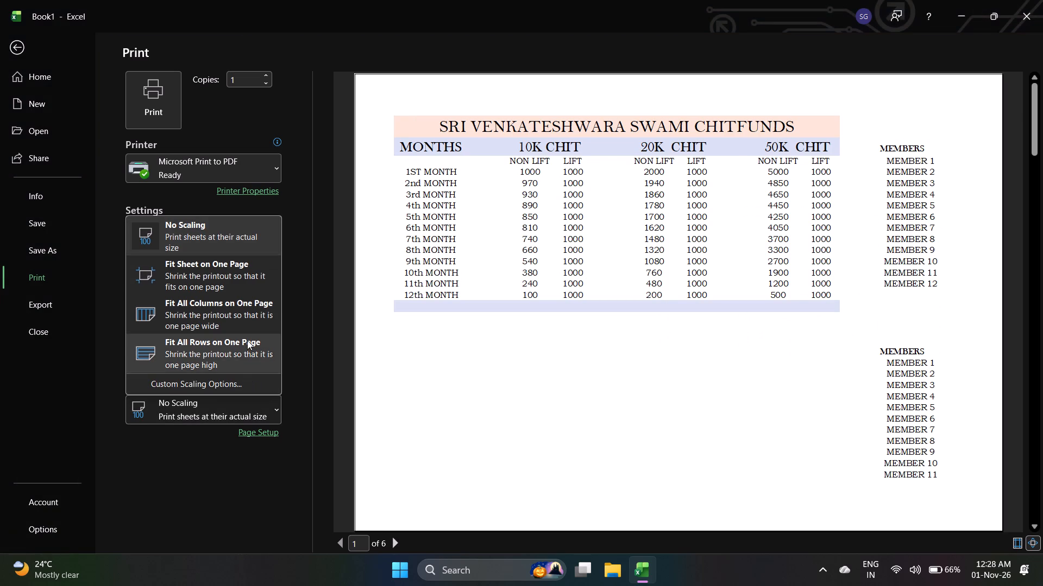
pyautogui.click(253, 286)
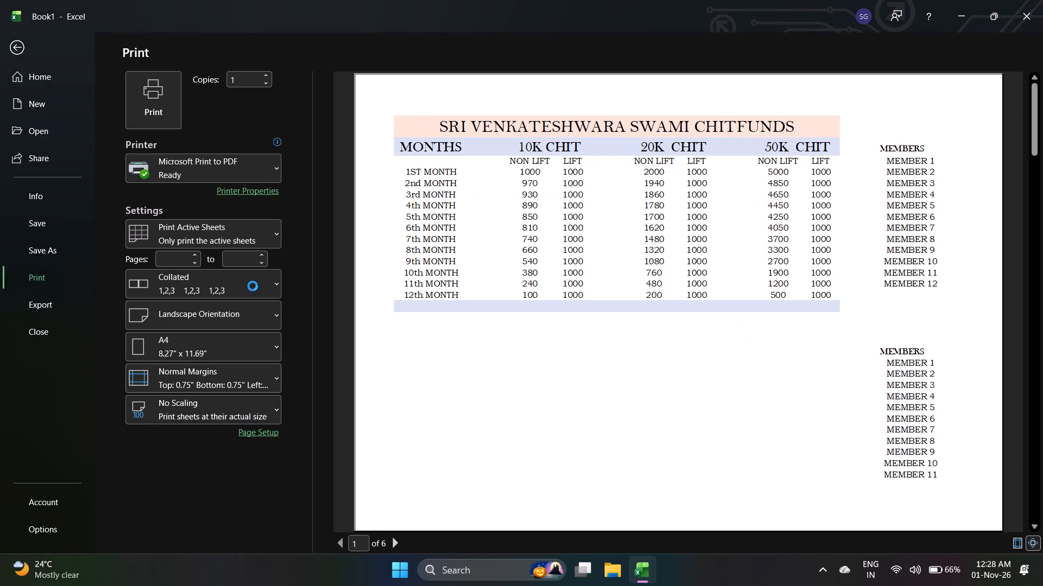
pyautogui.hscroll(1, 645, 294)
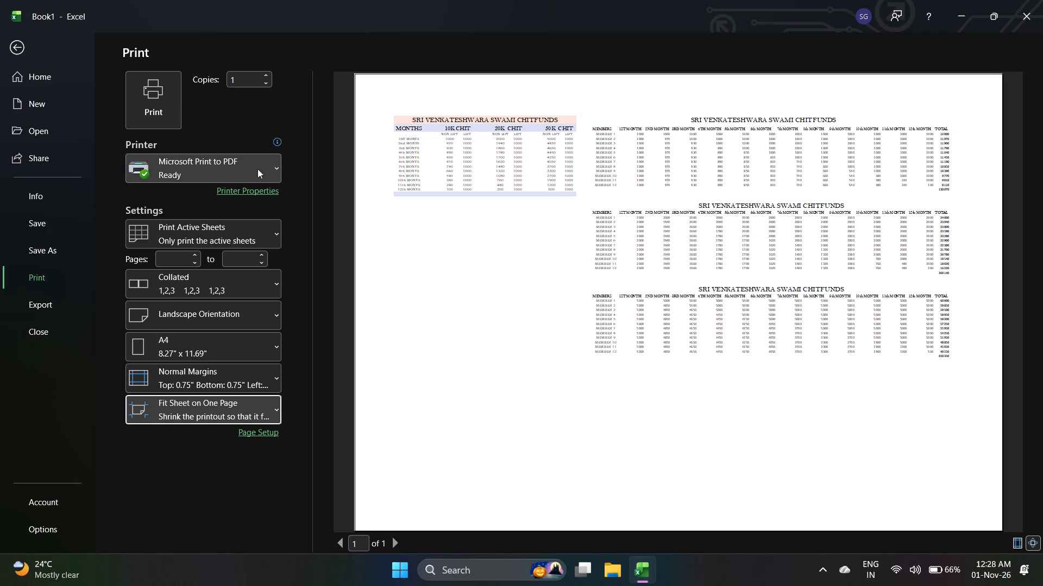
# Print the sheet to a PDF in the Documents folder named SRI VENKATESHWARA SWAMI CHIT FUNDS.
pyautogui.click(159, 115)
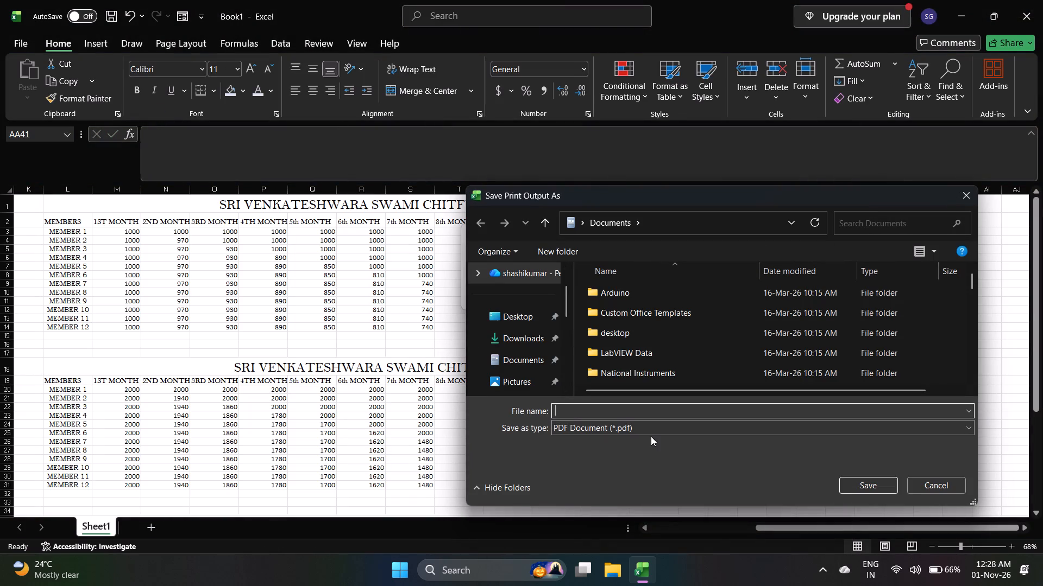
pyautogui.write('SRI VENKATESHWARA SWAMI')
pyautogui.press('space')
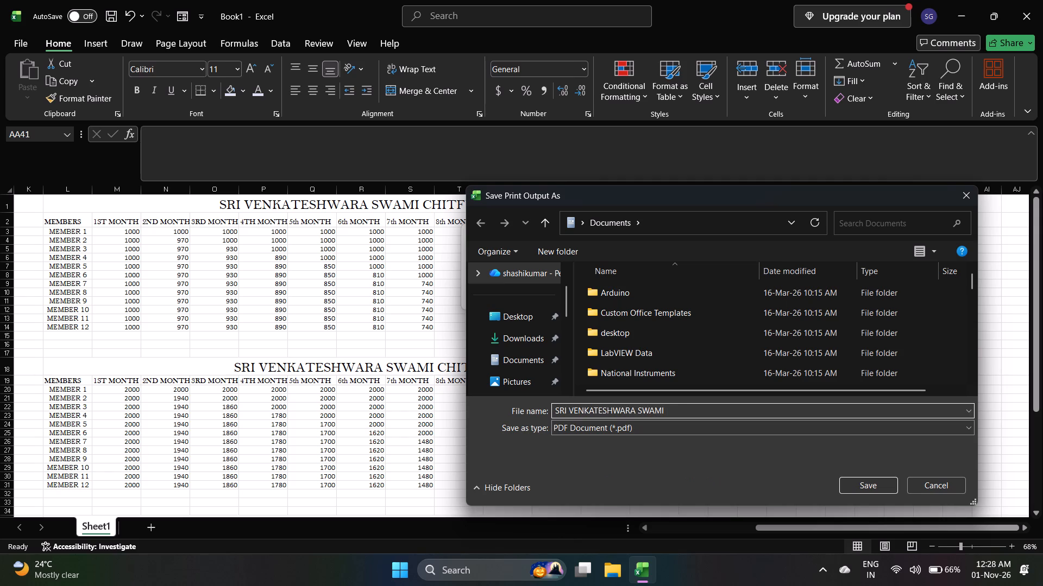
pyautogui.write('CHIT FUNDS')
pyautogui.press('Return')
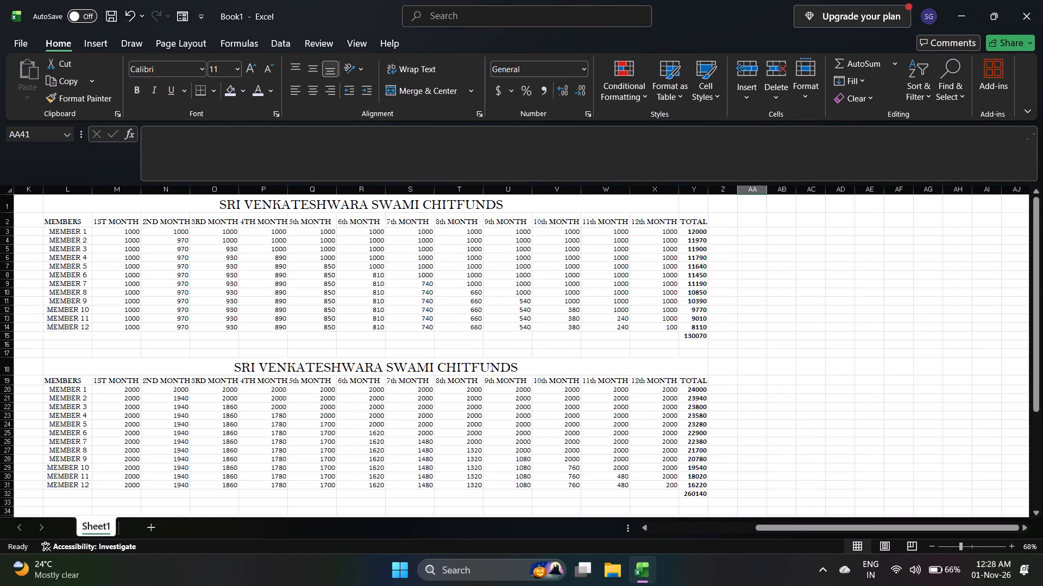
# Close the chit fund workbook.
pyautogui.click(505, 573)
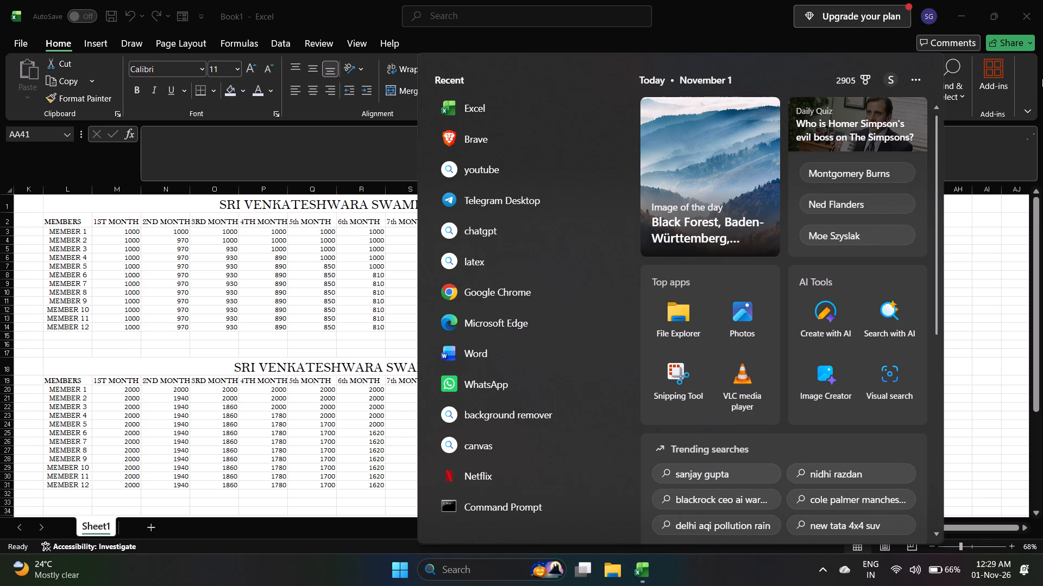
pyautogui.click(1038, 0)
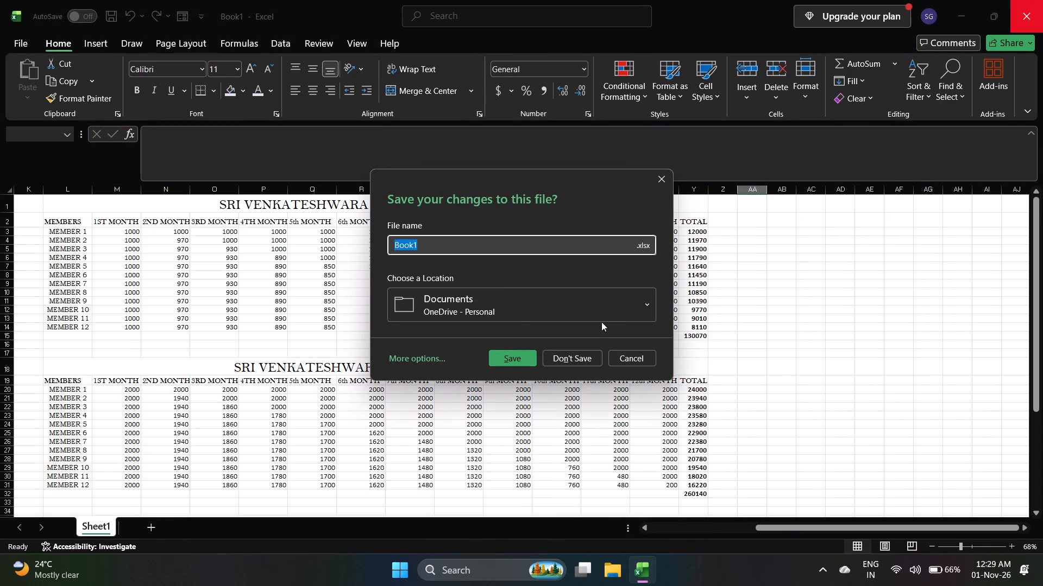
# Save the chit fund workbook as Book1.xlsx in the personal OneDrive Documents folder as it closes.
pyautogui.click(525, 361)
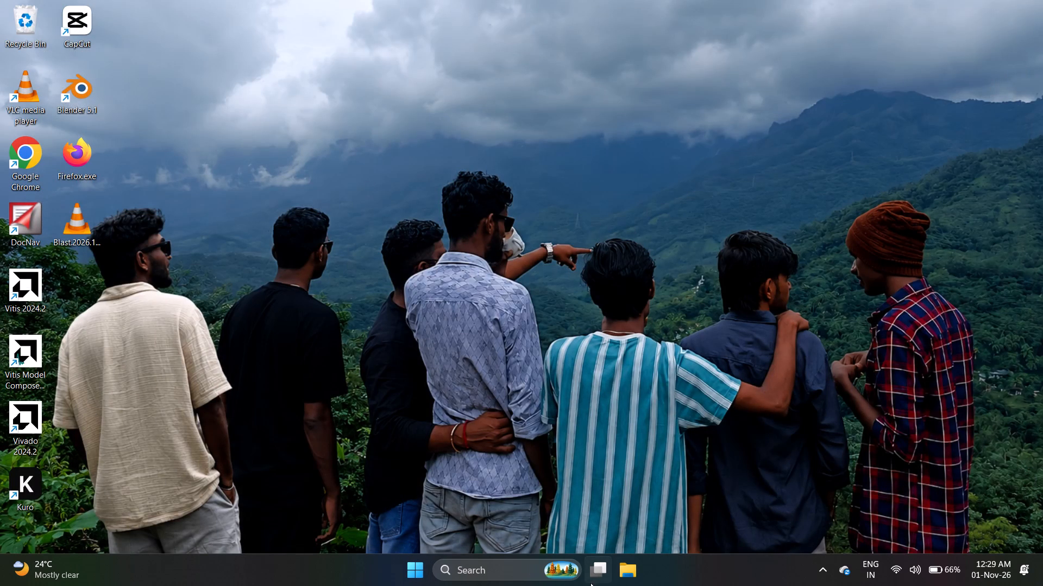
# Search Windows for the WhatsApp app by entering WH.
pyautogui.click(502, 571)
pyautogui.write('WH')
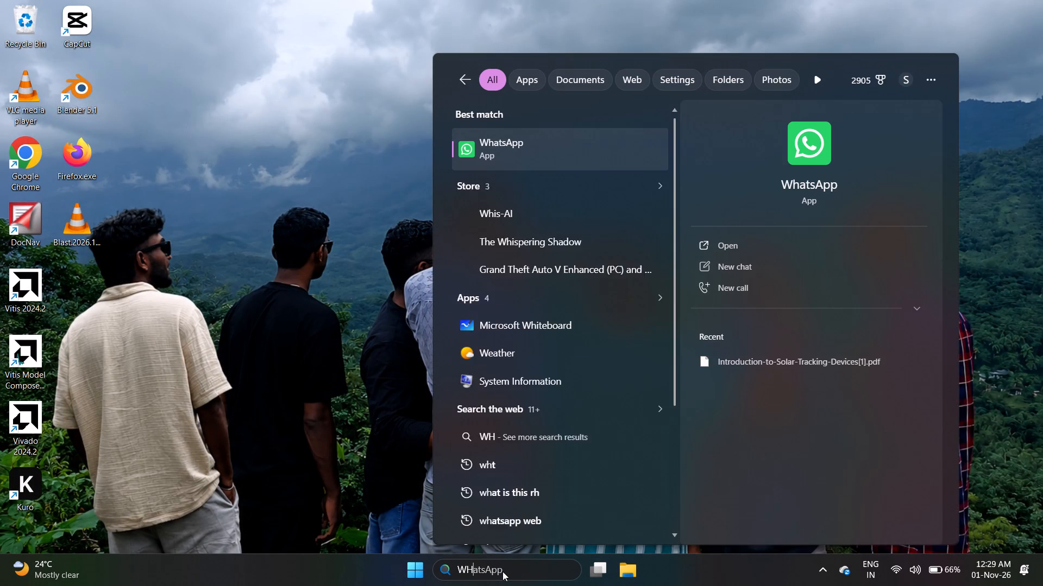
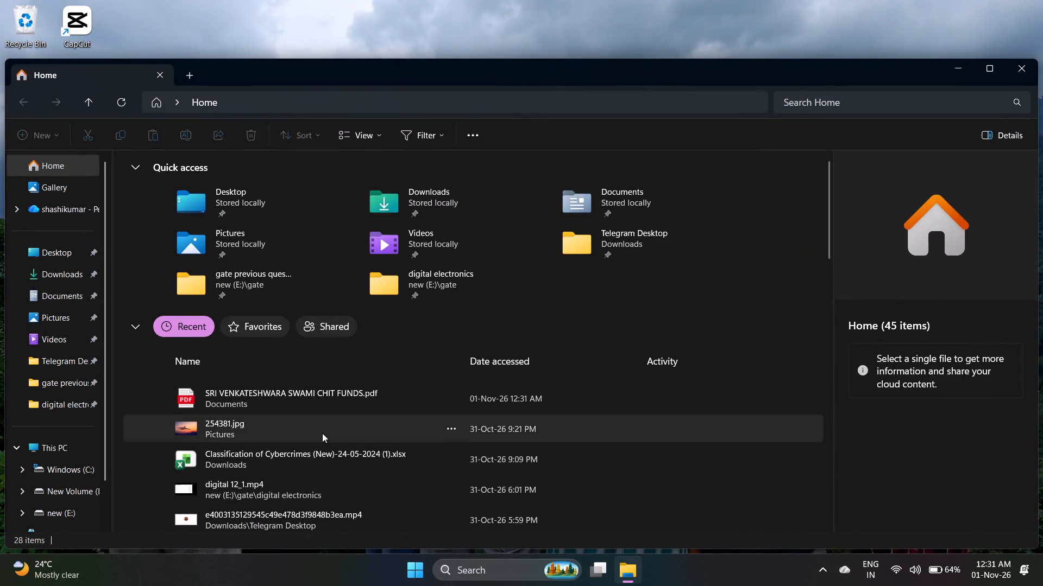
# Open SRI VENKATESHWARA SWAMI CHIT FUNDS.pdf from the recent files and examine its chit fund tables up close.
pyautogui.doubleClick(337, 397)
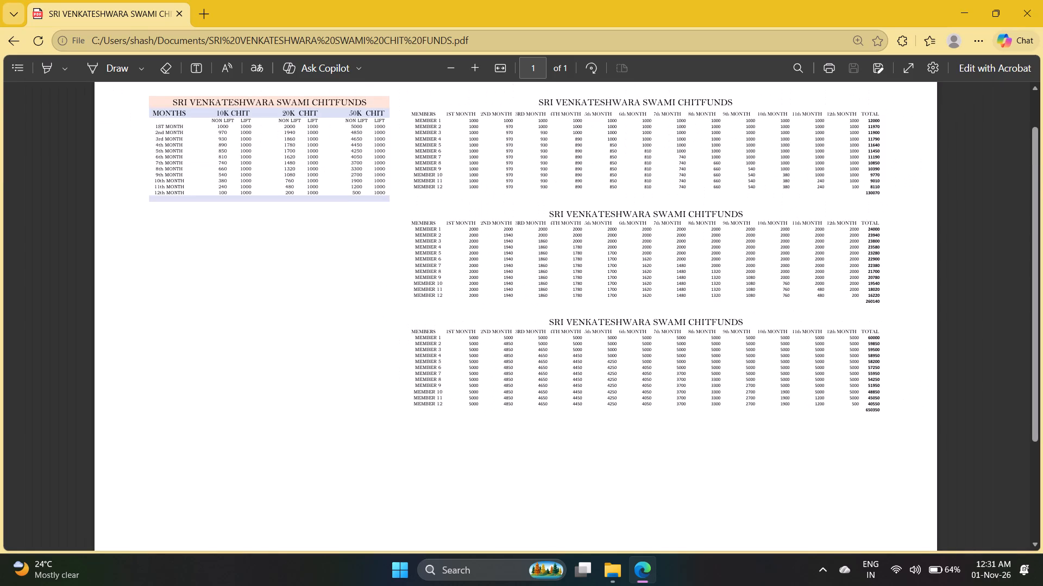
pyautogui.scroll(1, 579, 399)
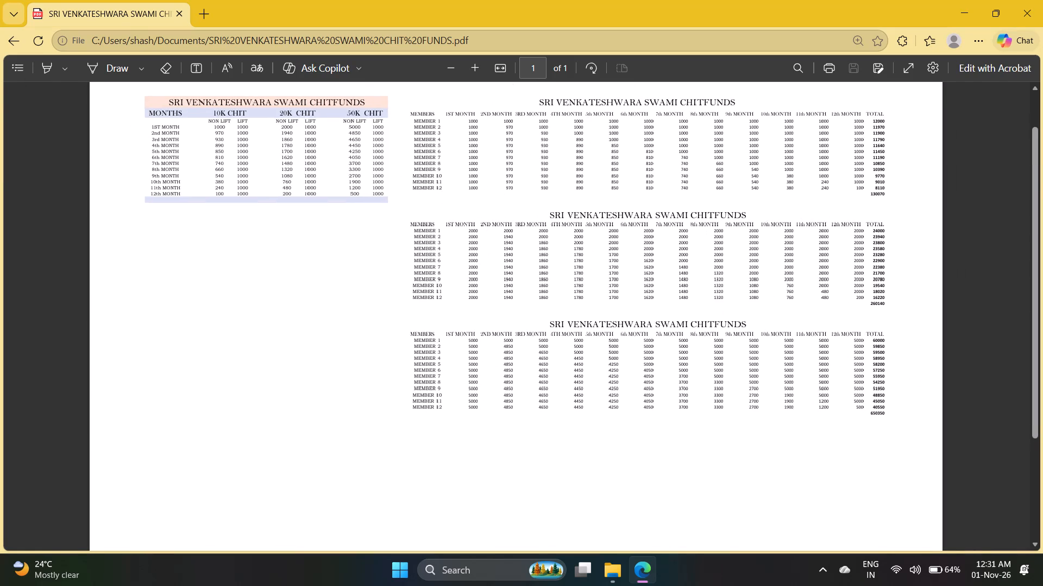
pyautogui.scroll(1, 579, 399)
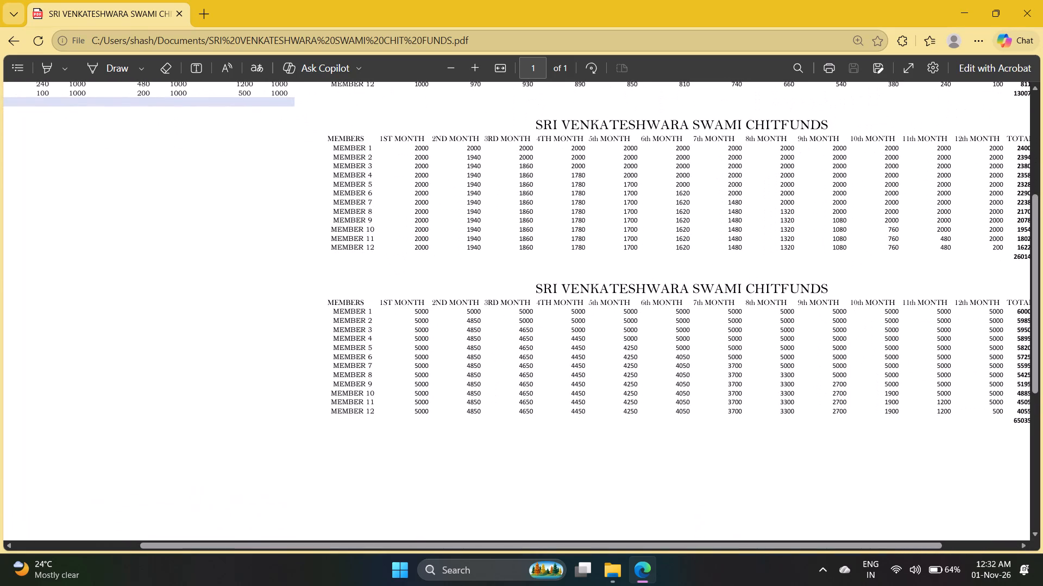
# Look over the rate and member payment tables in the chit fund PDF, and close the PDF and File Explorer windows.
pyautogui.scroll(1, 579, 399)
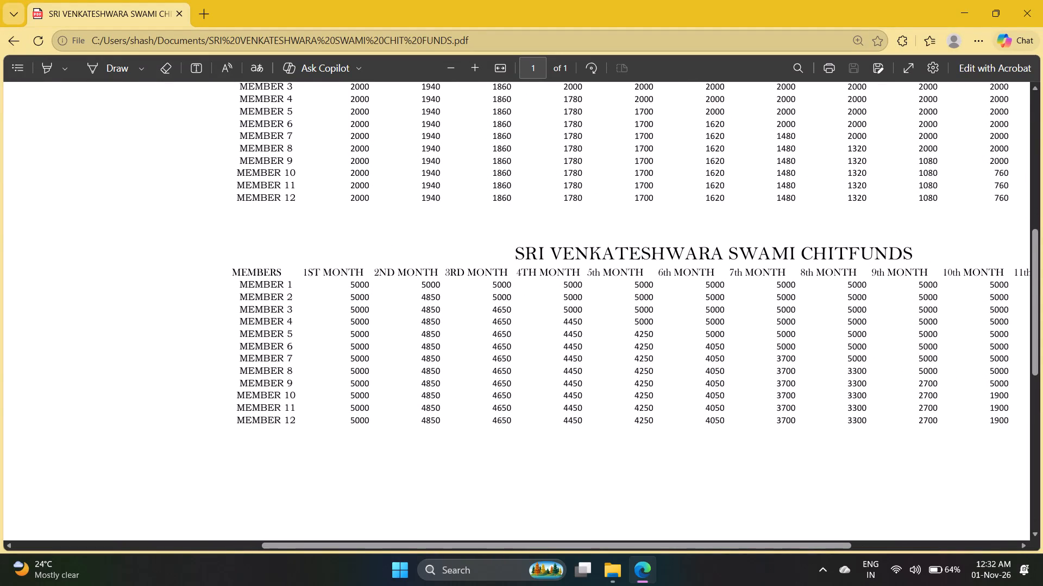
pyautogui.scroll(4, 579, 399)
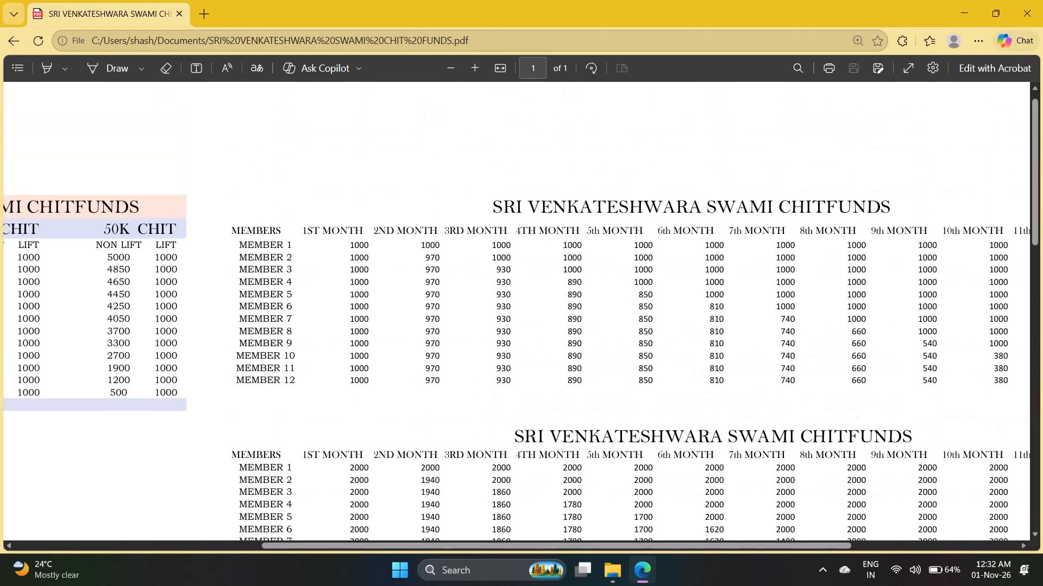
pyautogui.hscroll(-4, 579, 399)
pyautogui.scroll(-3, 579, 399)
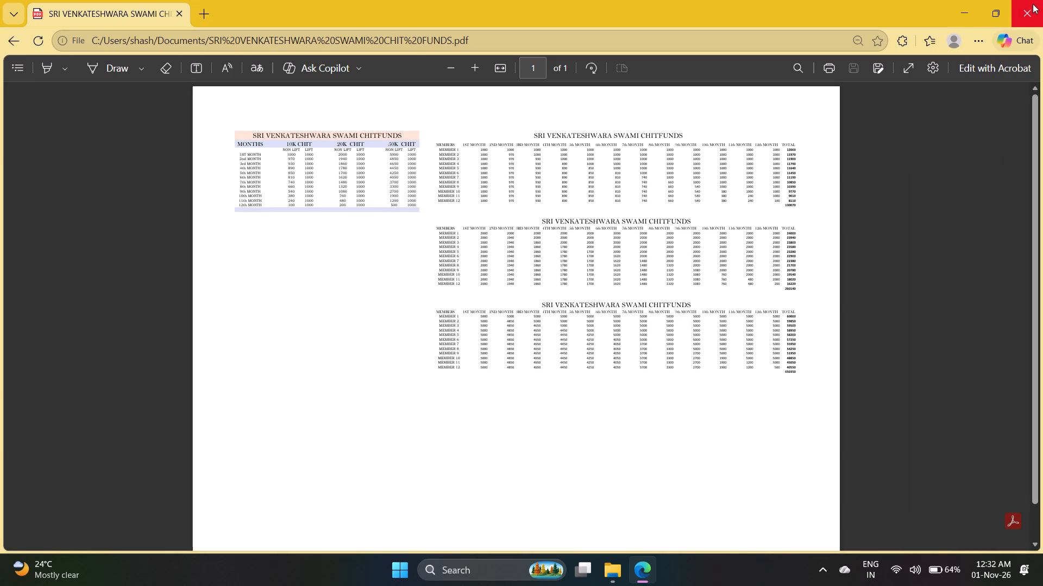
pyautogui.click(1033, 4)
pyautogui.click(1017, 66)
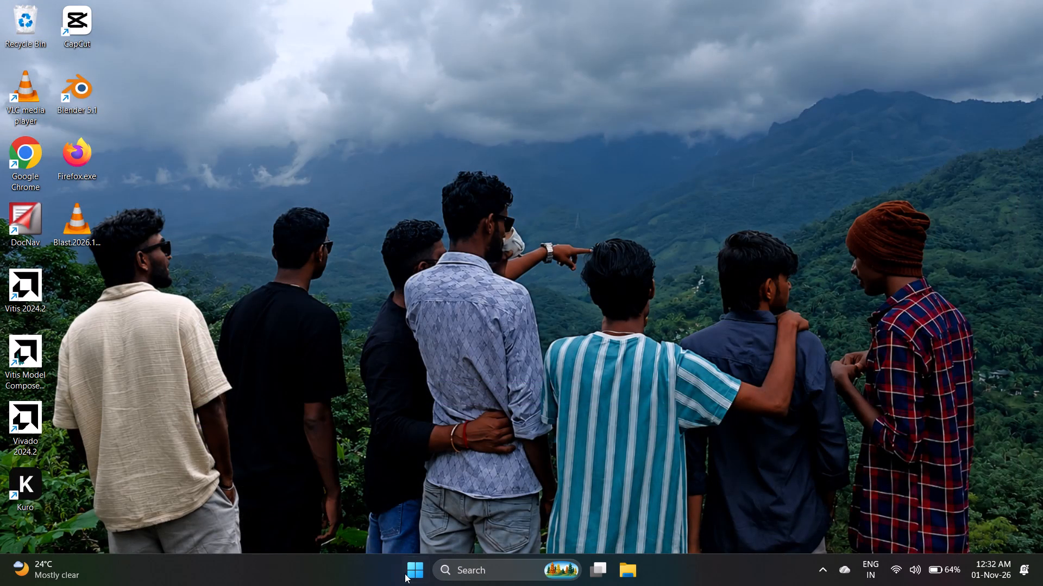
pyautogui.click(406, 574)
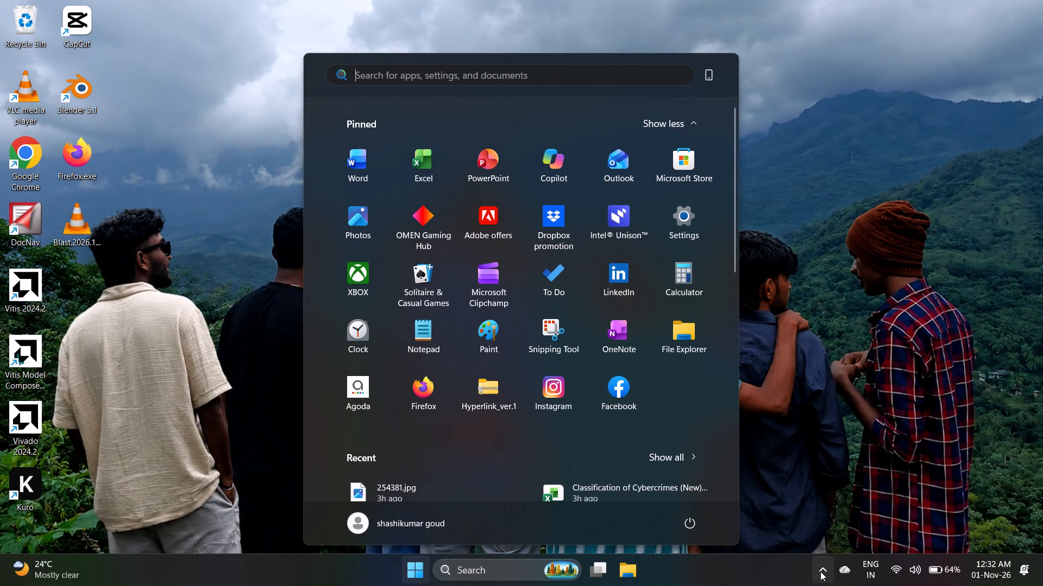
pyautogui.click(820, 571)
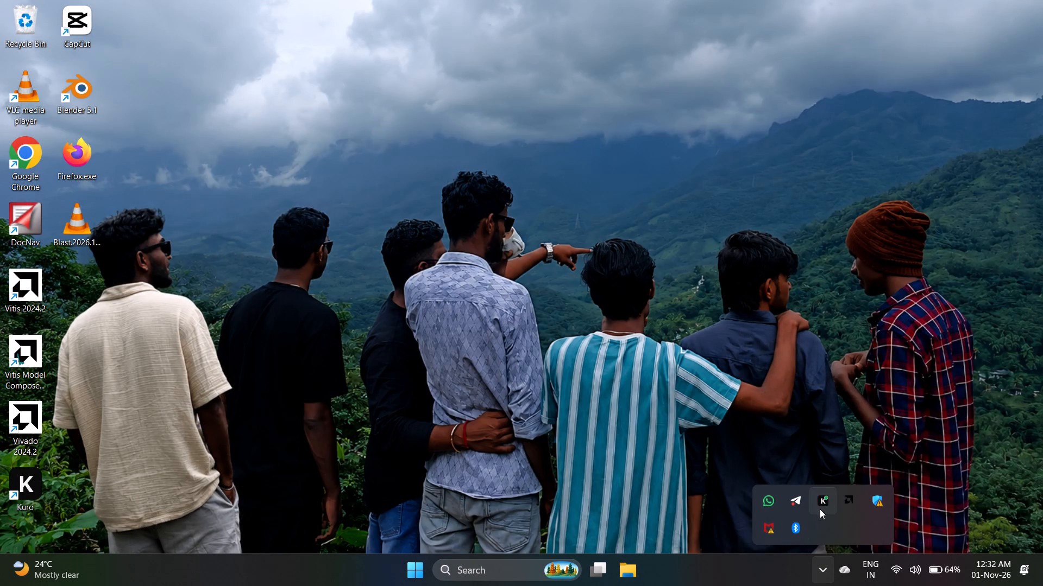
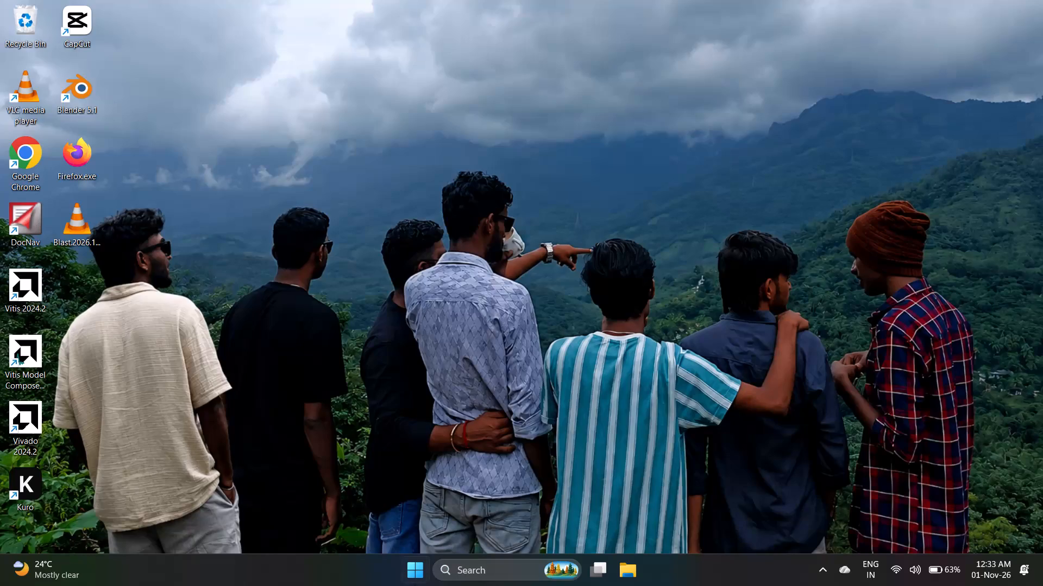
# Bring up the Windows power options for shutting down the computer.
pyautogui.click(413, 584)
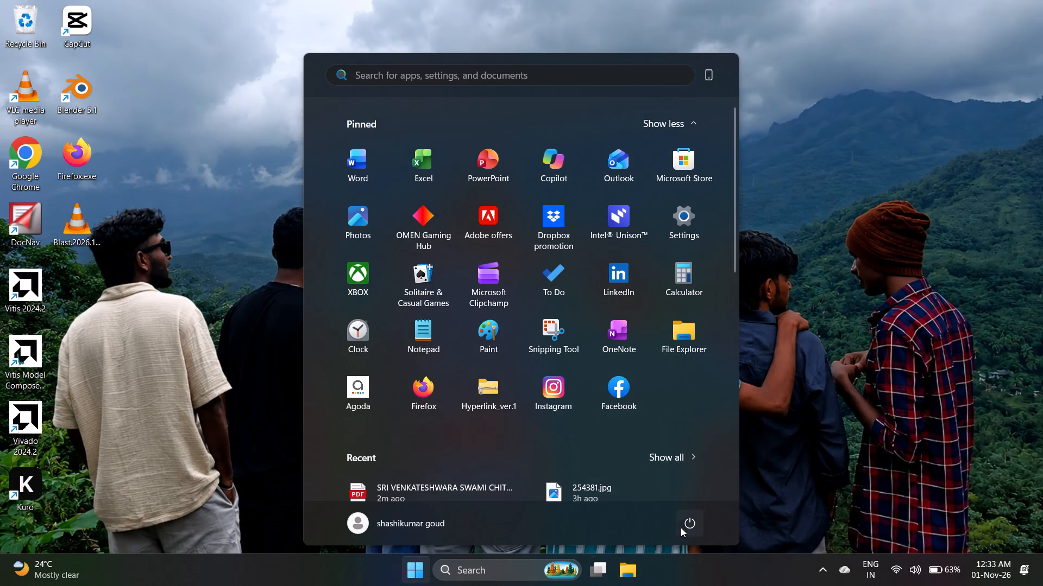
pyautogui.click(690, 523)
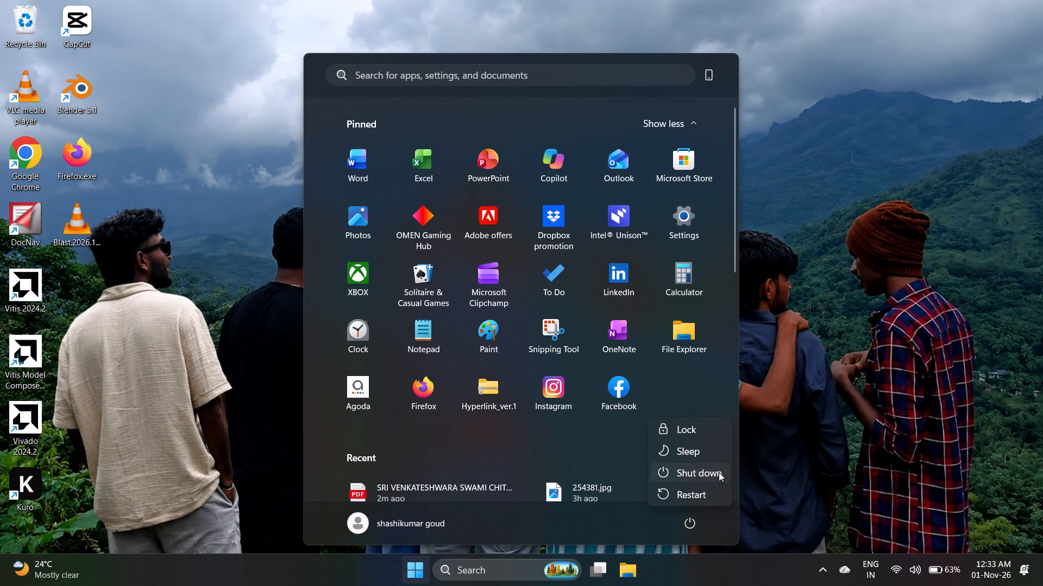